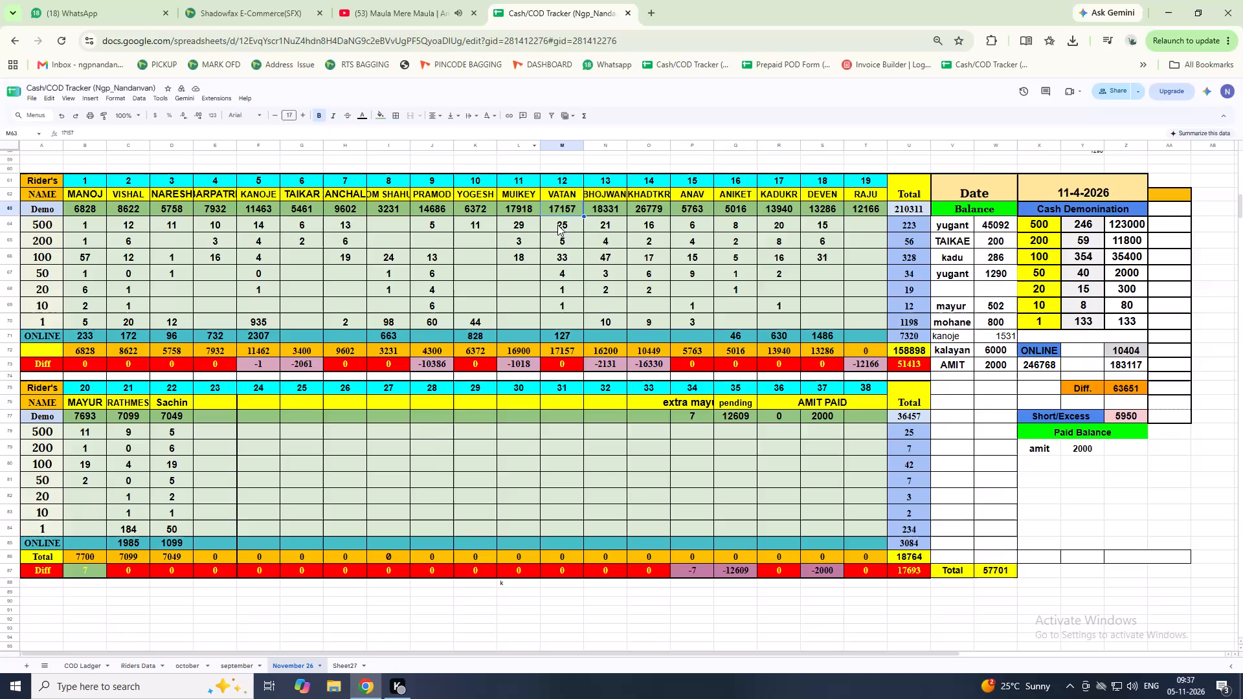
Check Lalchand's collected amount on Shadowfax's Rider COD Collection page and enter 5828 as rider 23's Demo amount in the tracker.
left_click_drag(558, 223, 554, 232)
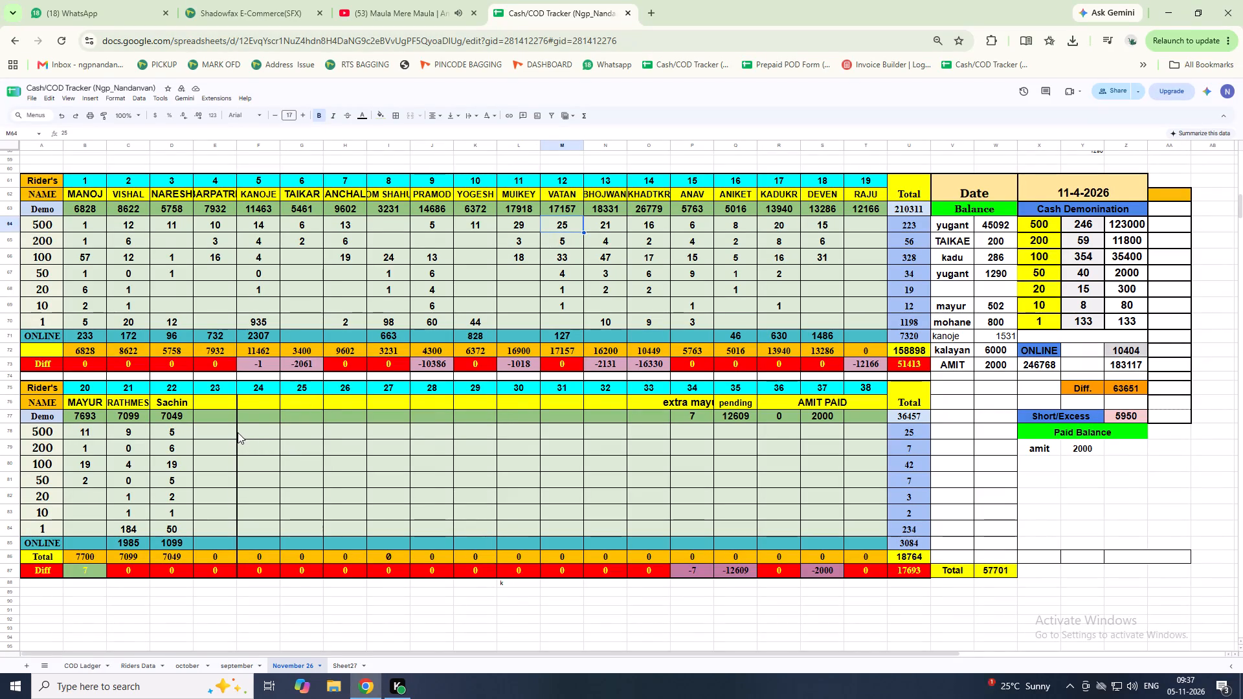
left_click(212, 414)
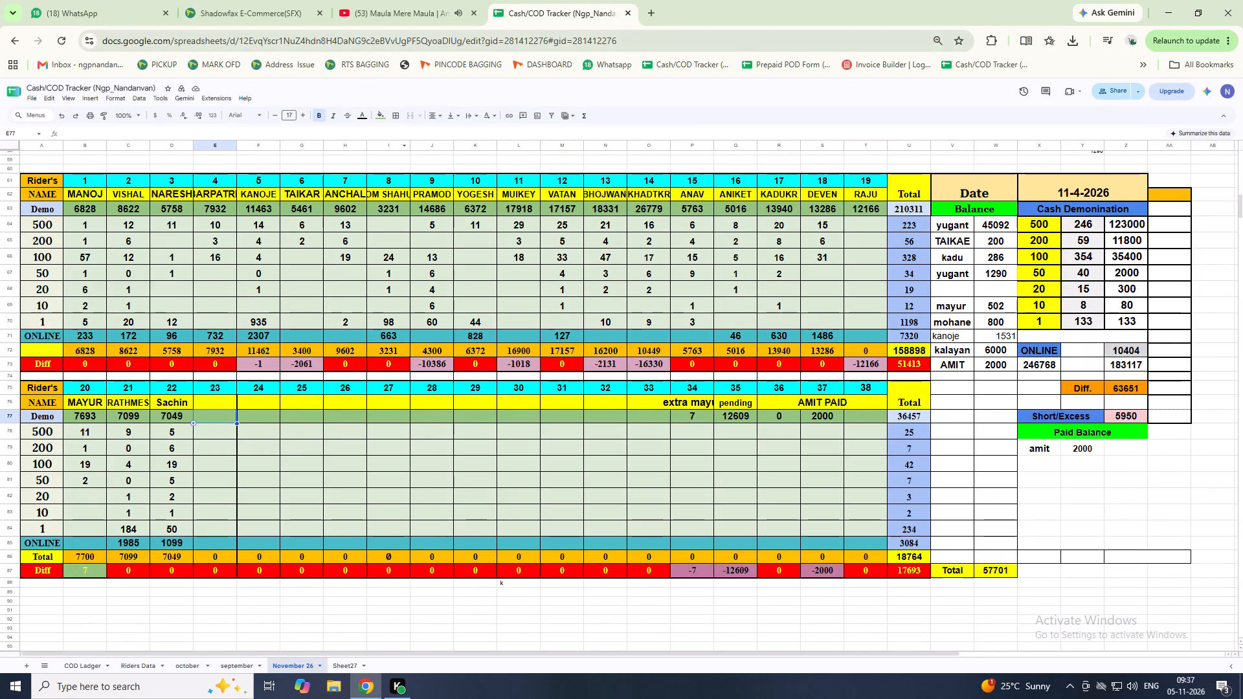
left_click(239, 27)
left_click(251, 14)
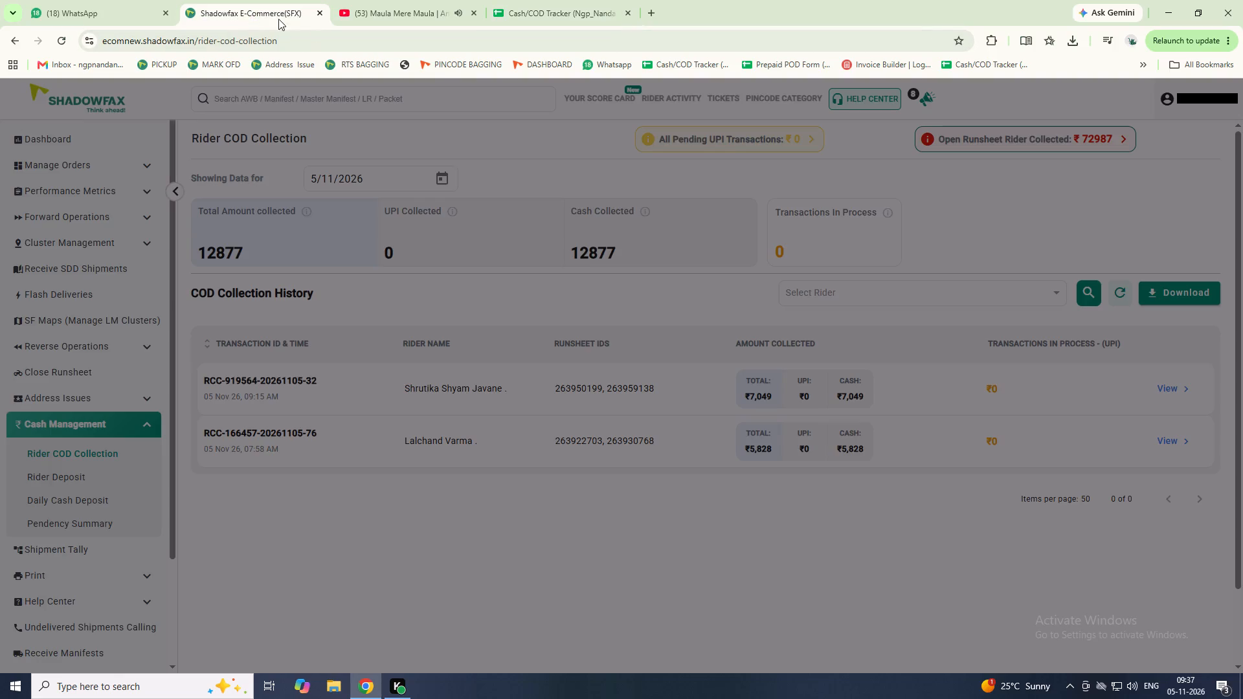
left_click(579, 8)
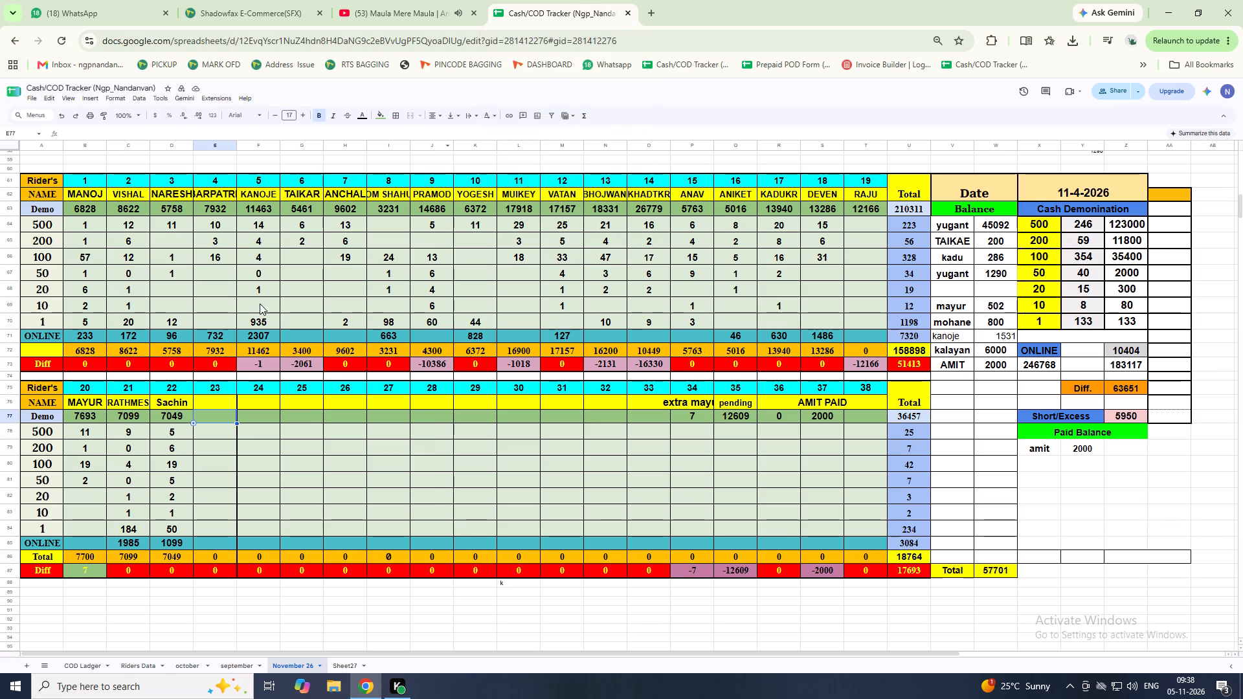
type("582")
key("8")
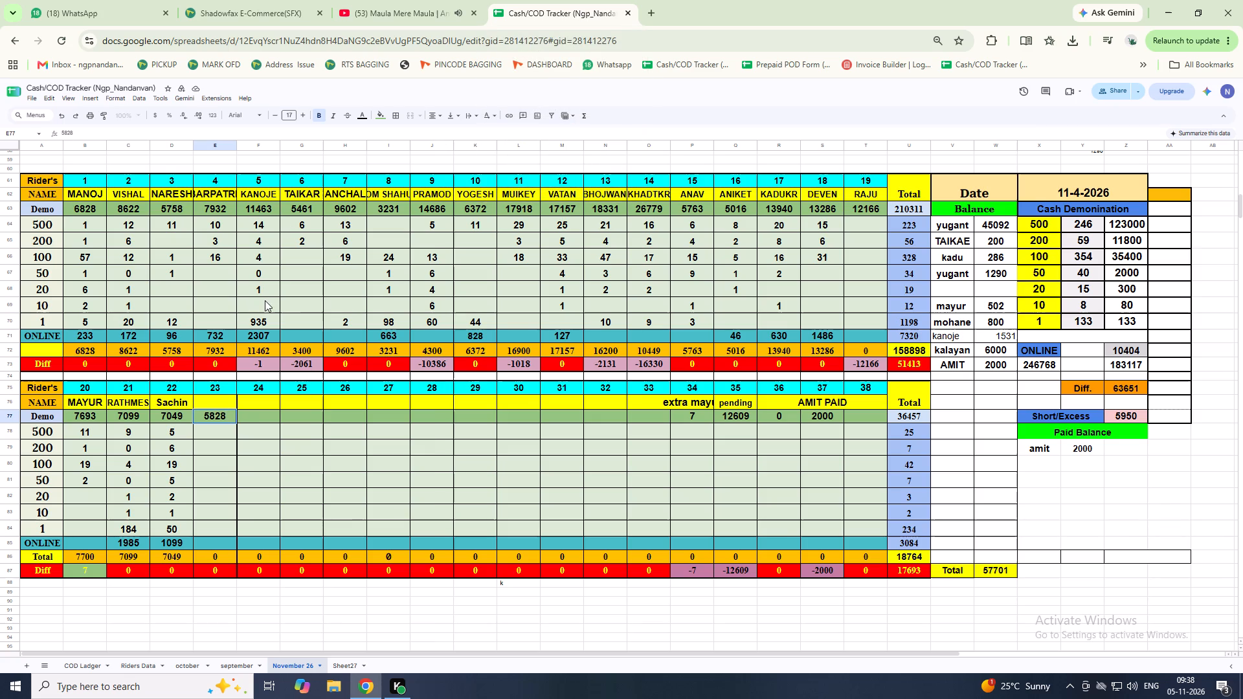
key("Down")
Enter Lalchand as the name of rider 23, above the Demo amount.
key("Up")
key("Up")
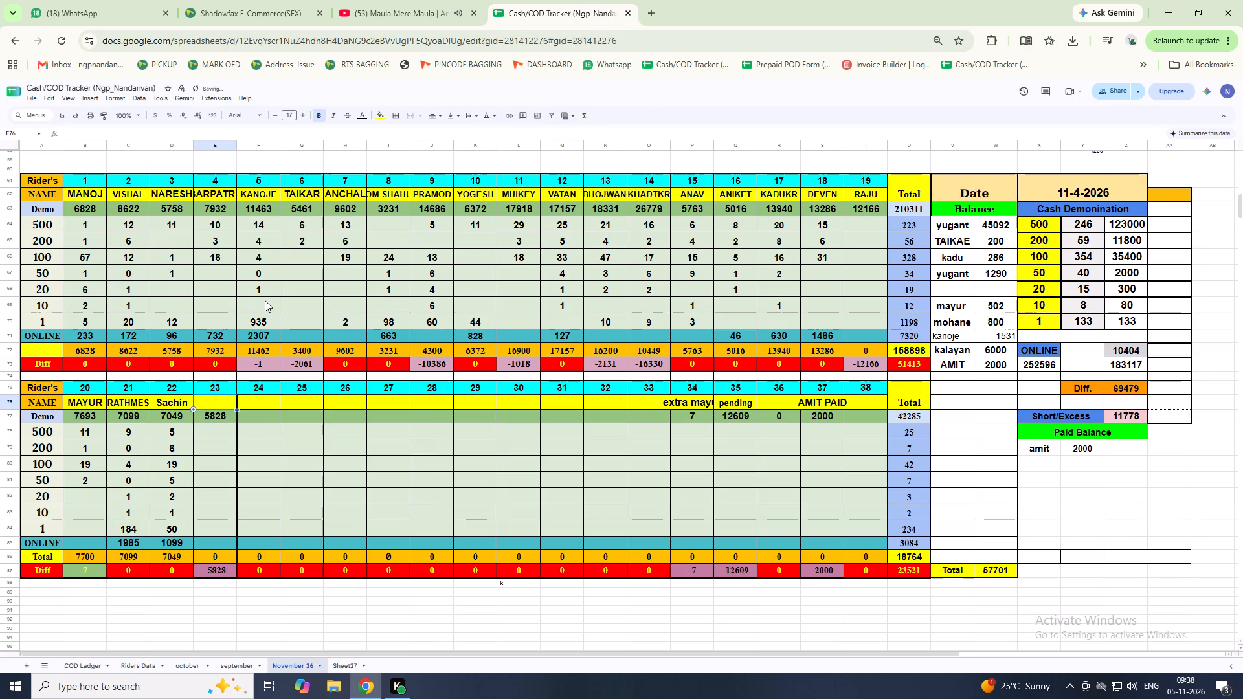
type("Lal")
type("chand")
key("Down")
key("Down")
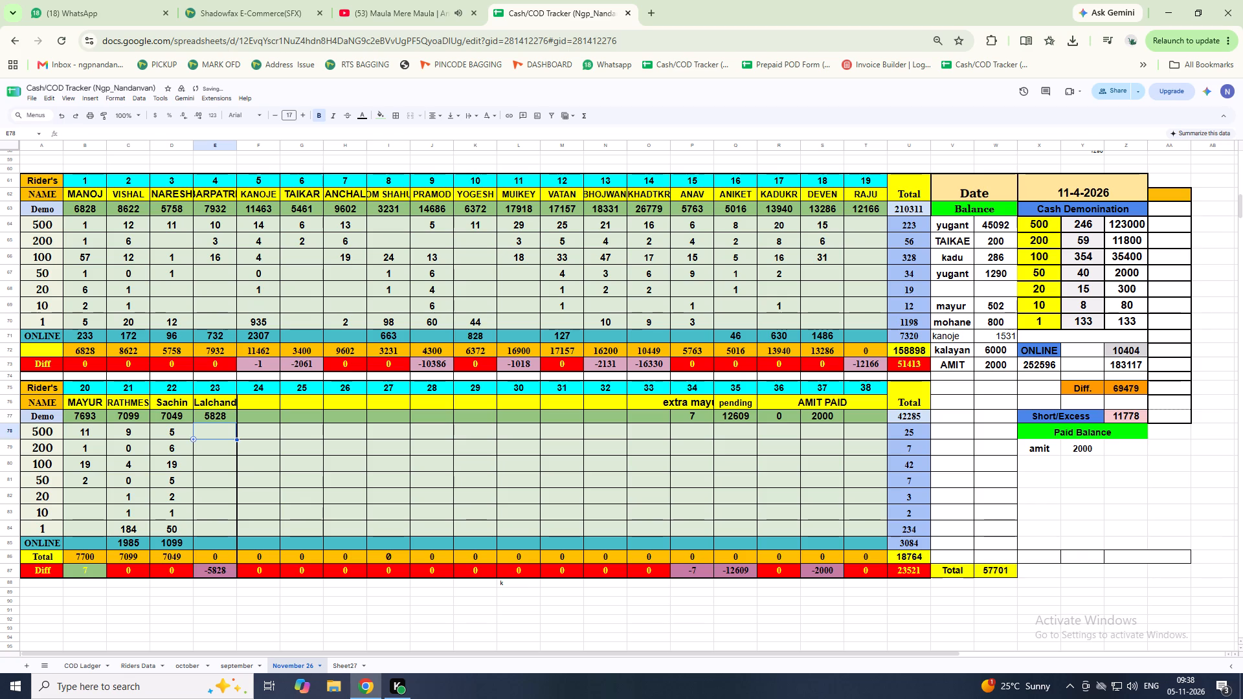
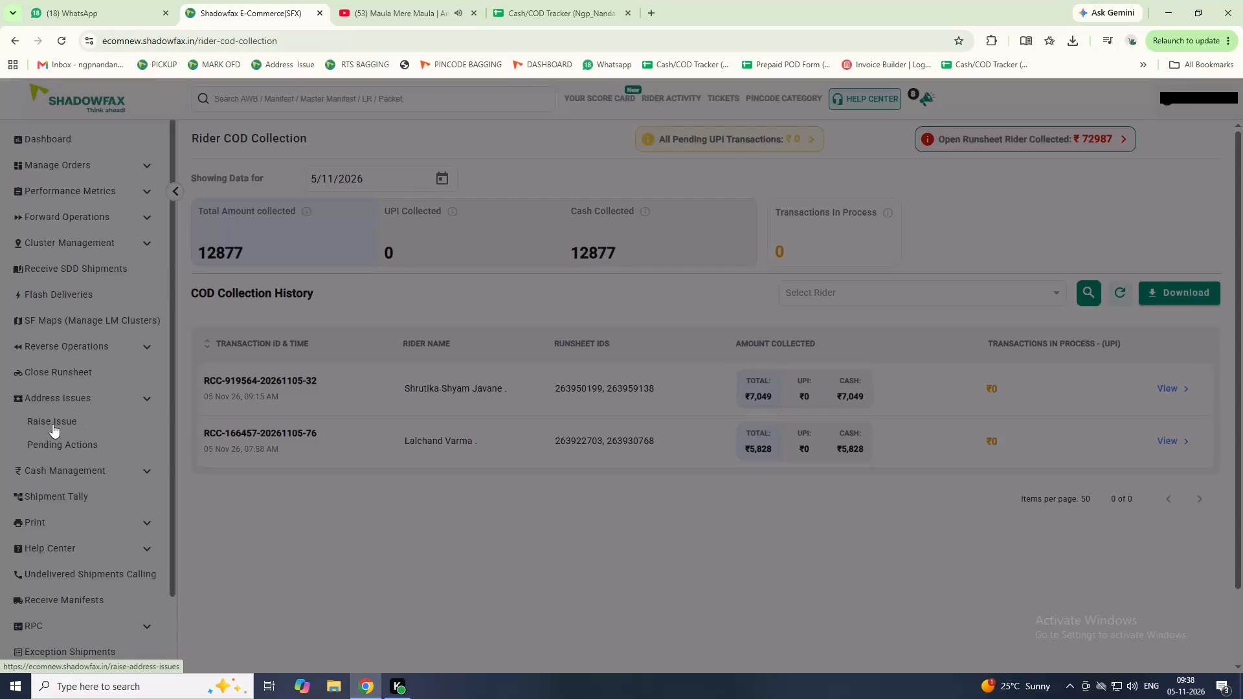
left_click(56, 419)
left_click(54, 421)
left_click(49, 421)
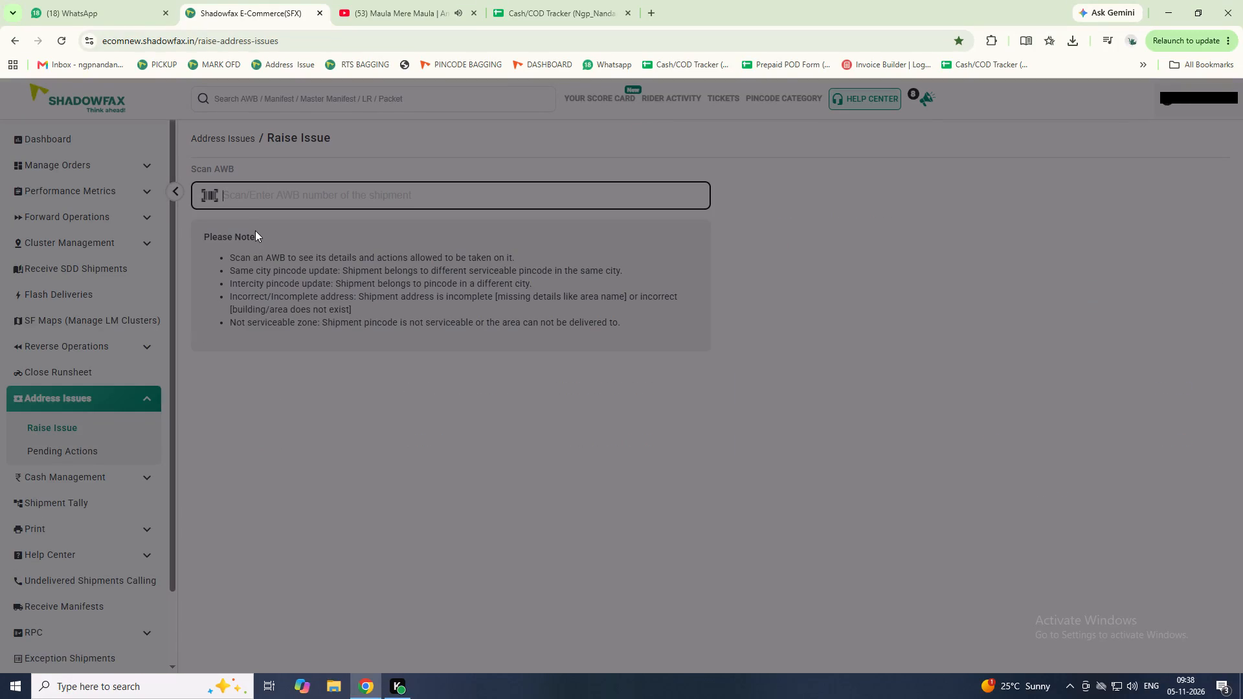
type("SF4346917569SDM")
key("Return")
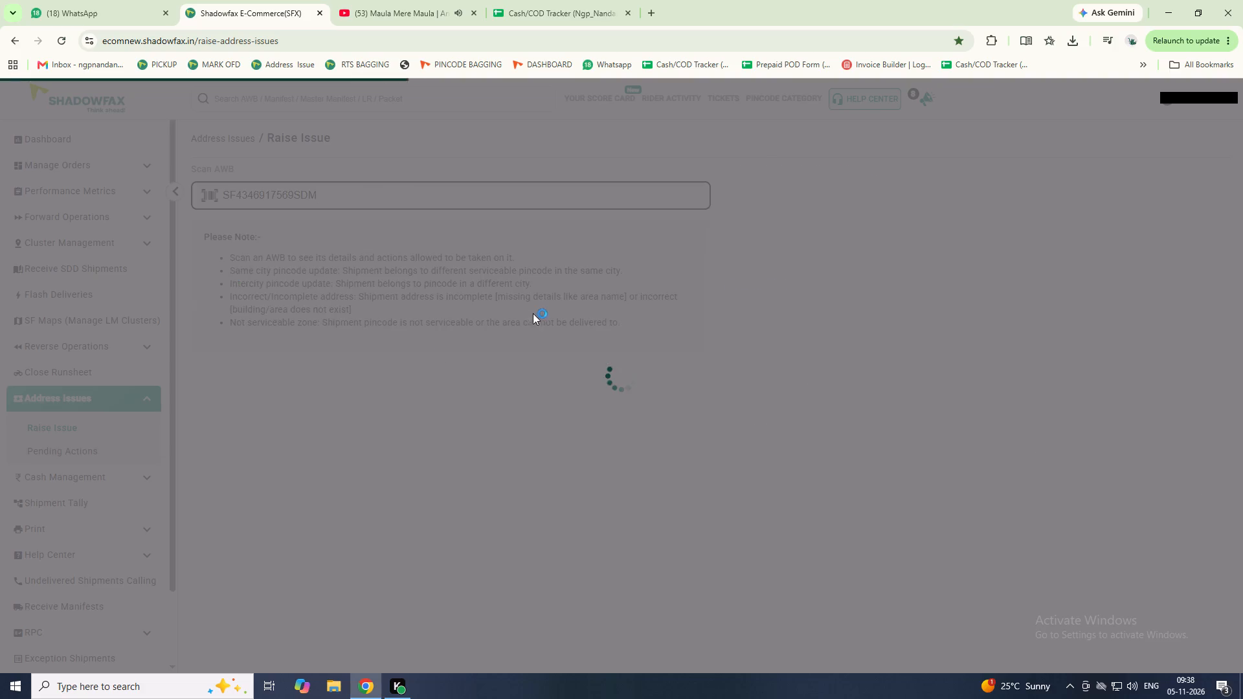
Filter the expected pincode choices for the shipment's pincode update by 44000.
left_click(801, 500)
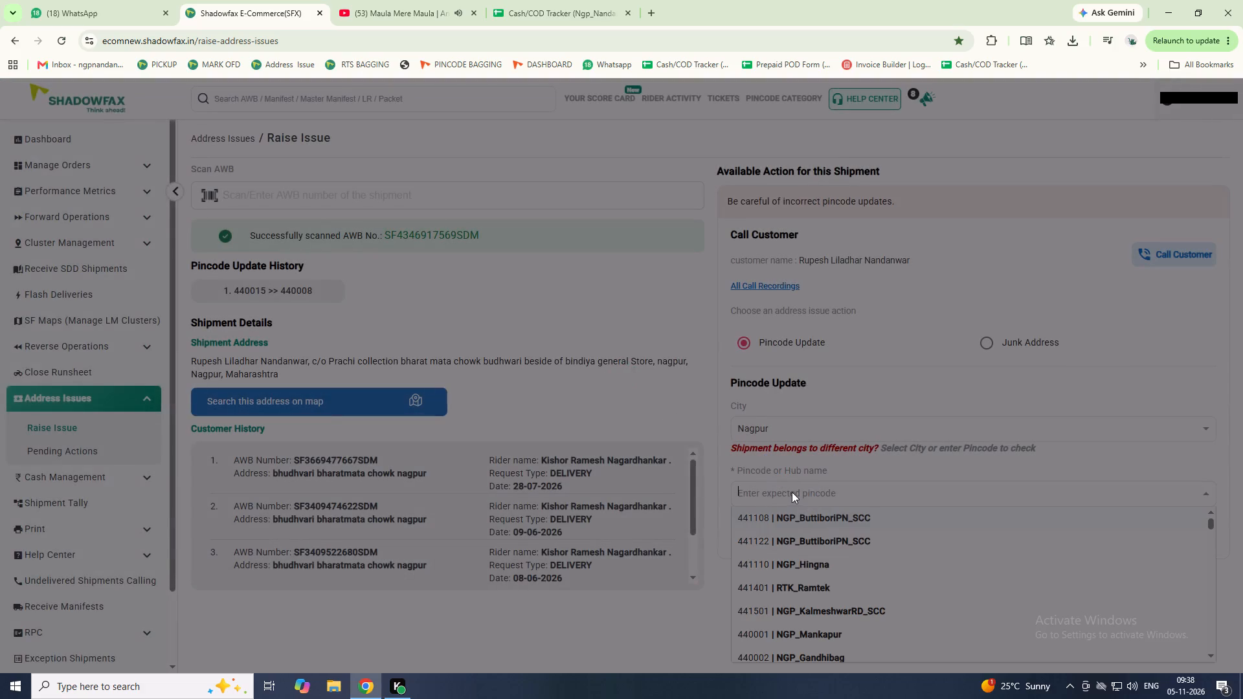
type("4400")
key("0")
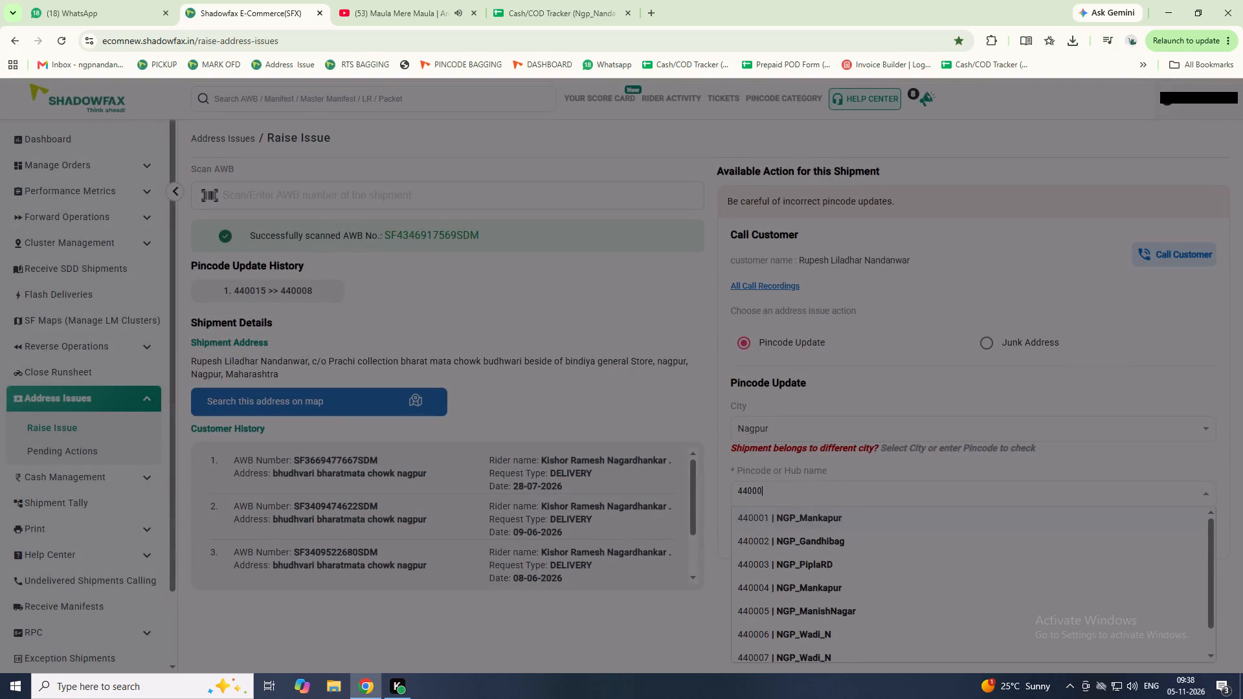
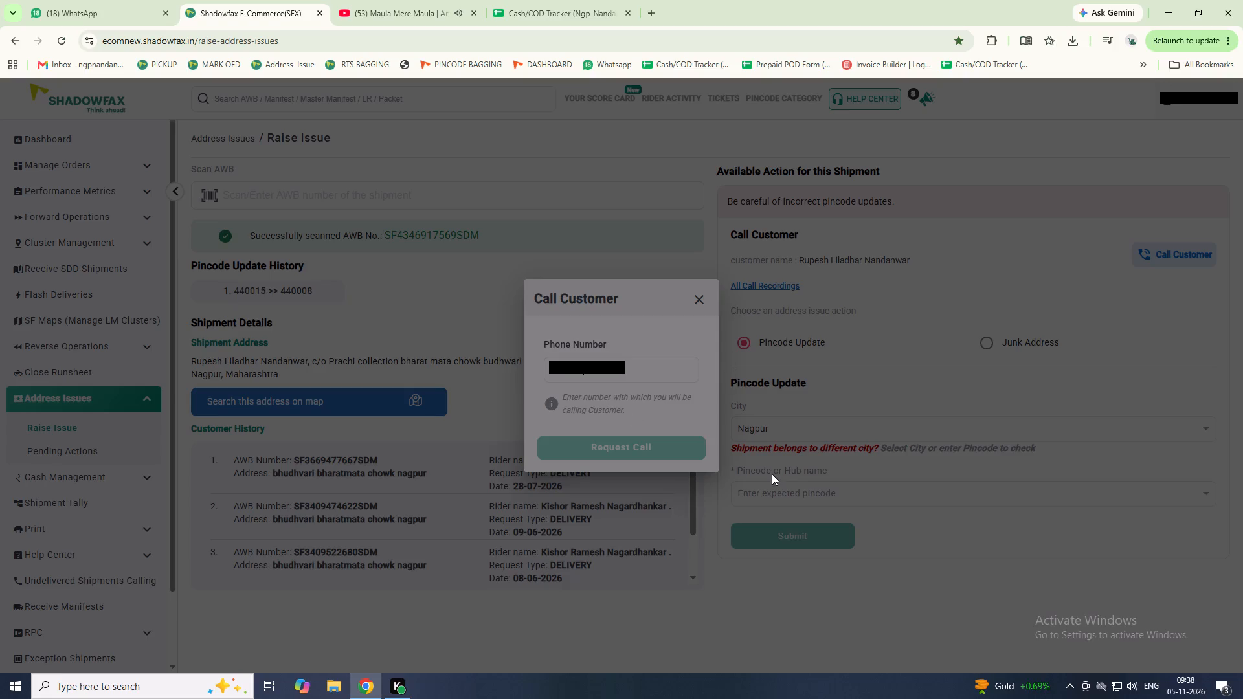
Enter the caller's phone number for the customer call and request the call to the shipment's customer.
left_click(629, 363)
key("8")
left_click(629, 447)
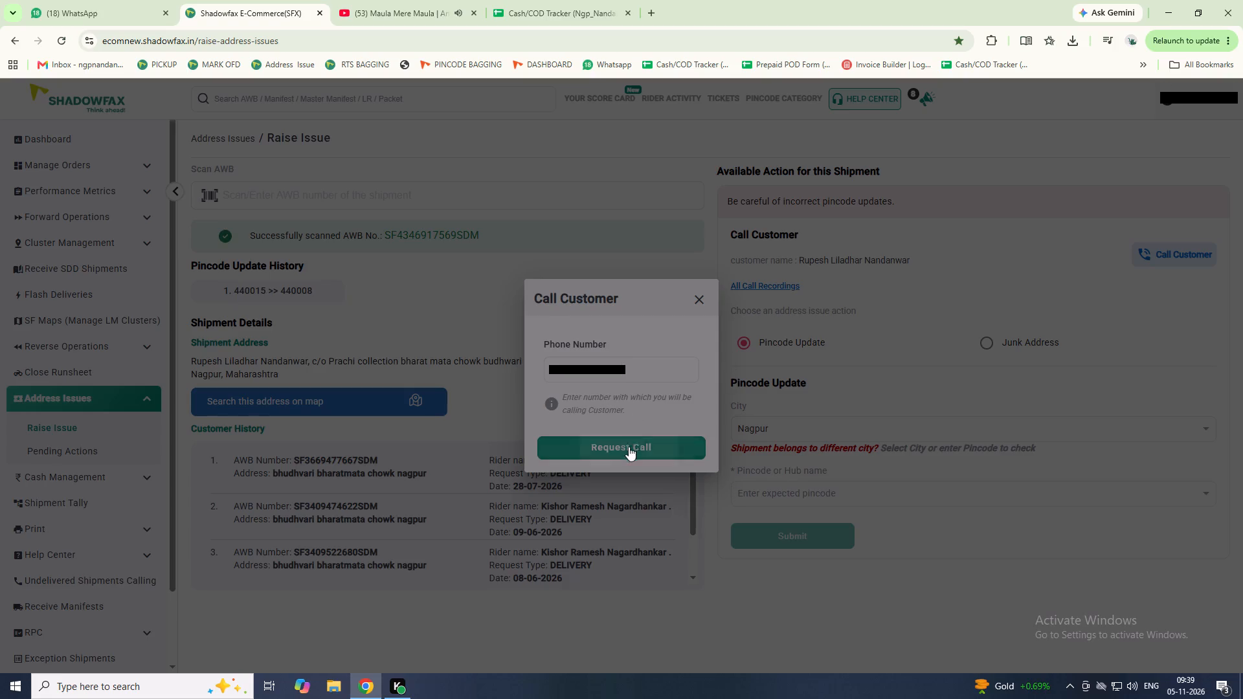
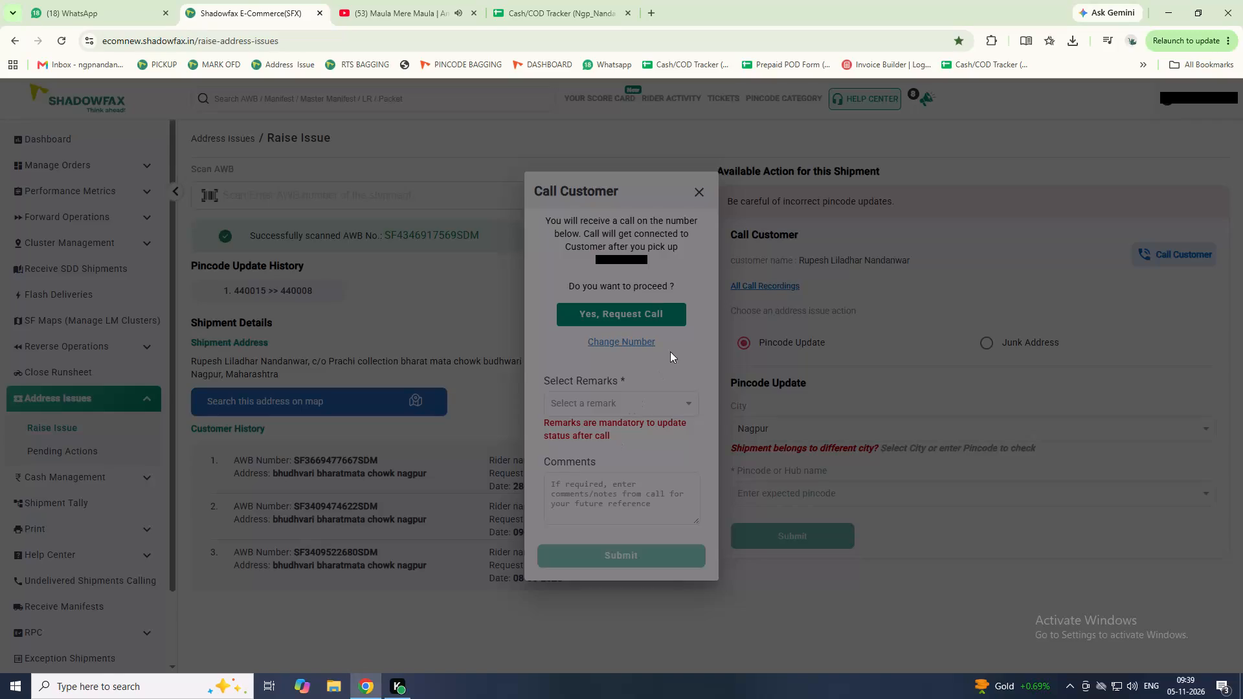
Record the call remark "Customer wants shipment" and submit the customer call details.
left_click(665, 400)
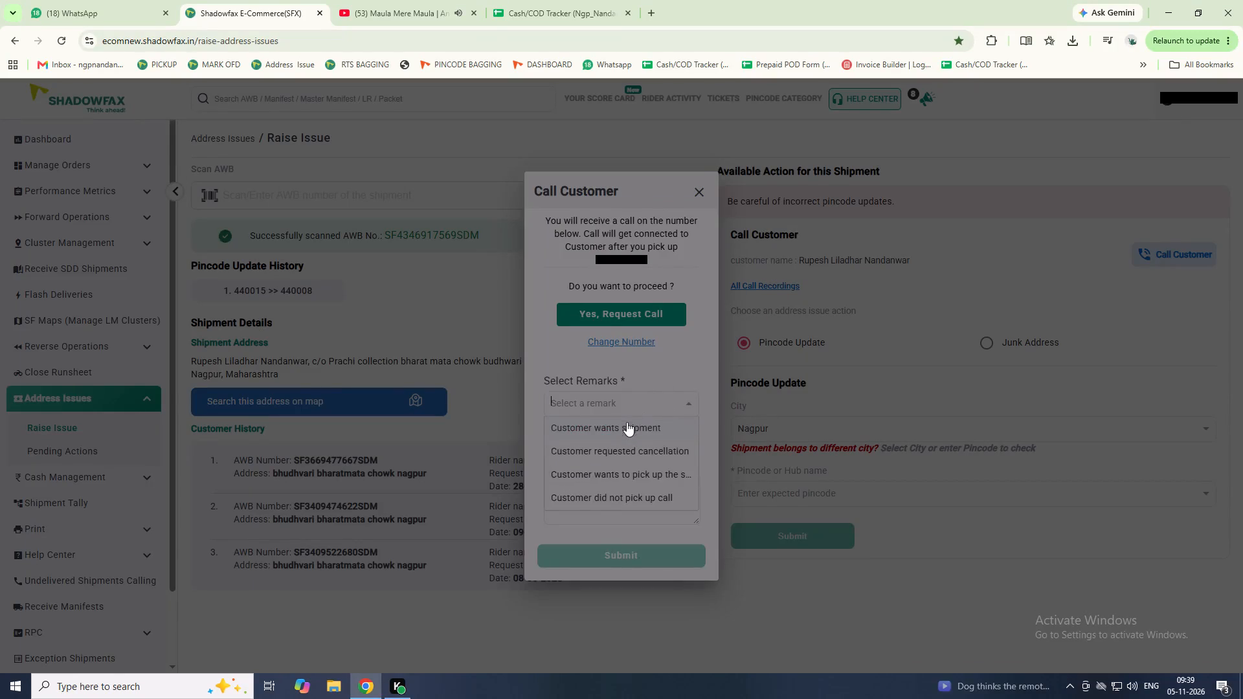
left_click(627, 422)
left_click(590, 549)
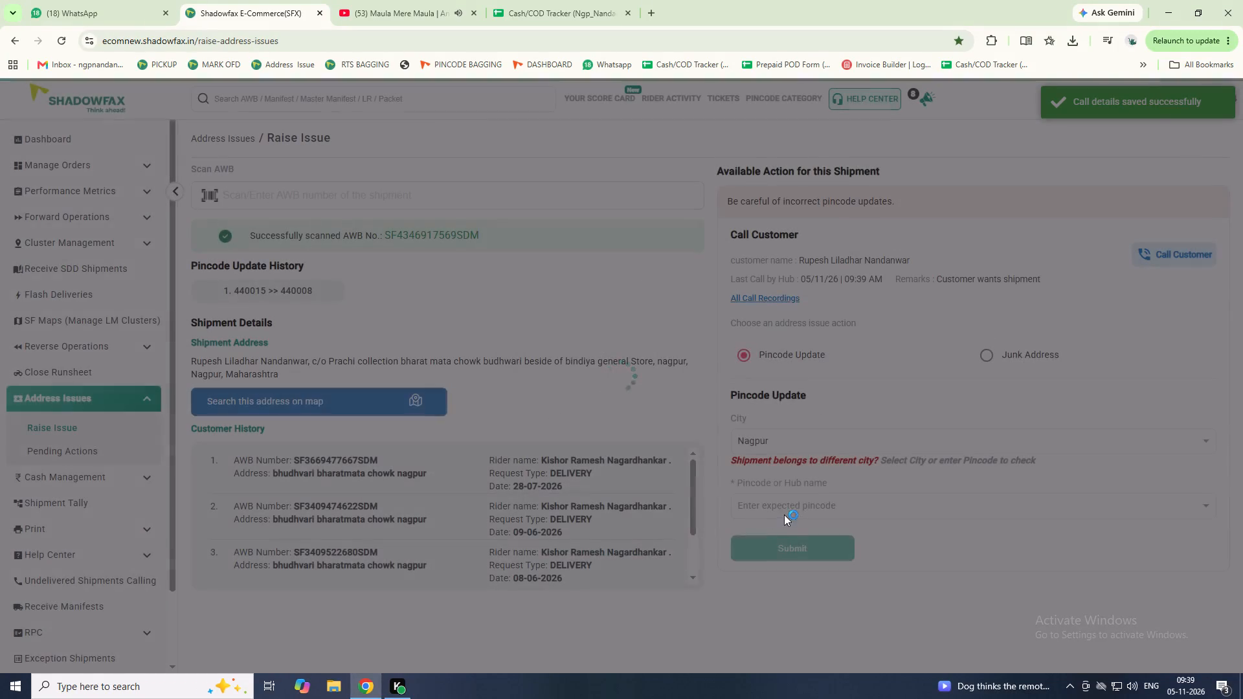
Submit the shipment's pincode update to 440002 | NGP_Gandhibag and dismiss the request result.
double_click(789, 508)
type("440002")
left_click(800, 480)
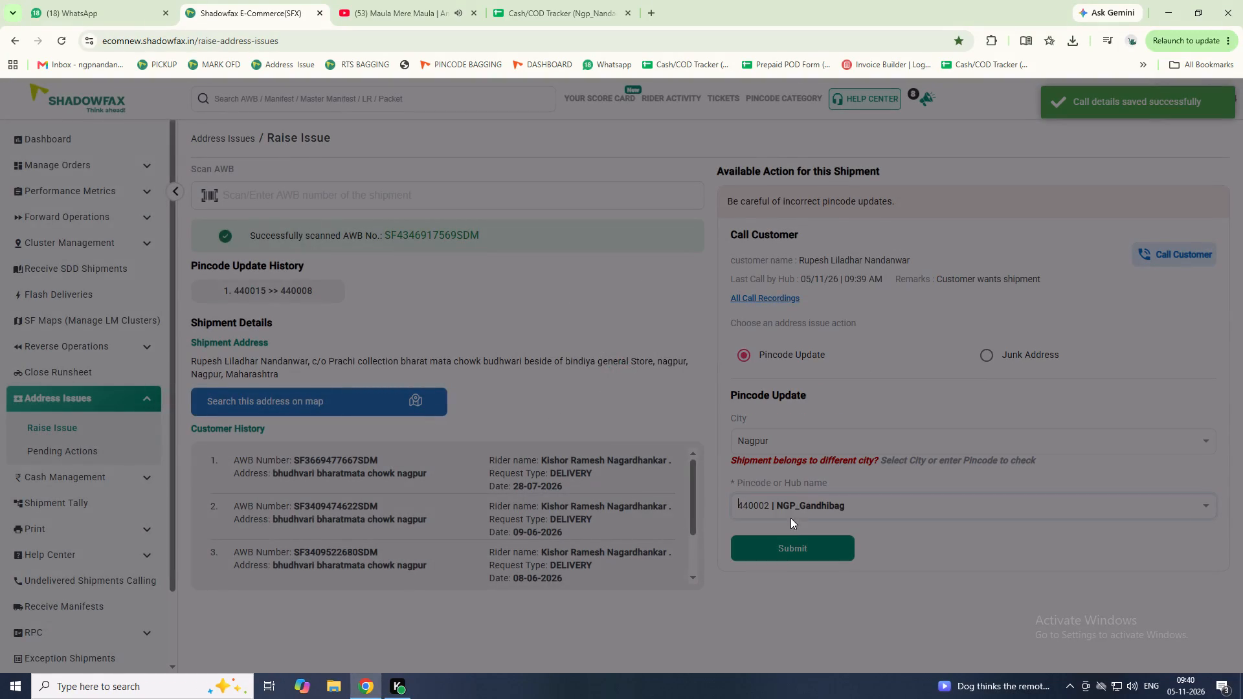
left_click(780, 542)
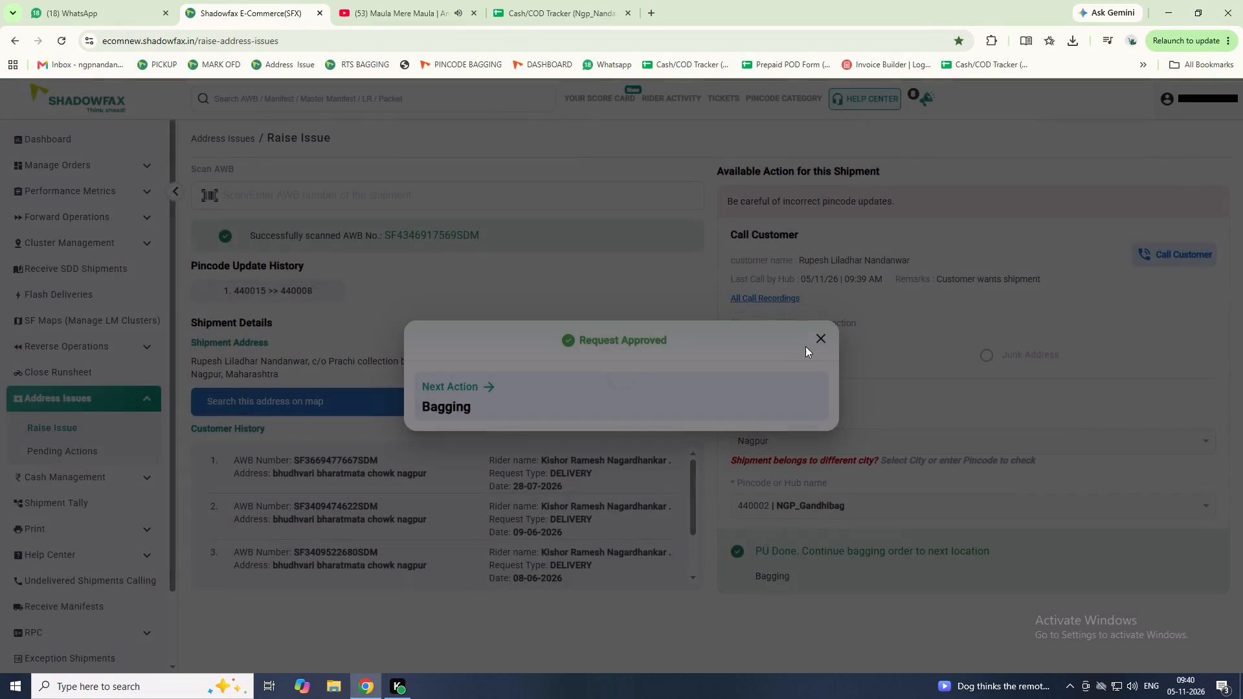
left_click(819, 337)
In the Cash/COD Tracker, enter Lalchand's note counts: 6 for 500, 7 for 200 and 1 for 20.
left_click(557, 21)
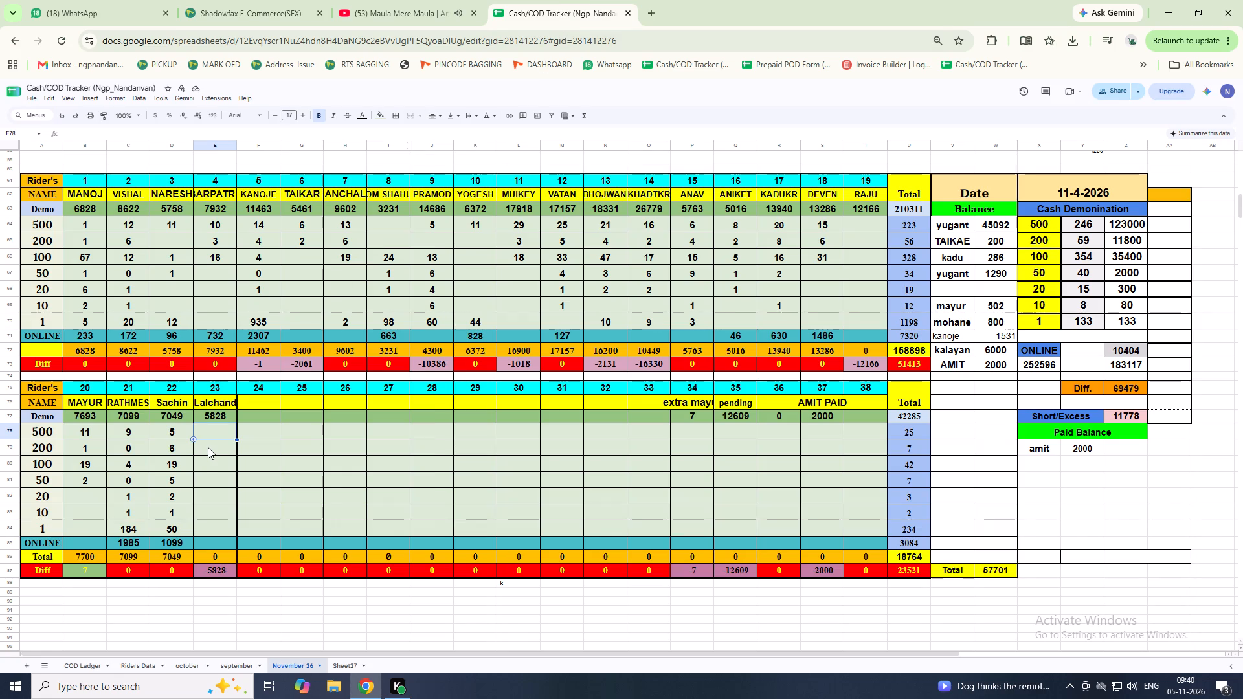
key("6")
key("Down")
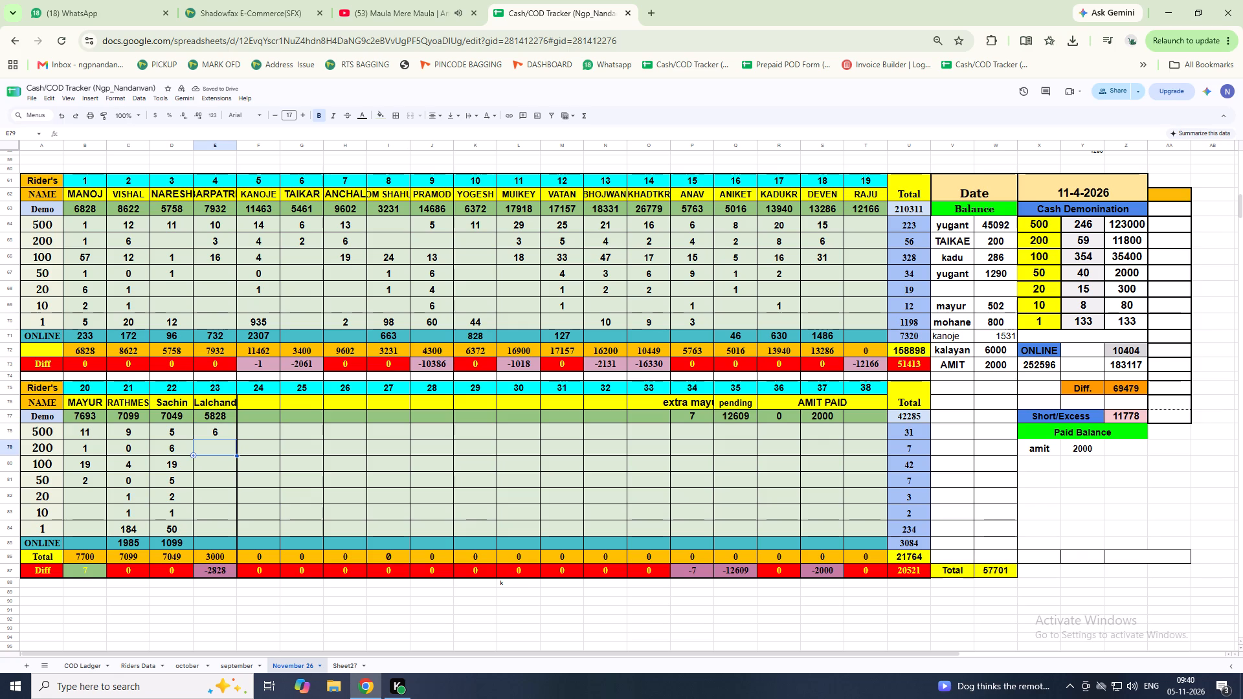
key("7")
key("Down")
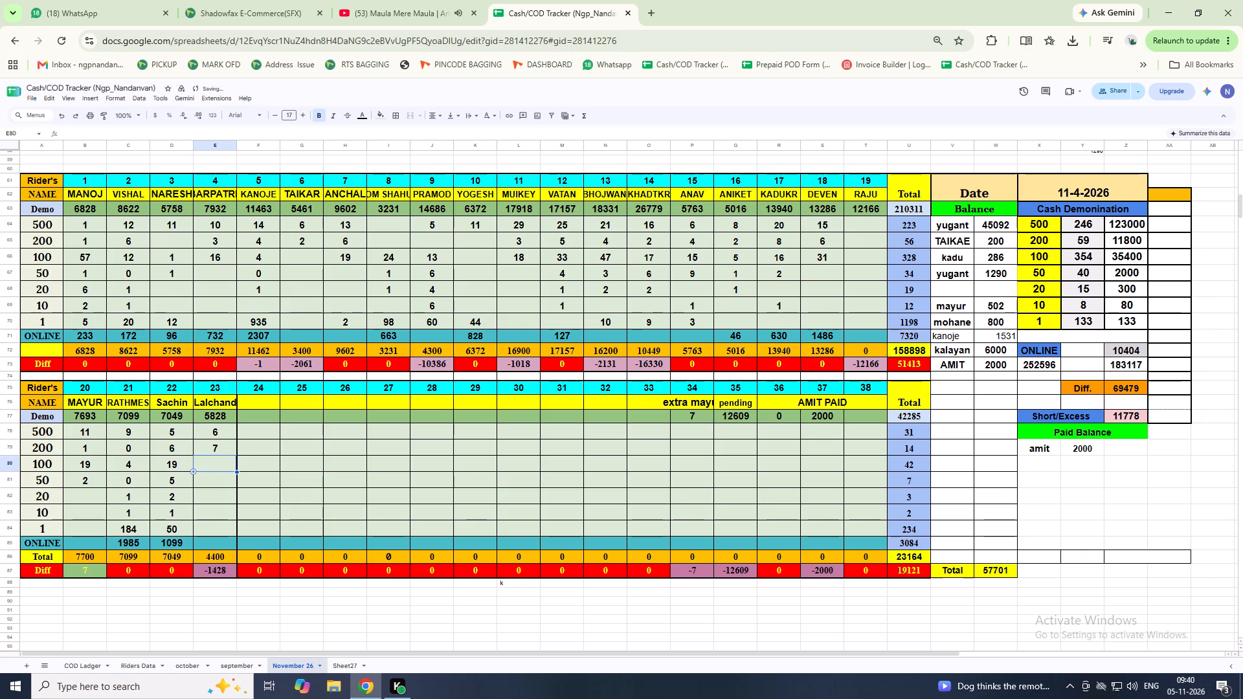
key("Down")
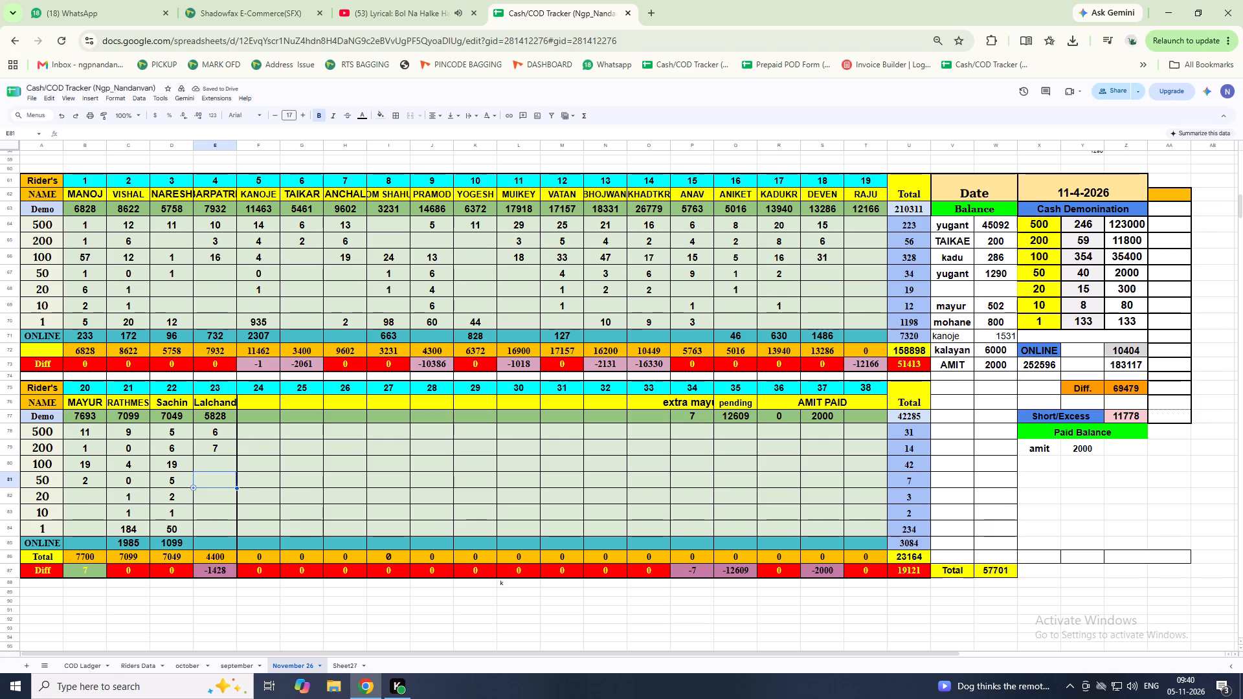
key("Down")
key("1")
key("Down")
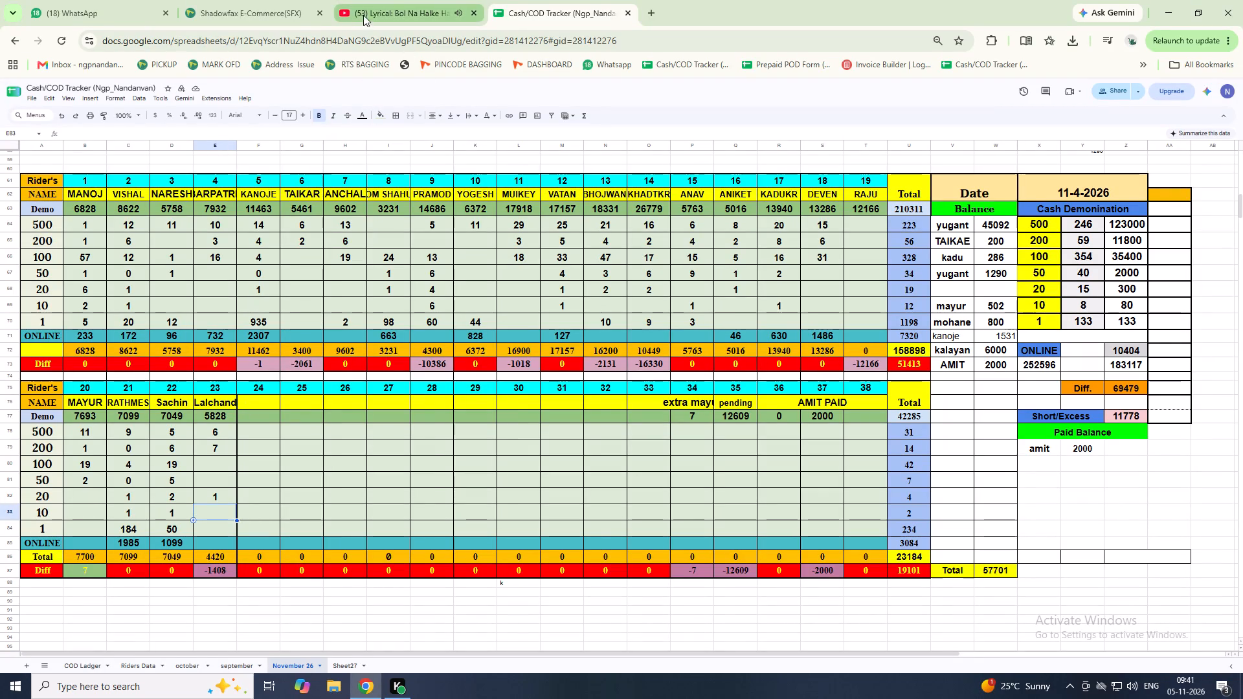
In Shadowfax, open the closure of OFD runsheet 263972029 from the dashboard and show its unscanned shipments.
left_click(257, 18)
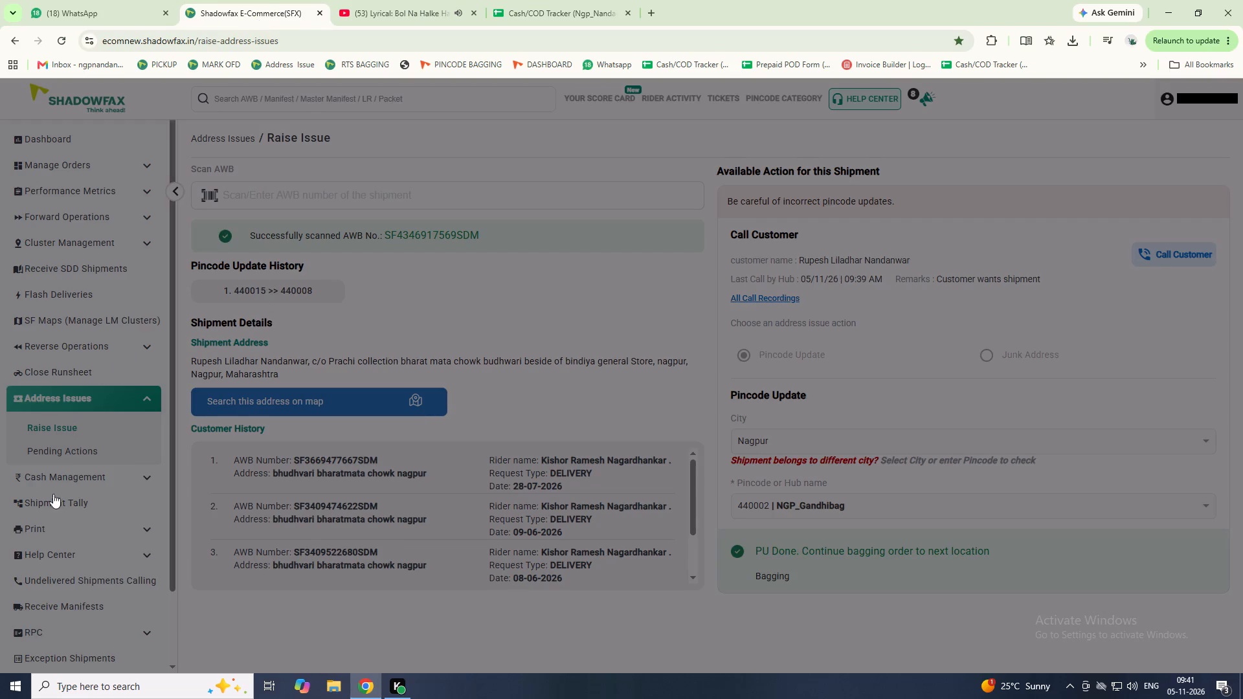
left_click(50, 137)
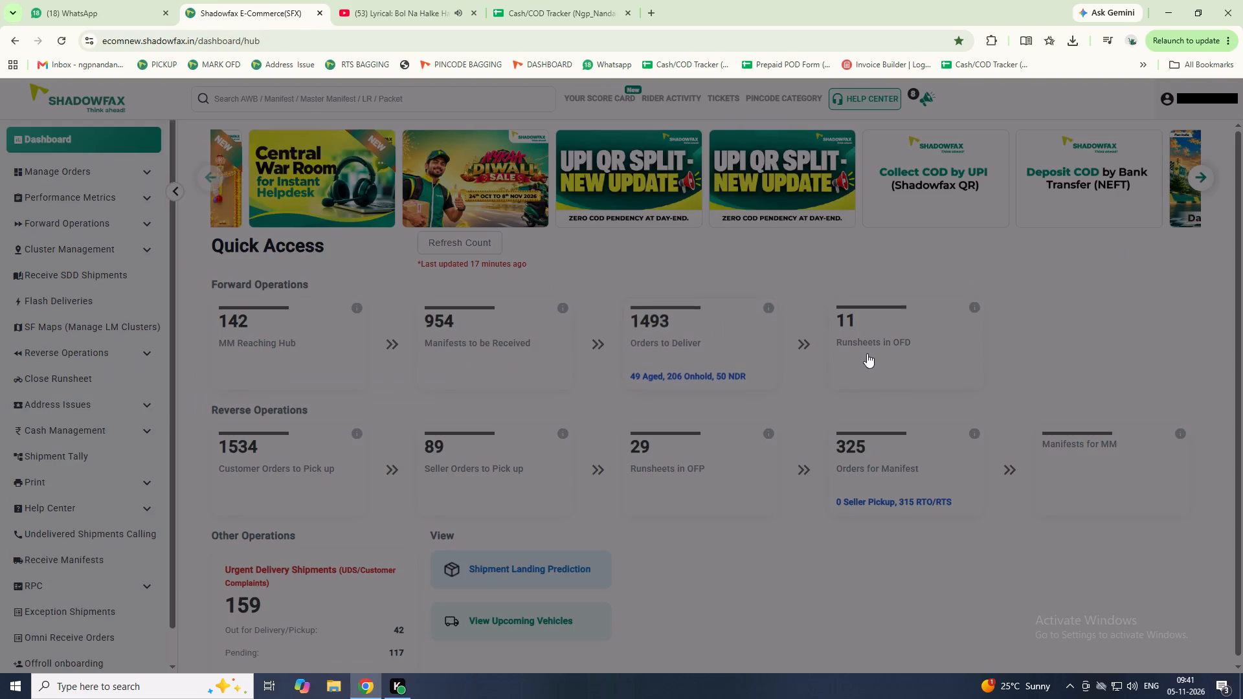
left_click(869, 337)
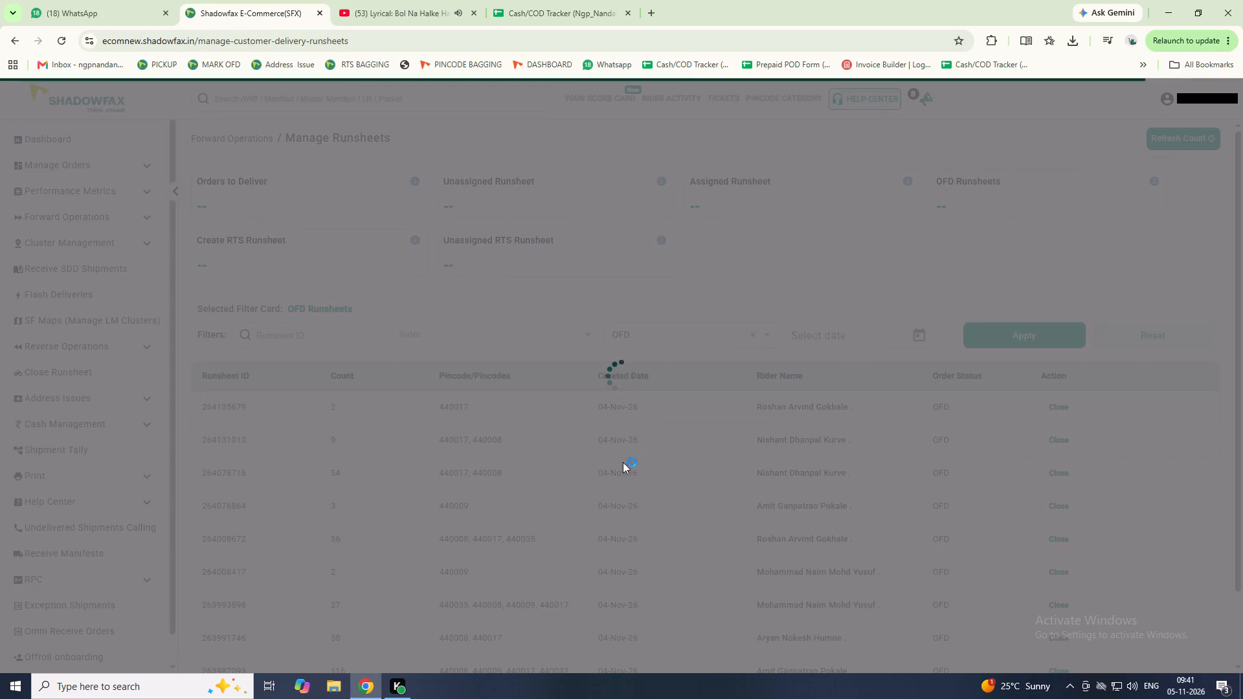
scroll(750, 474, "down", 13)
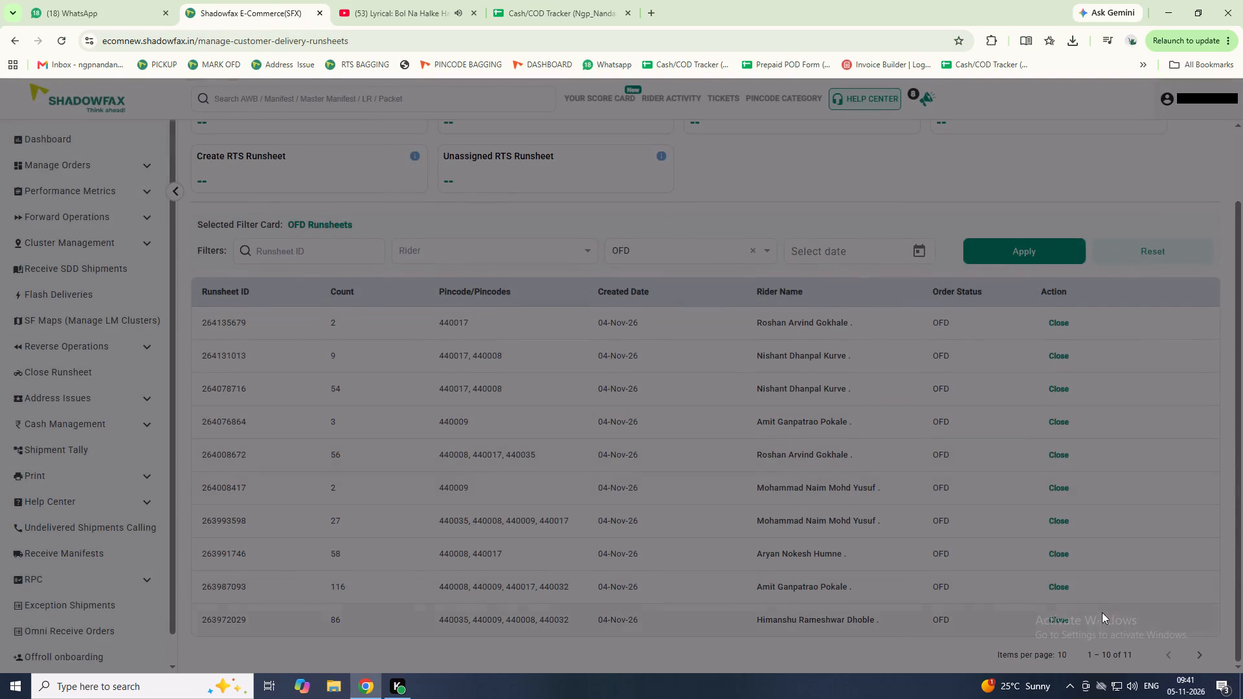
left_click(1054, 616)
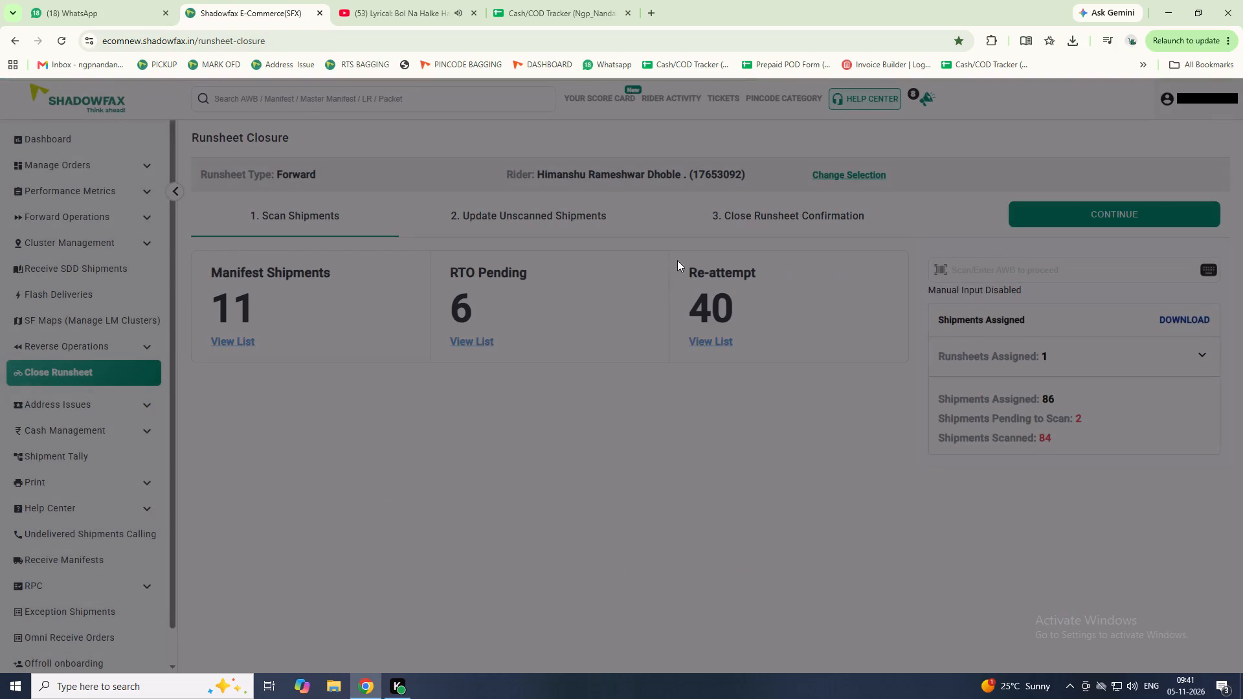
left_click(530, 220)
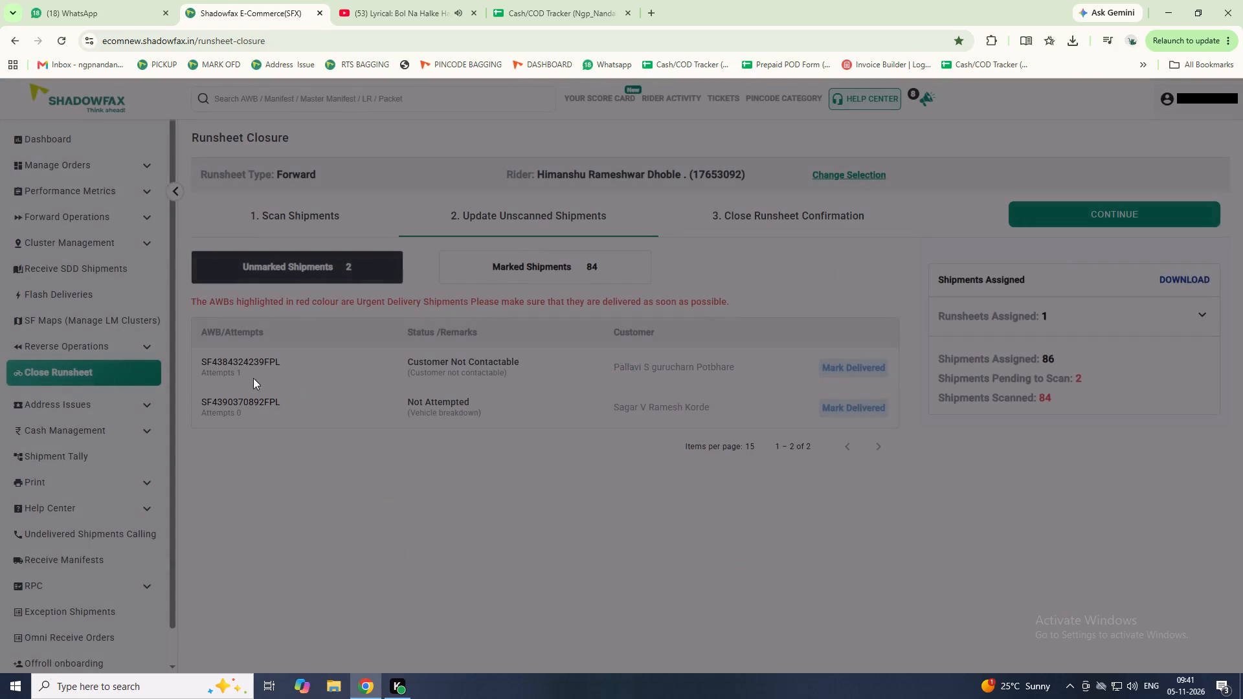
left_click(258, 359)
double_click(259, 359)
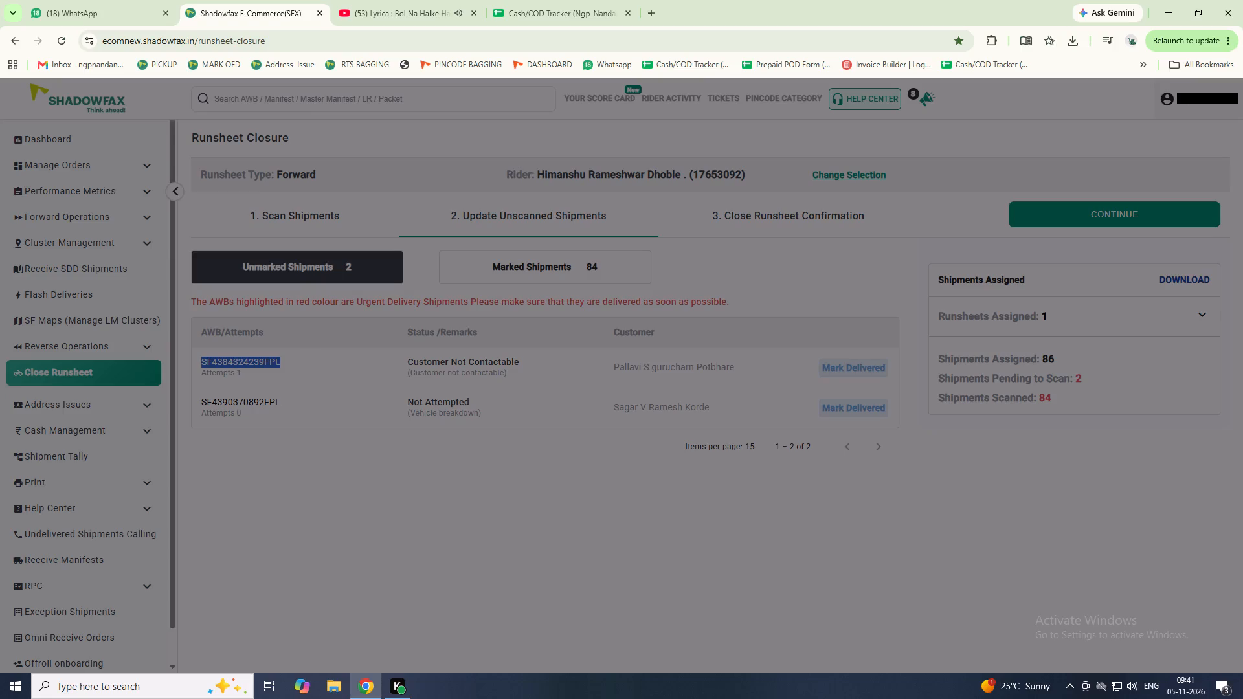
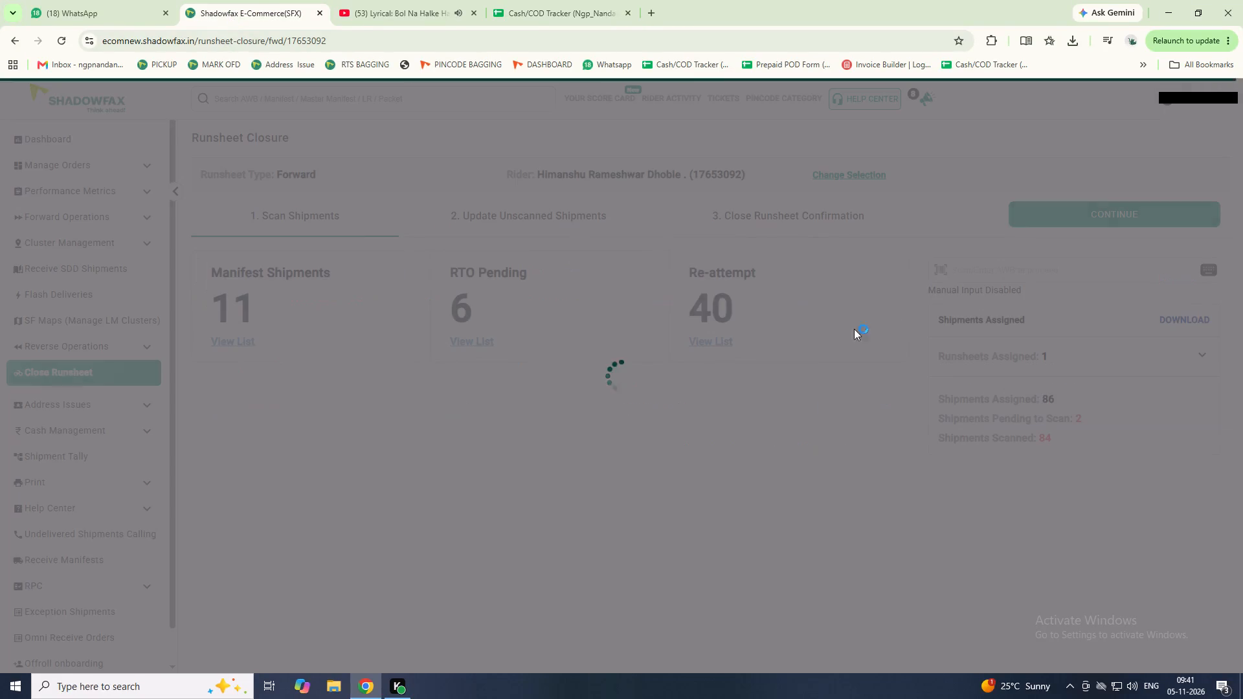
key("ctrl+f")
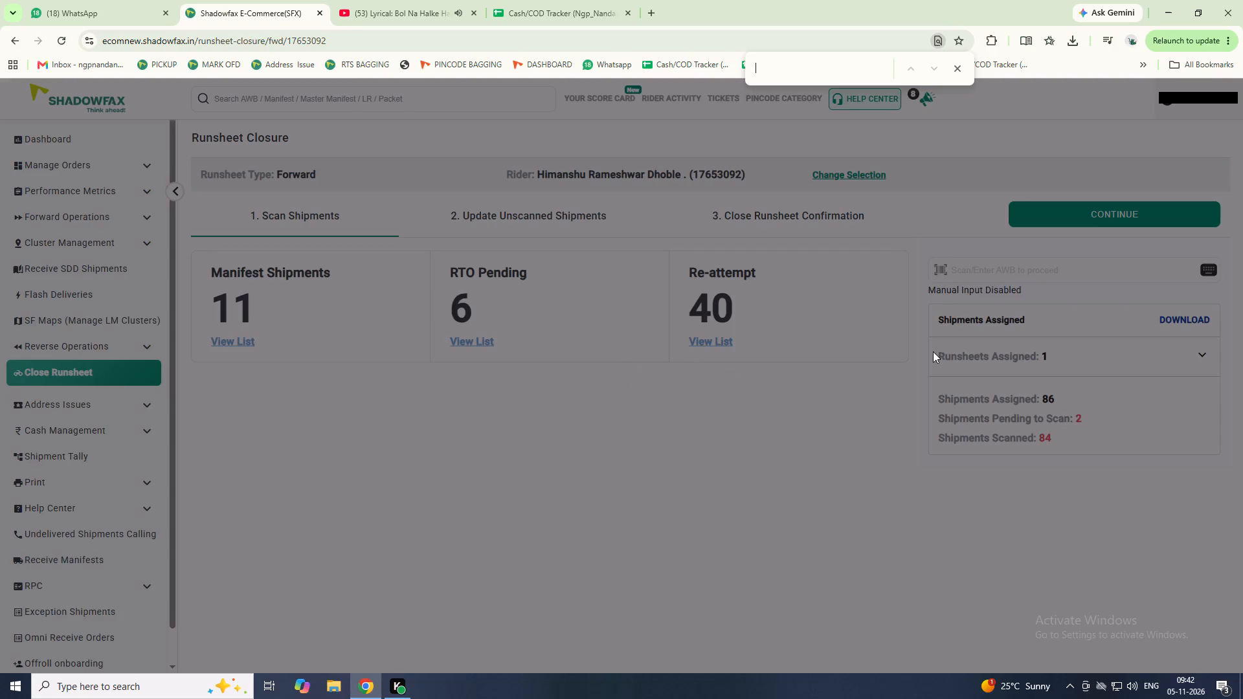
left_click(1211, 271)
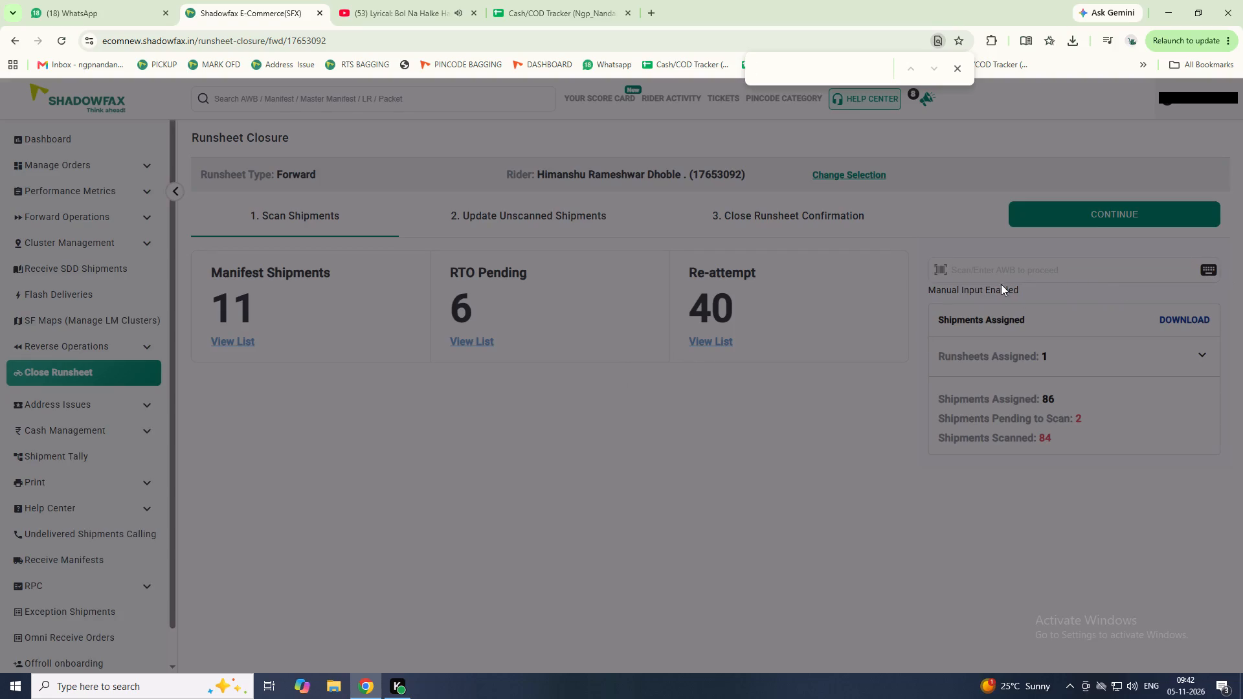
key("ctrl+f")
key("ctrl+v")
left_click(998, 283)
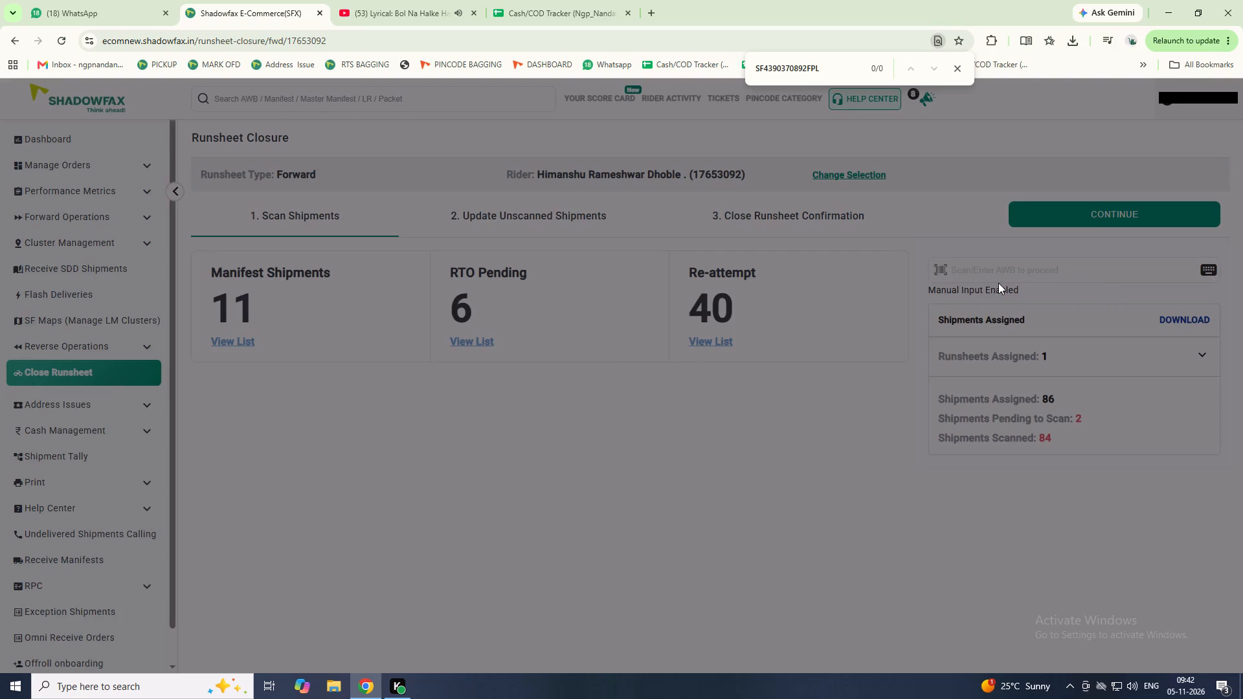
left_click(998, 272)
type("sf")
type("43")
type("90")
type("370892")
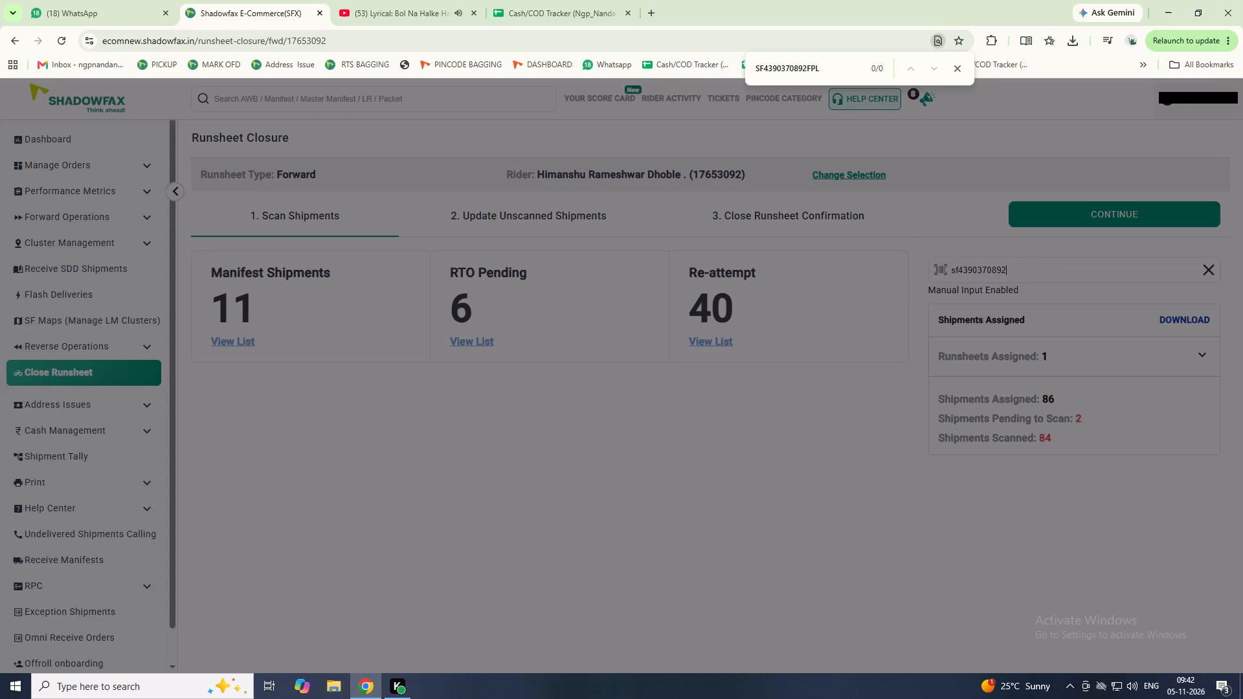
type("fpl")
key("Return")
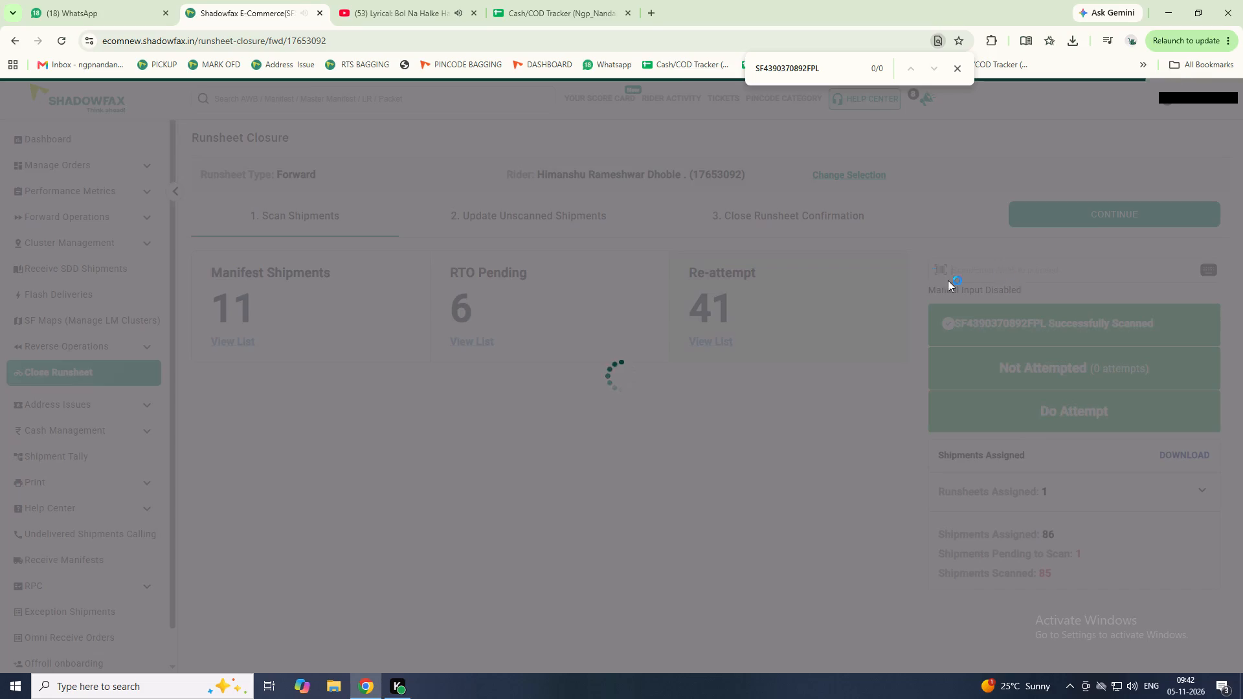
left_click(524, 216)
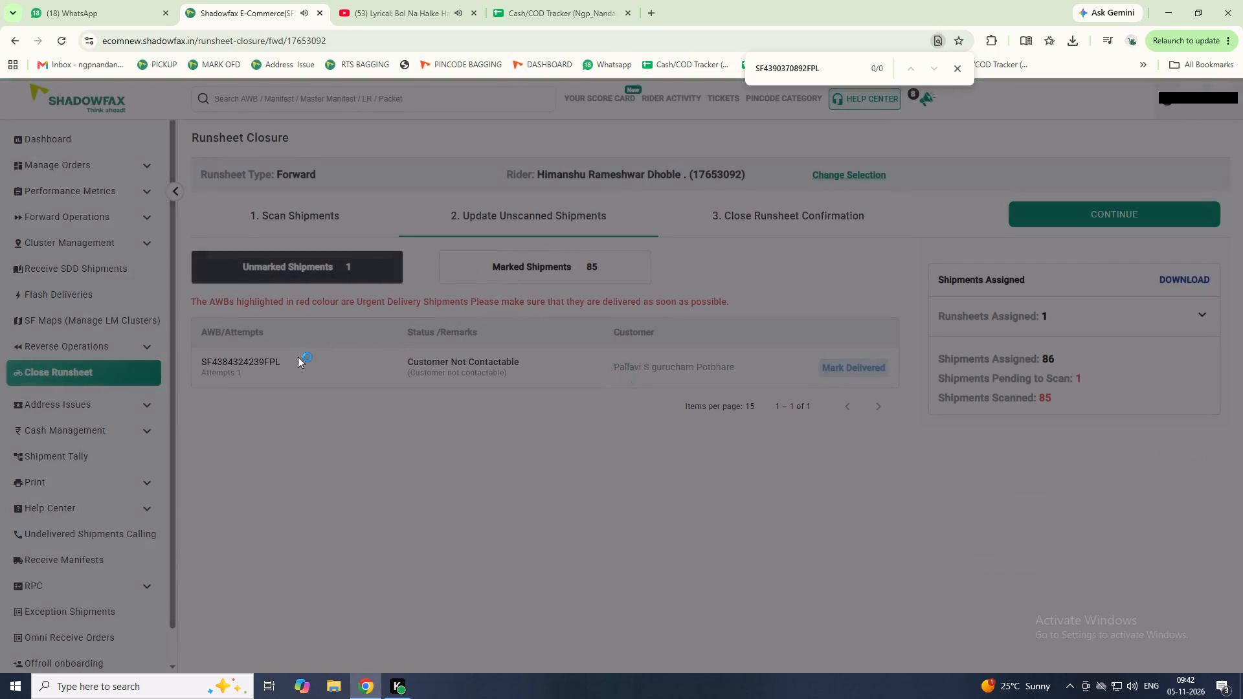
double_click(253, 363)
key("ctrl+c")
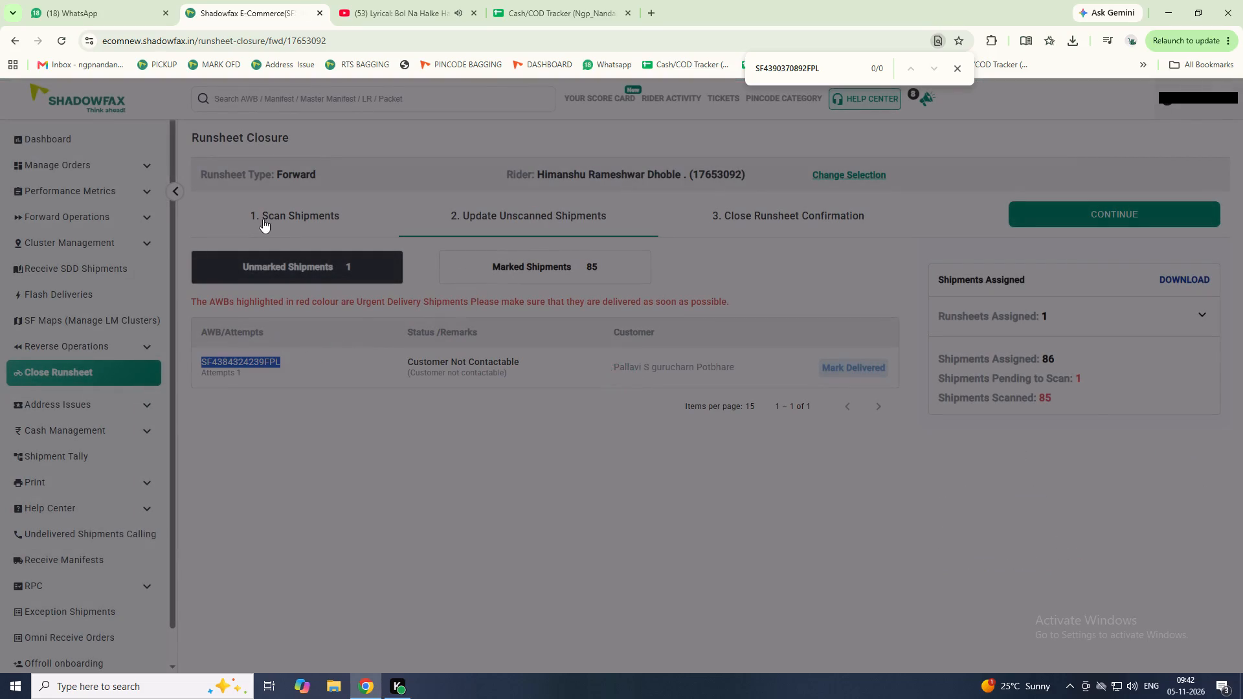
left_click(274, 208)
key("ctrl+f")
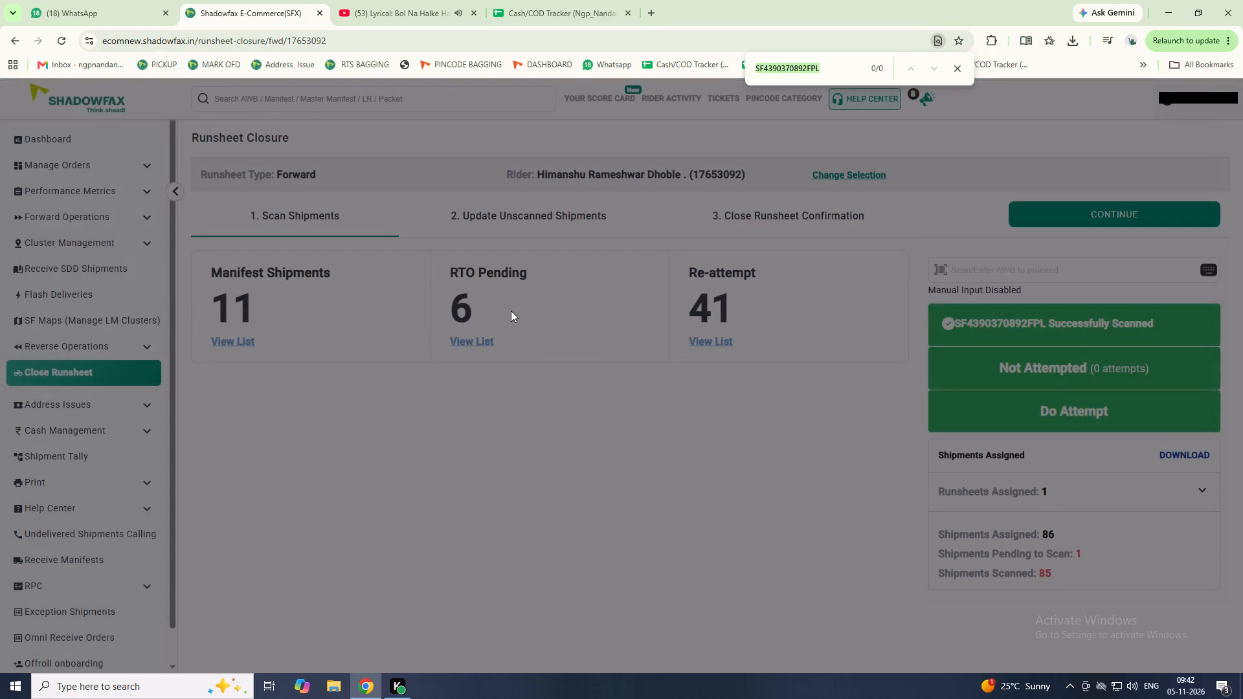
key("ctrl+v")
double_click(1213, 271)
left_click(1115, 279)
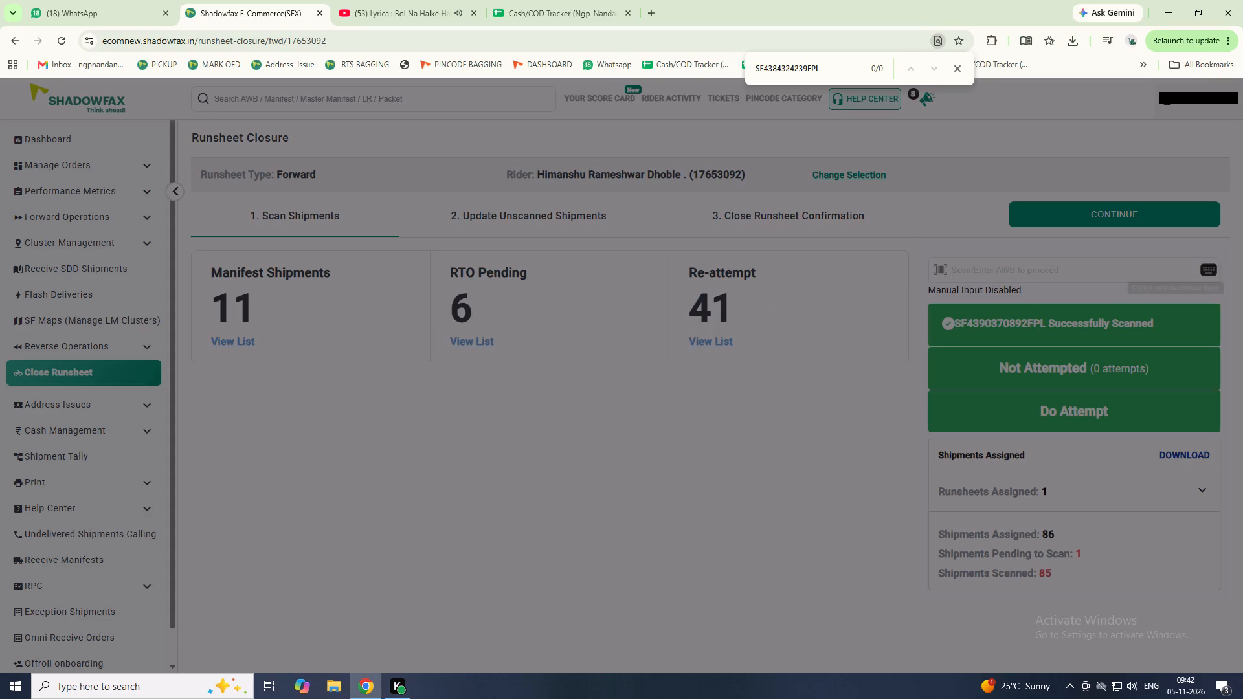
left_click(1209, 272)
left_click(1119, 271)
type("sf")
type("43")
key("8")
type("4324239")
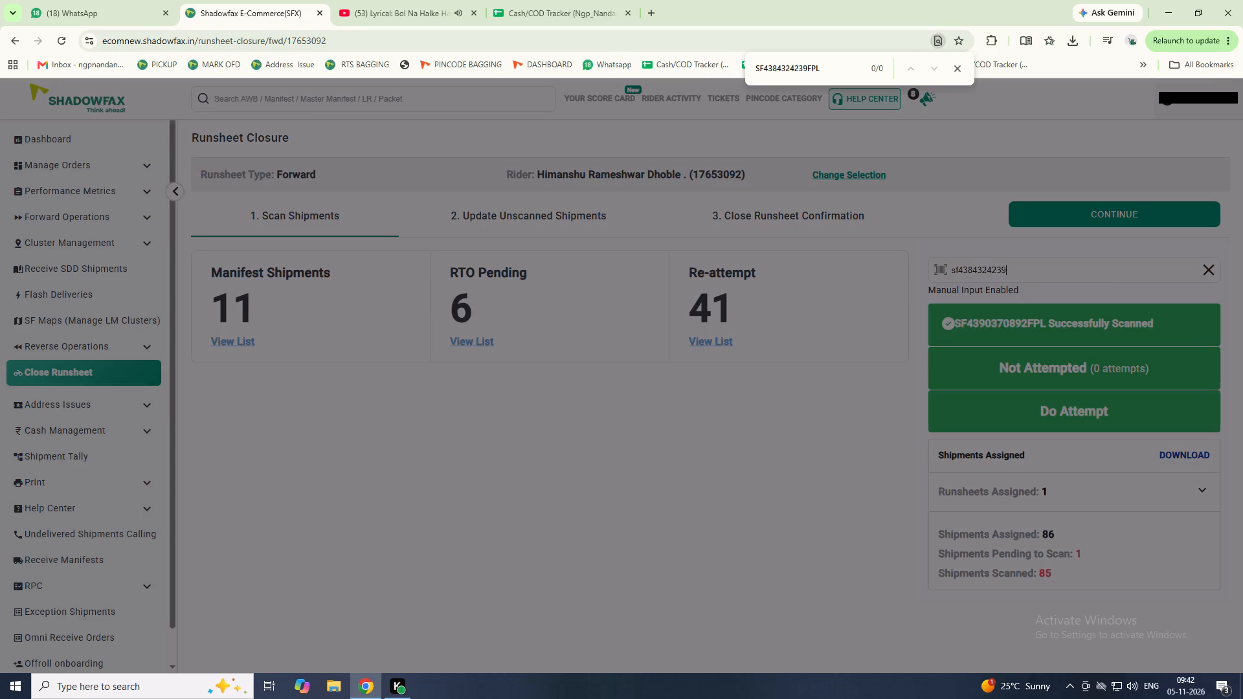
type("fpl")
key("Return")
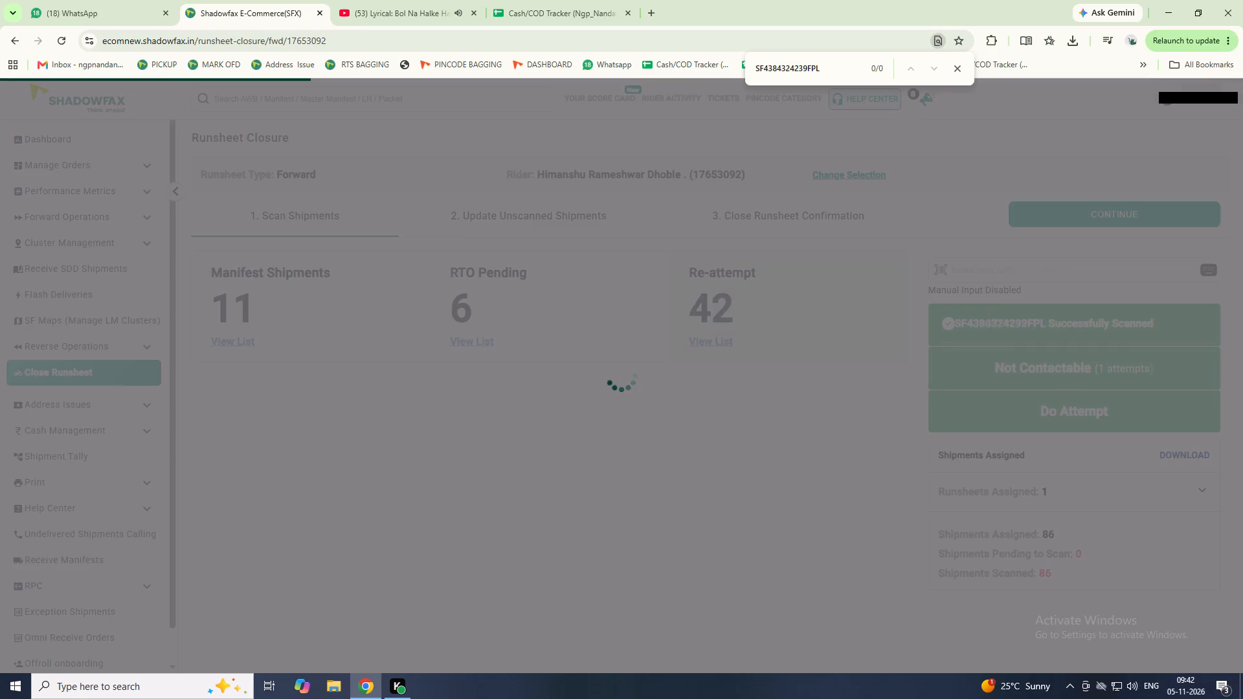
Continue the runsheet closure past the scanning and unscanned-shipments stages.
left_click(1107, 214)
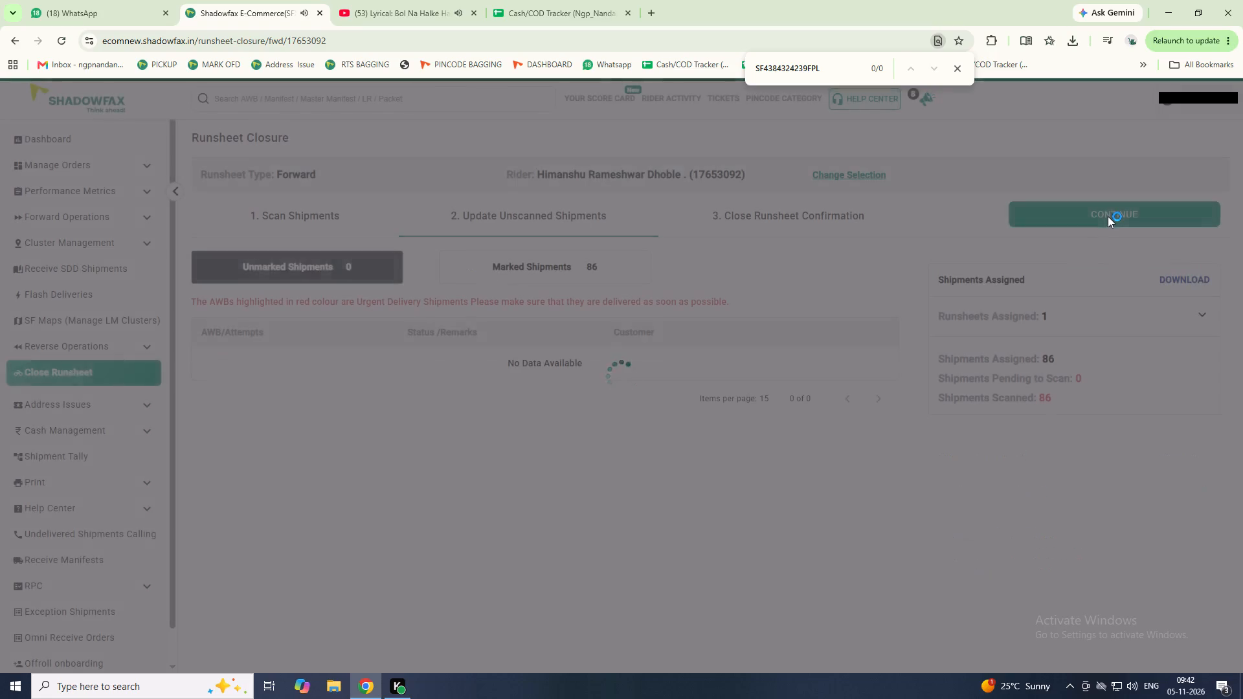
left_click(1108, 216)
Switch to the Cash/COD Tracker and enter 5520 as the Demo amount for rider column 24.
double_click(537, 11)
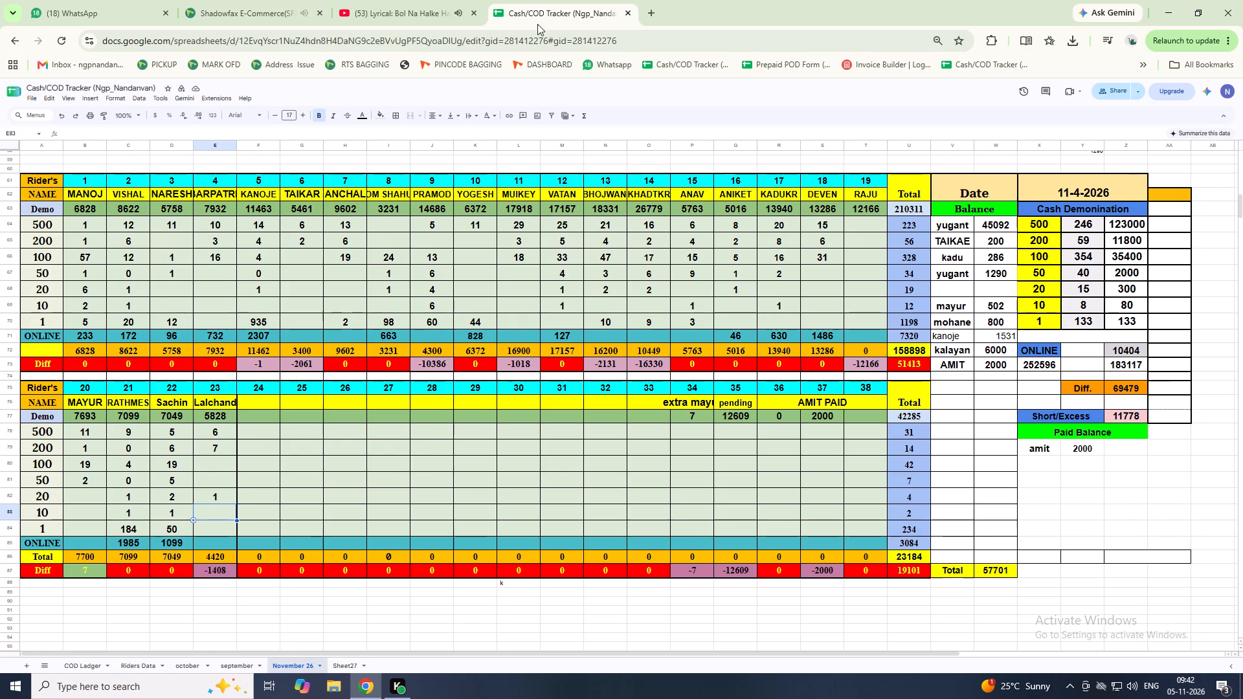
left_click(256, 418)
type("5520")
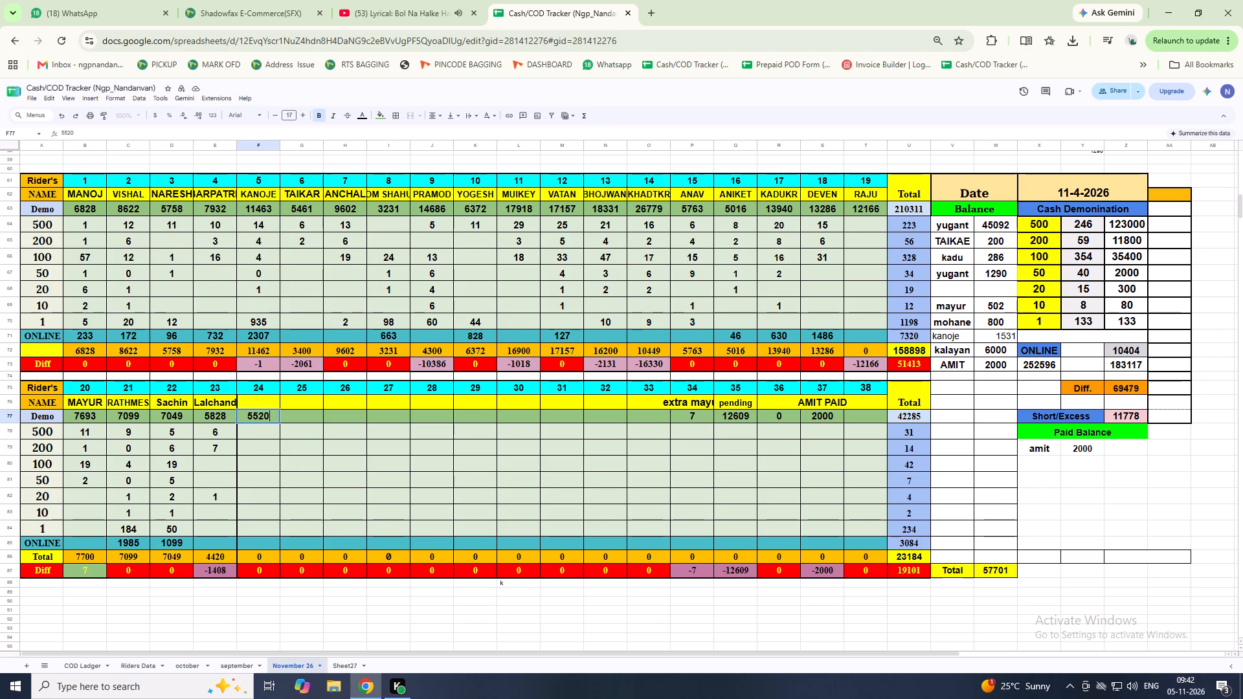
key("Down")
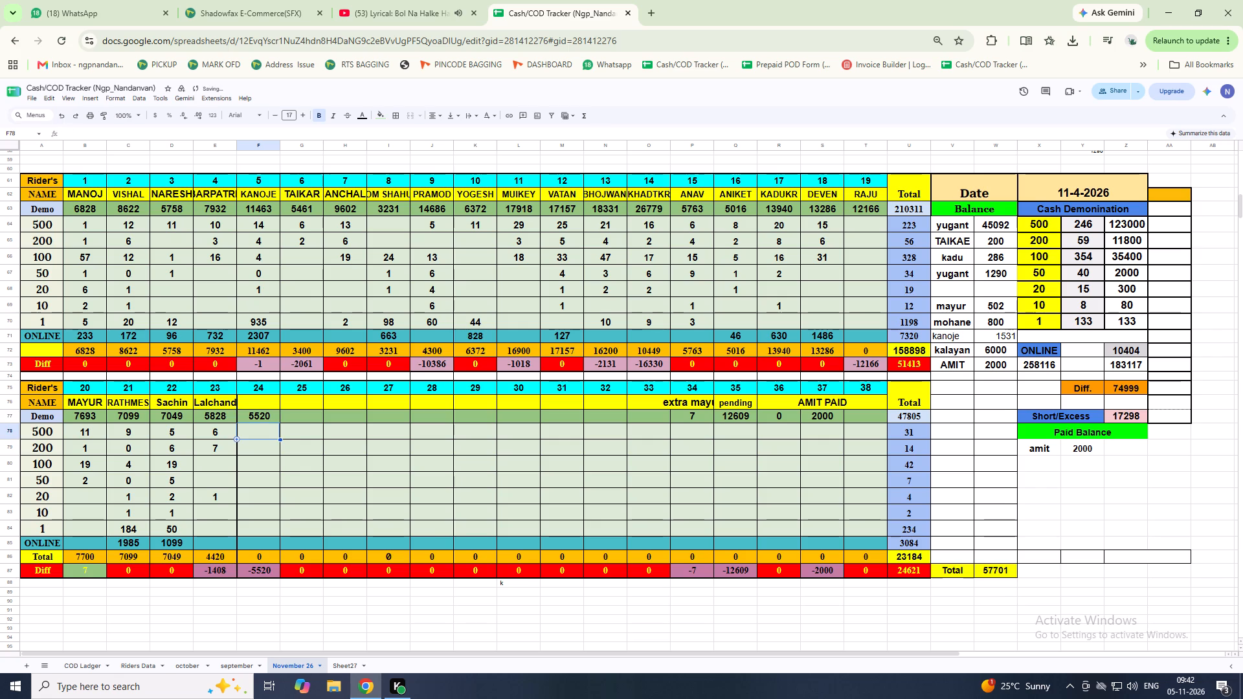
Enter rider column 24's denomination counts: 7 for 500, 4 for 200, 8 for 100, 2 for 50 and 32 for 1.
key("7")
key("Down")
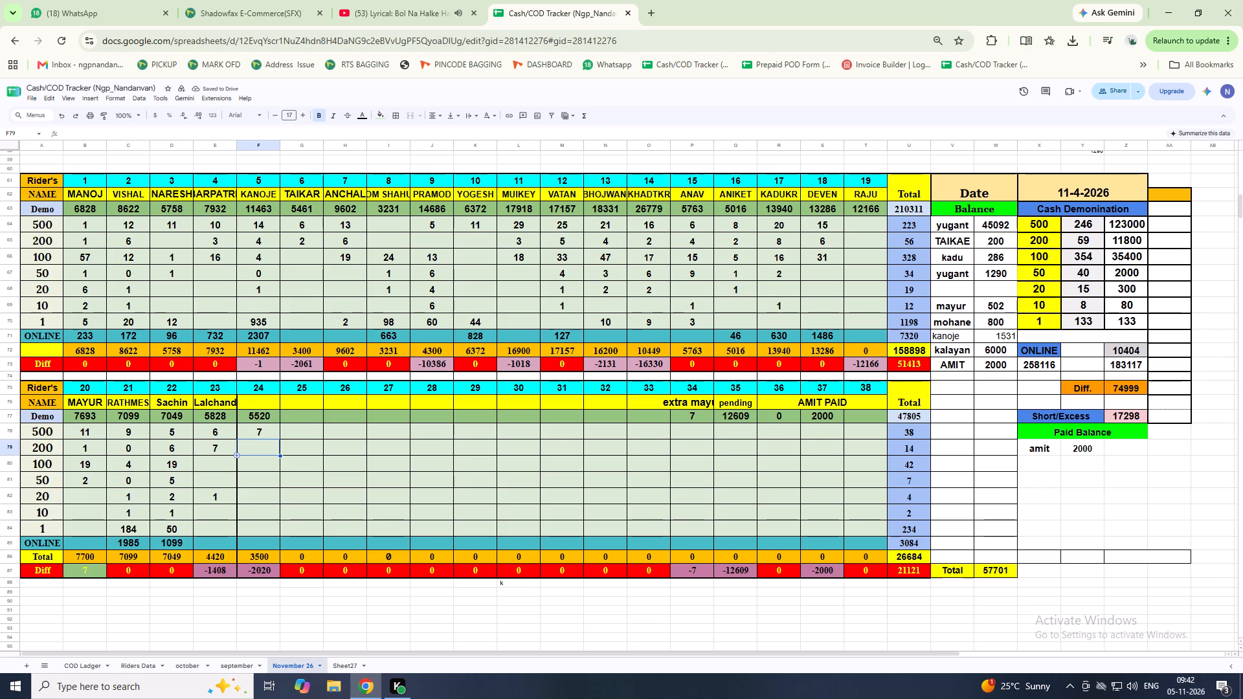
key("4")
key("Down")
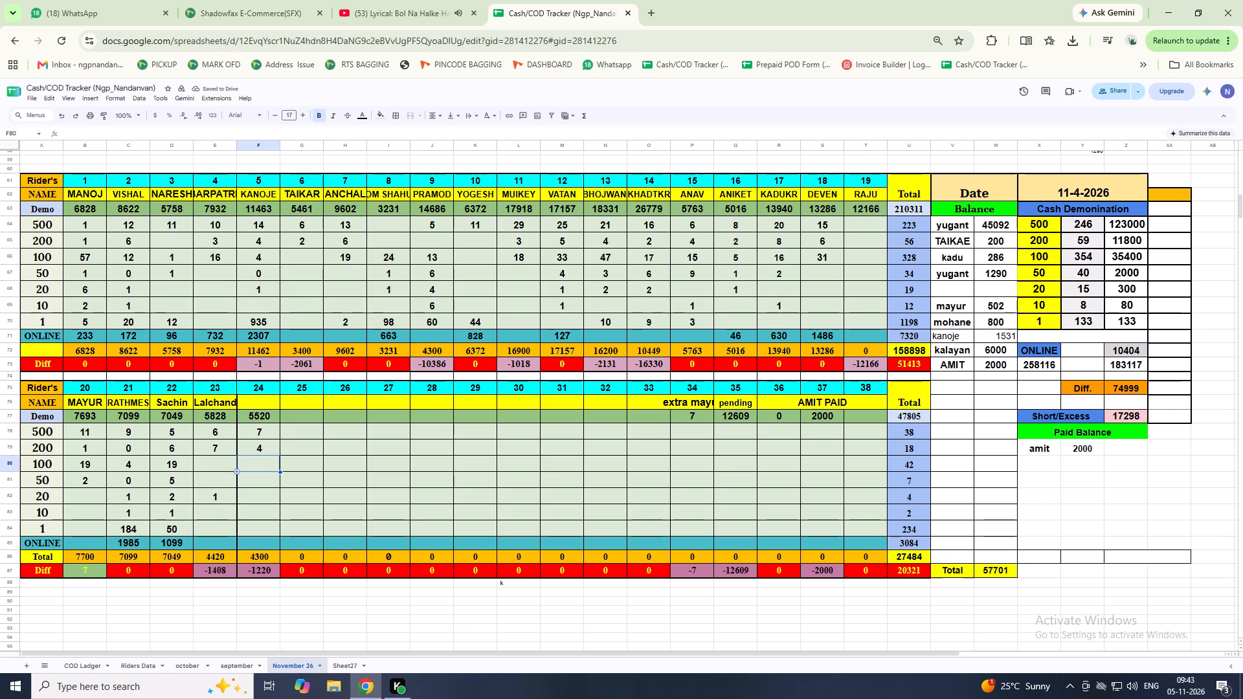
key("8")
key("Down")
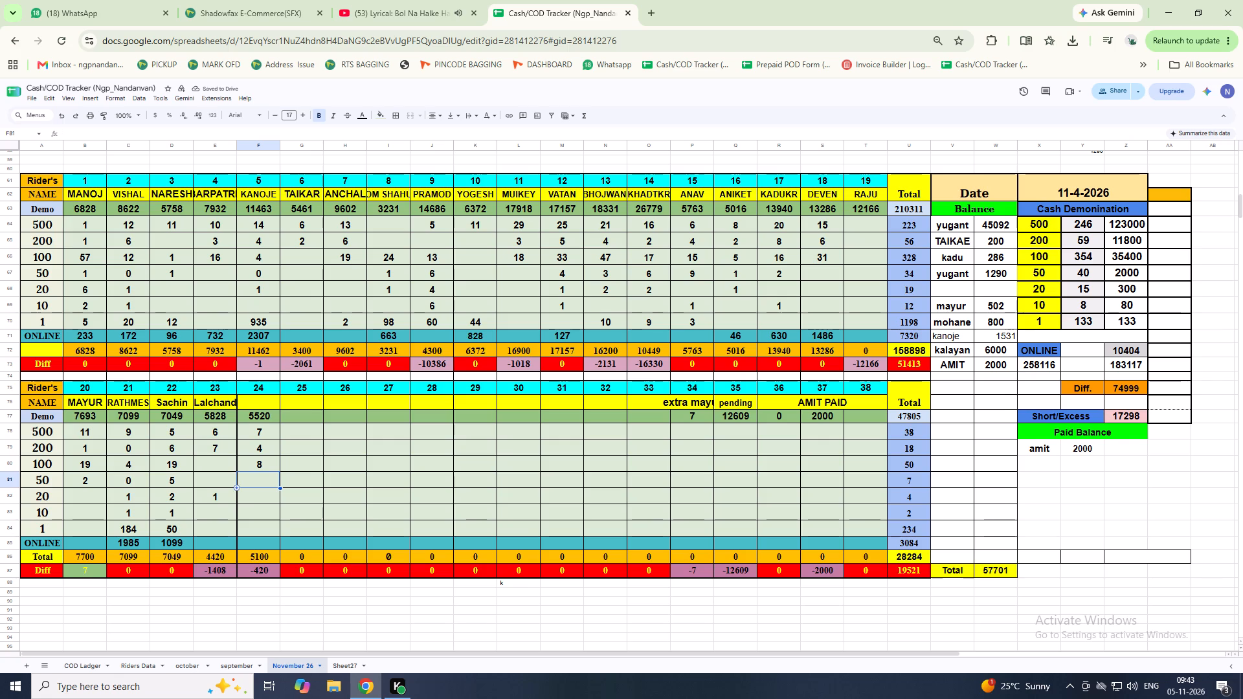
key("2")
key("Down")
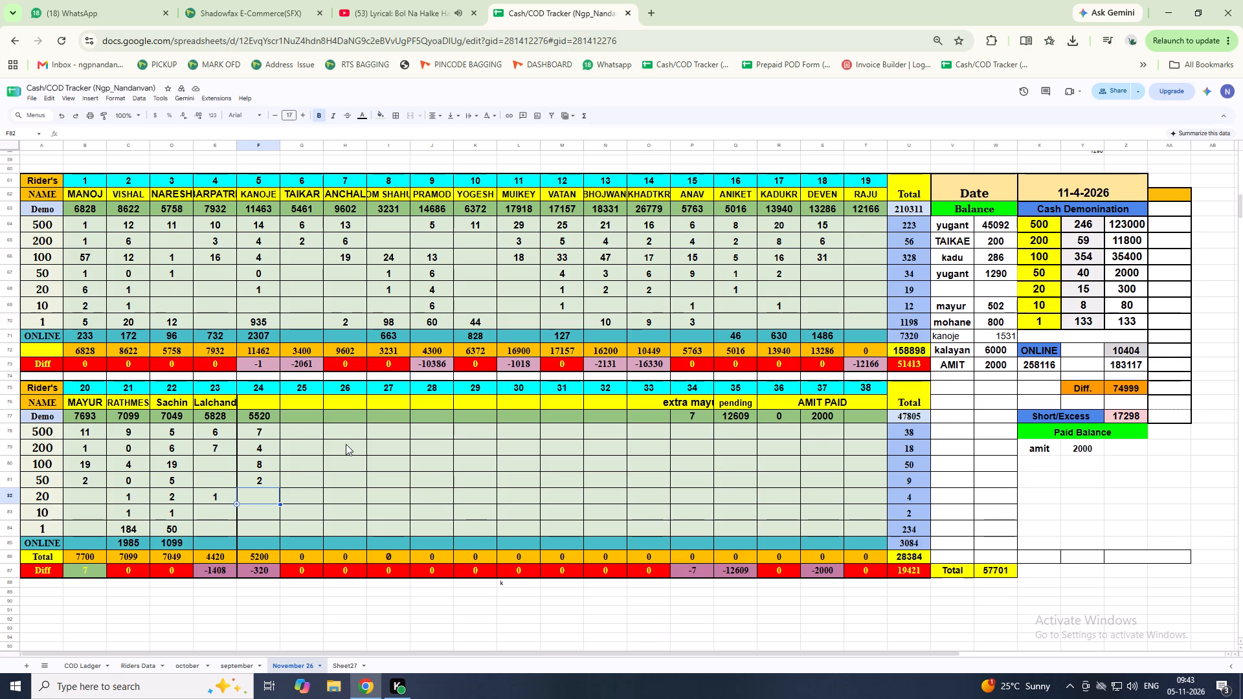
key("Down")
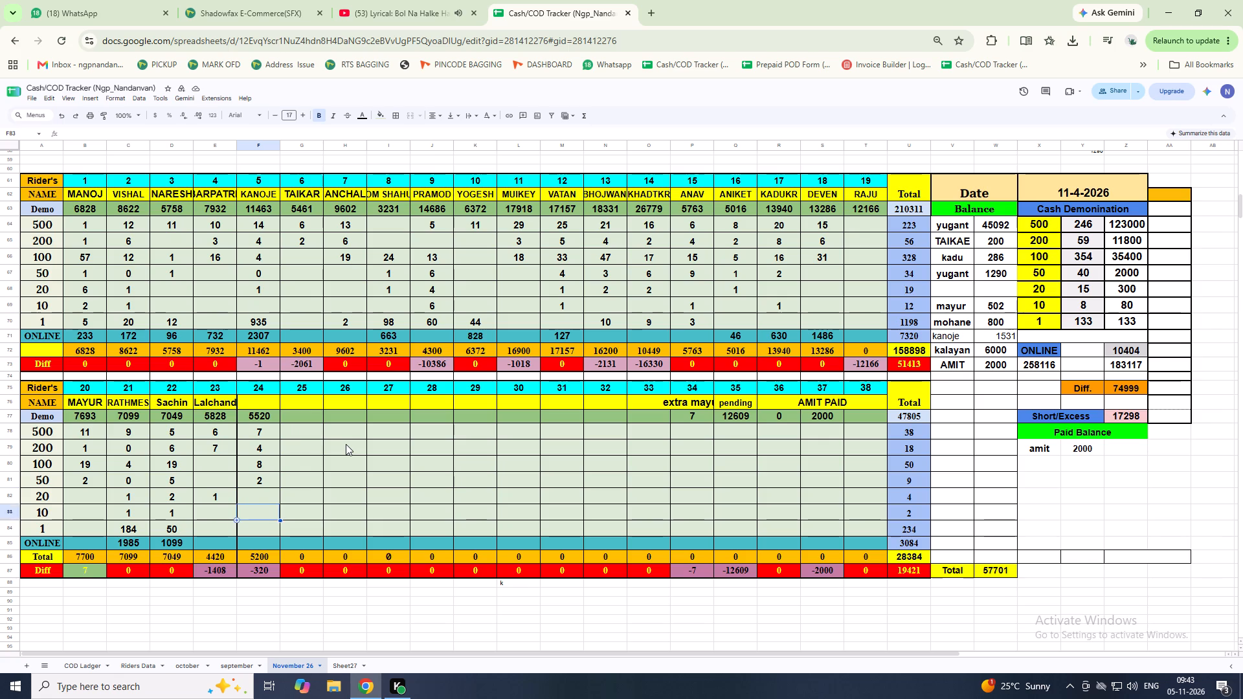
key("Down")
type("32")
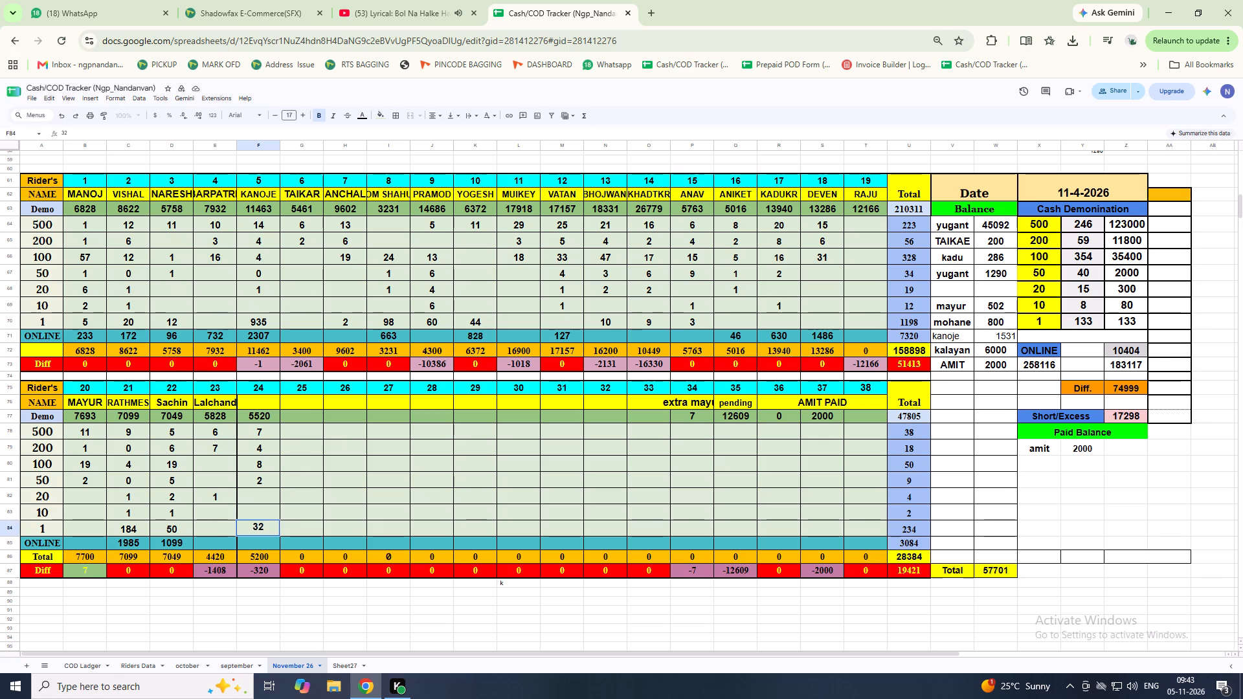
key("Down")
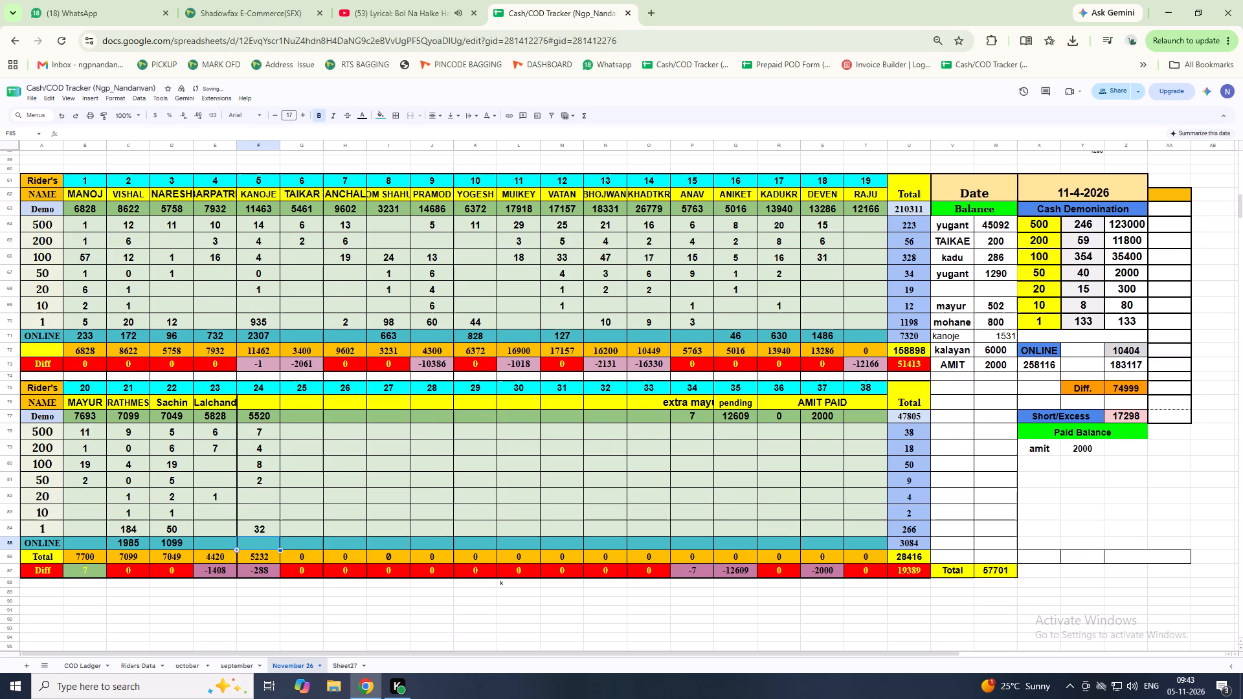
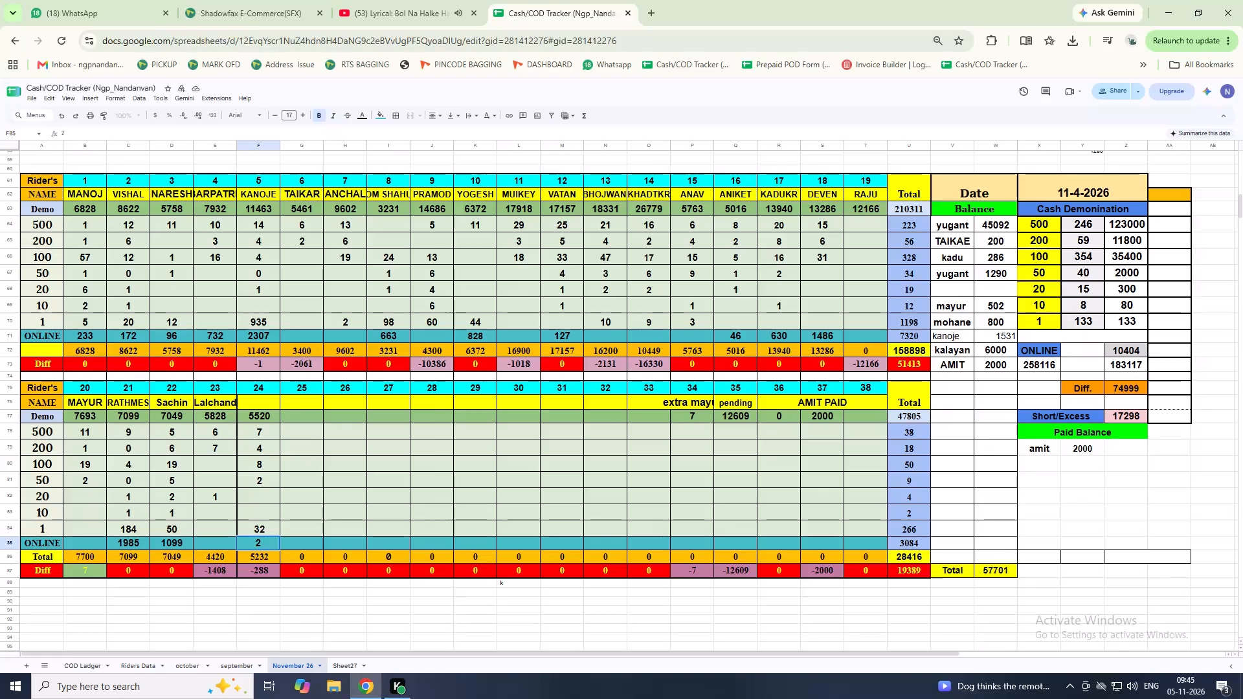
Complete rider column 24's ONLINE amount as 288 in the second rider table.
type("88")
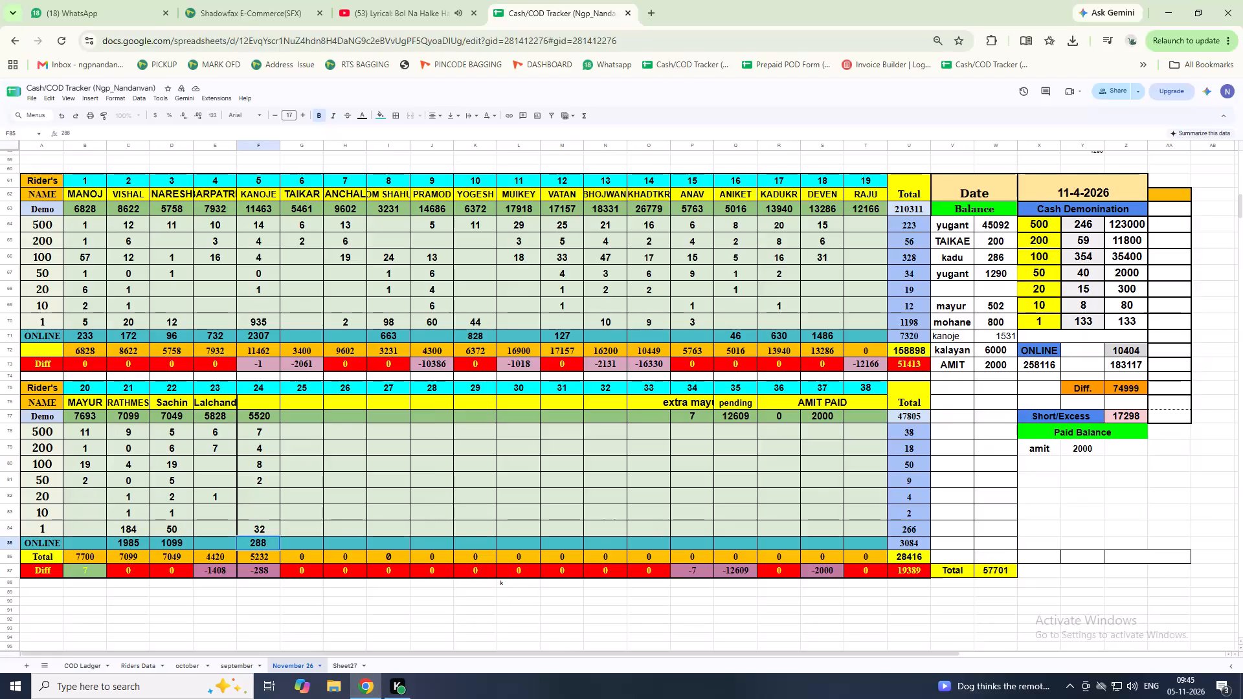
key("Left")
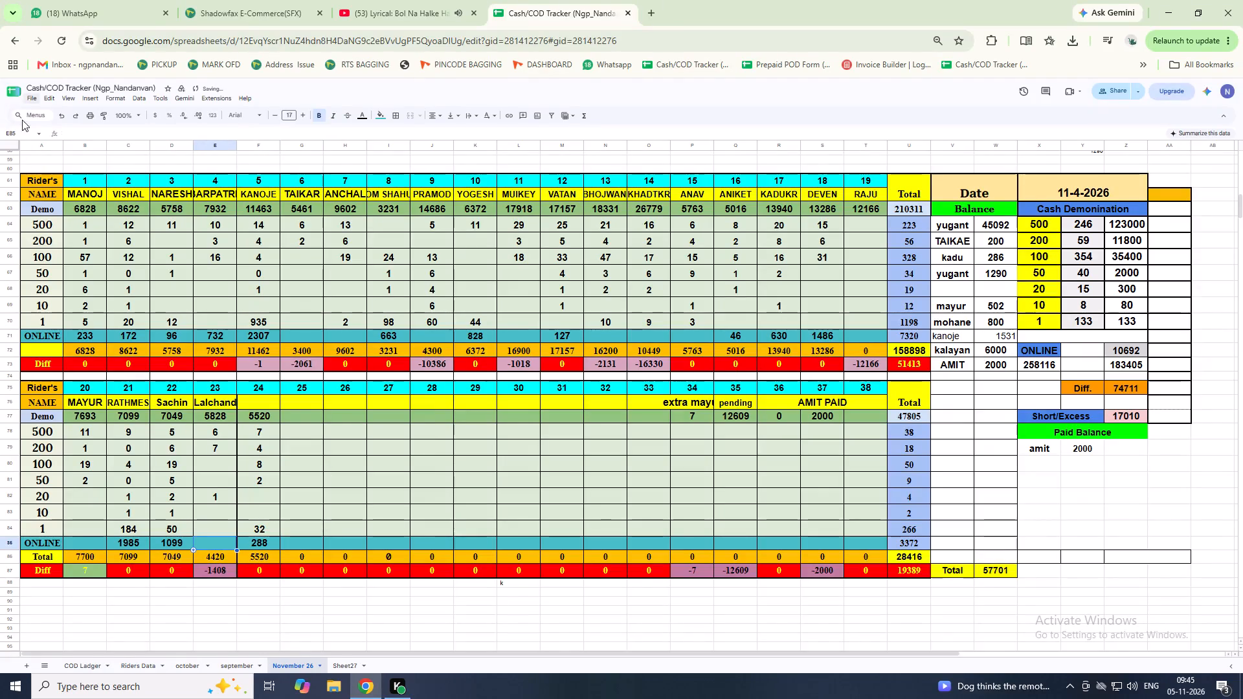
Switch to the Shadowfax runsheet closure and record a cash-in-hand COD payment of 5520 from the rider.
left_click(263, 14)
left_click_drag(775, 362, 778, 379)
left_click(765, 435)
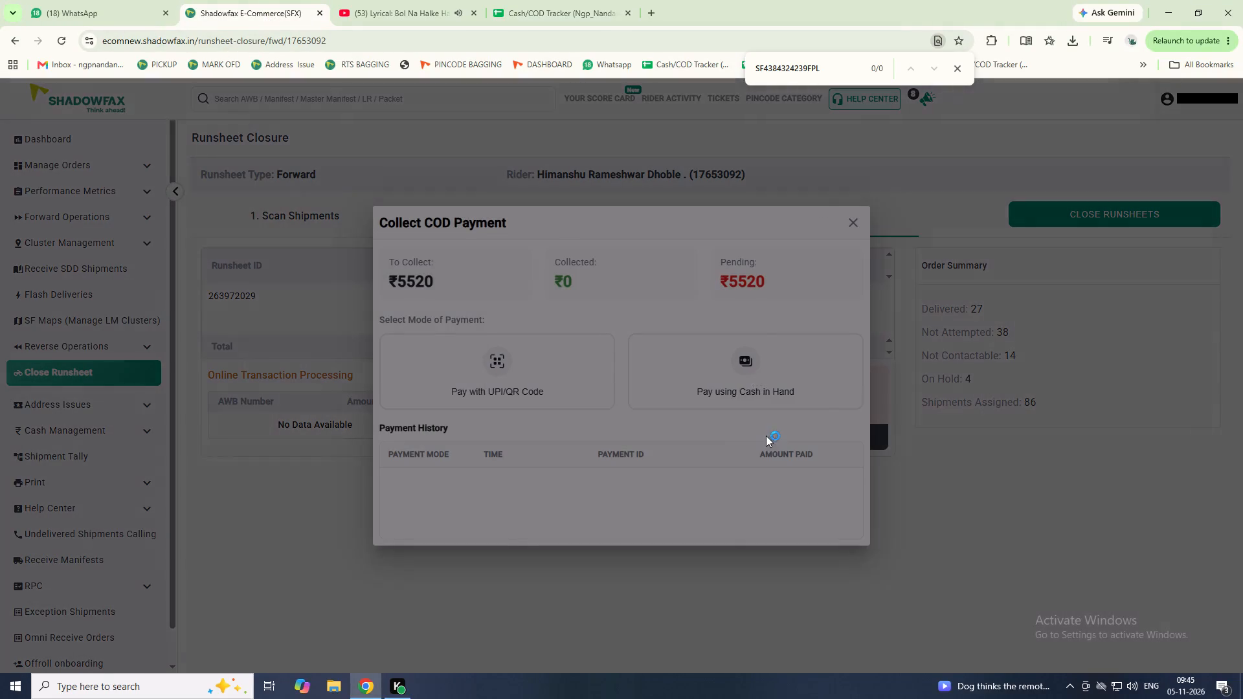
left_click(740, 375)
left_click(750, 362)
left_click(612, 435)
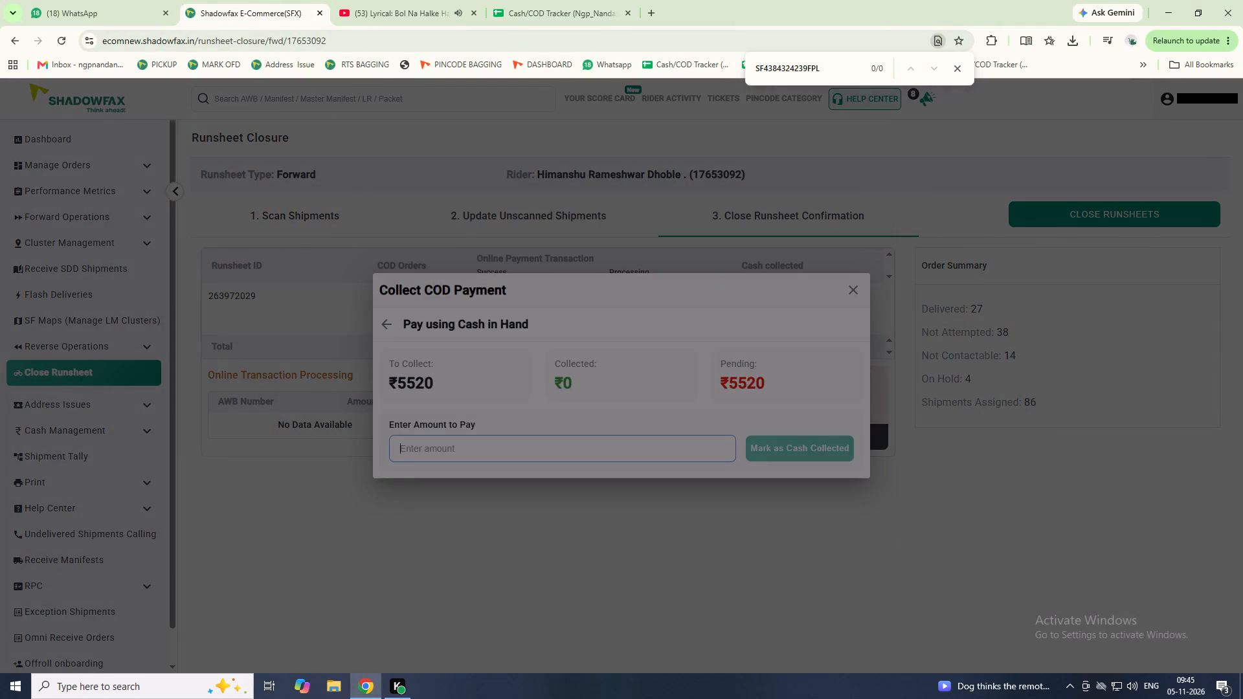
type("5520")
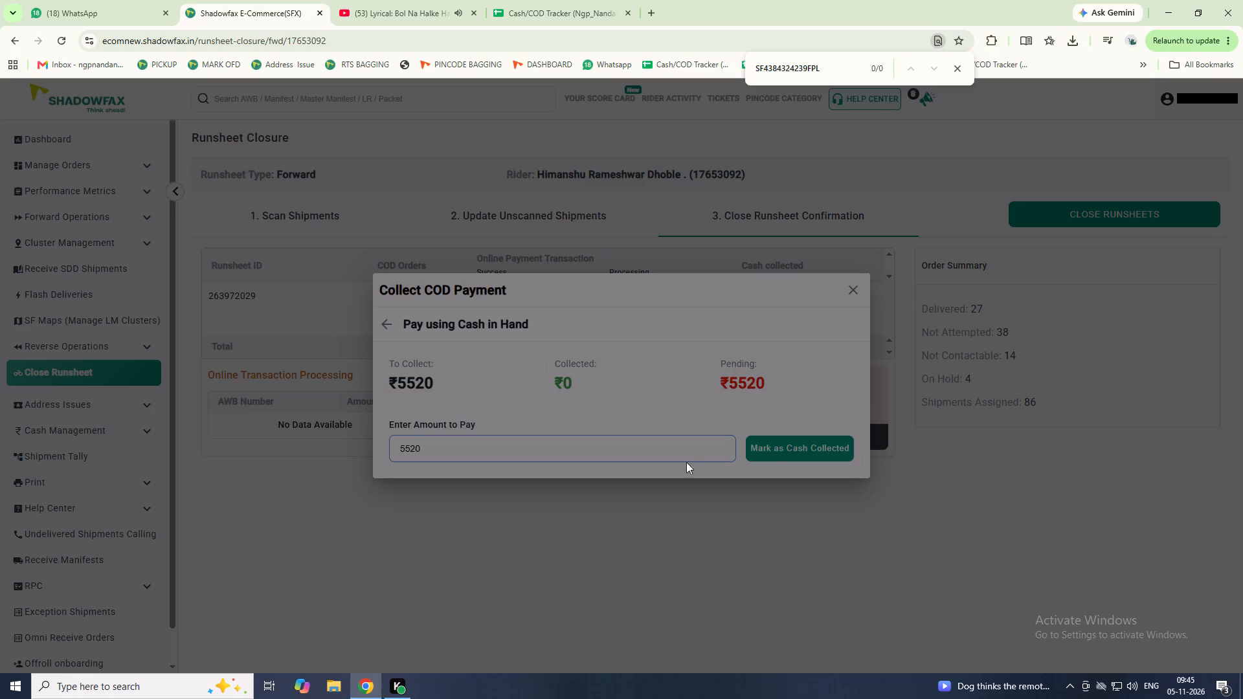
left_click(768, 445)
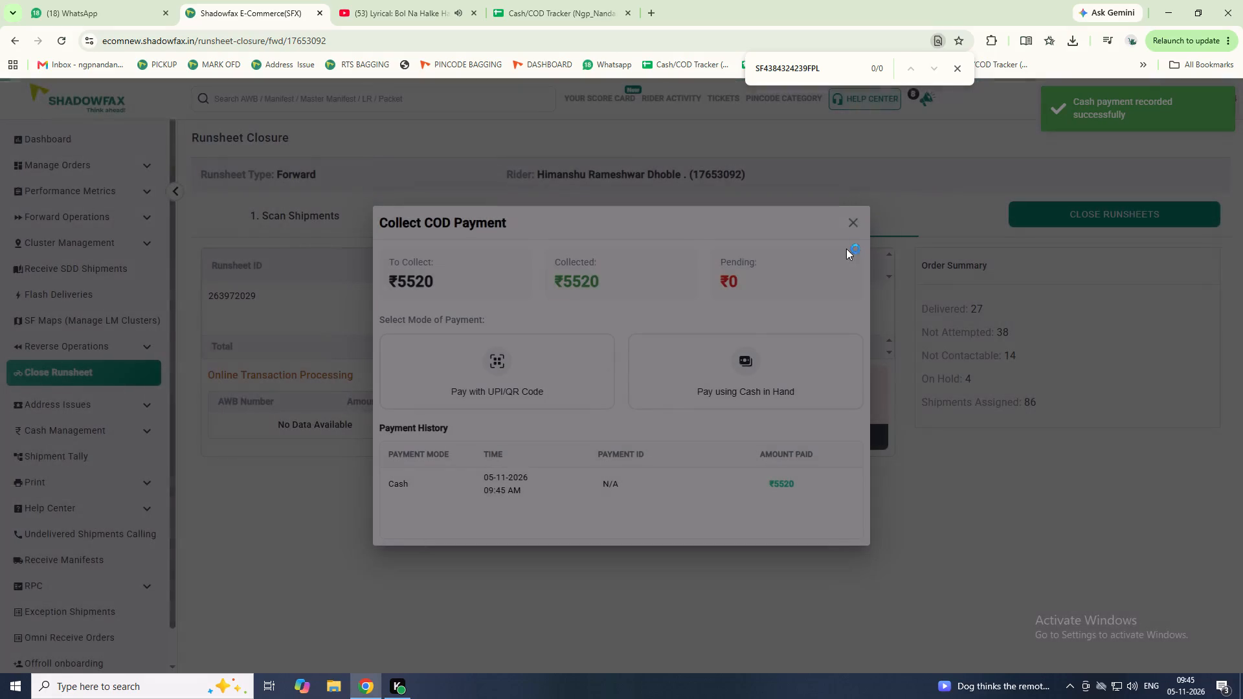
left_click(857, 219)
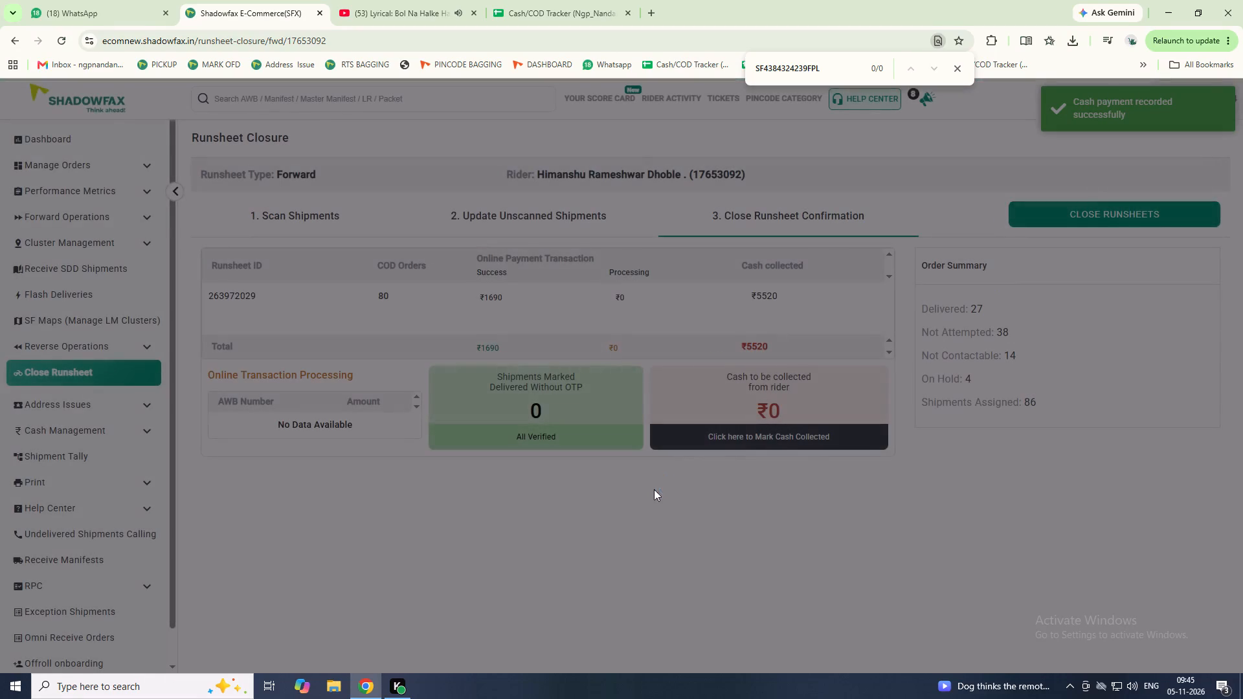
Mark the rider's cash as collected and close the runsheet.
left_click(768, 430)
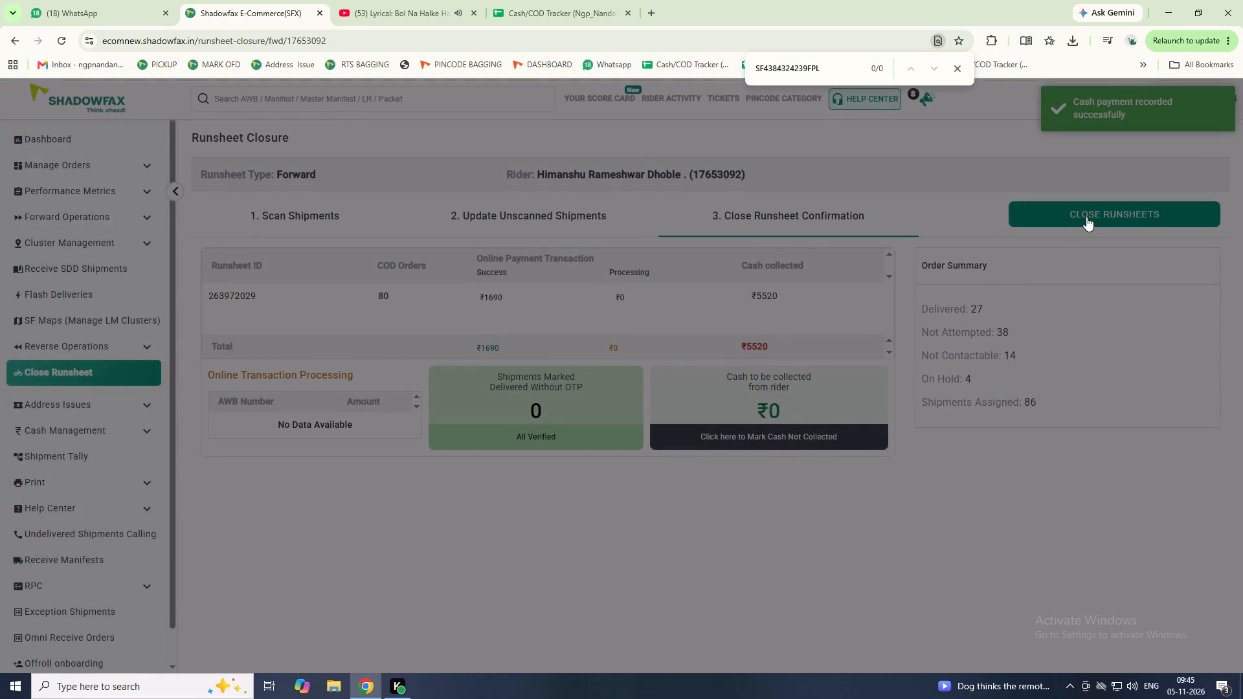
left_click(1086, 217)
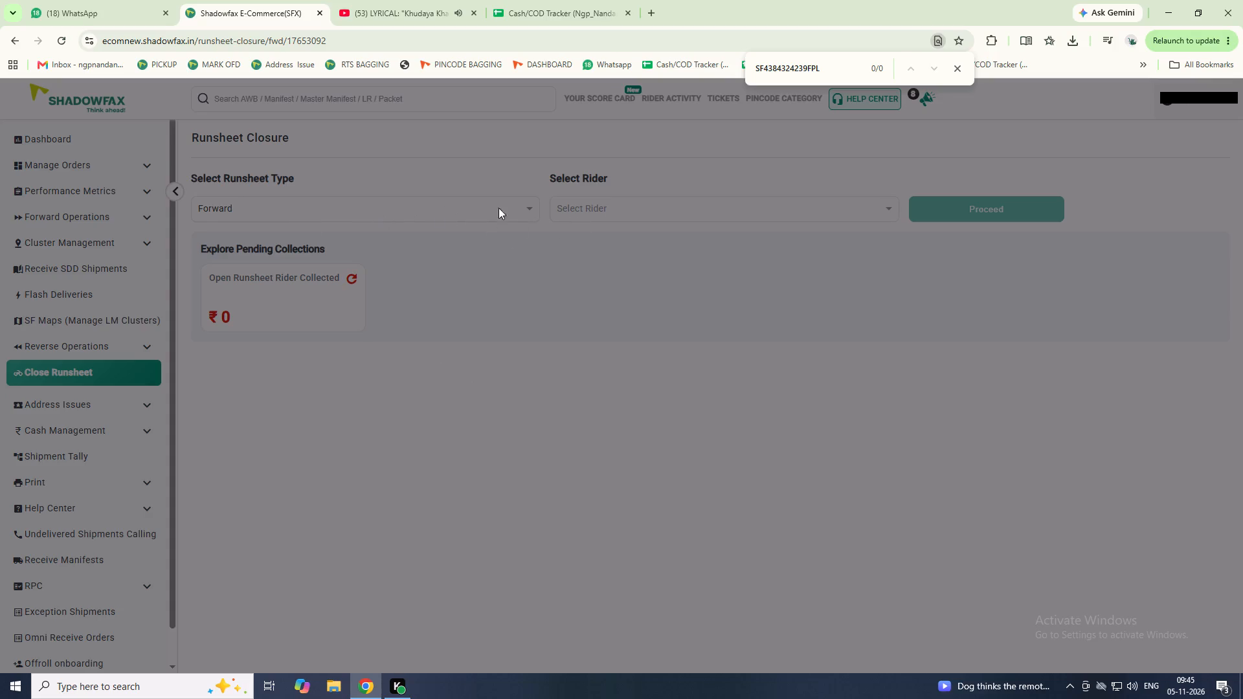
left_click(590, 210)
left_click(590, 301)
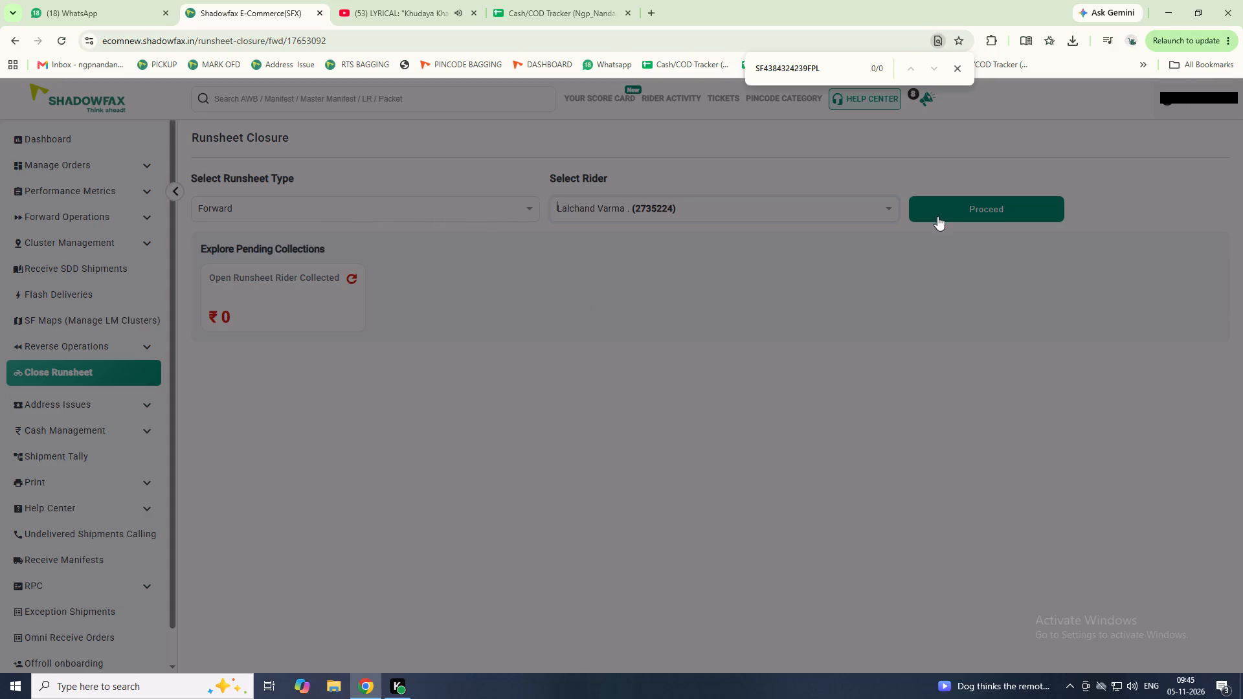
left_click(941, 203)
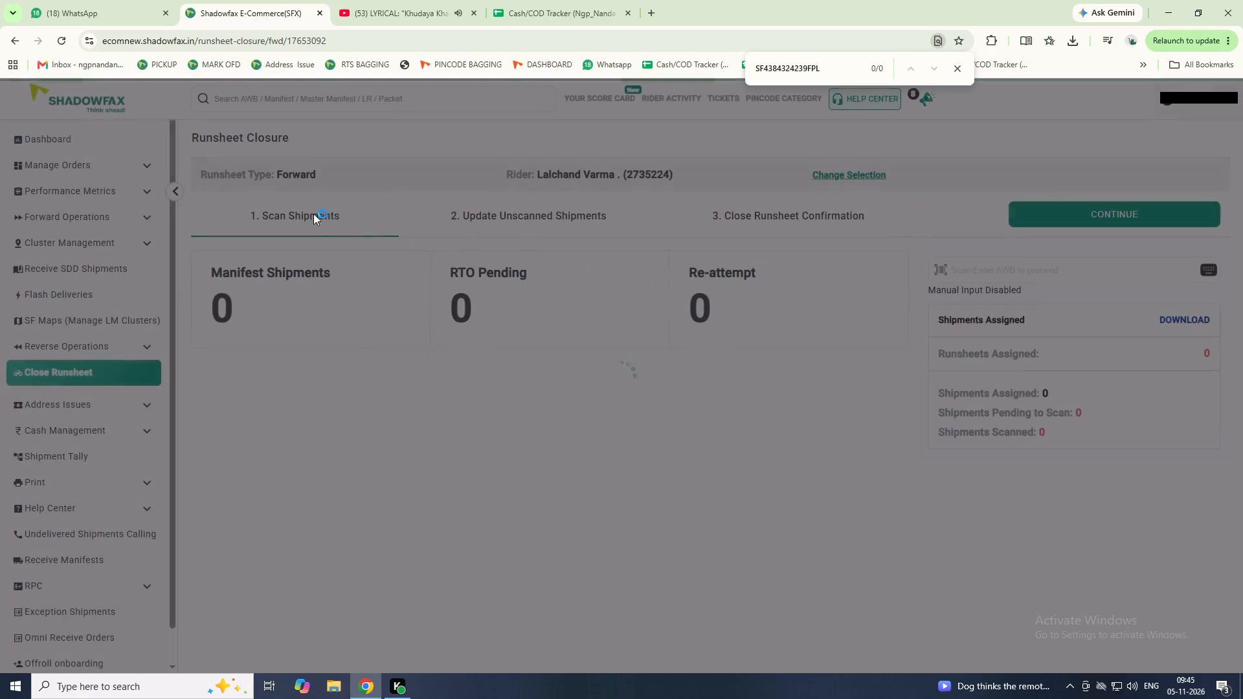
Return to the dashboard, refresh its counts and start a new forward runsheet from Orders to Deliver.
left_click(71, 130)
left_click(71, 130)
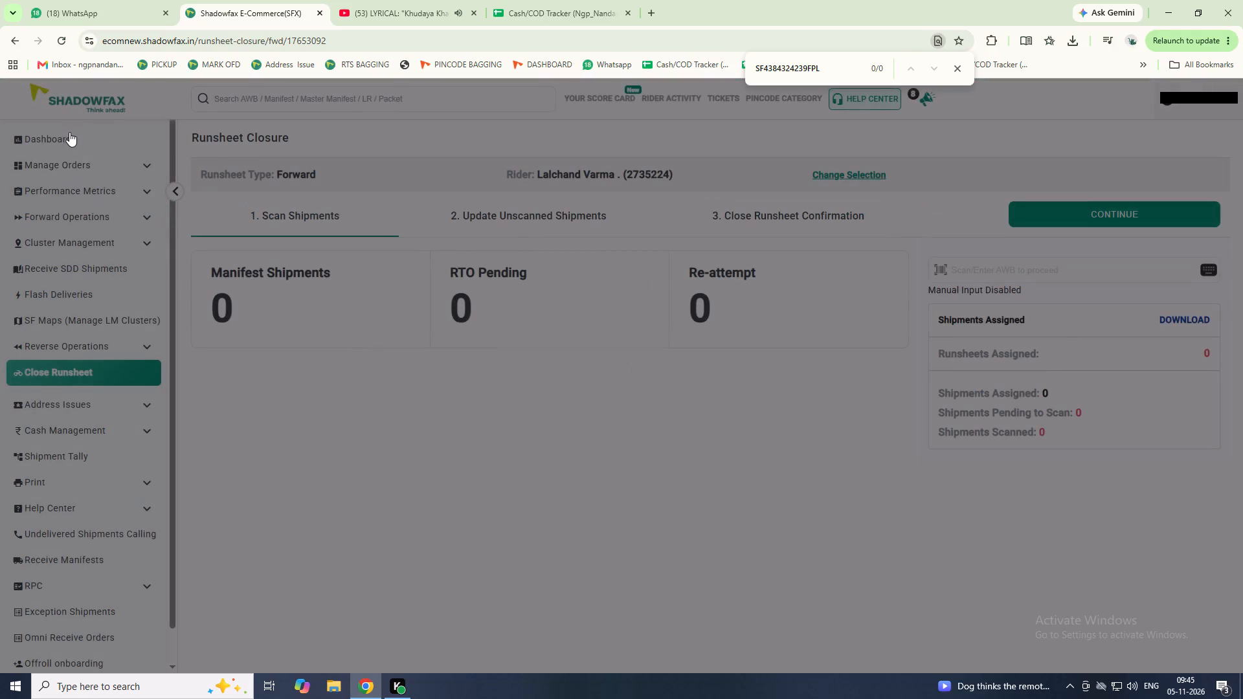
left_click(70, 135)
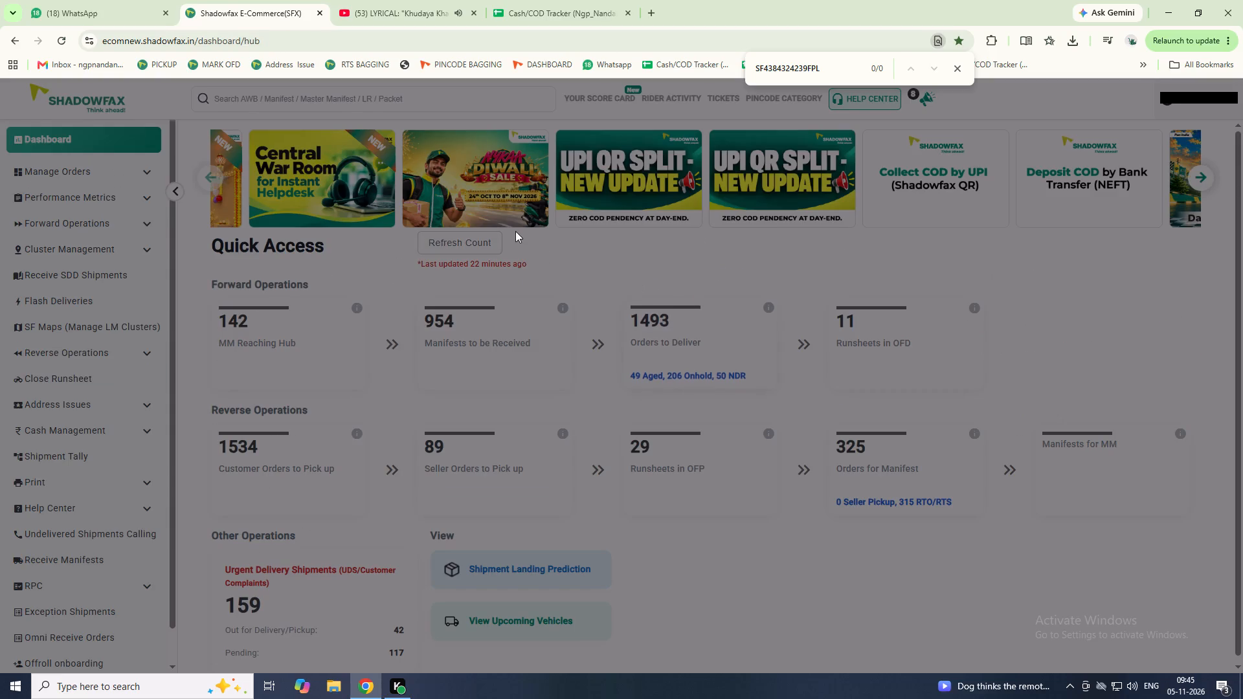
left_click_drag(487, 243, 496, 246)
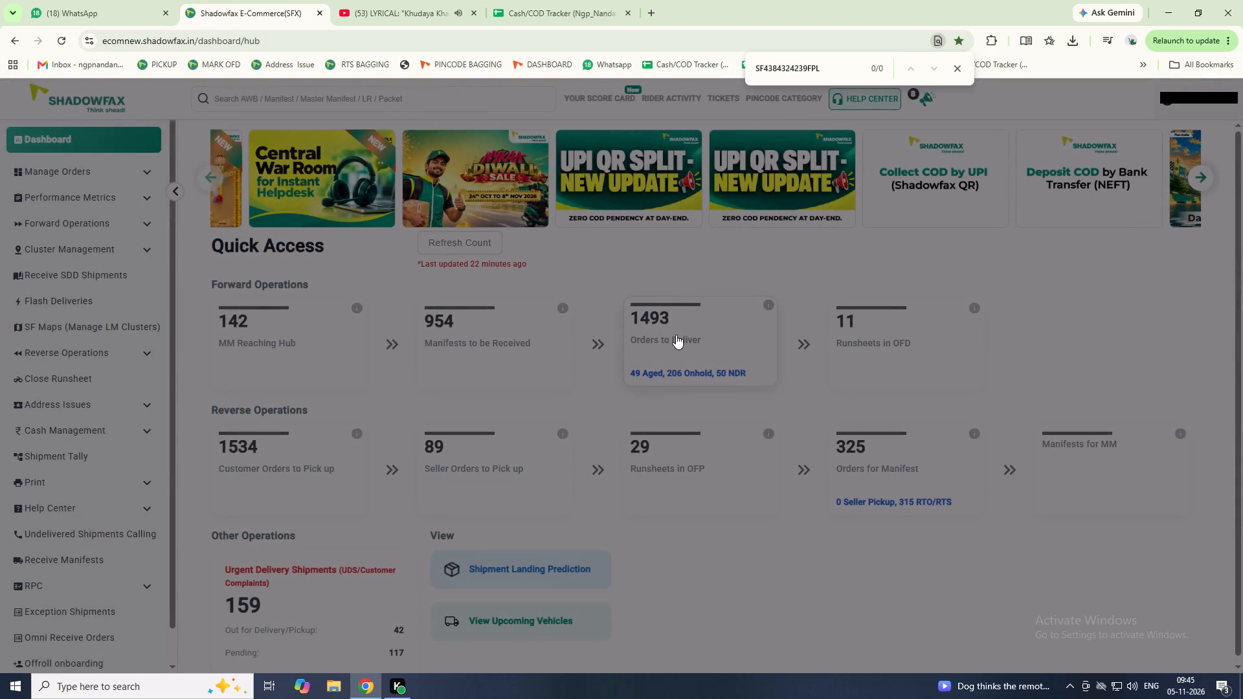
left_click(679, 346)
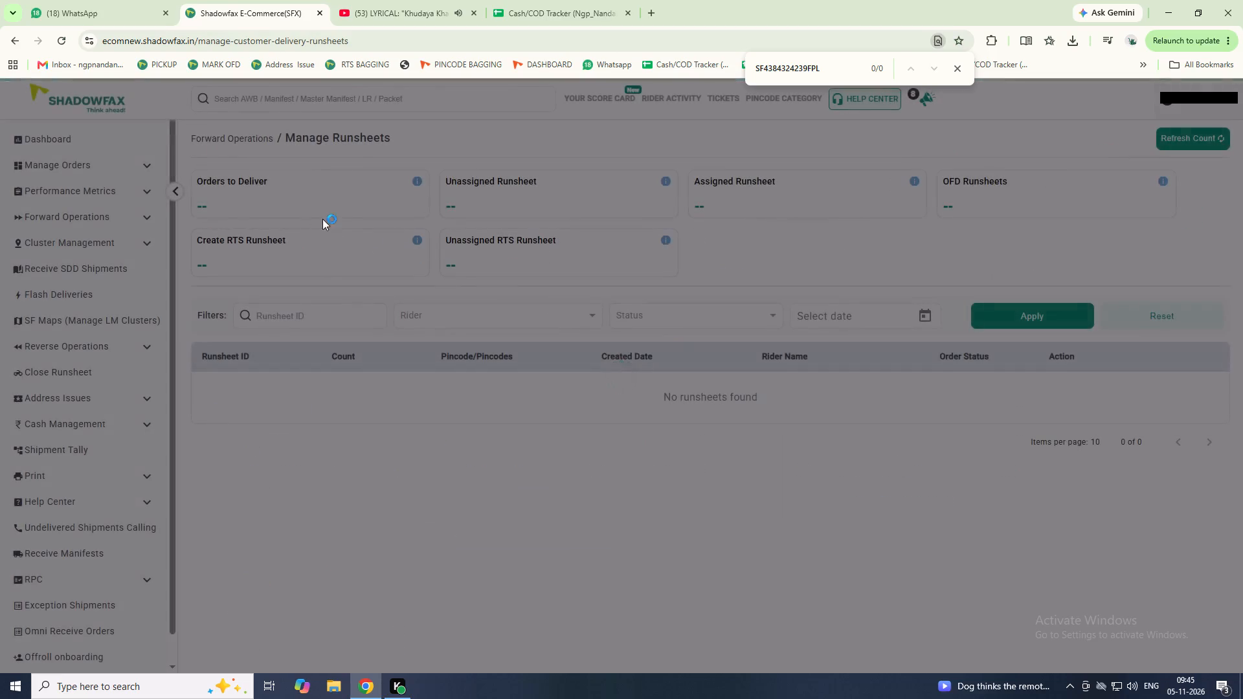
left_click(327, 211)
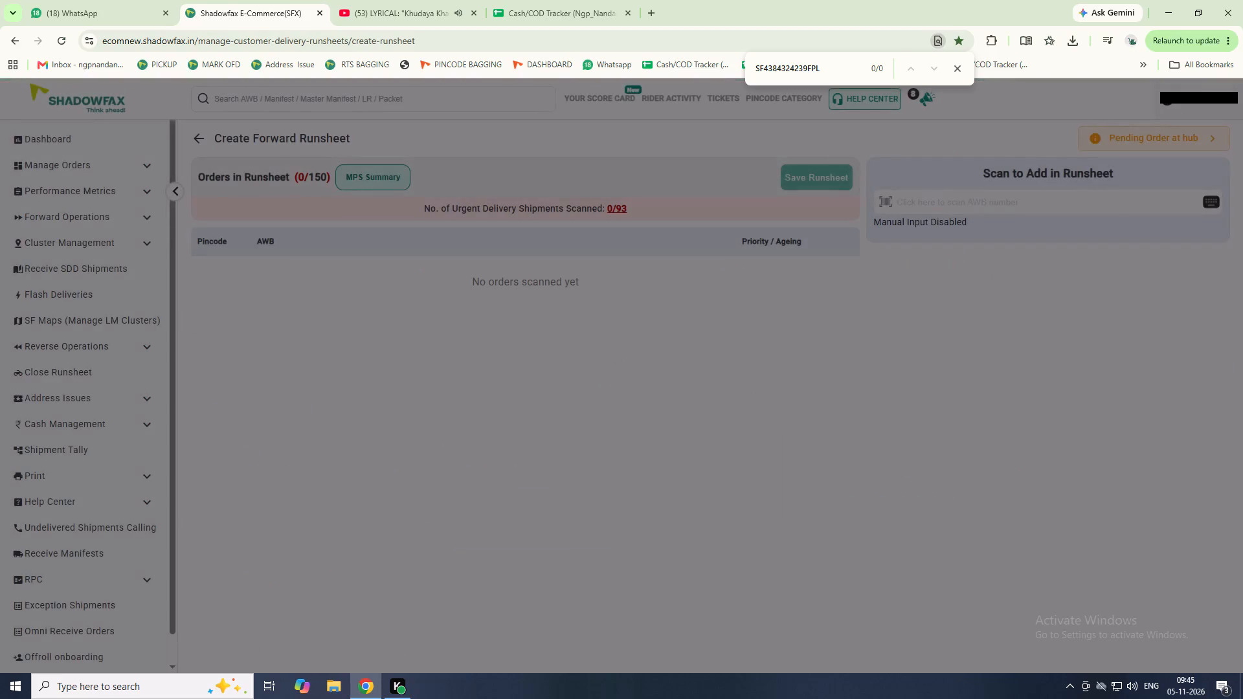
left_click(925, 201)
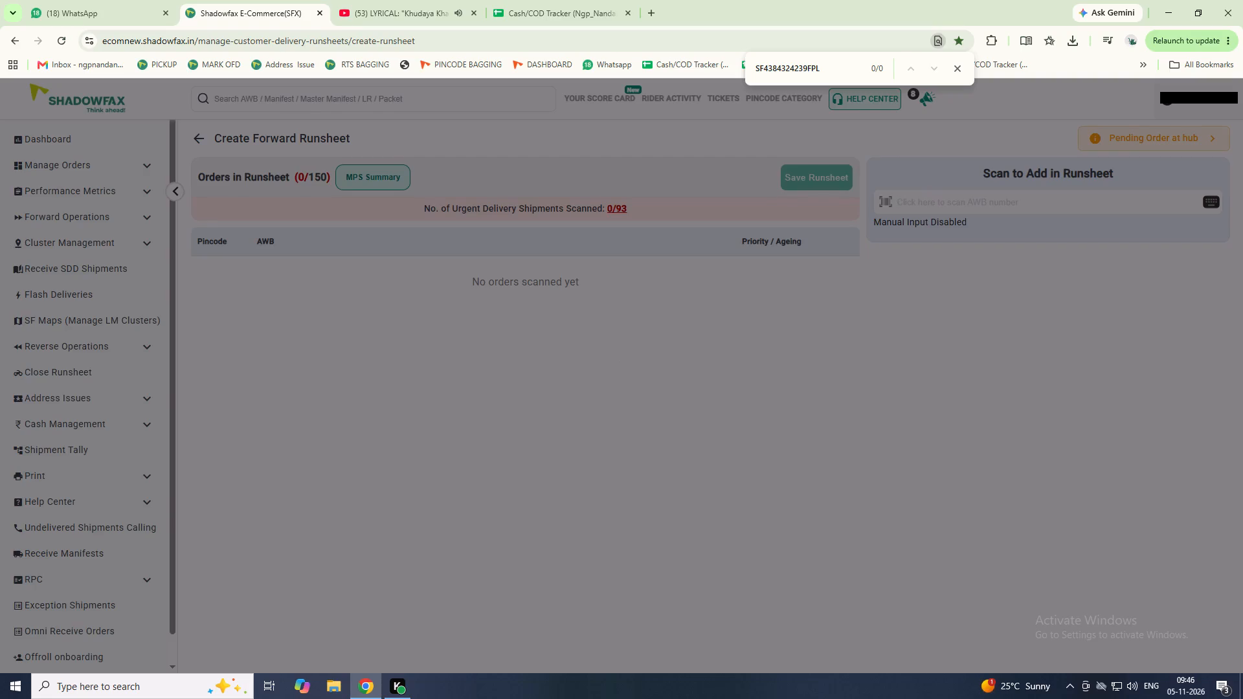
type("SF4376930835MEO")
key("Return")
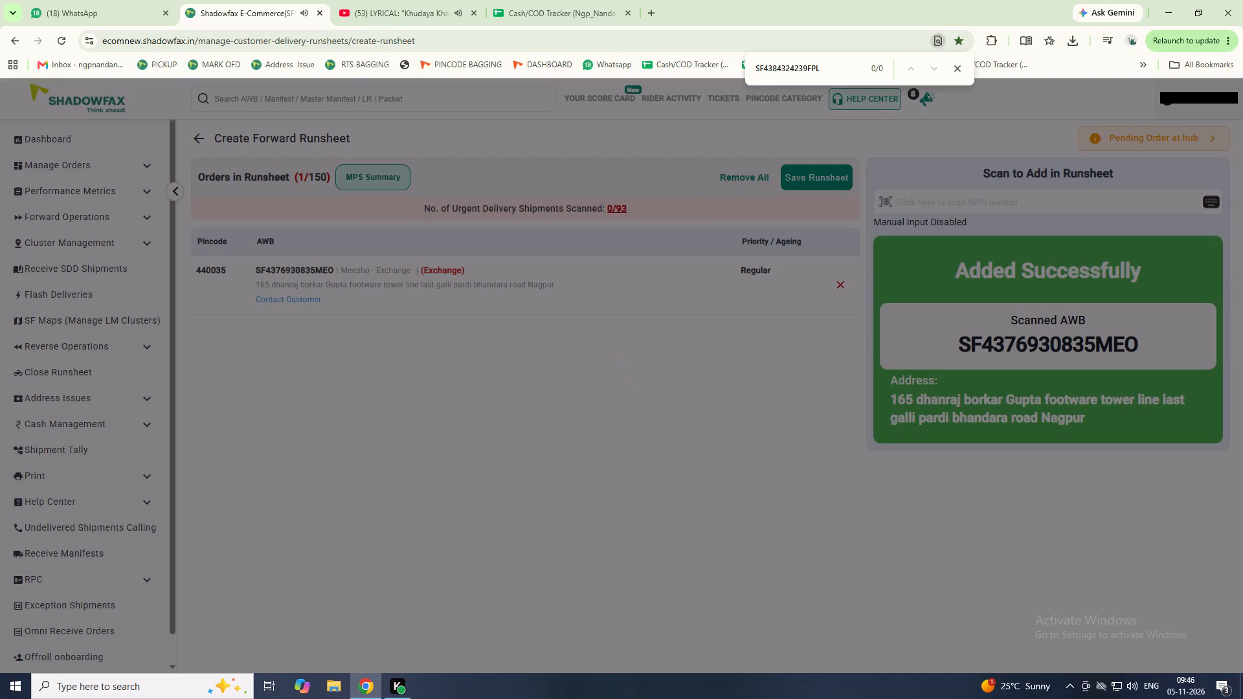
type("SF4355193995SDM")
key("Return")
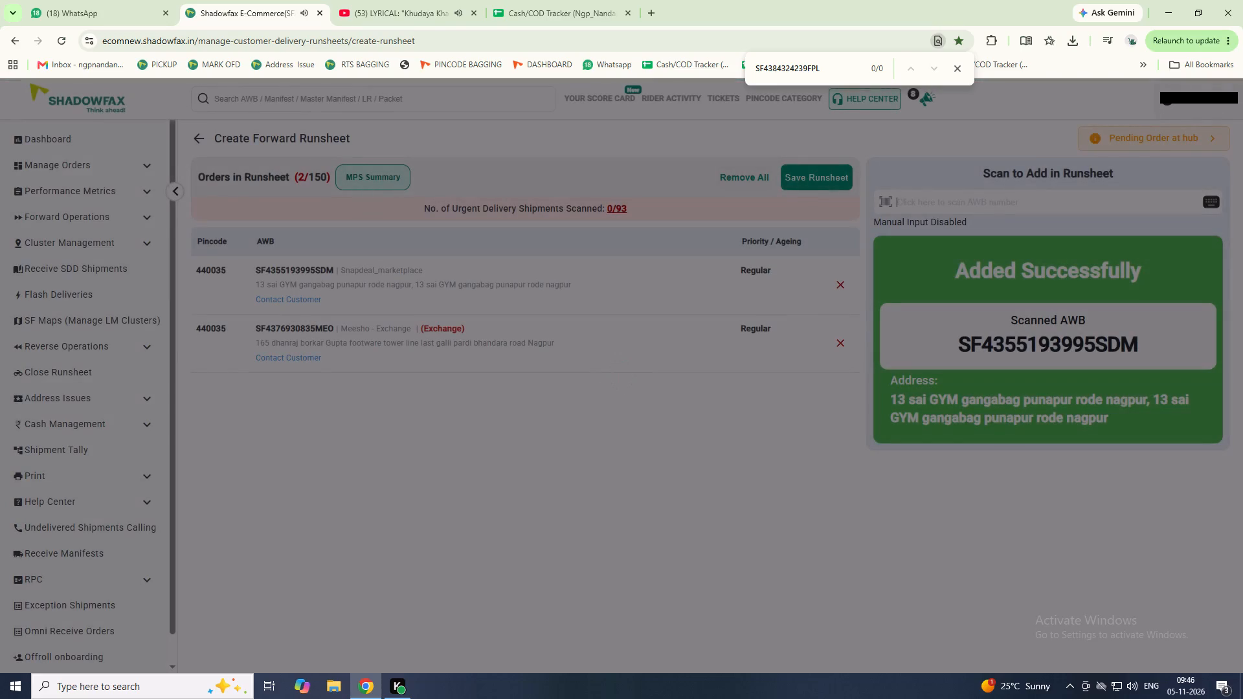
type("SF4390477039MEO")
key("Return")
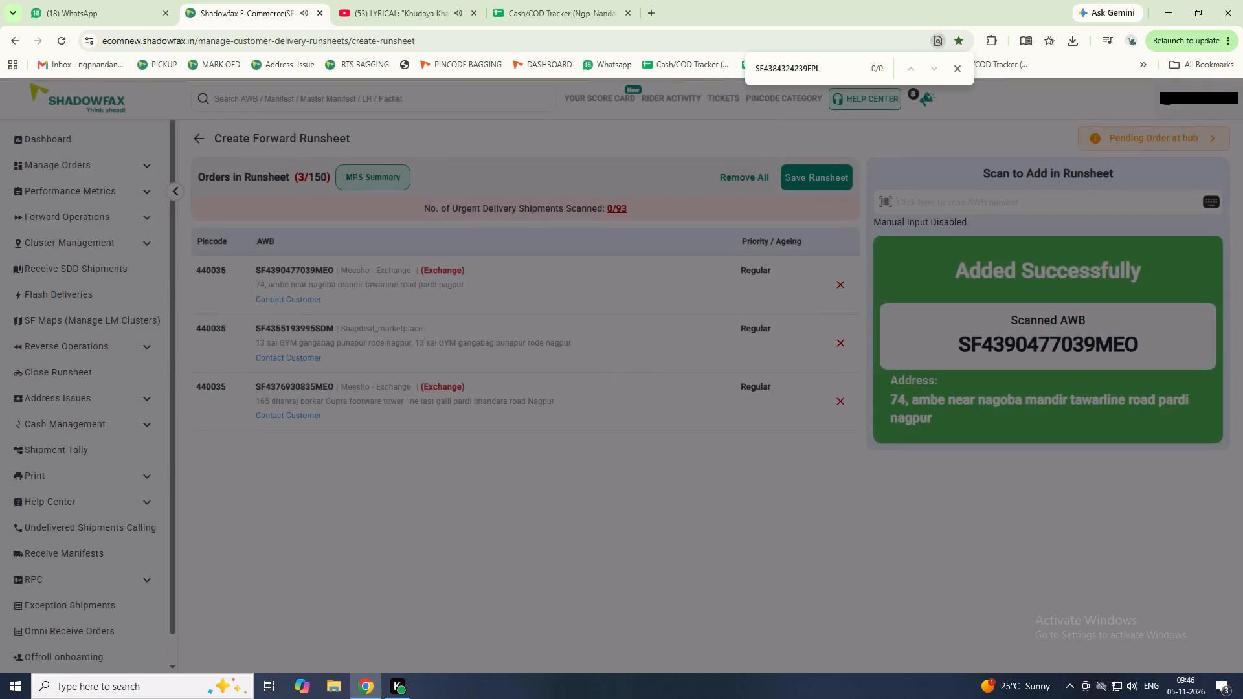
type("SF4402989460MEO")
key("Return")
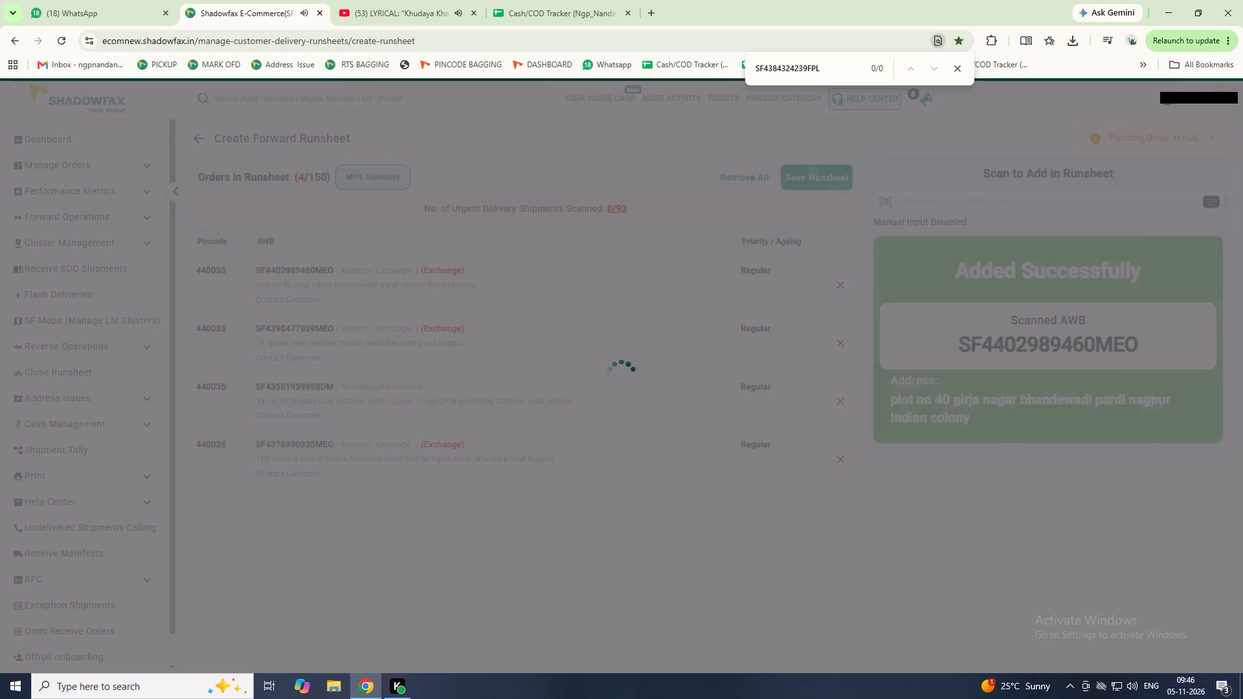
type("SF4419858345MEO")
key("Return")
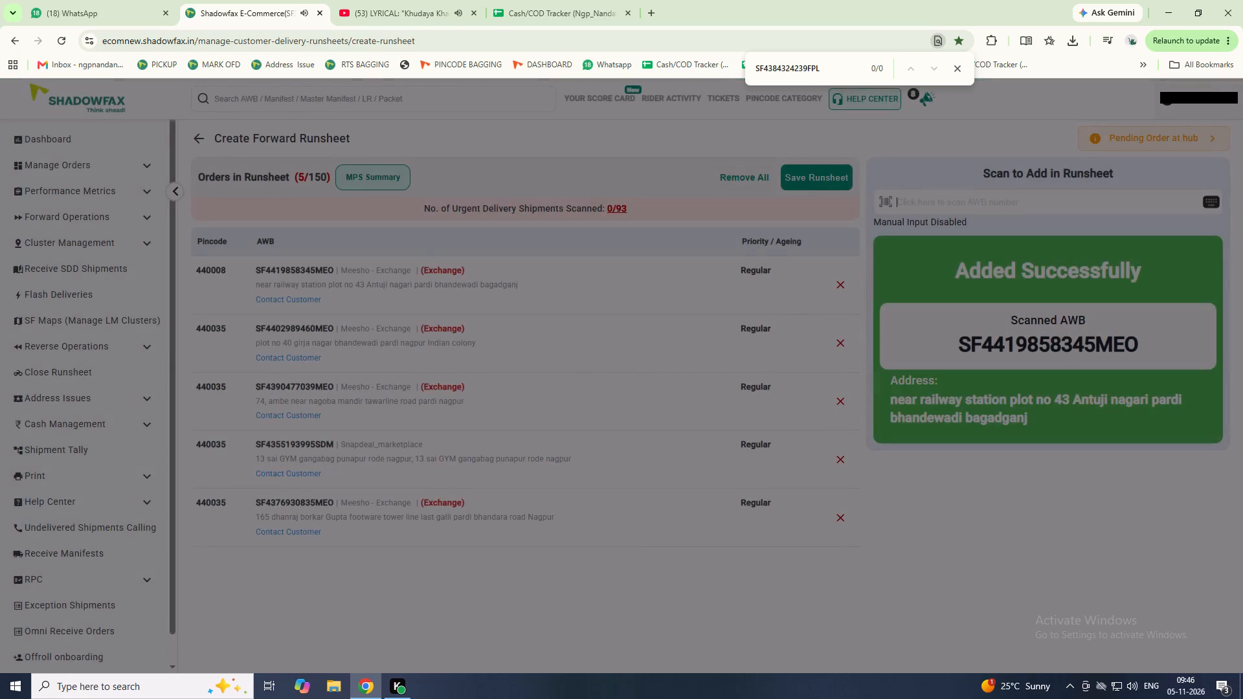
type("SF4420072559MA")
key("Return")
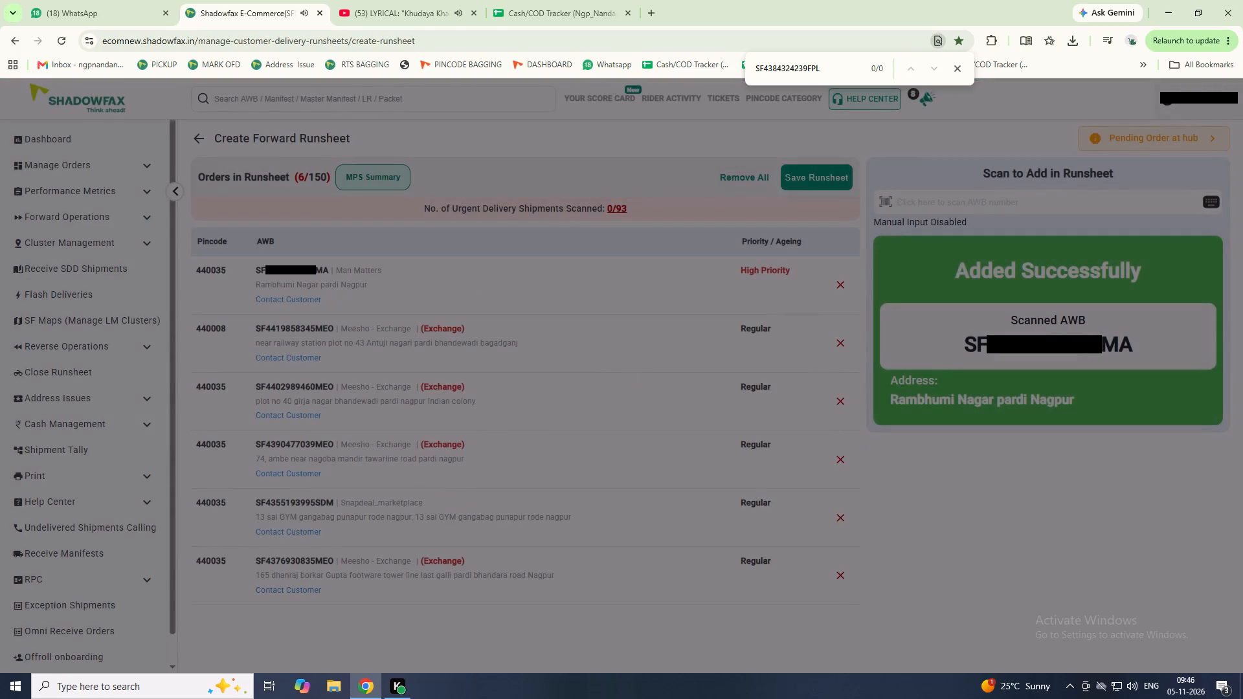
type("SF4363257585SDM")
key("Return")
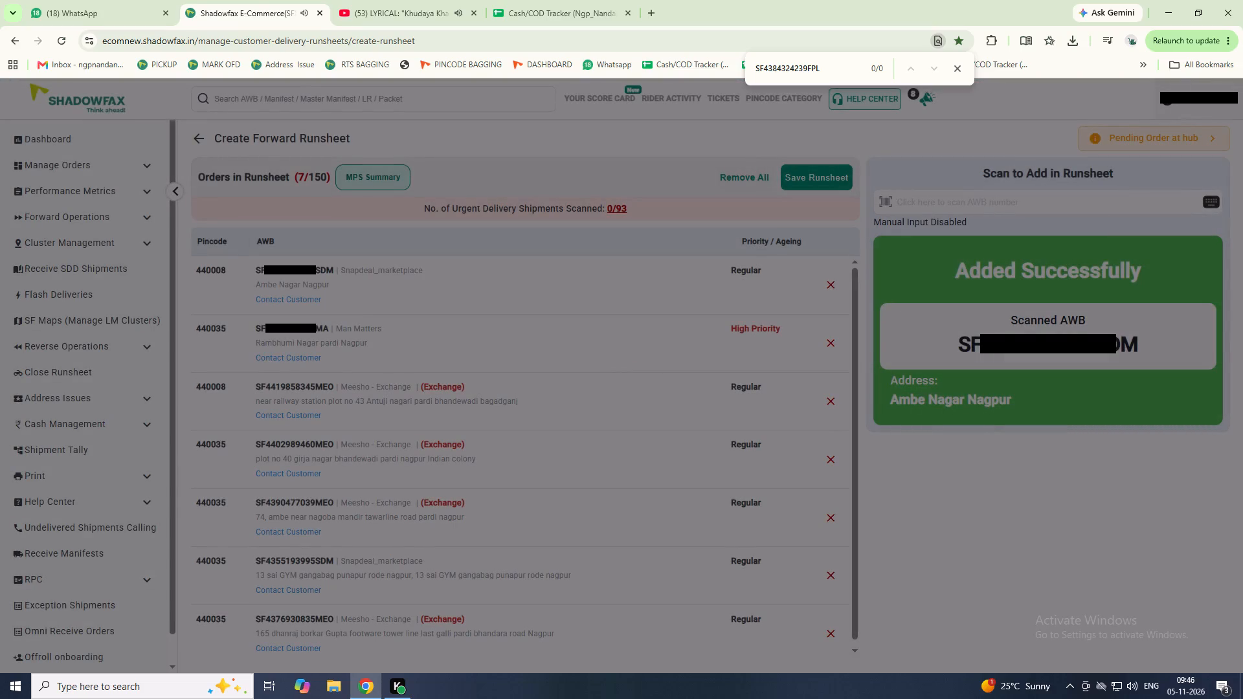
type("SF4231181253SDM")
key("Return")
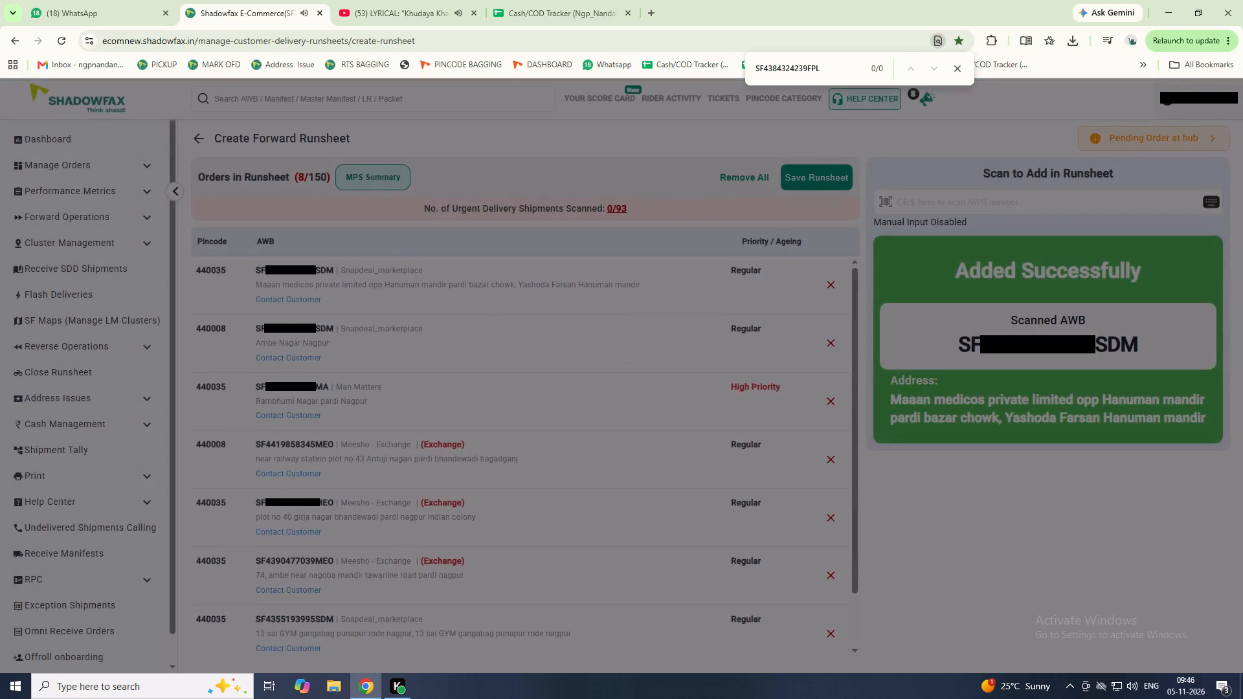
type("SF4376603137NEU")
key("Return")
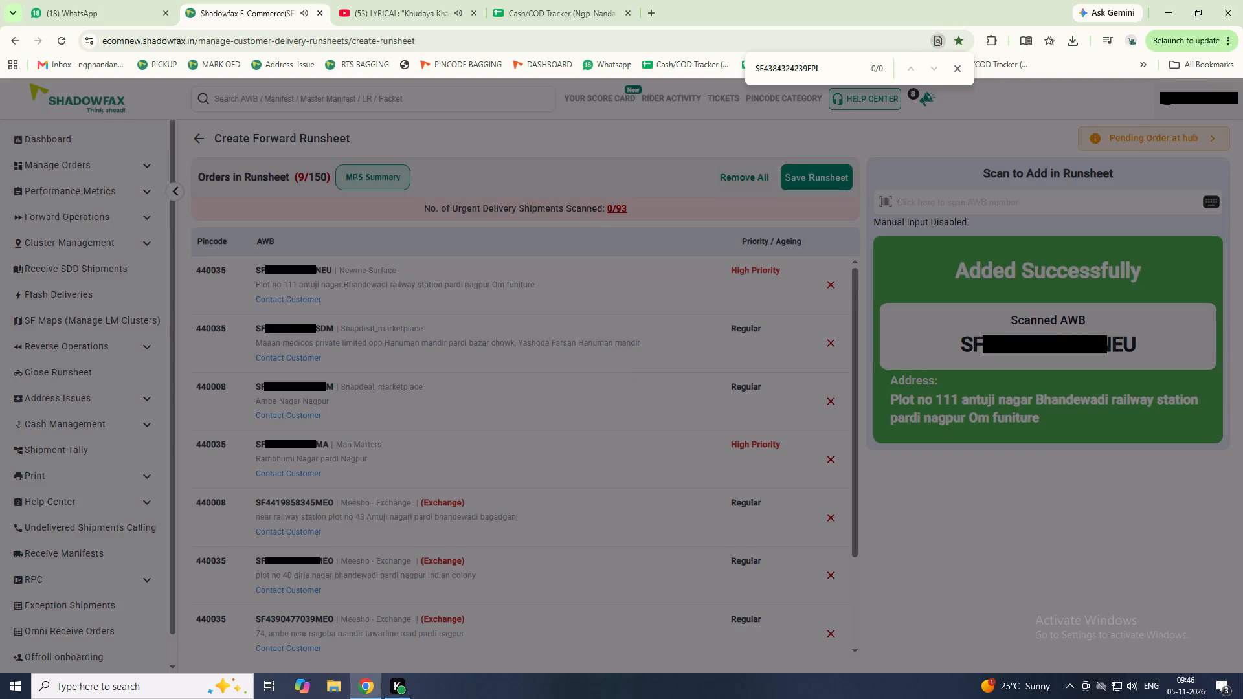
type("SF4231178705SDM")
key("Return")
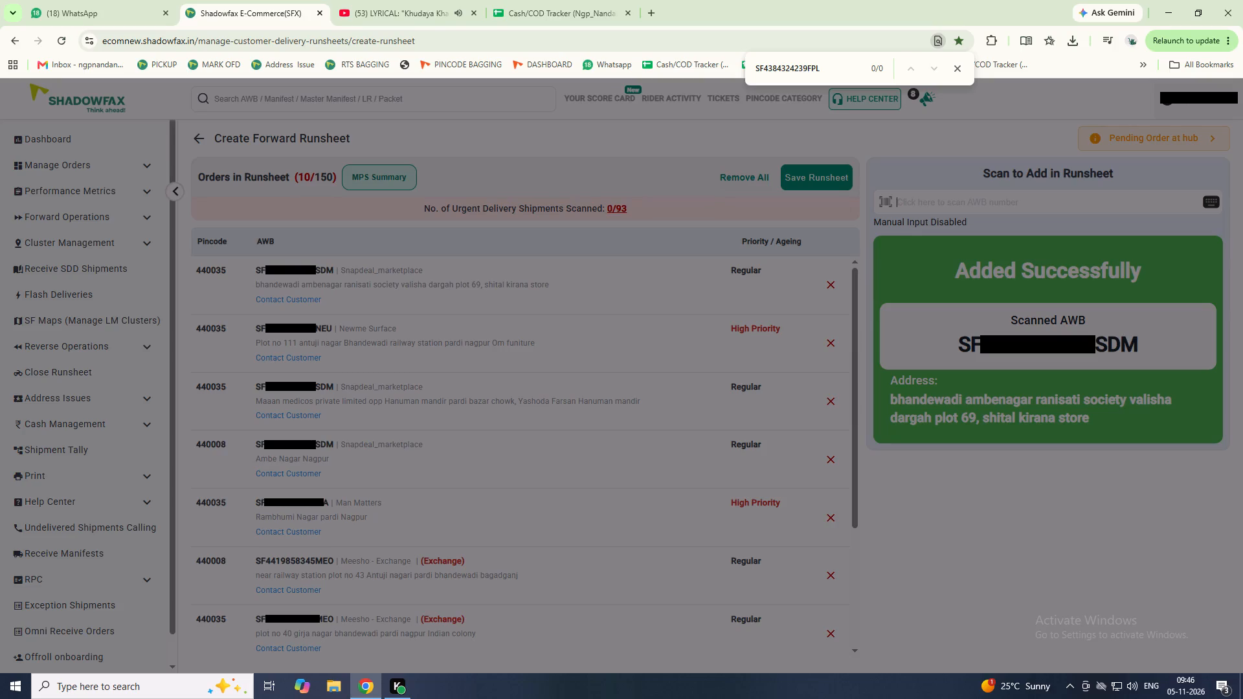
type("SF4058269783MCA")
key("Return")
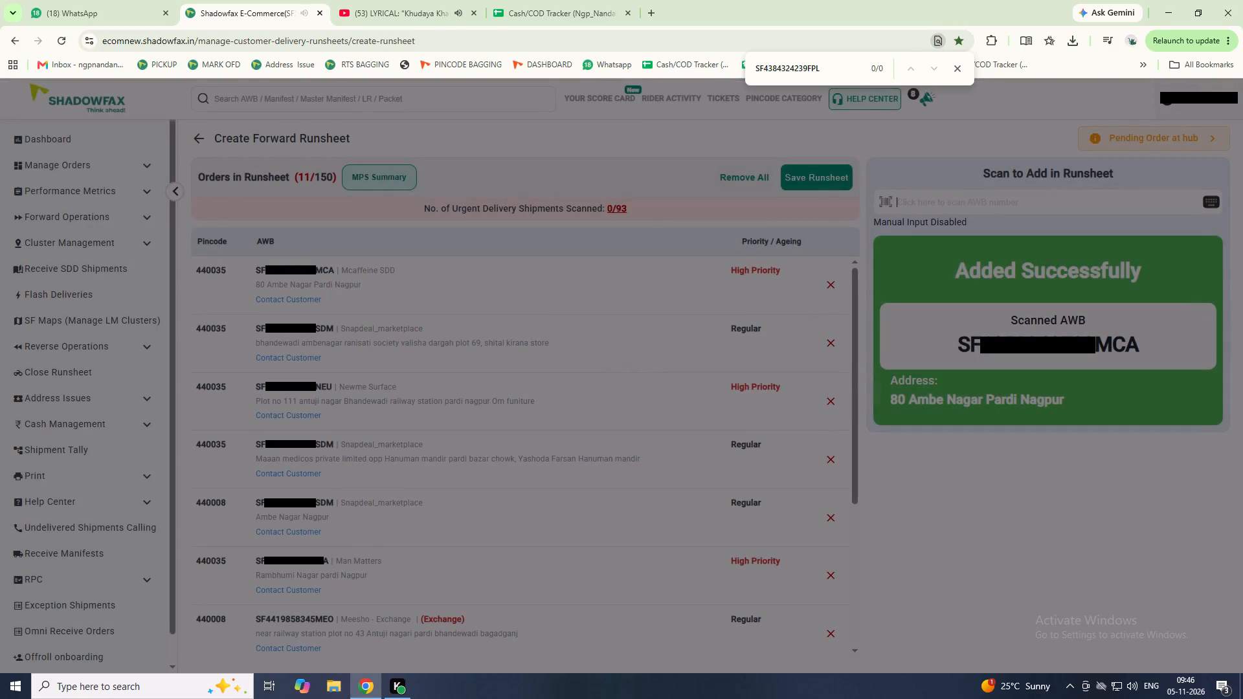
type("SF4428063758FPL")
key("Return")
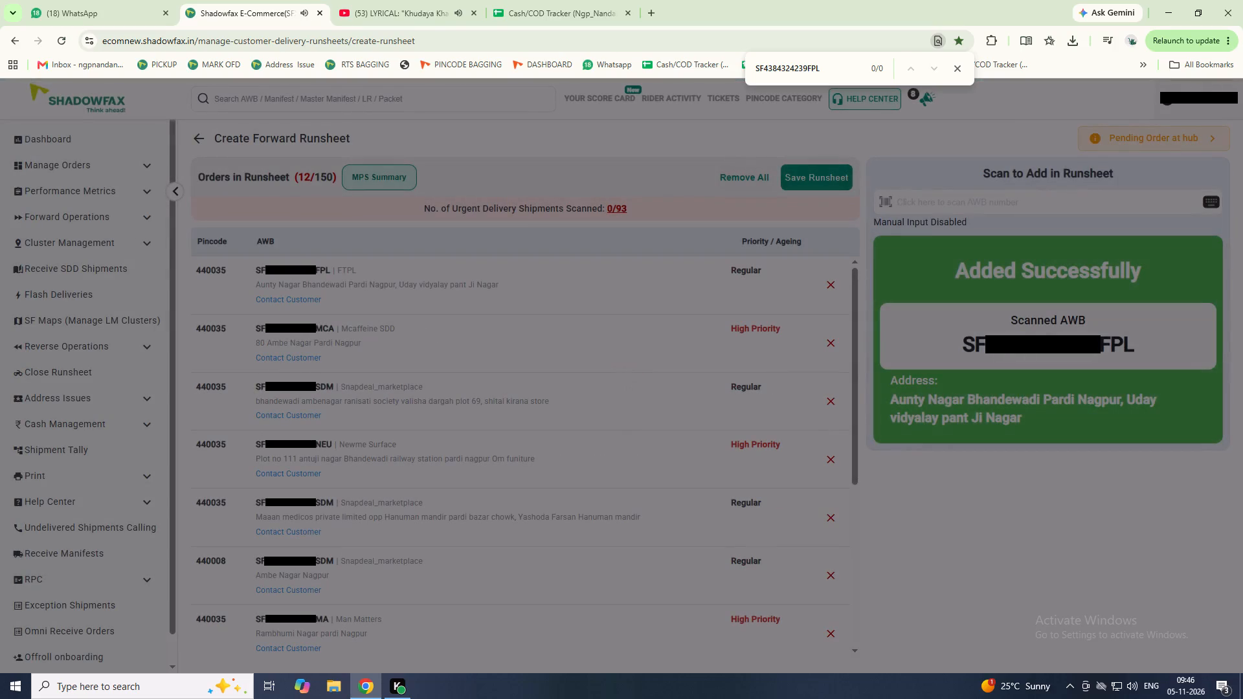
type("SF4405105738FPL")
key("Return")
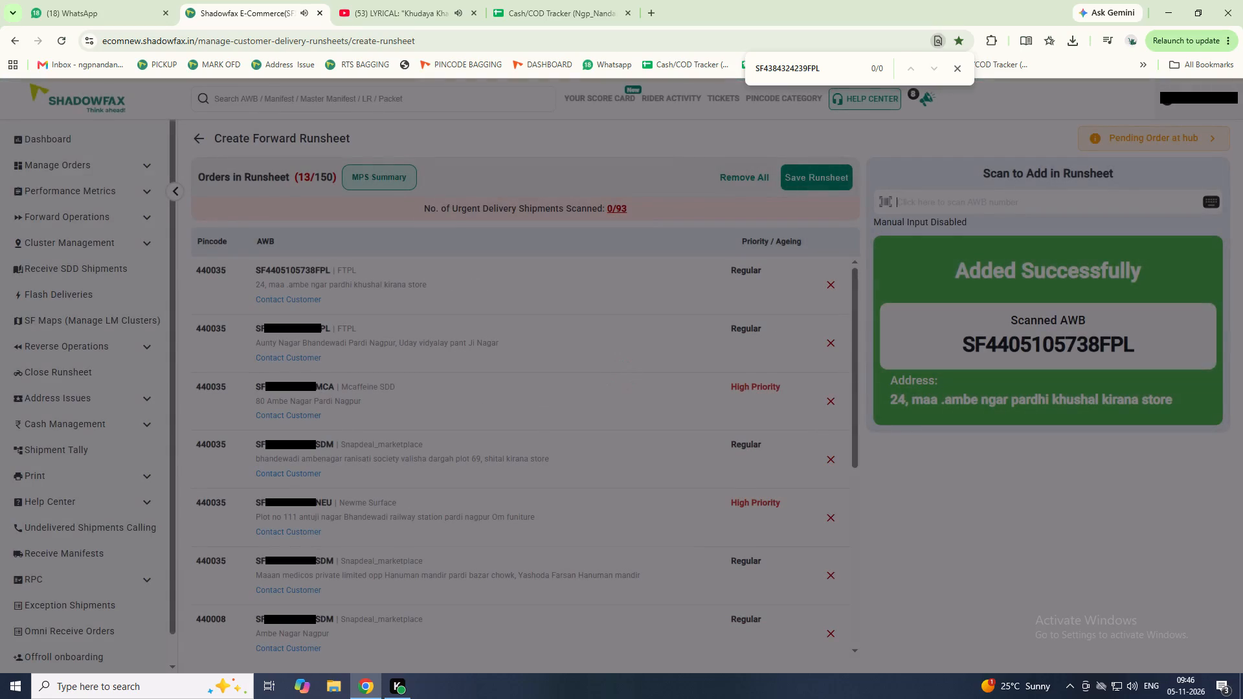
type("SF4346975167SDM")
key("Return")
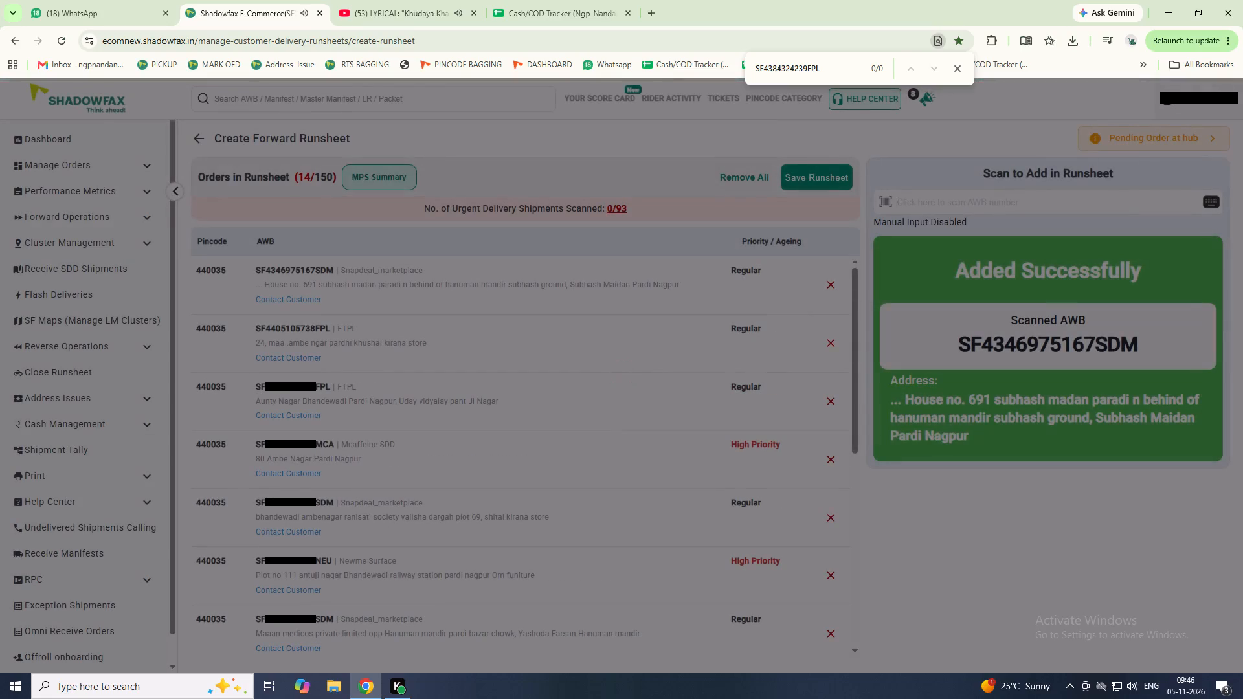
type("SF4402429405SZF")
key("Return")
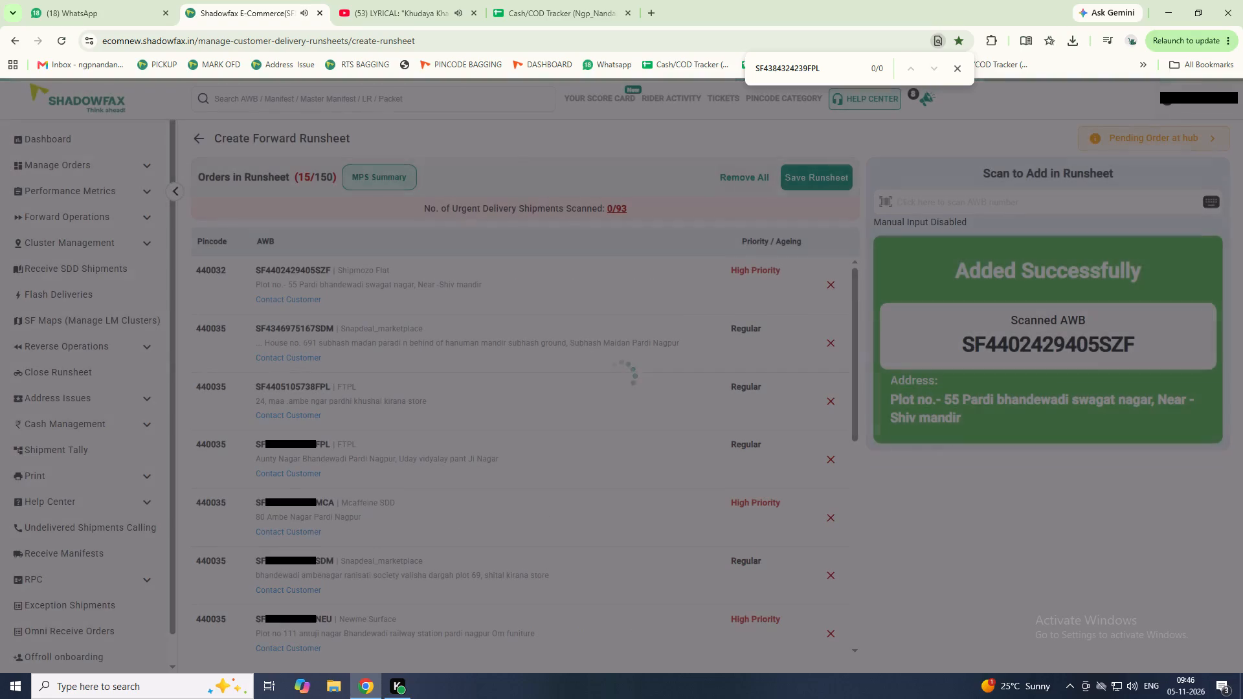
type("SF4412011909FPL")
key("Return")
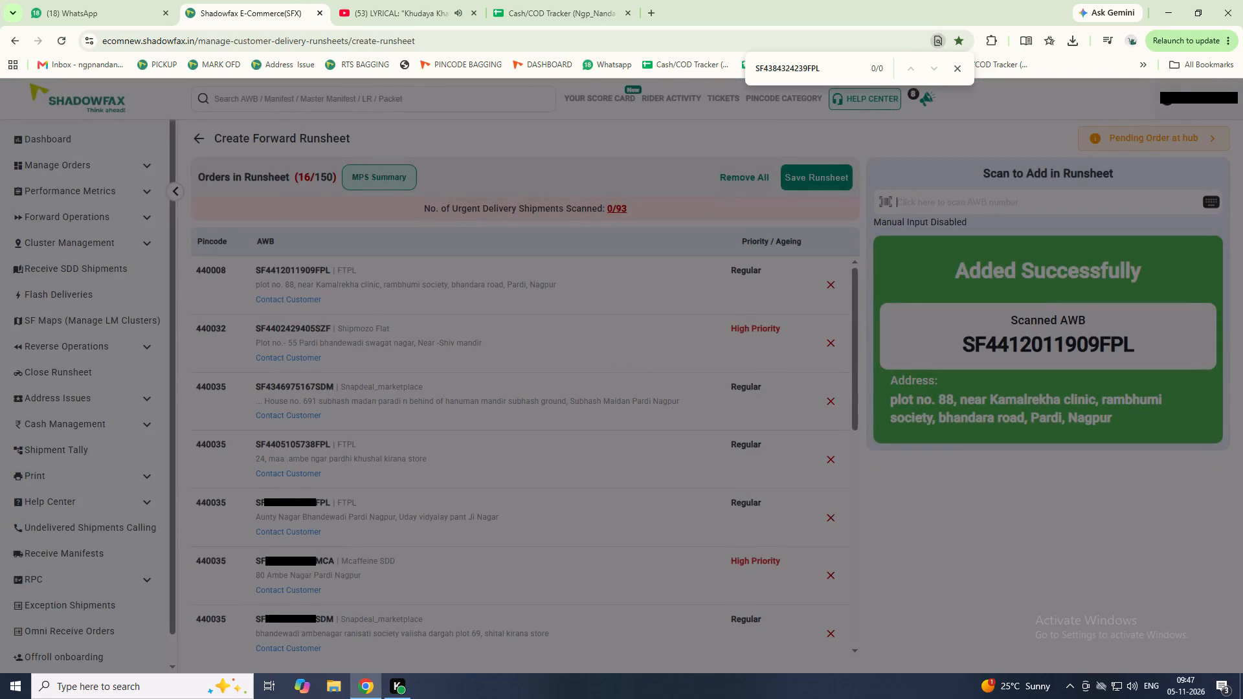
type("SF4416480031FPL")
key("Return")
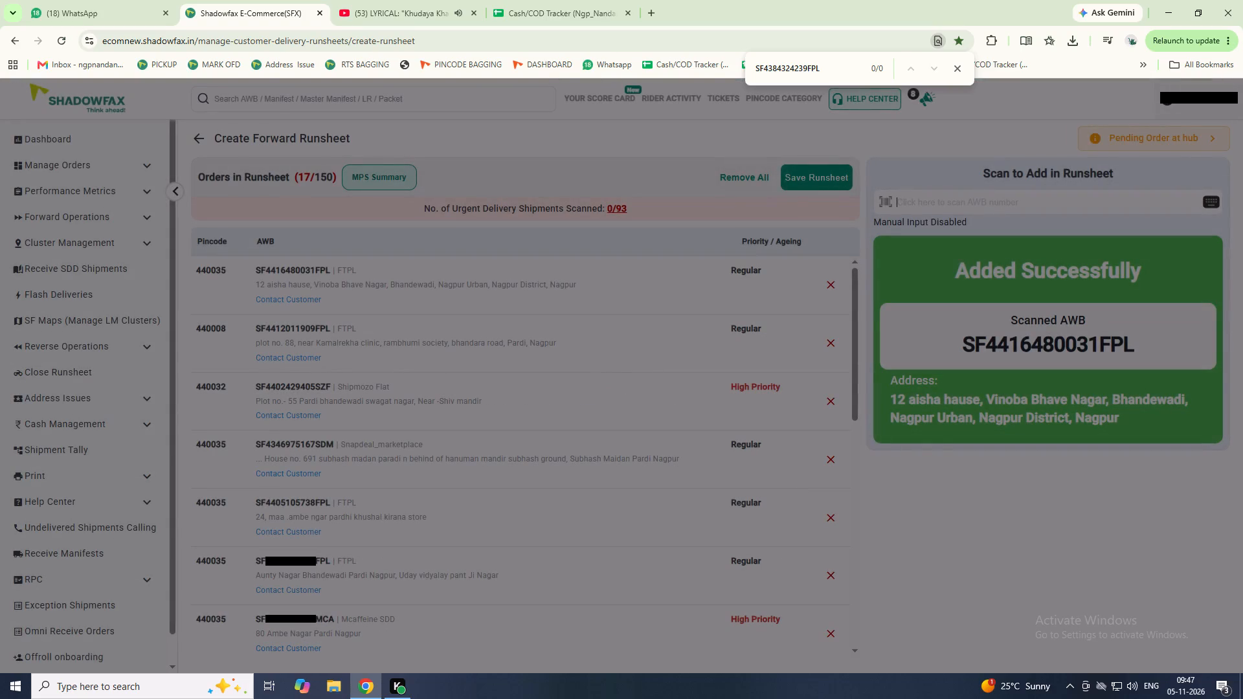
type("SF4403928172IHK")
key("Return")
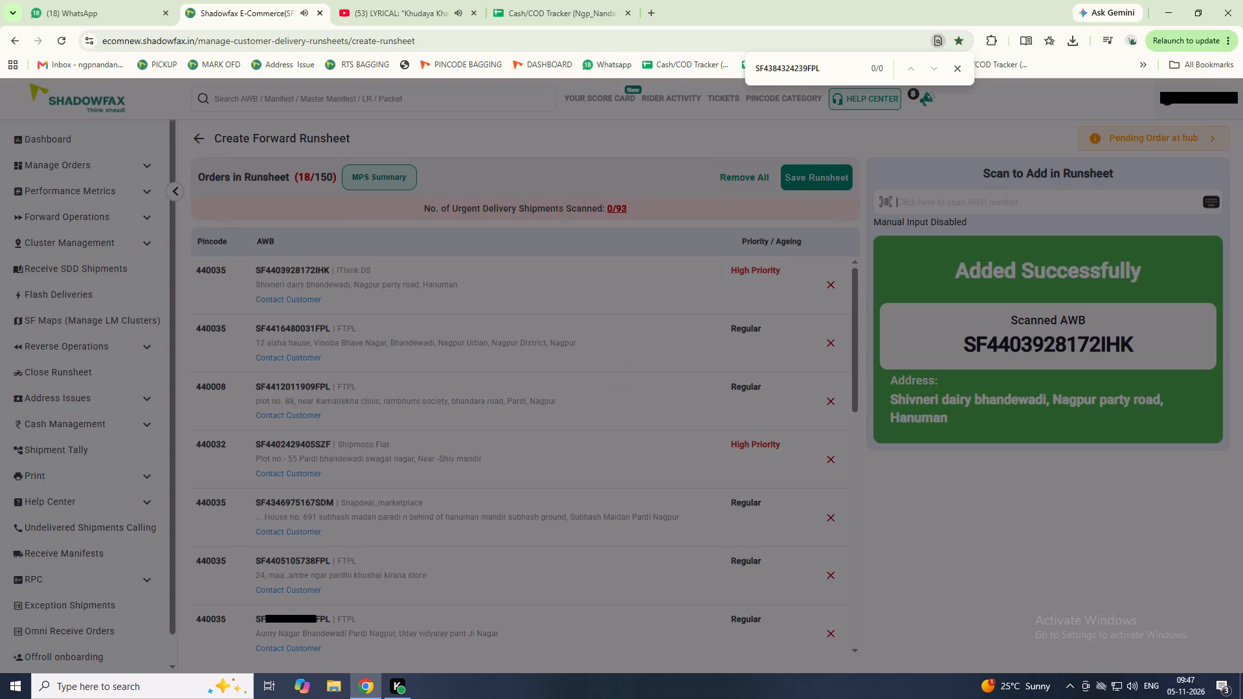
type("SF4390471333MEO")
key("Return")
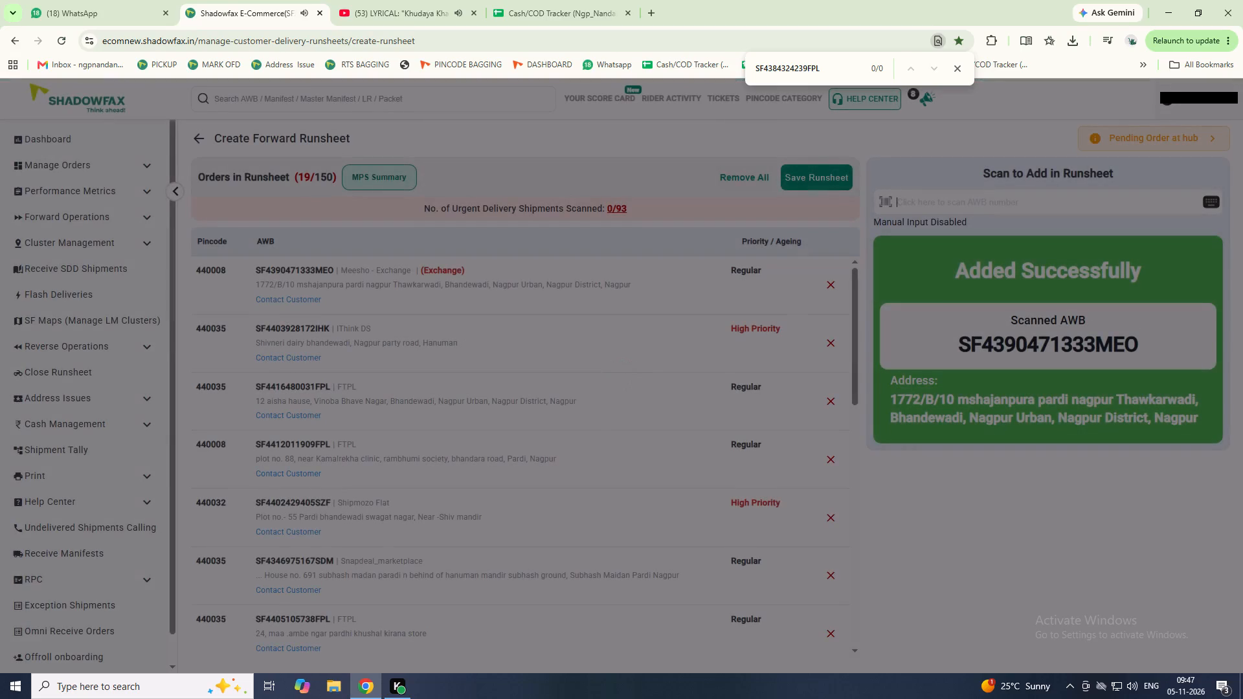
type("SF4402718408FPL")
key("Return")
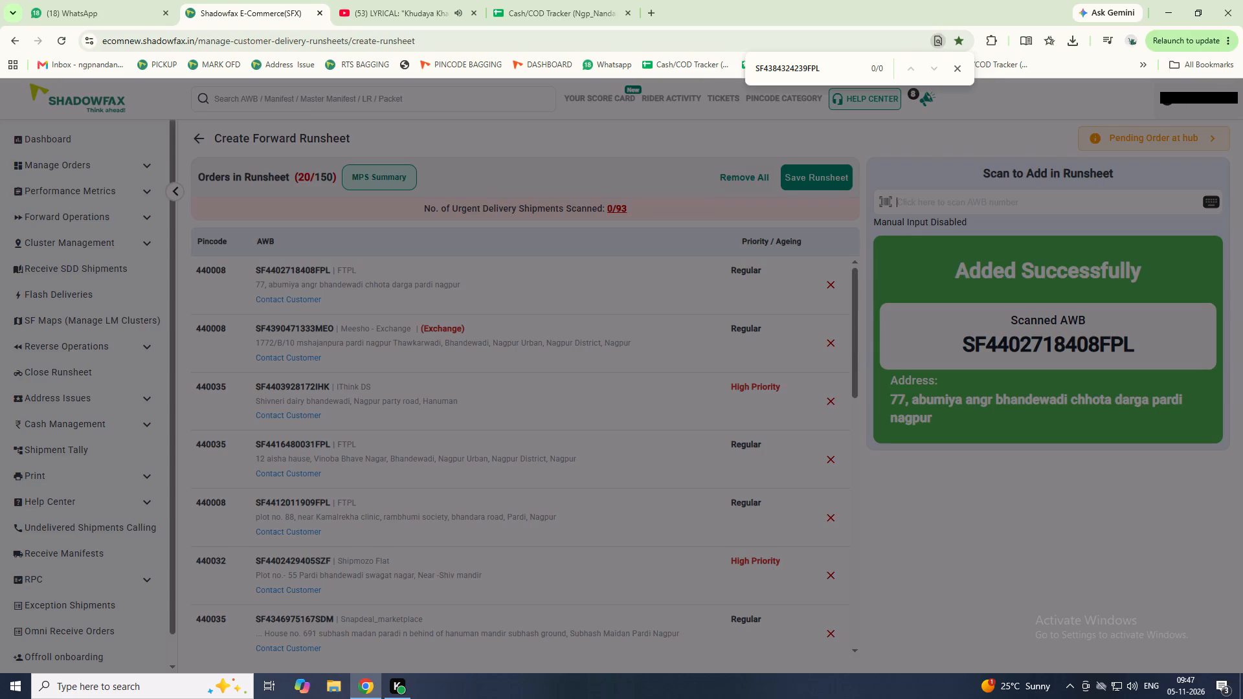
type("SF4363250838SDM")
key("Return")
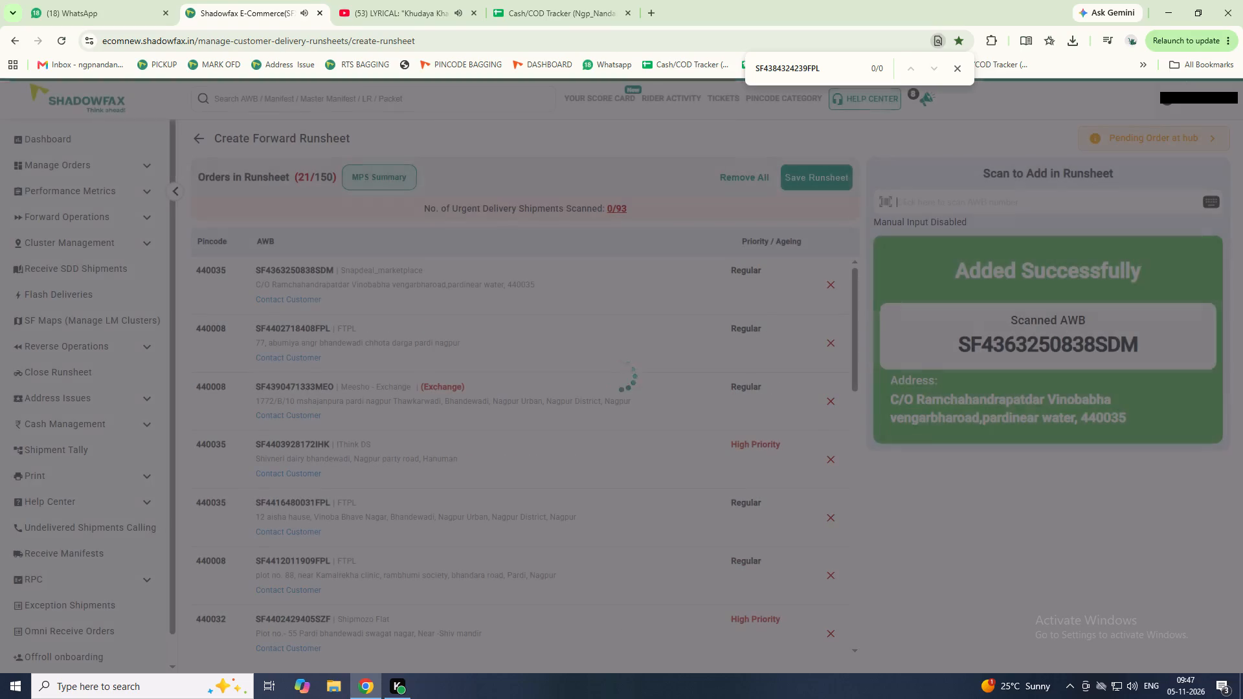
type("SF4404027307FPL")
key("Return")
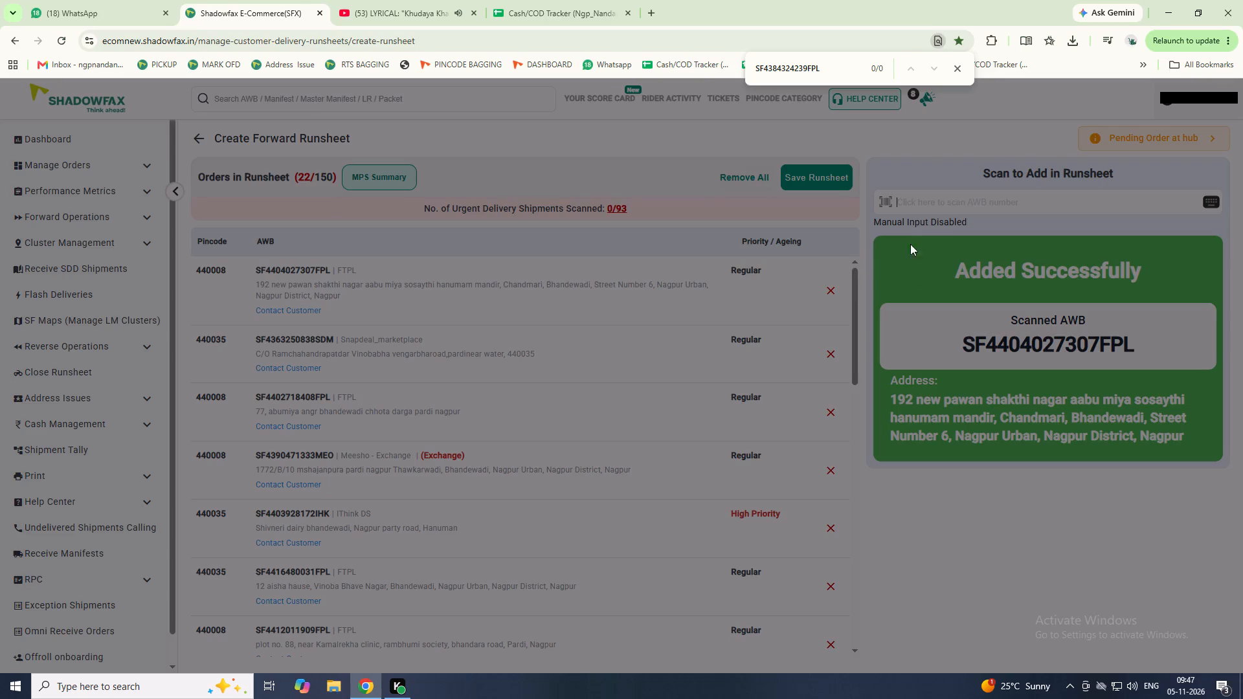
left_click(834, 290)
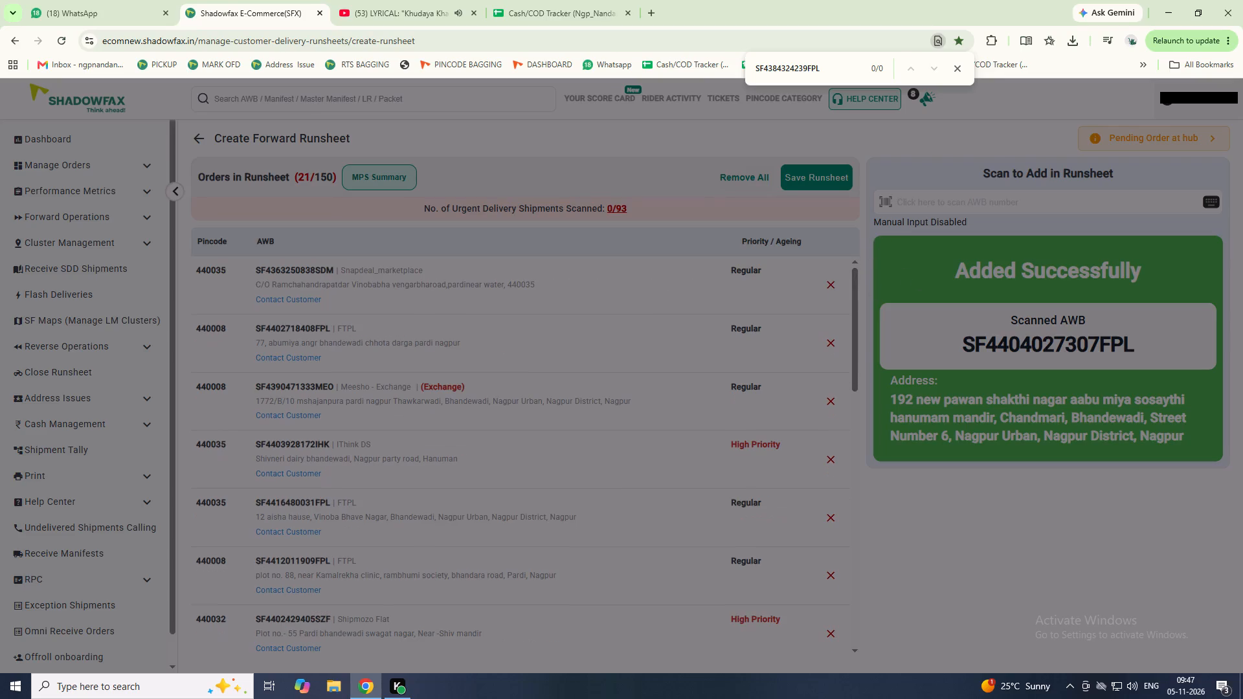
left_click_drag(906, 206, 911, 197)
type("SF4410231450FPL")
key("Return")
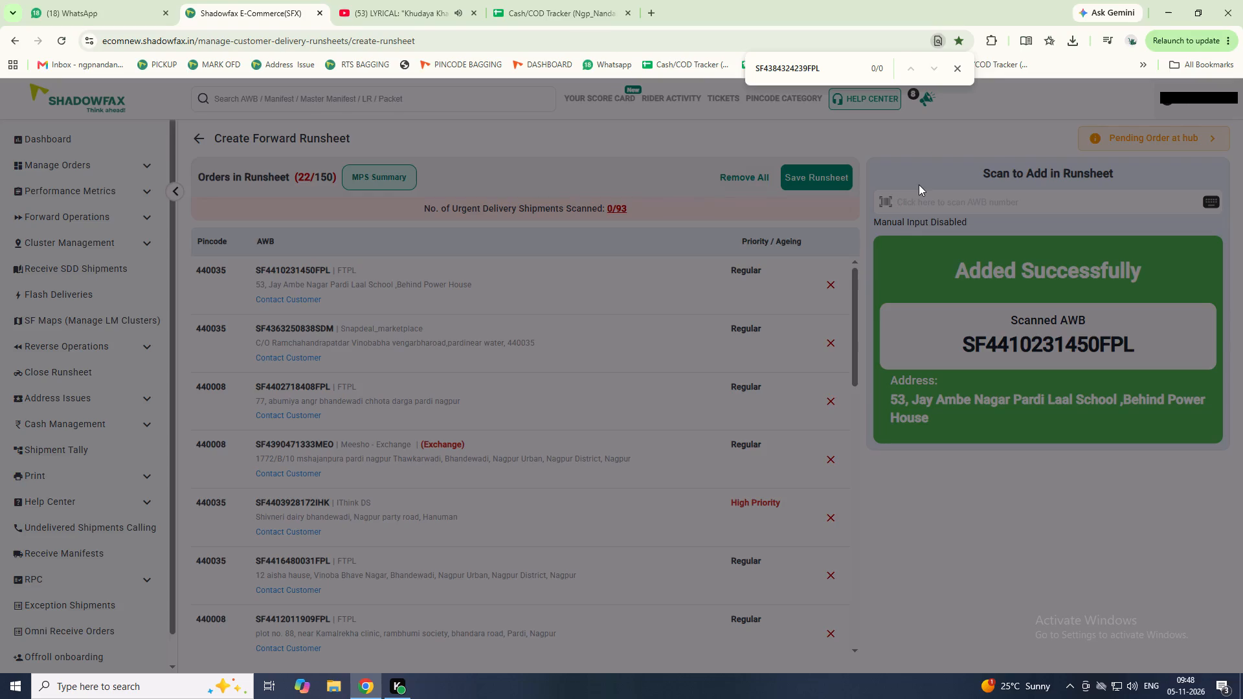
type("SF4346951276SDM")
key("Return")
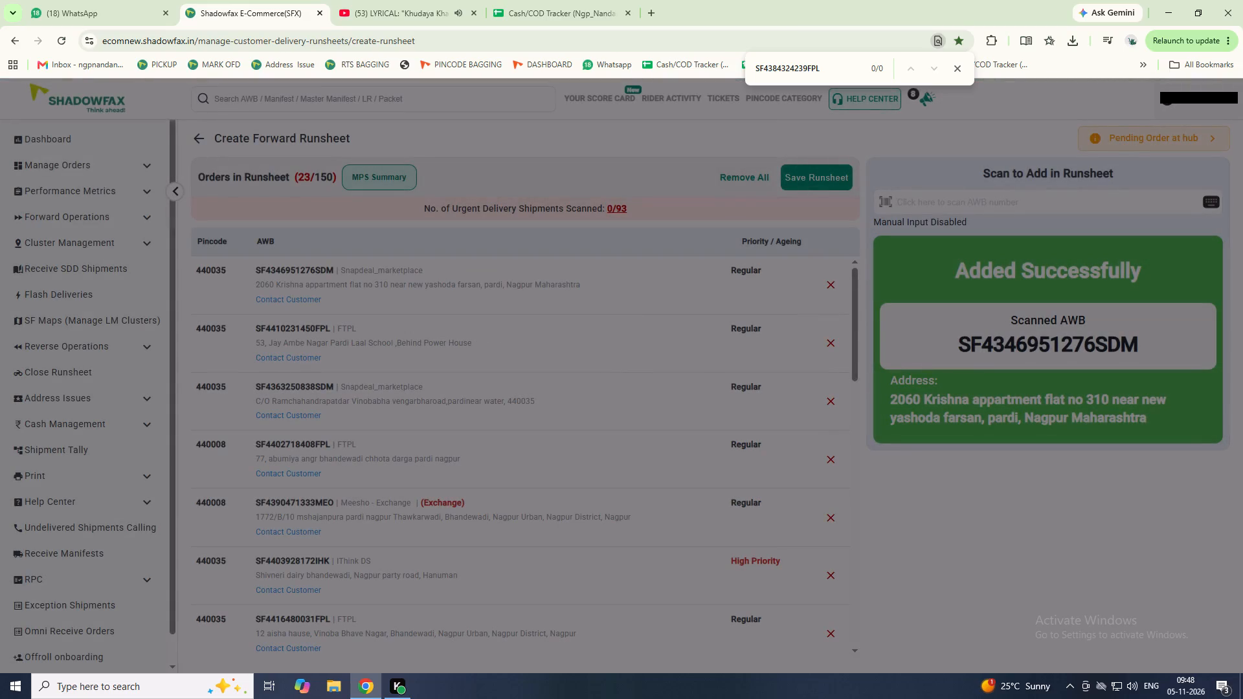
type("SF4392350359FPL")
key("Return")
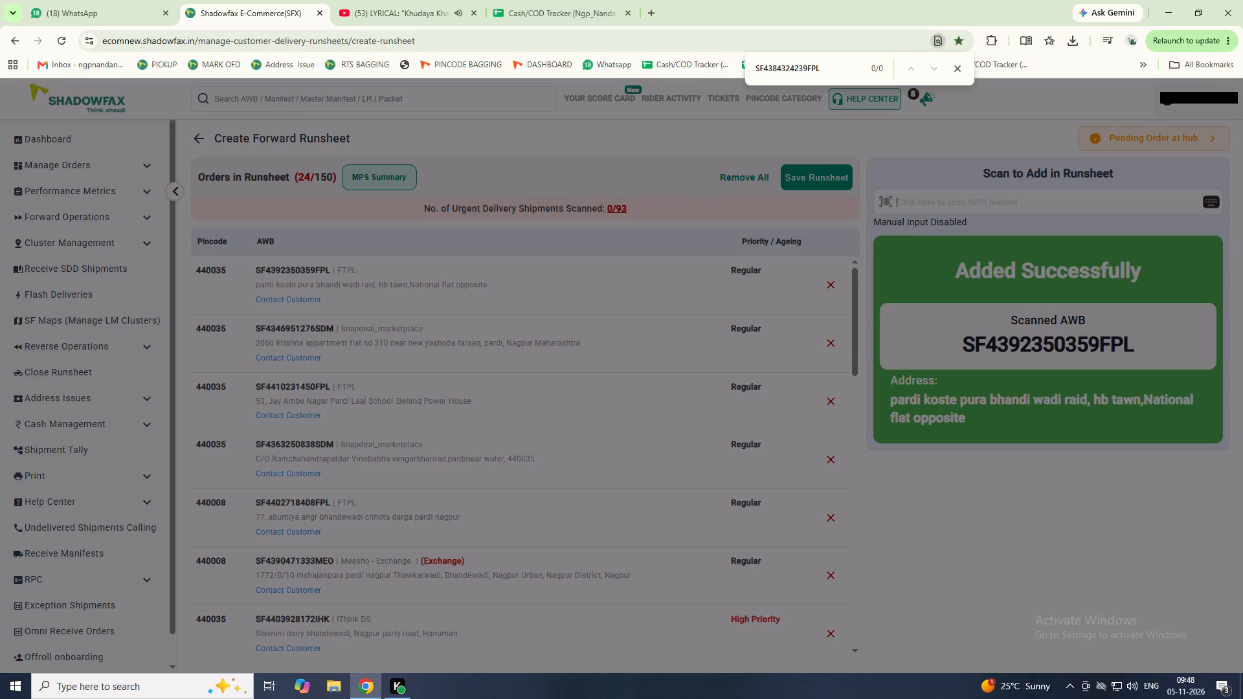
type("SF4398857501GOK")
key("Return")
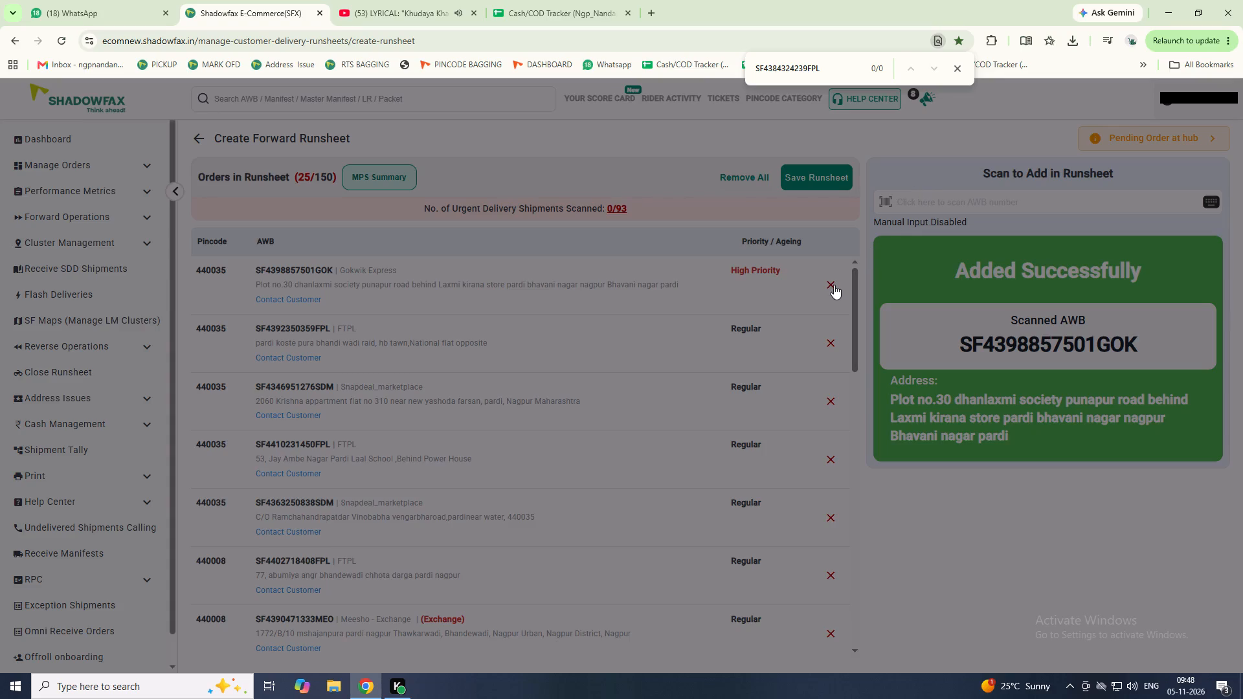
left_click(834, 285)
left_click(904, 201)
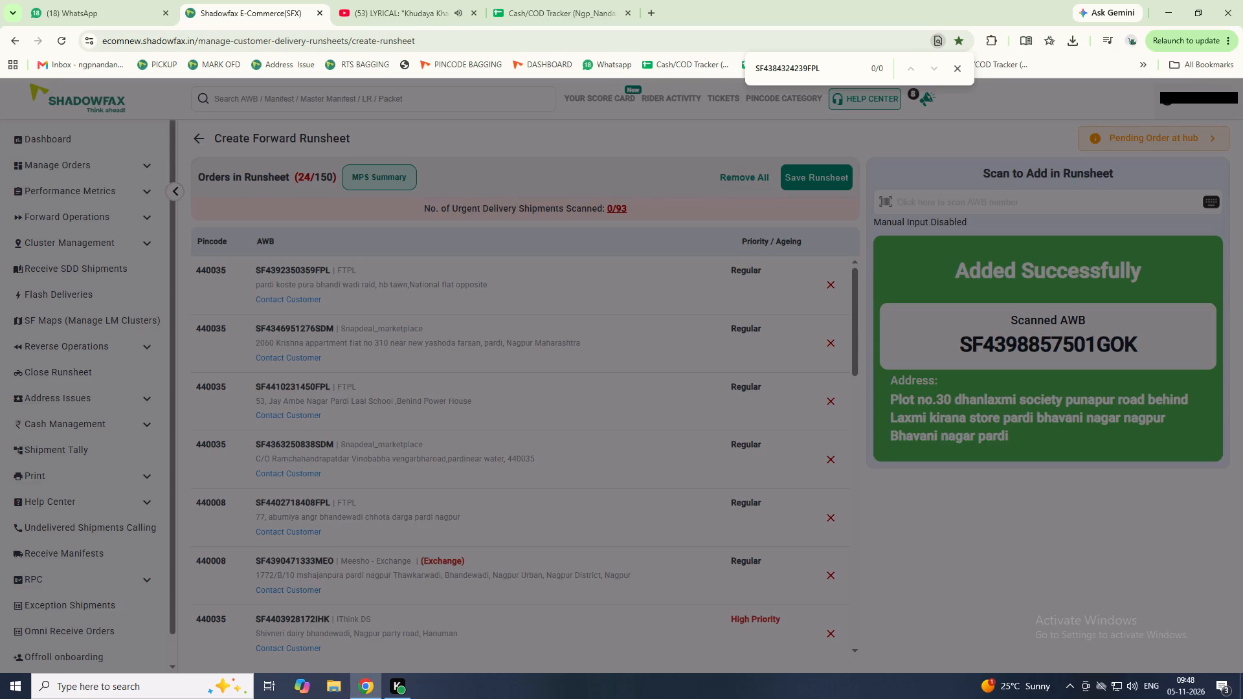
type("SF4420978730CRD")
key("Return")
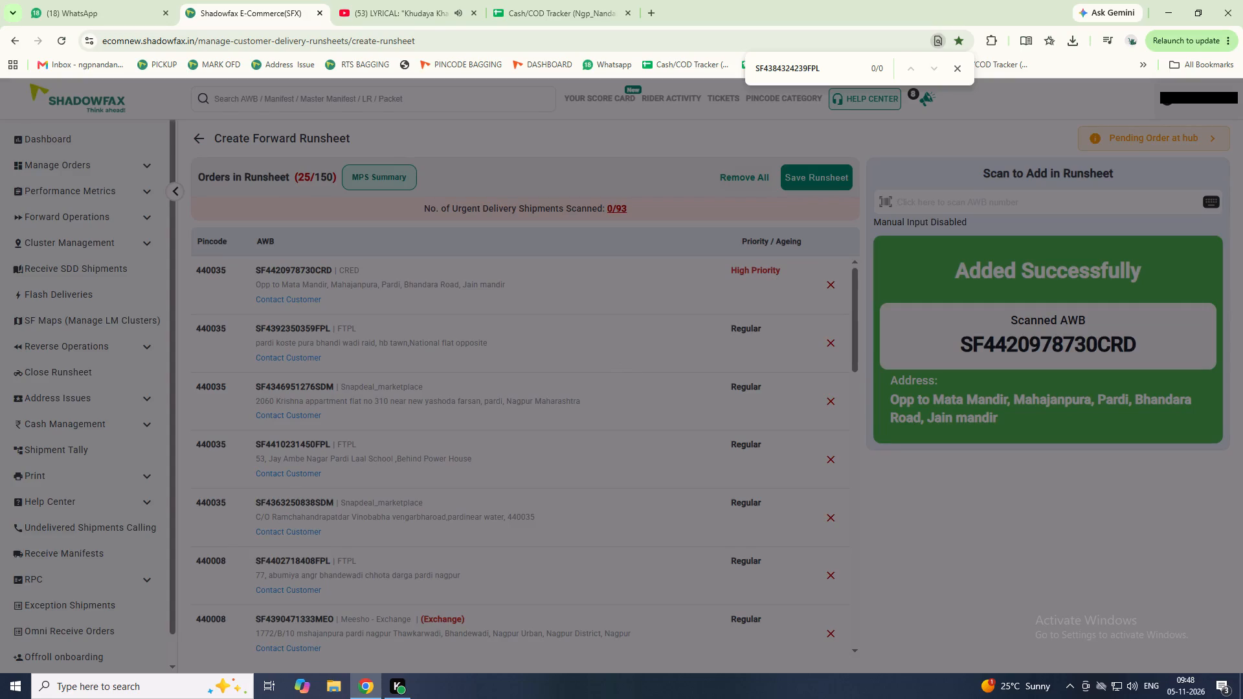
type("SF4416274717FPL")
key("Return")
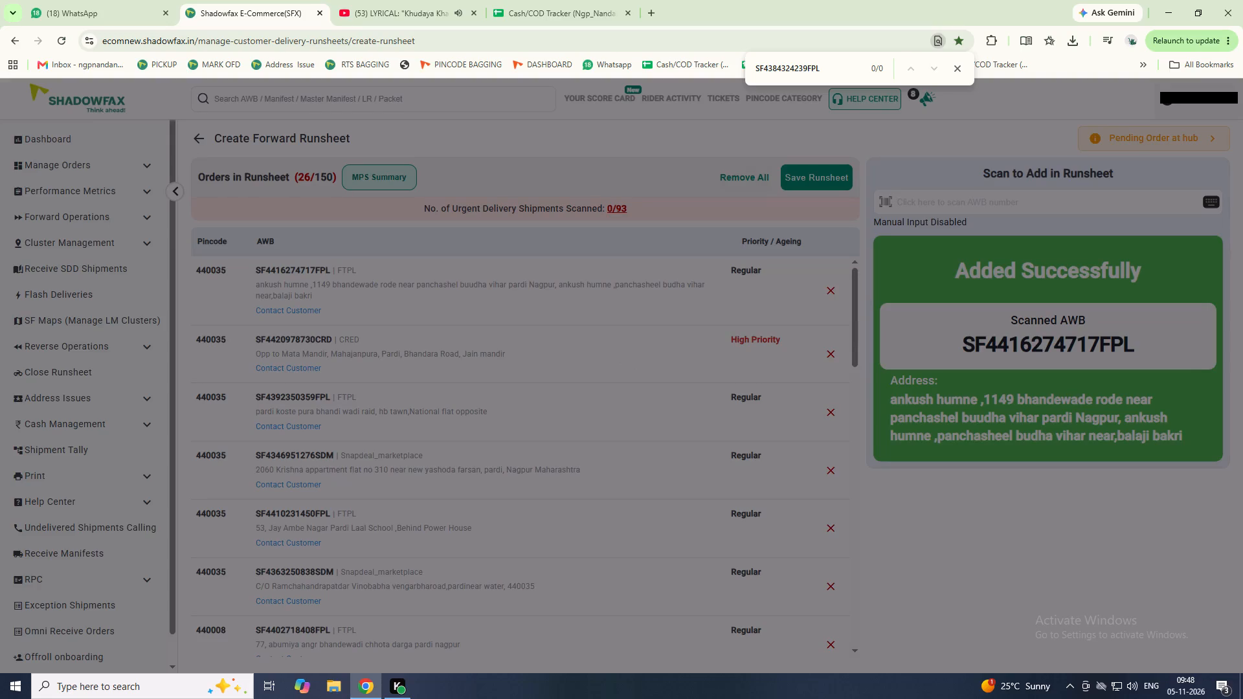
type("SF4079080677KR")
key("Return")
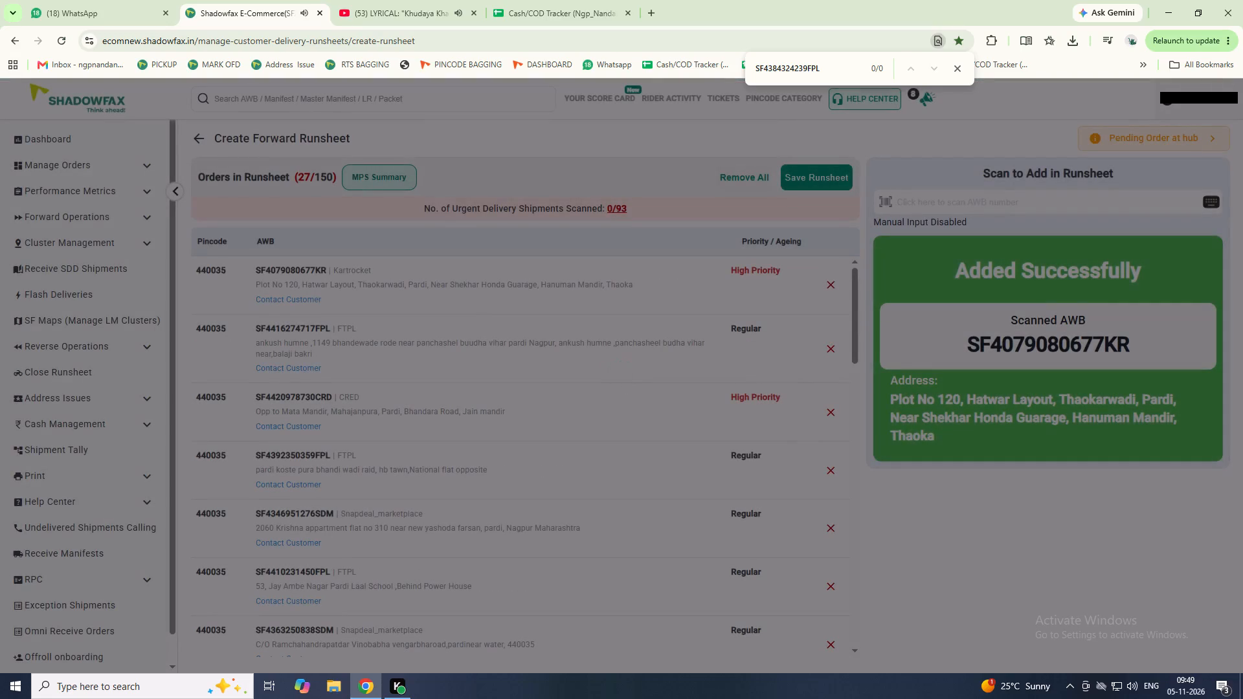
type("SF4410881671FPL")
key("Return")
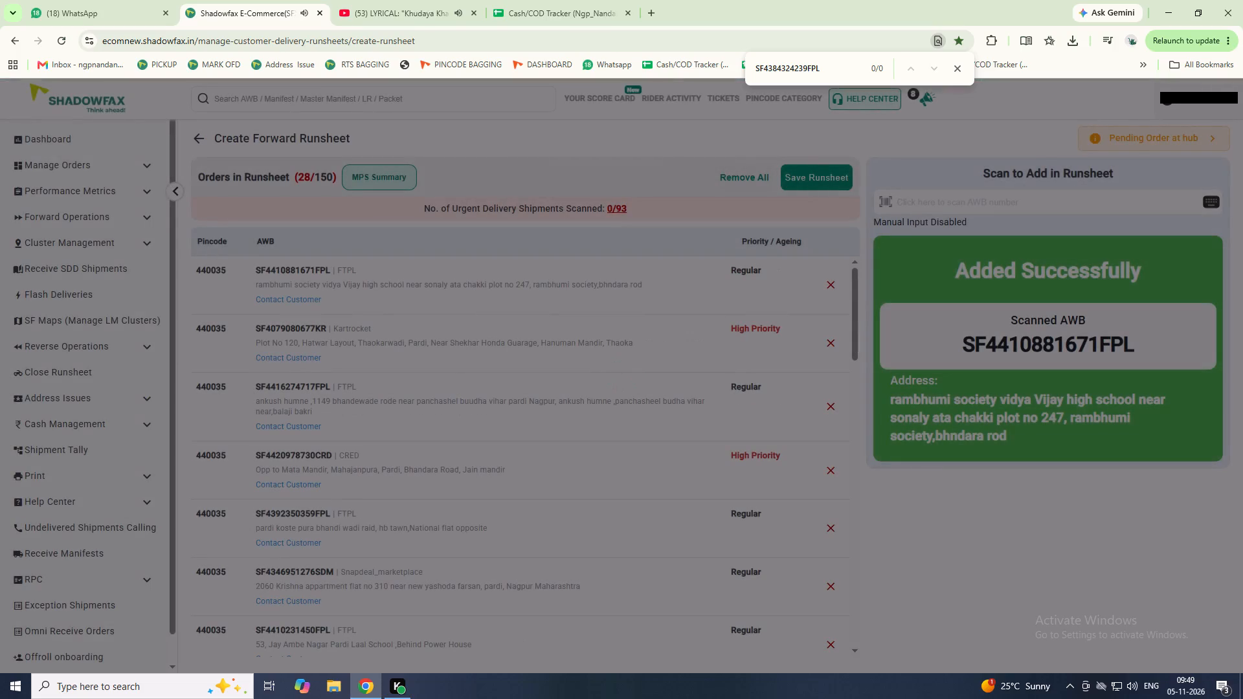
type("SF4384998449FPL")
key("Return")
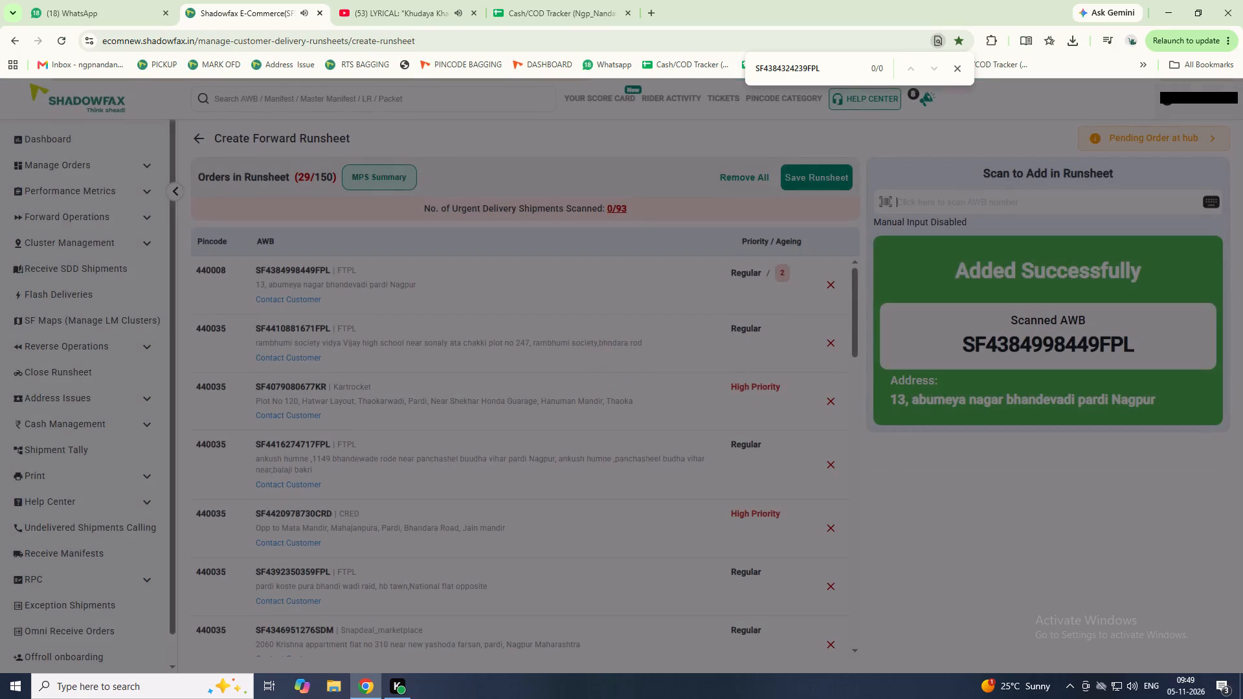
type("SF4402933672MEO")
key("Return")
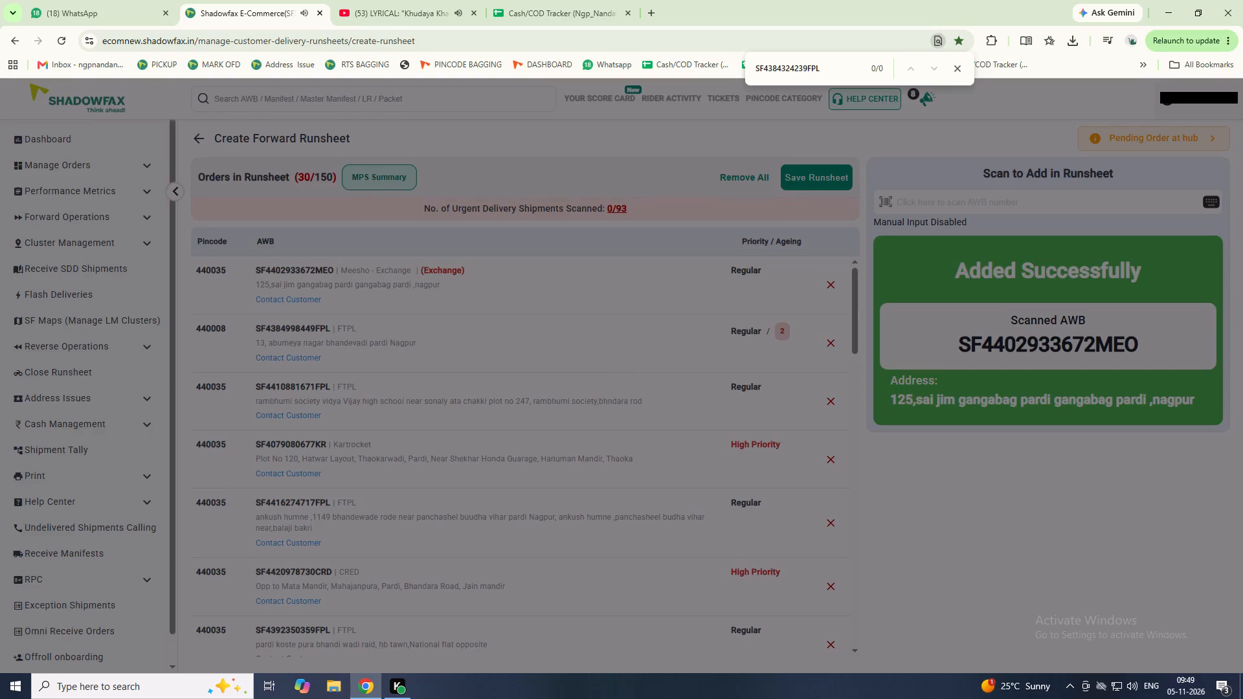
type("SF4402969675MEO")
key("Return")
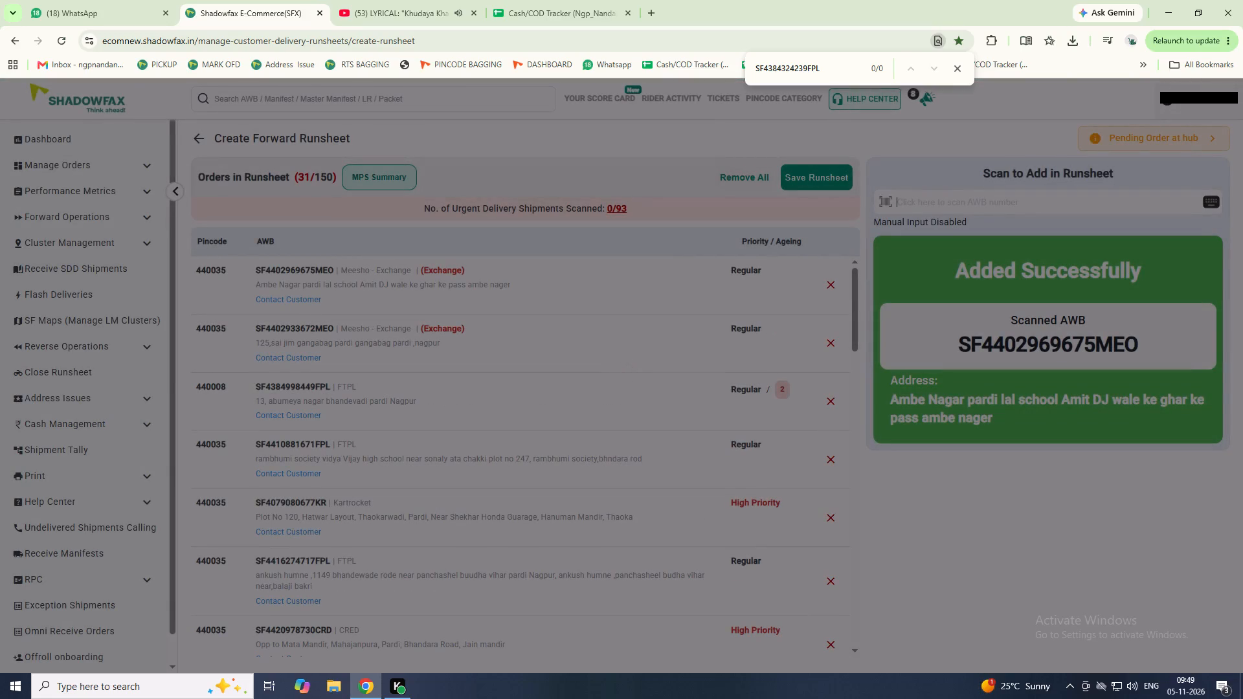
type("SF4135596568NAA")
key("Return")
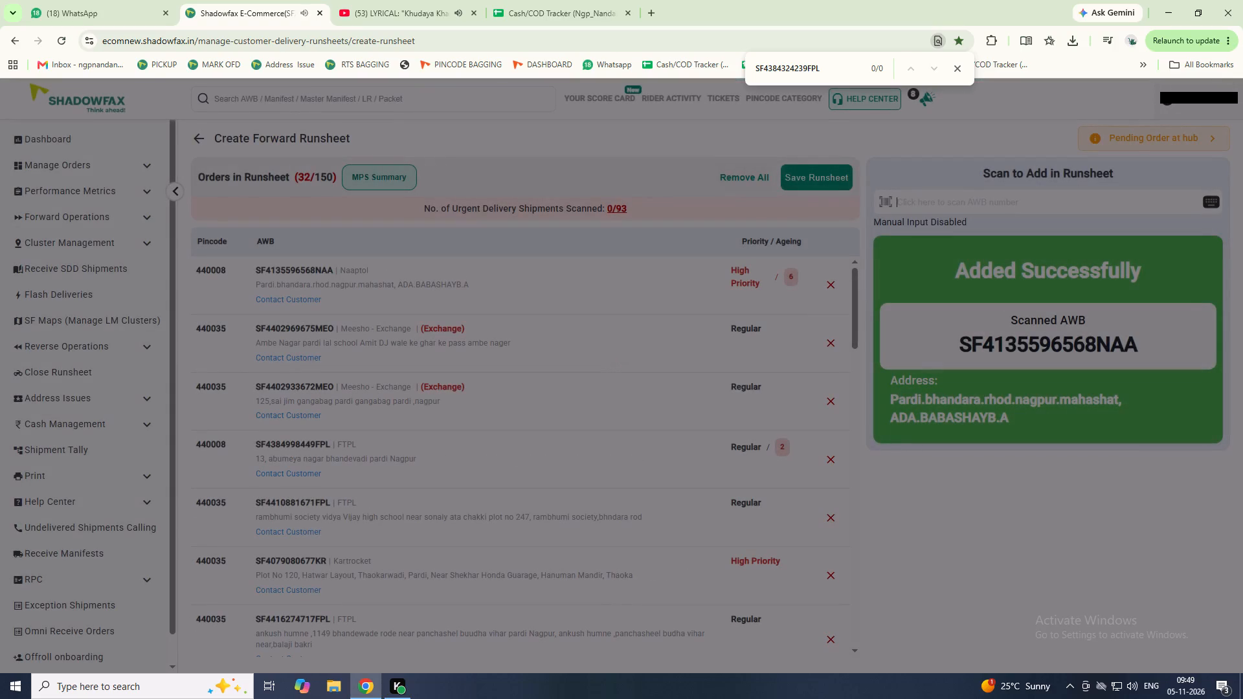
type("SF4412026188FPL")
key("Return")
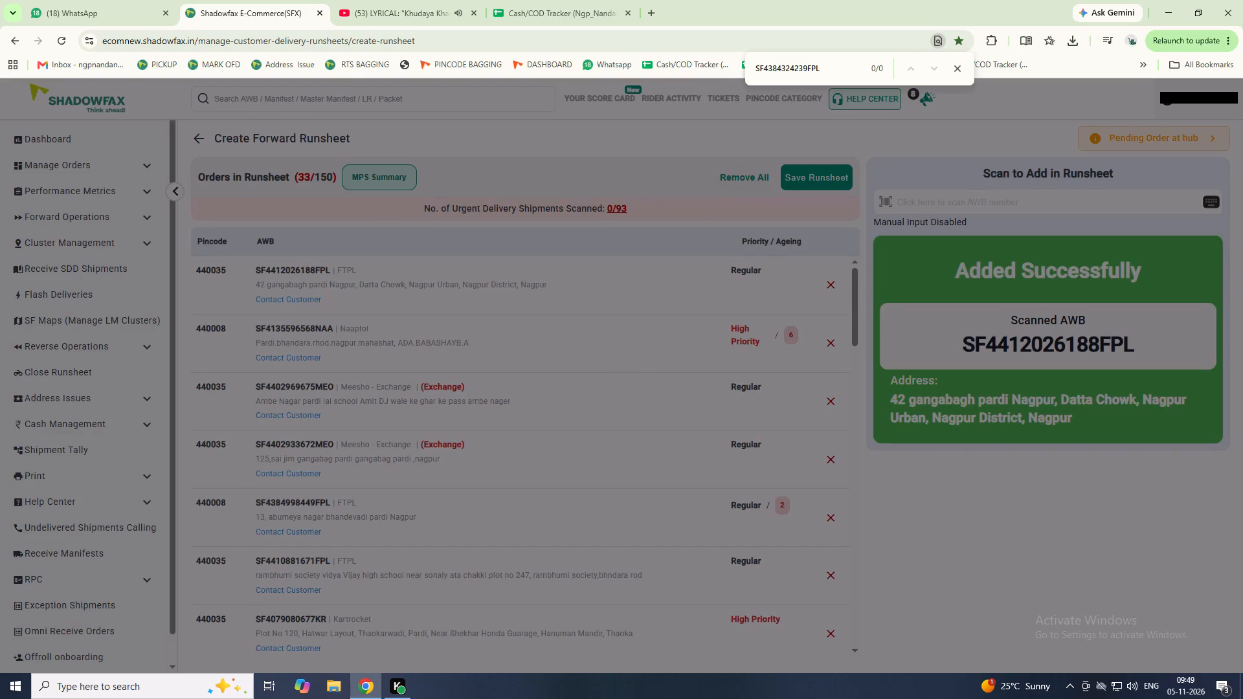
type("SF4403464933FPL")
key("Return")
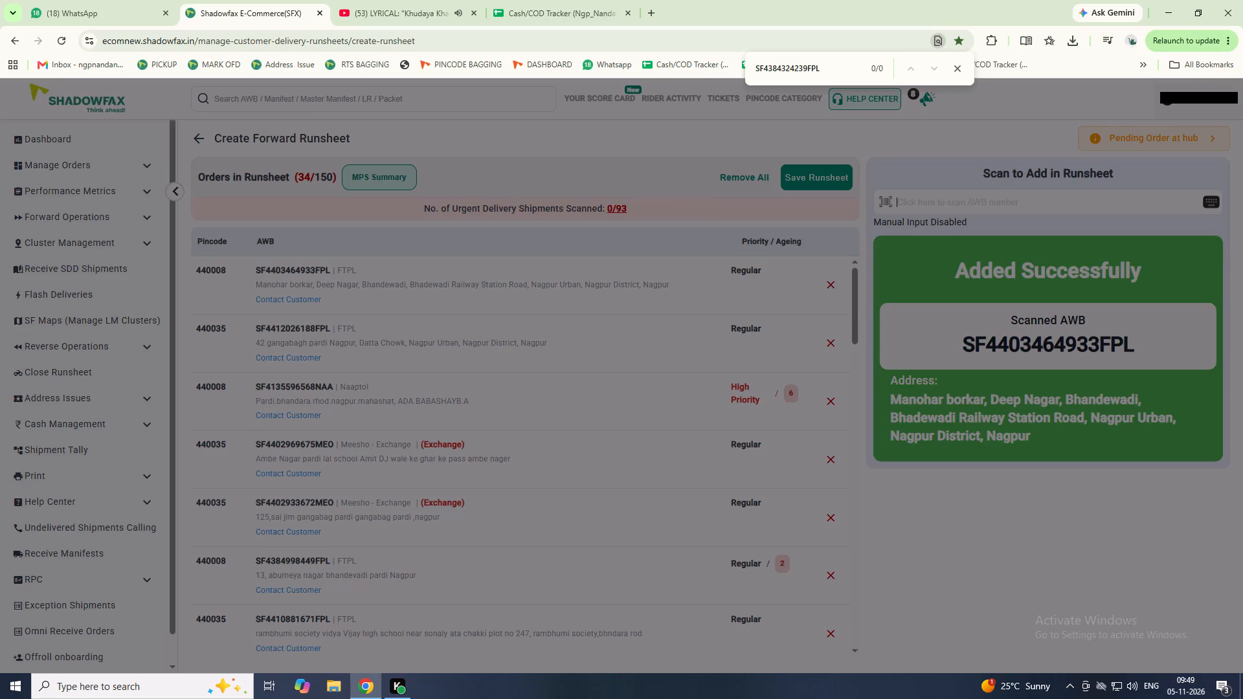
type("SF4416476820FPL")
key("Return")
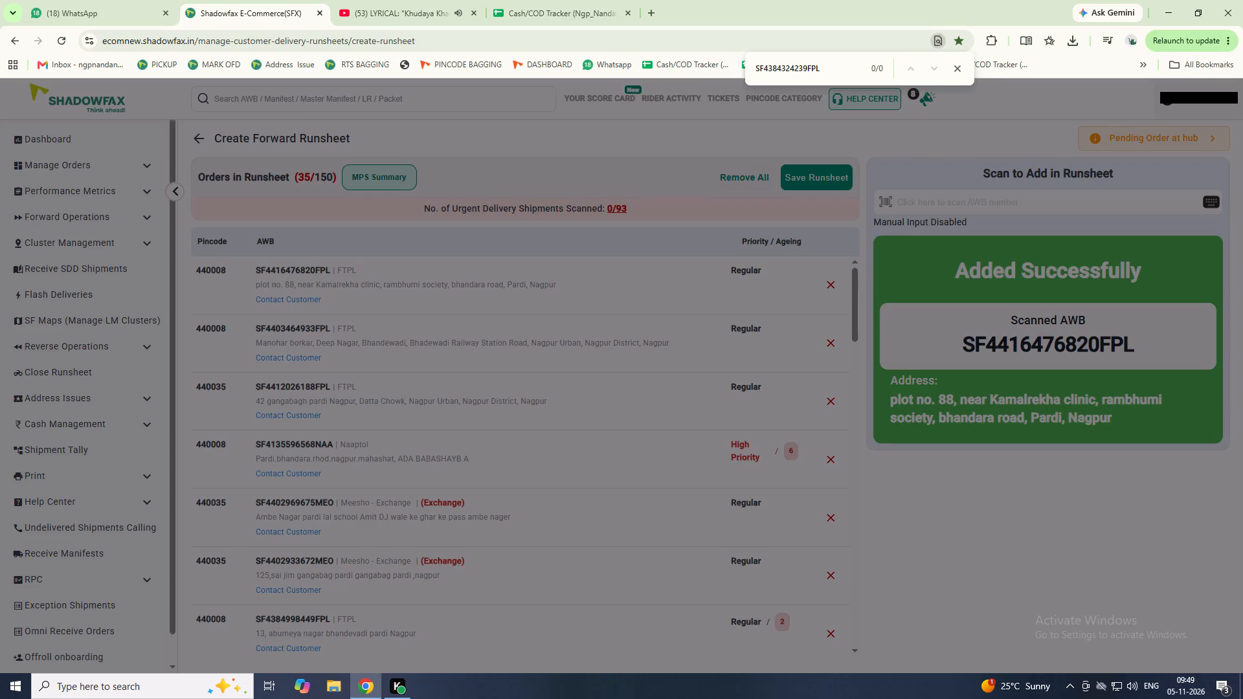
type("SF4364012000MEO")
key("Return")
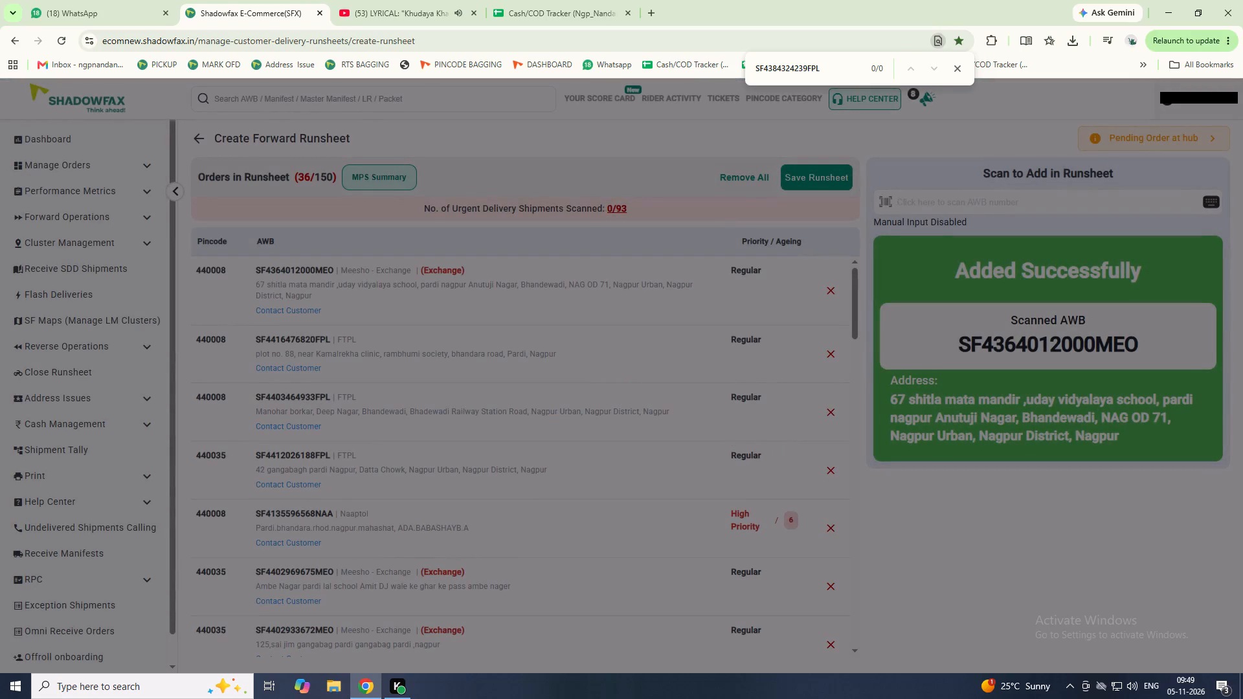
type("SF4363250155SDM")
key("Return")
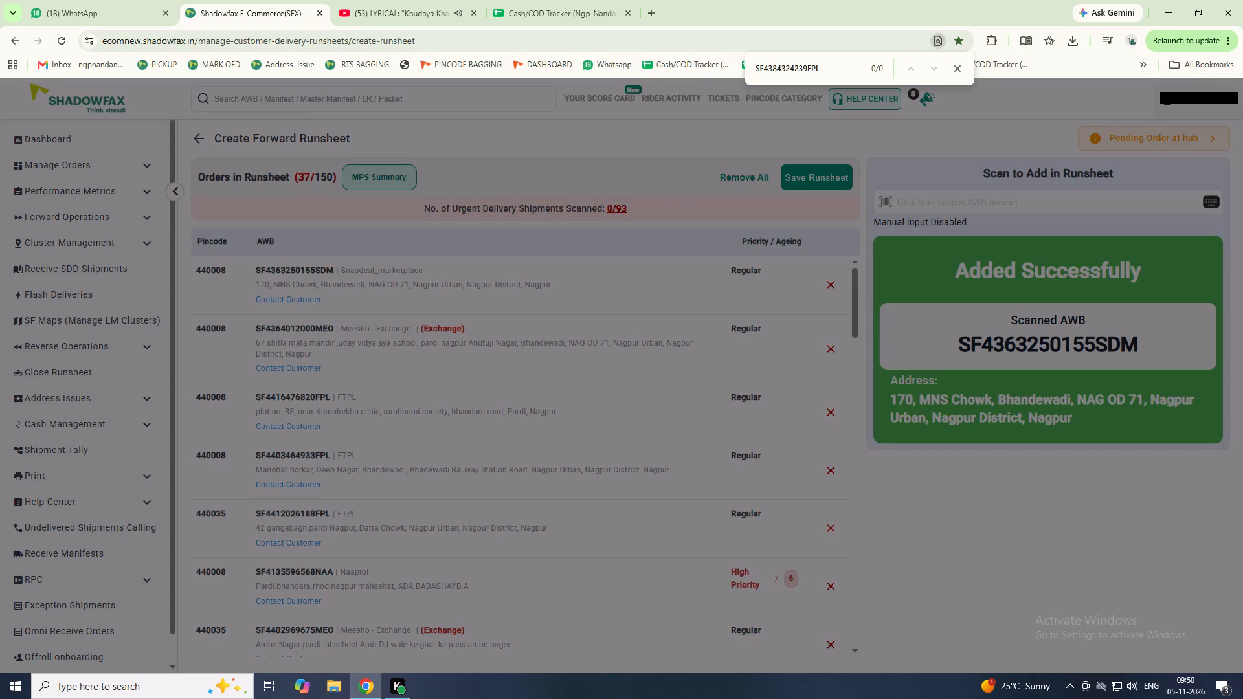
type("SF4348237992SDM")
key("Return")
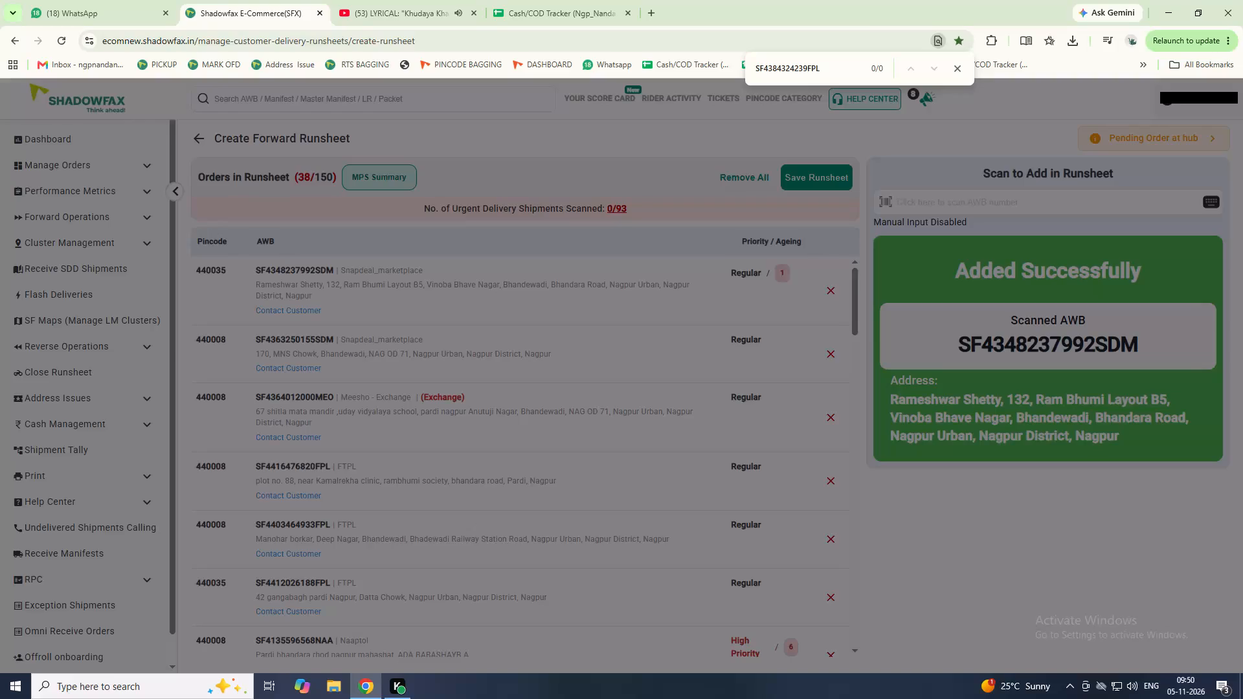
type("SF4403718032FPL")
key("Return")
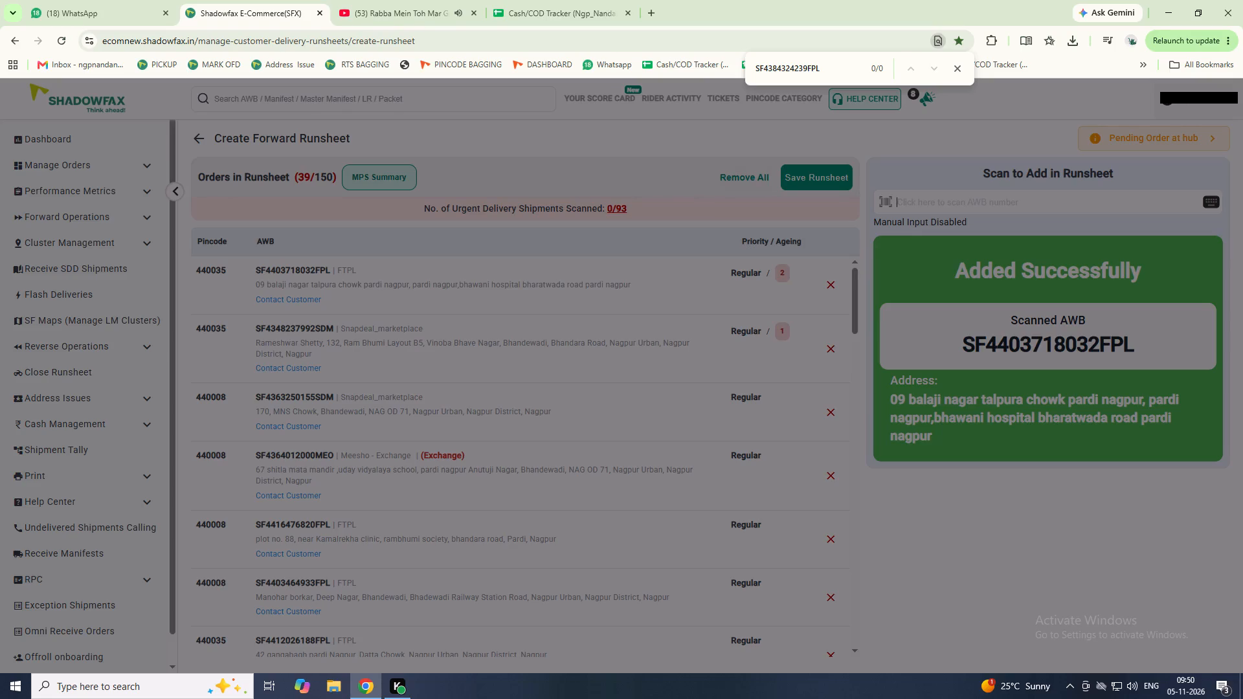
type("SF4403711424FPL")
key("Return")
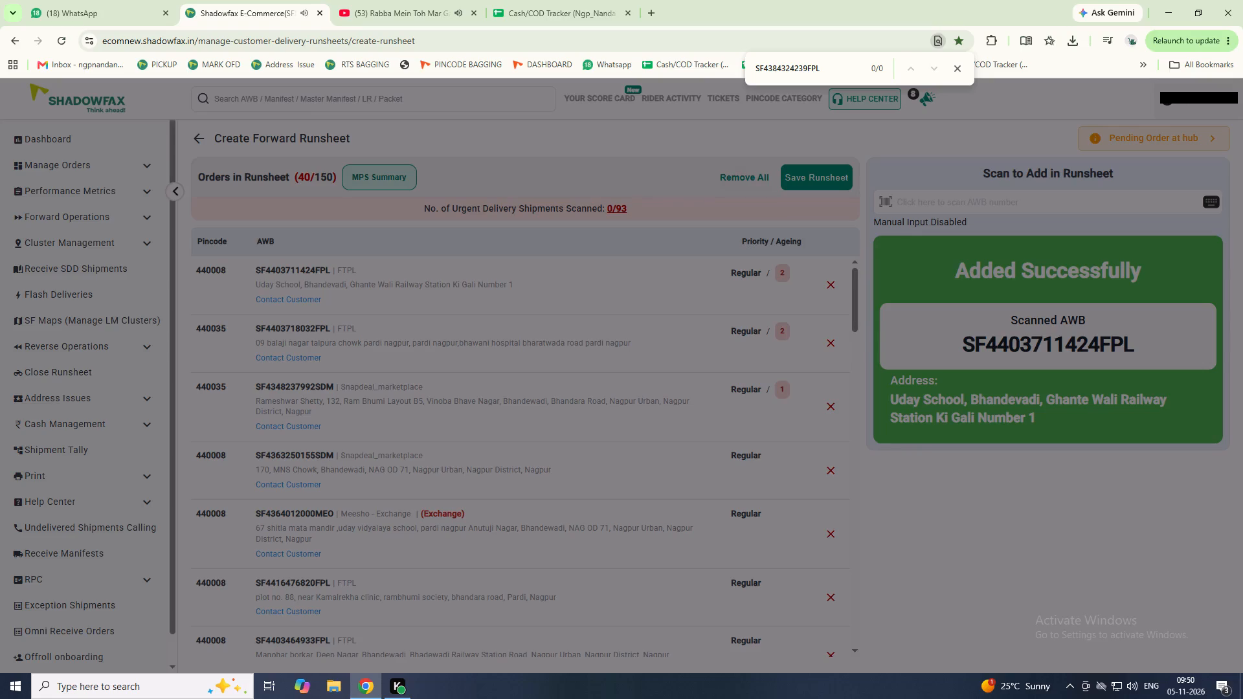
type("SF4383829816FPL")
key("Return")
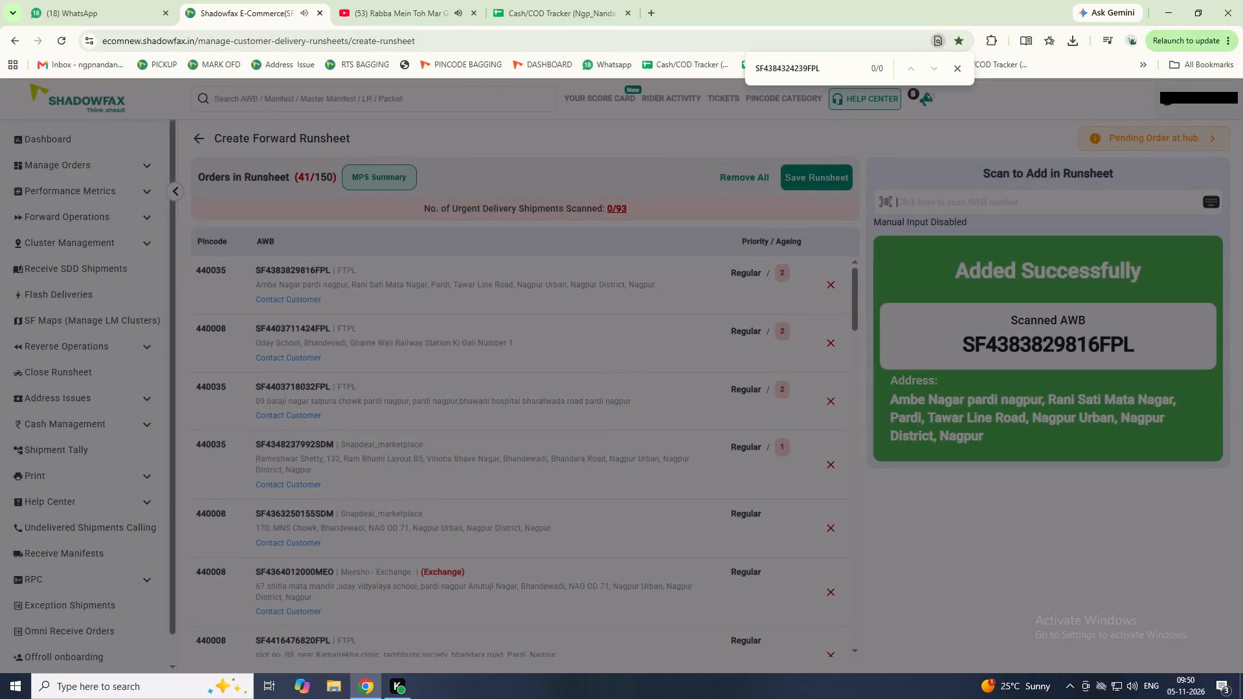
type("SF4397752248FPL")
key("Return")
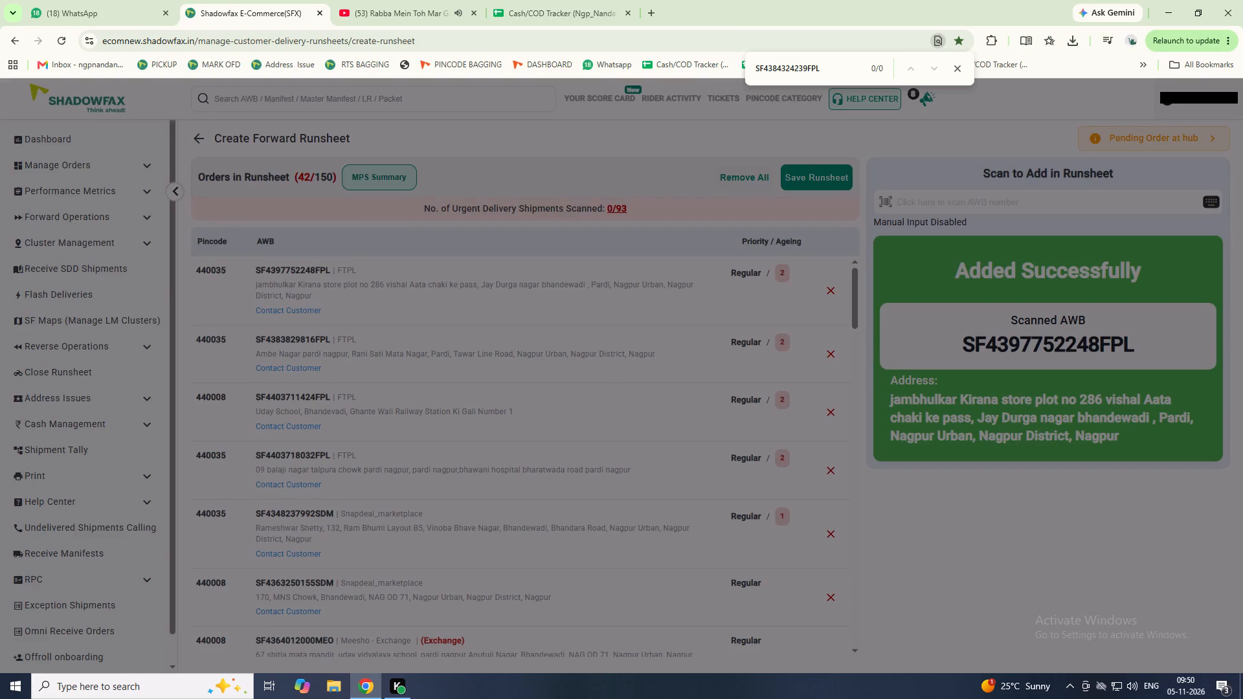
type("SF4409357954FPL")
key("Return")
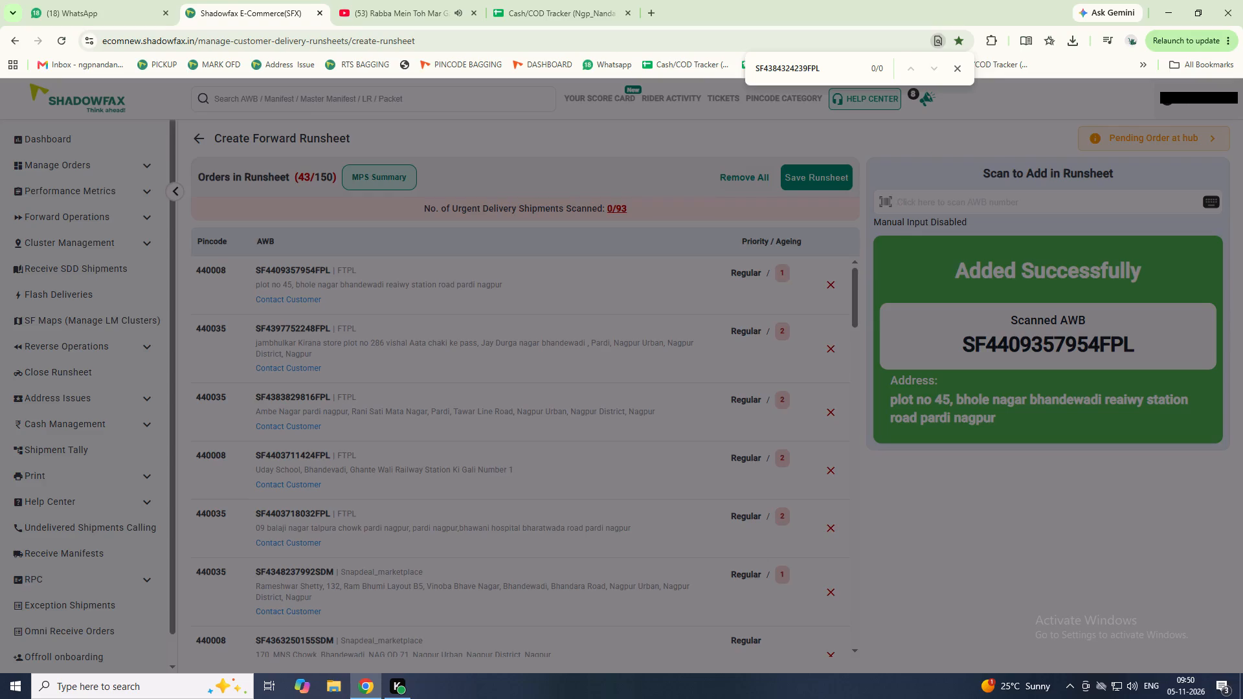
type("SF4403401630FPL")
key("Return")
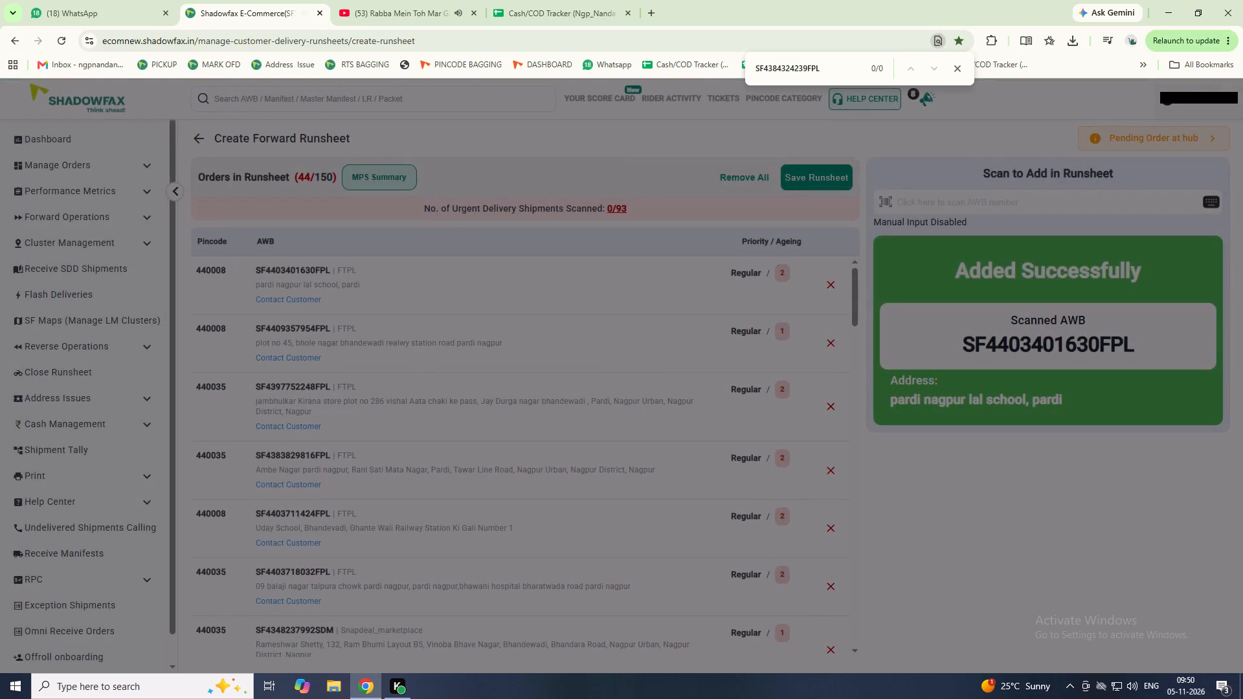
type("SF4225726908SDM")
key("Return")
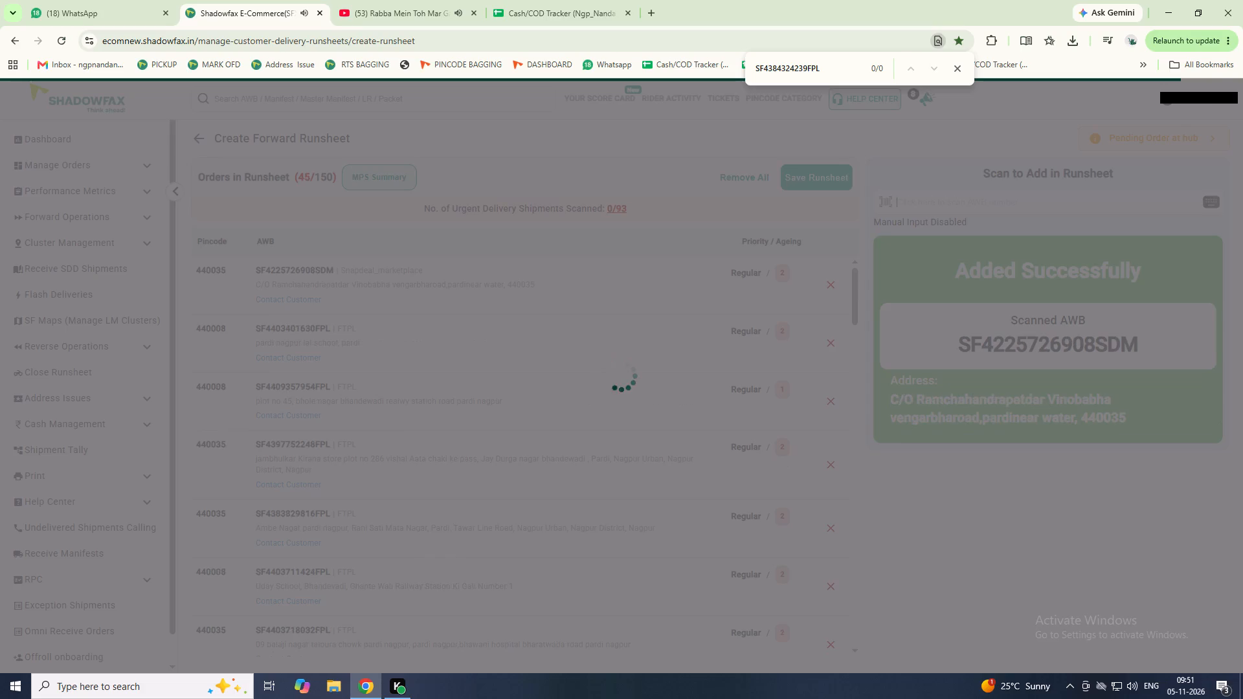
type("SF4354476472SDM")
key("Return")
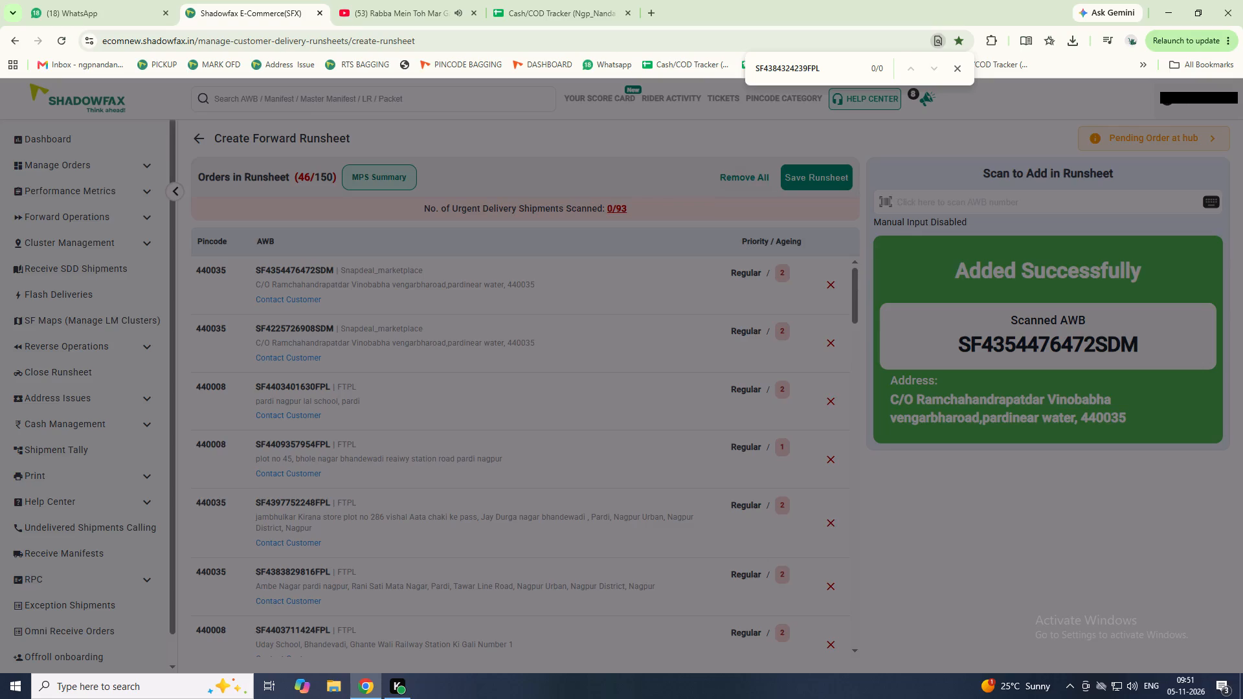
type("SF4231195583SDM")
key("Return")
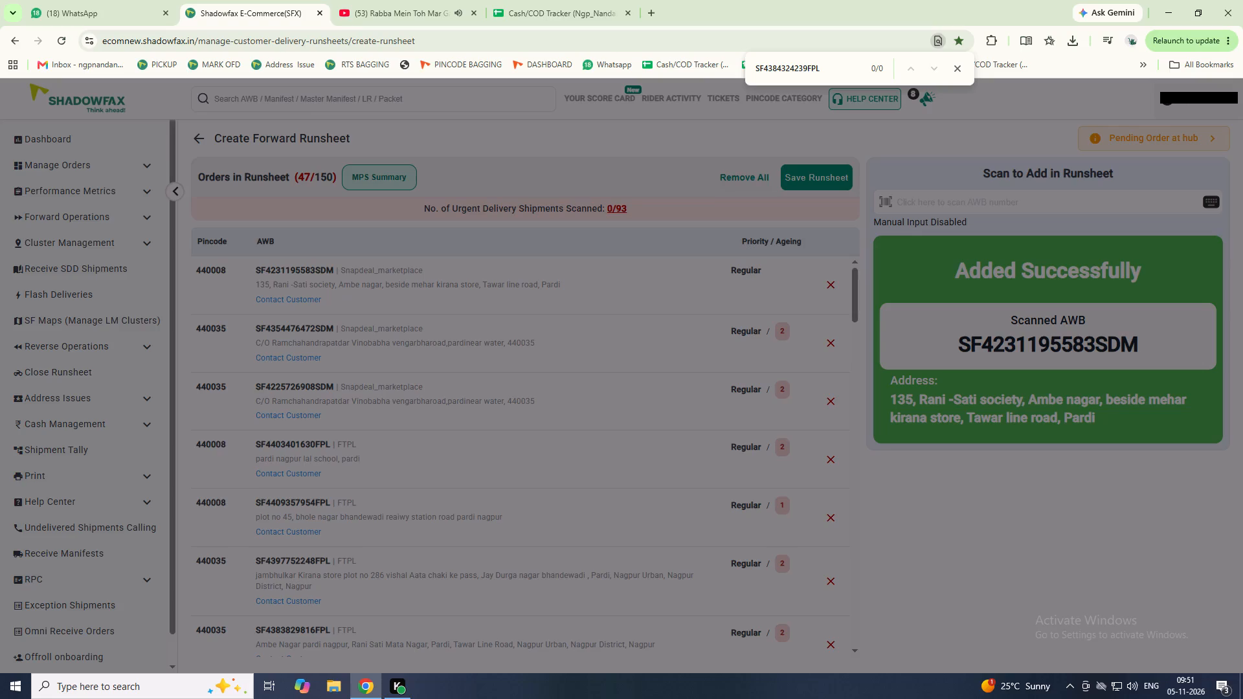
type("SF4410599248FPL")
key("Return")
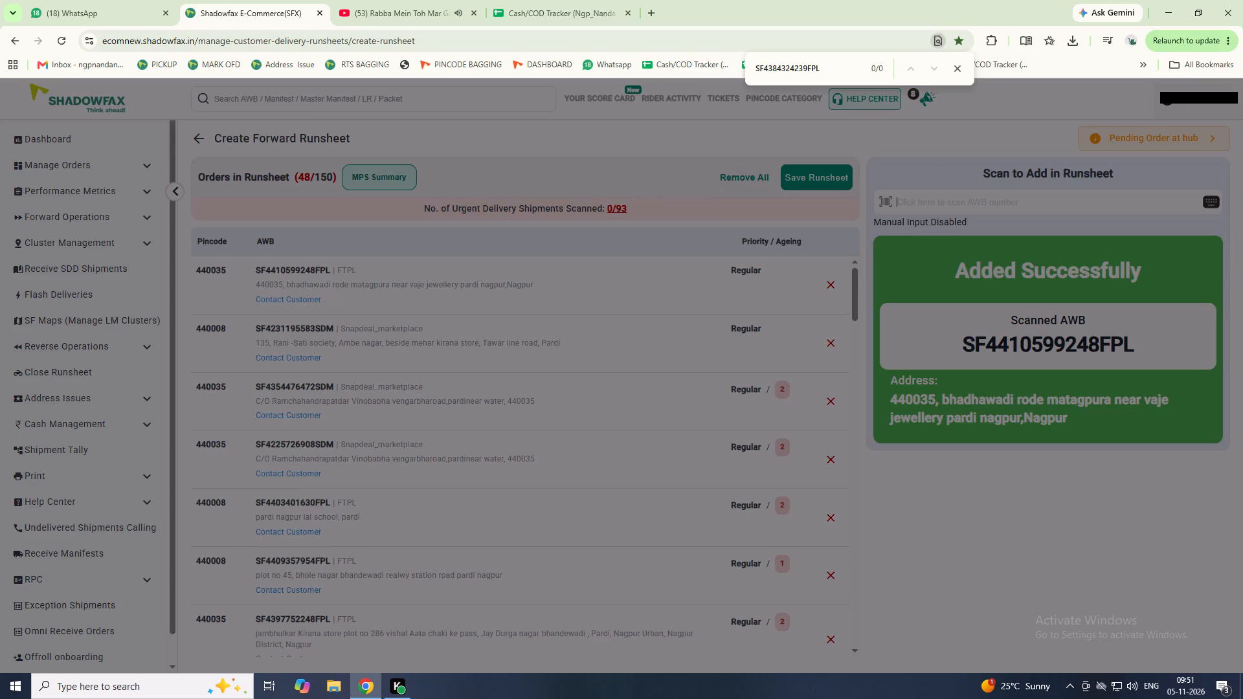
Save the forward runsheet without adding the outstanding urgent delivery shipments.
left_click(815, 179)
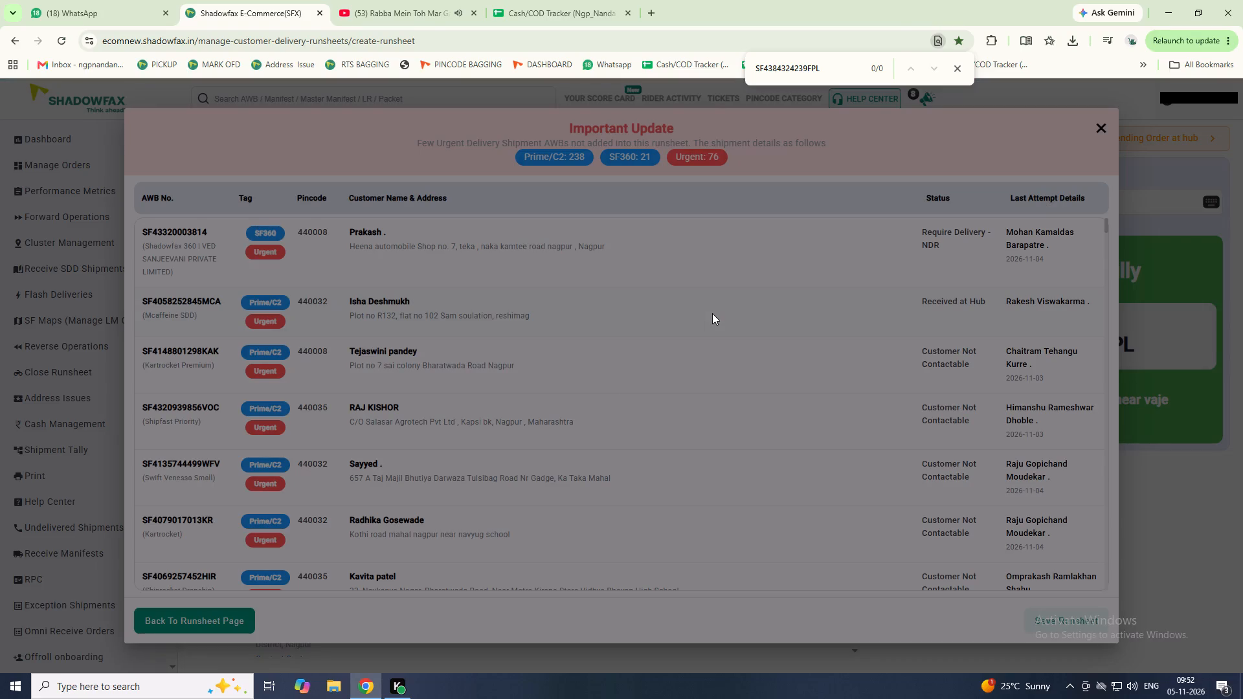
left_click(1047, 619)
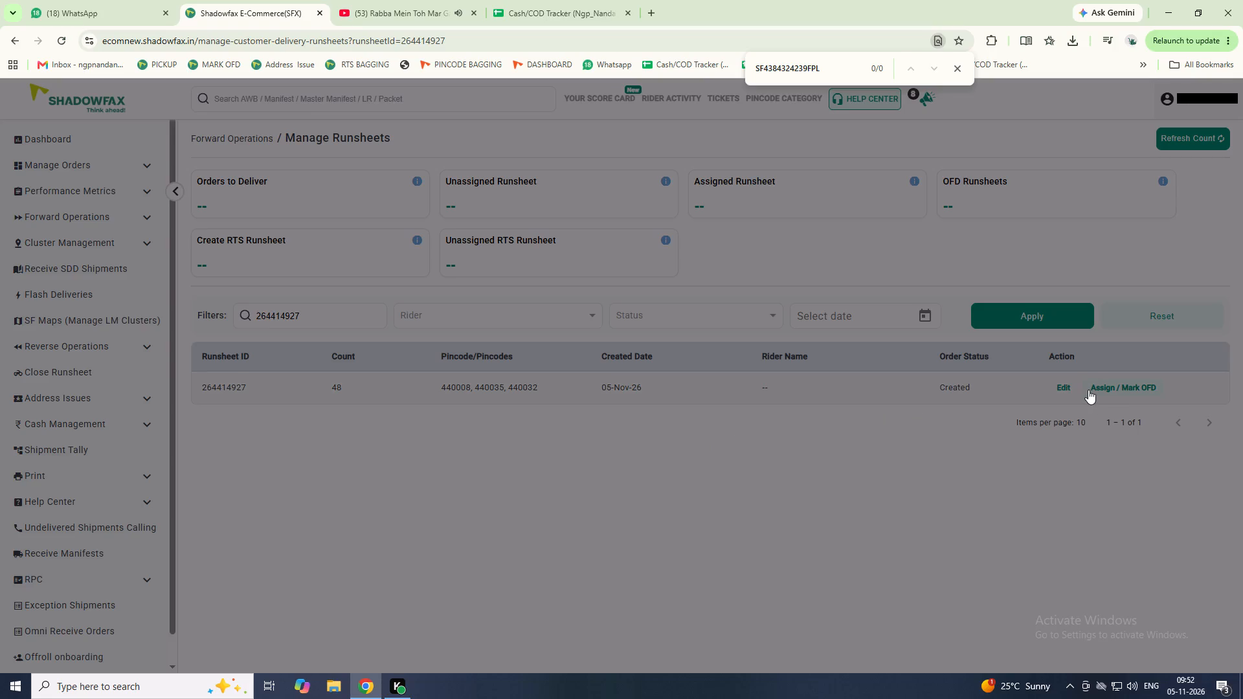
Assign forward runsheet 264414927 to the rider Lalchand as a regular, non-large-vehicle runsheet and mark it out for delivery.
left_click(1153, 384)
left_click(517, 389)
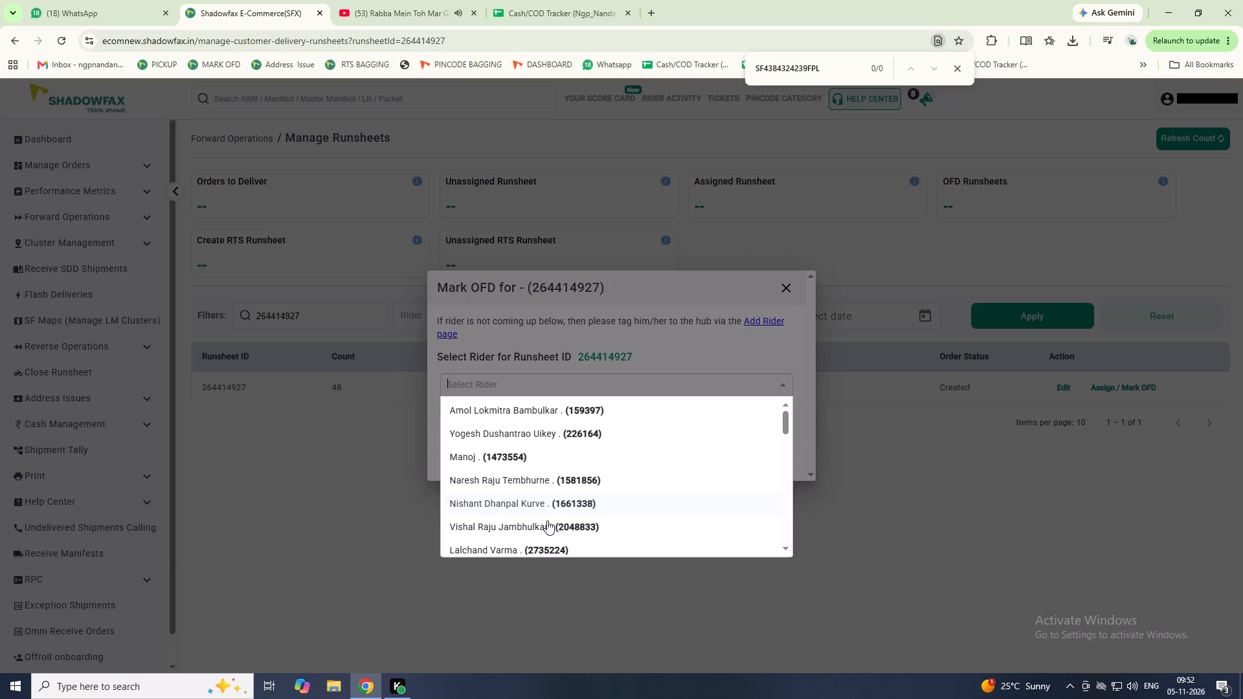
left_click(545, 550)
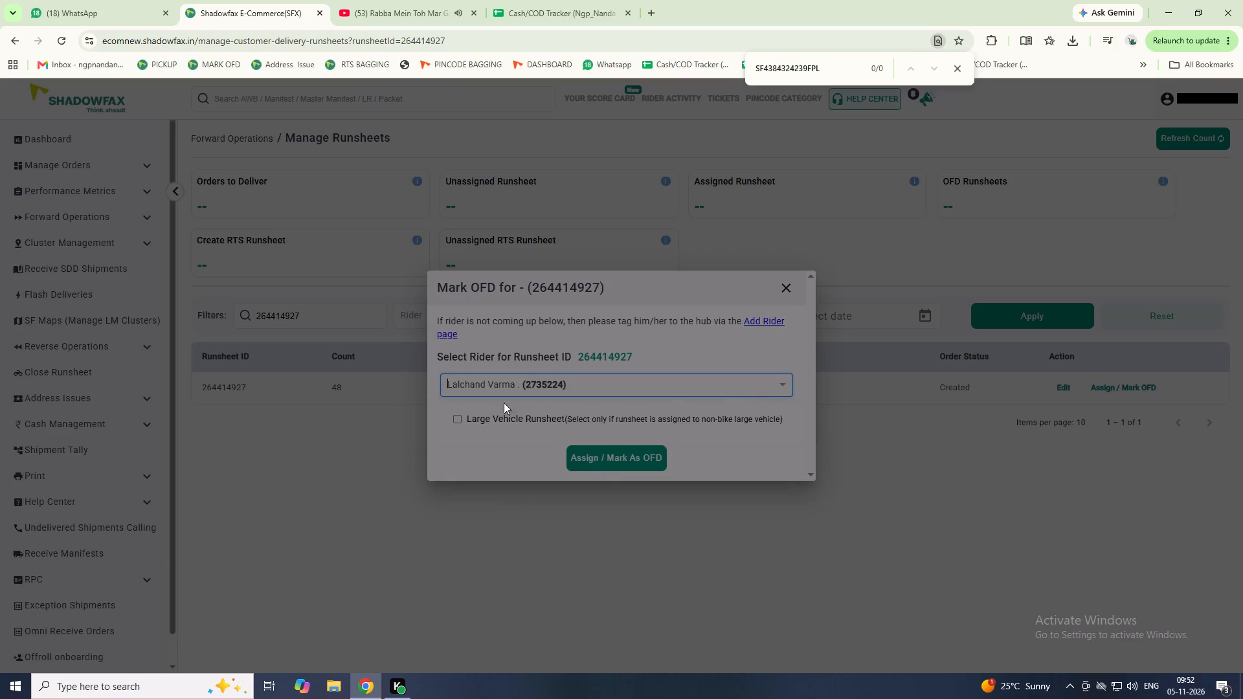
left_click(595, 460)
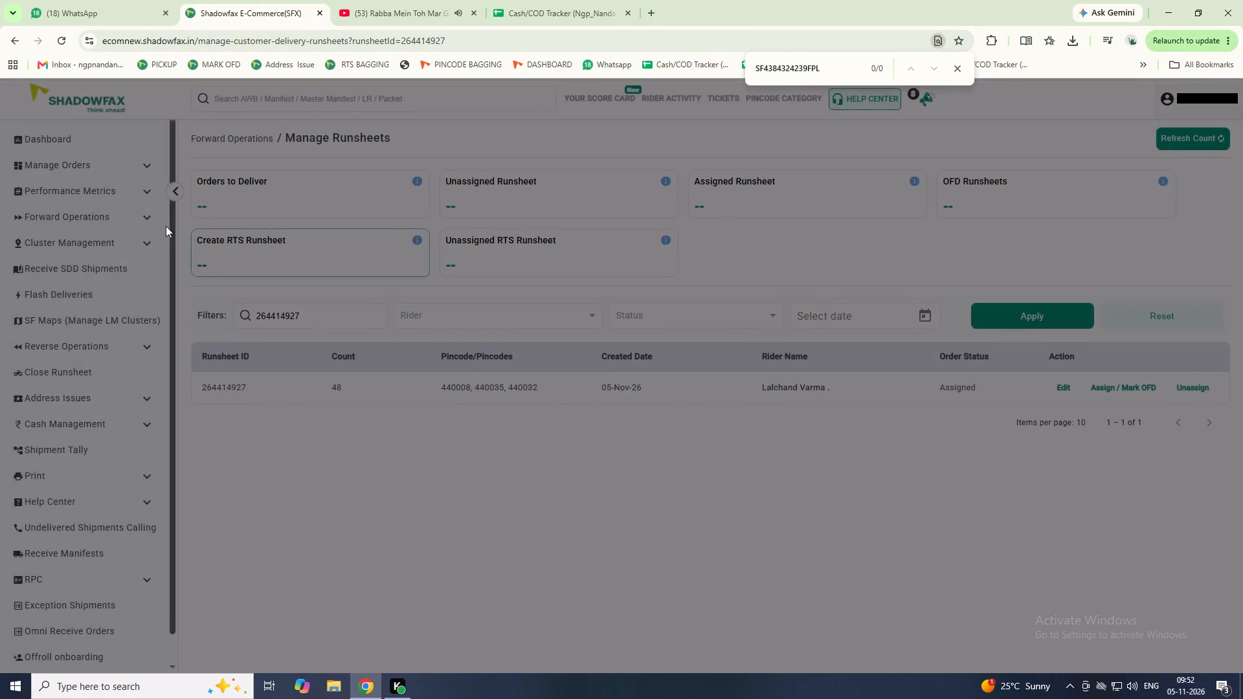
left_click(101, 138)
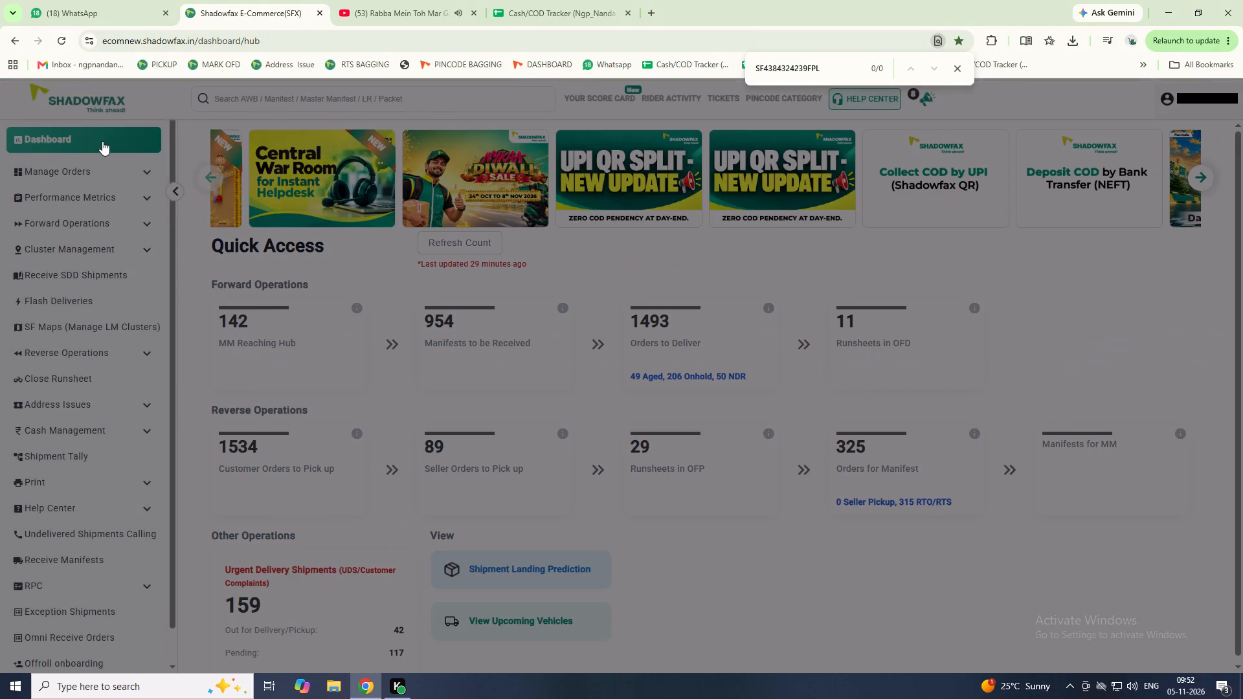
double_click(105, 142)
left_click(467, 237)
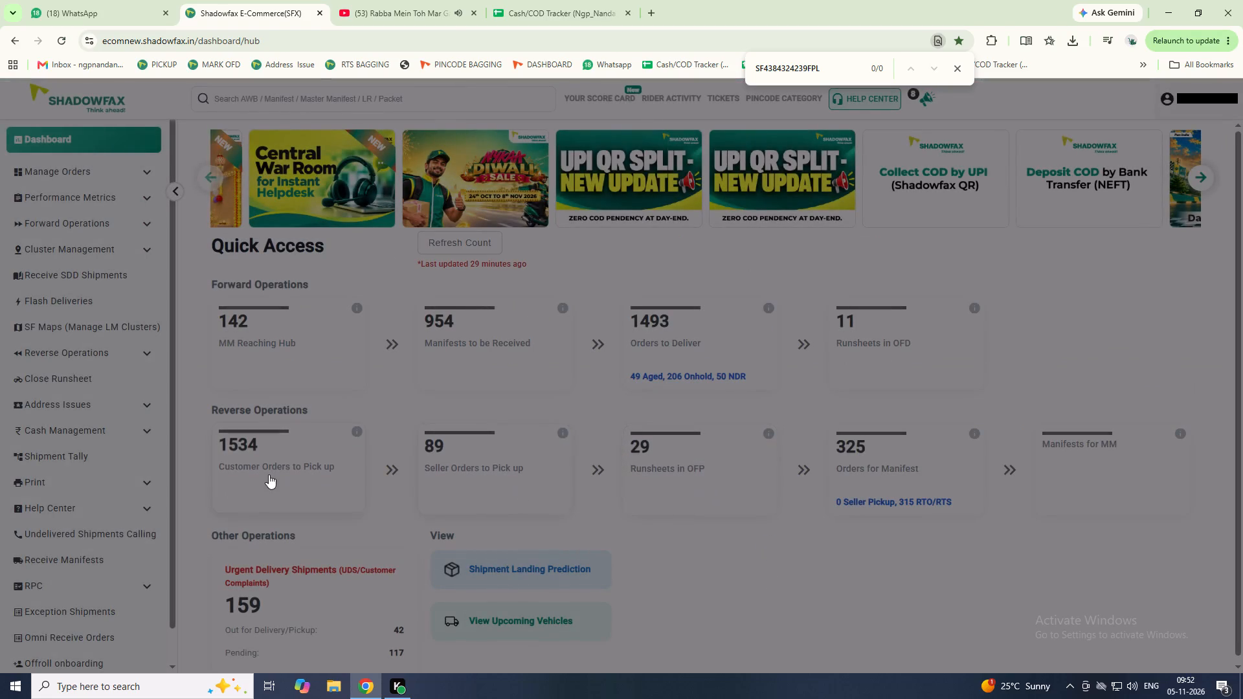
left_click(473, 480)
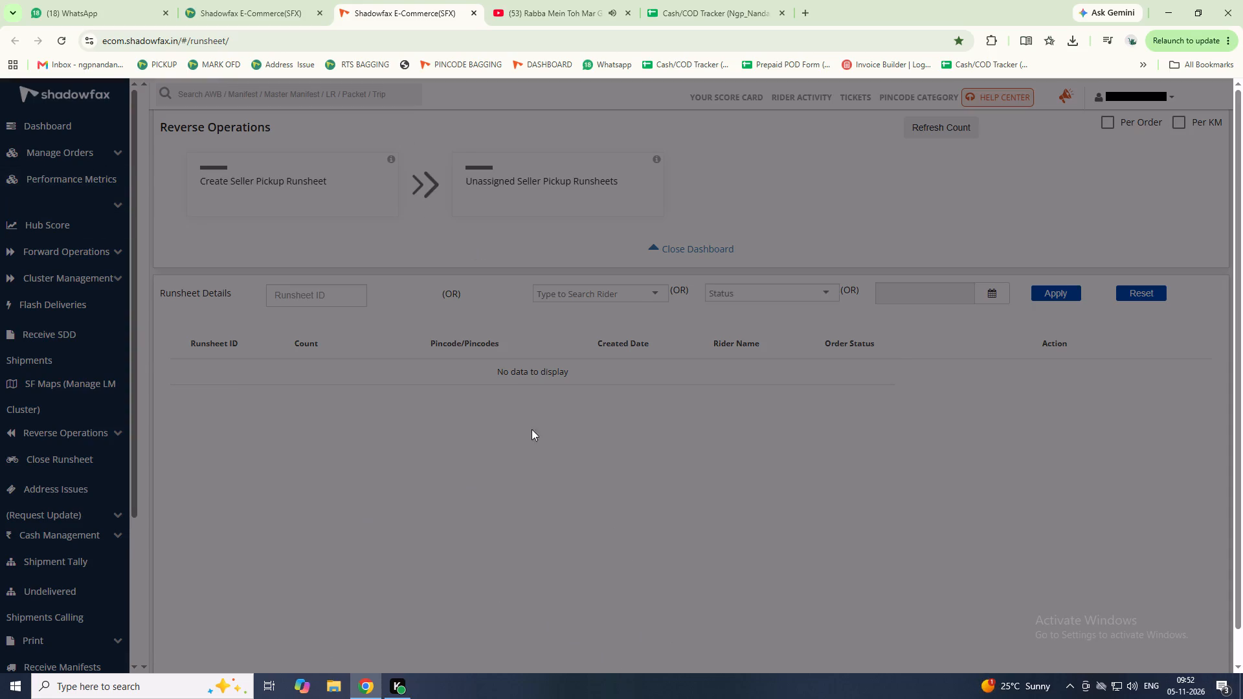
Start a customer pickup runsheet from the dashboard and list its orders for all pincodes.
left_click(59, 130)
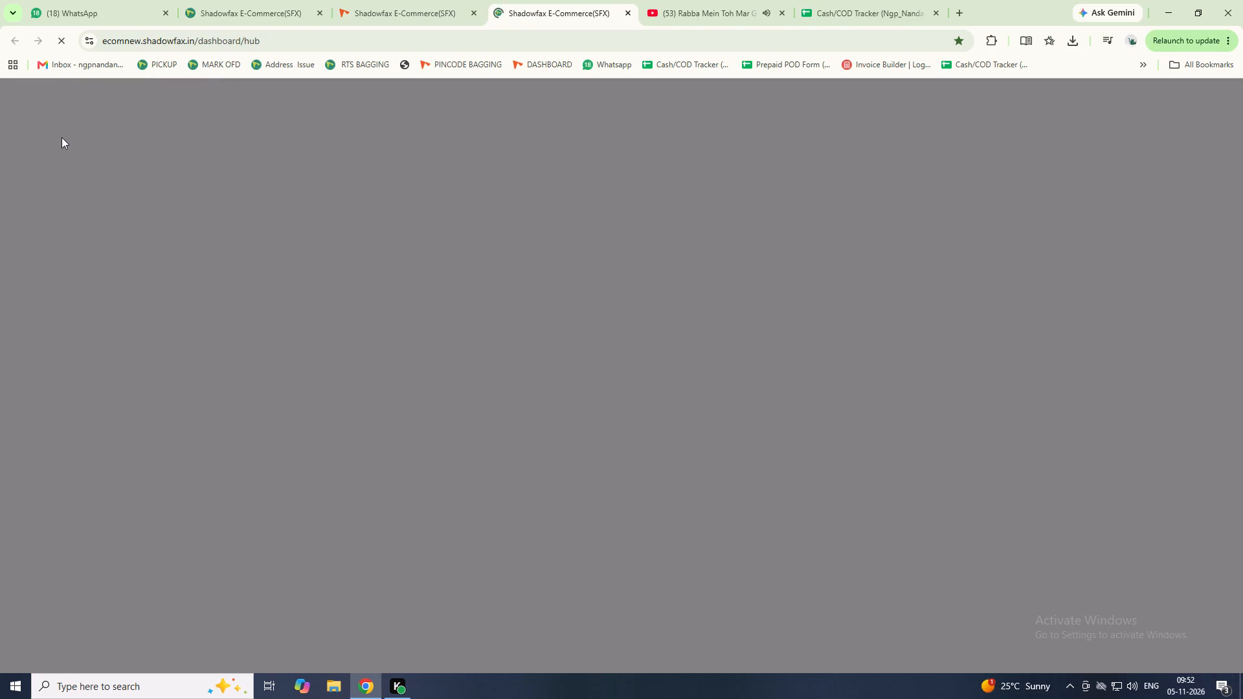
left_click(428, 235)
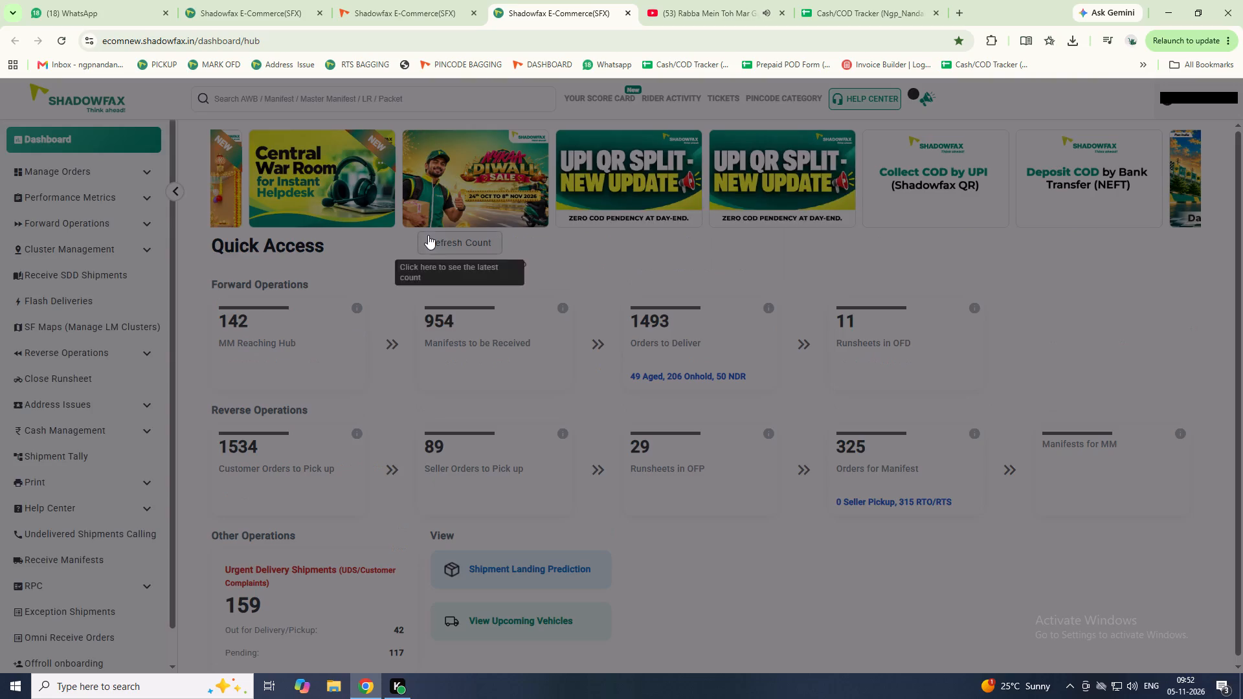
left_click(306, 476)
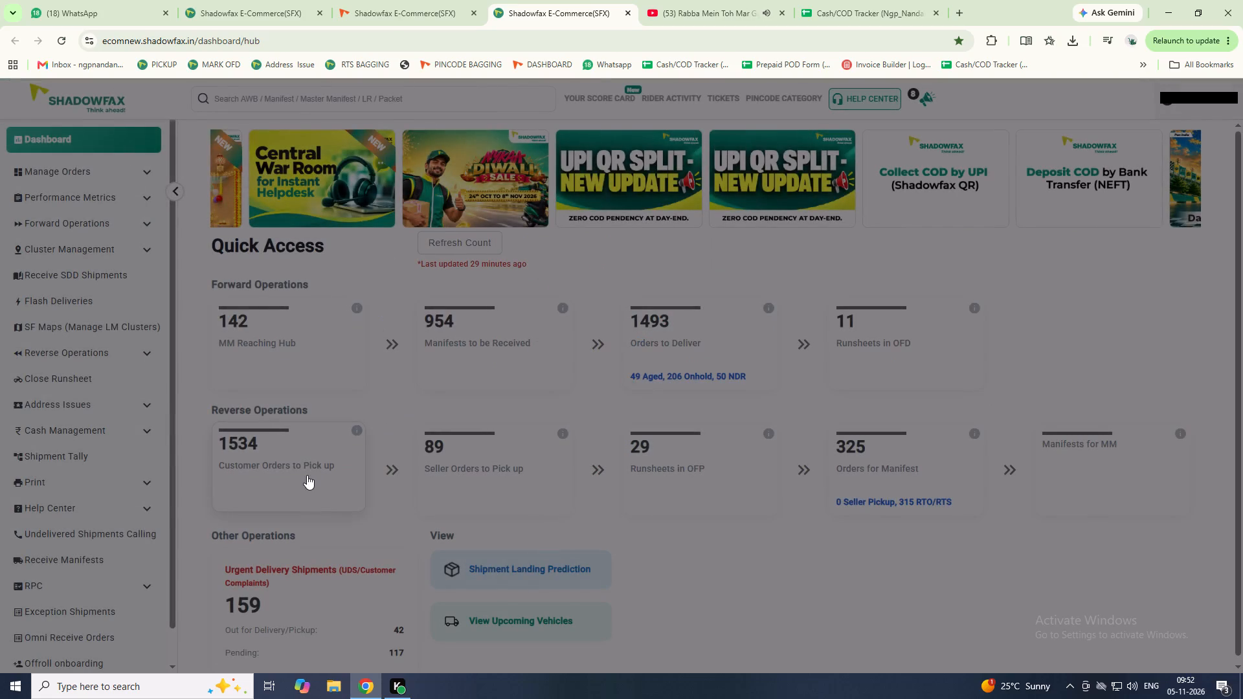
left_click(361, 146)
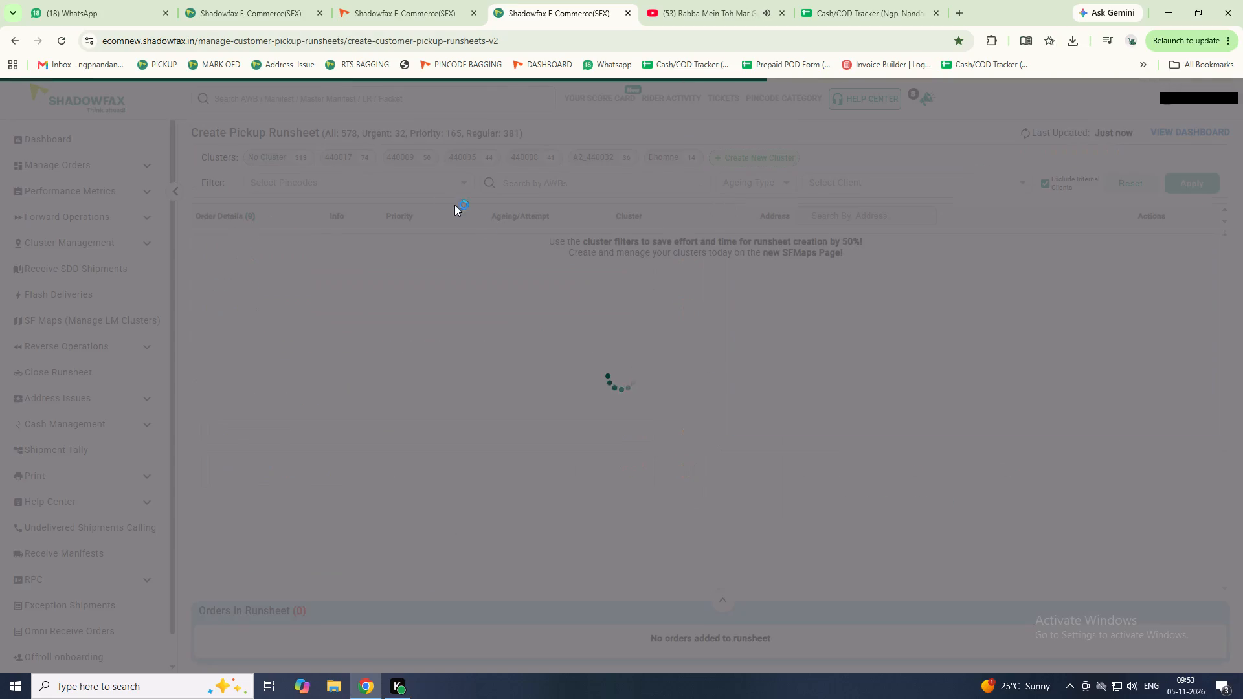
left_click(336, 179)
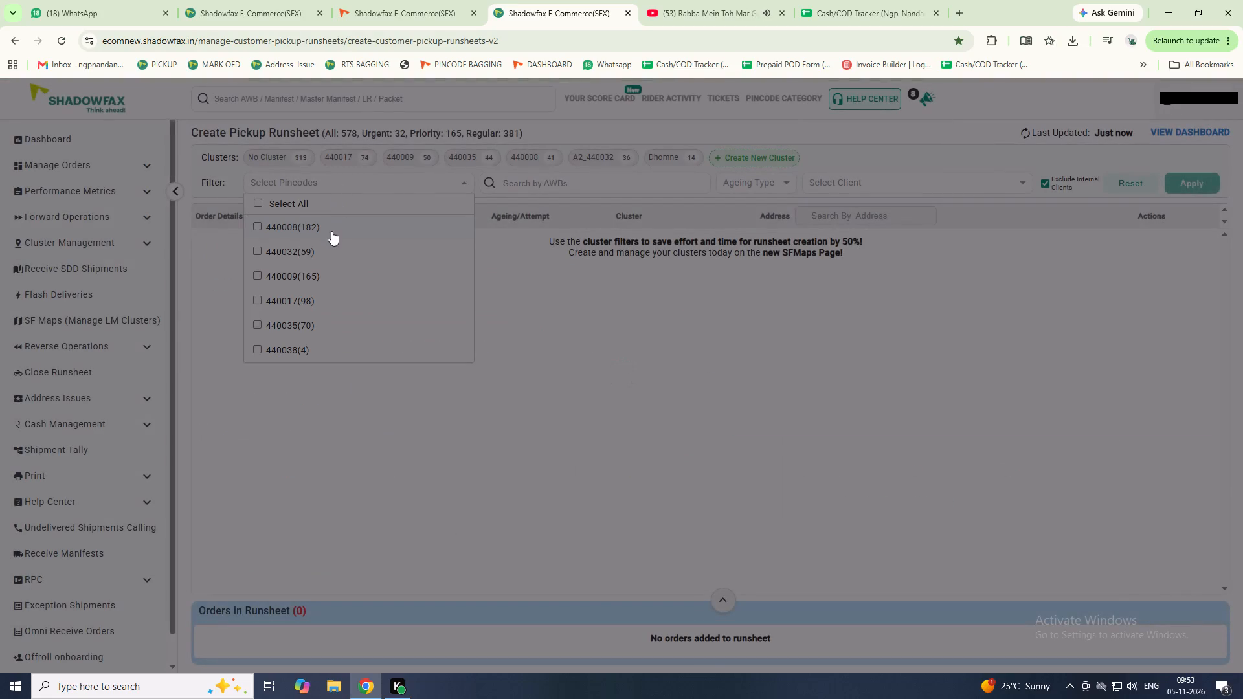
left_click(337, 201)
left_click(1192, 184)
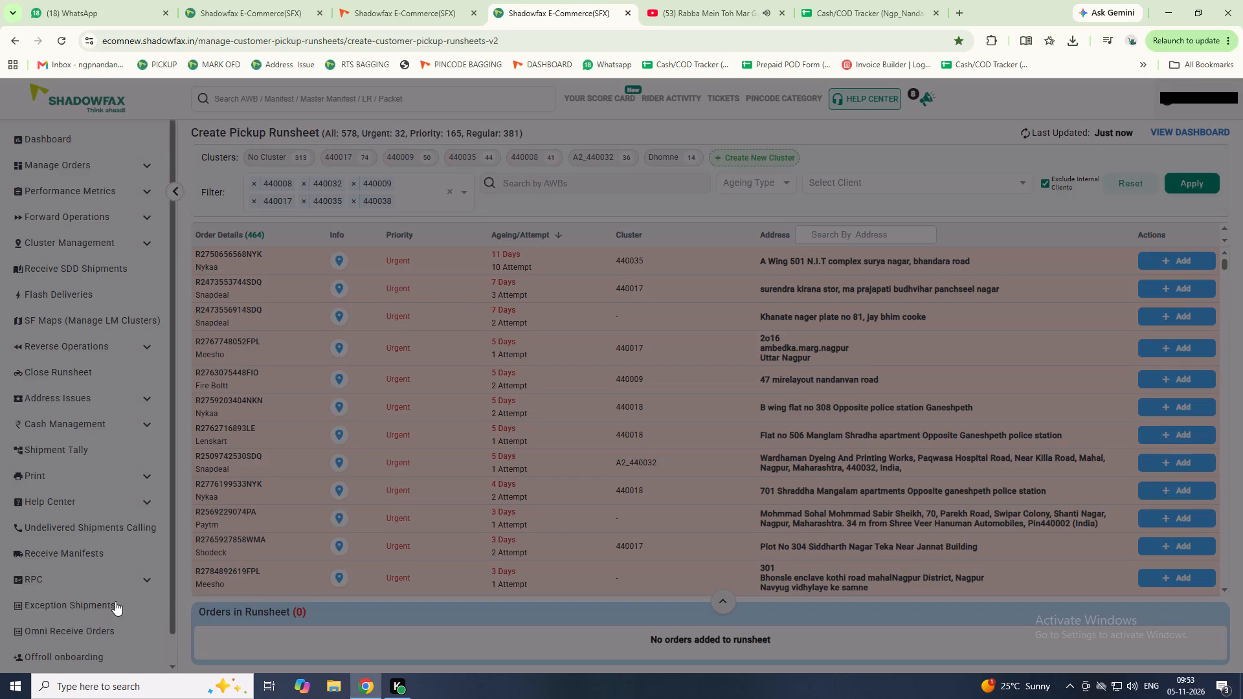
left_click(115, 601)
left_click(347, 231)
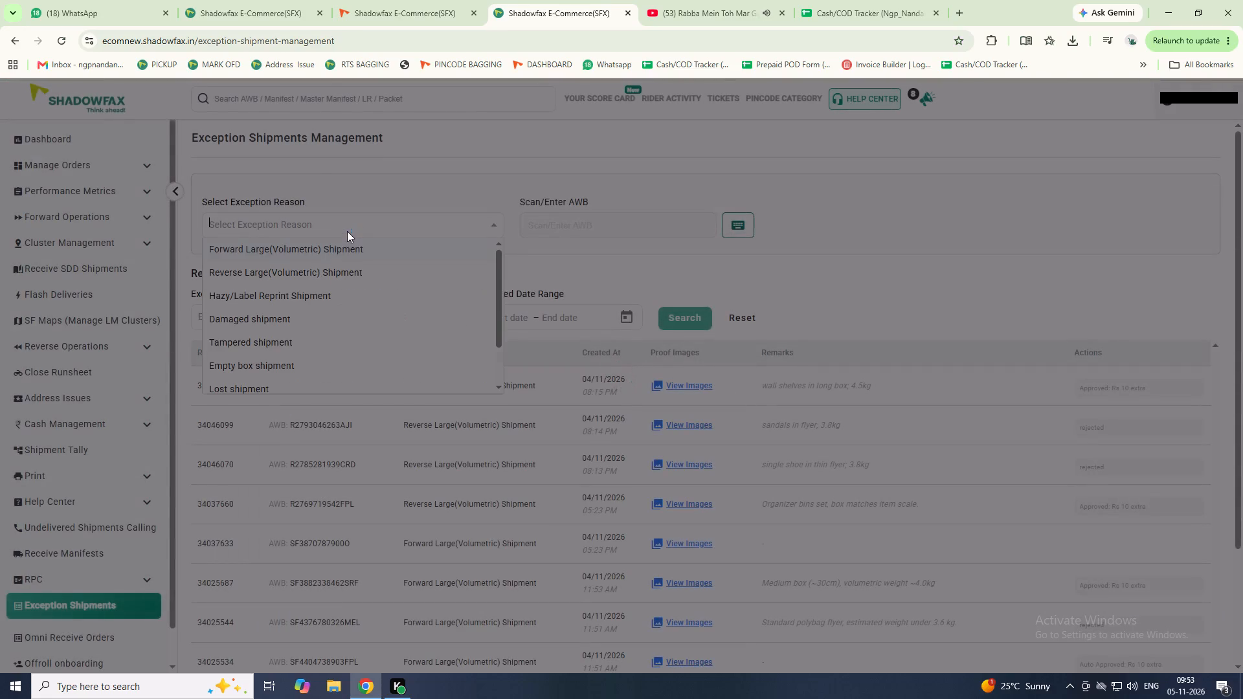
left_click(339, 250)
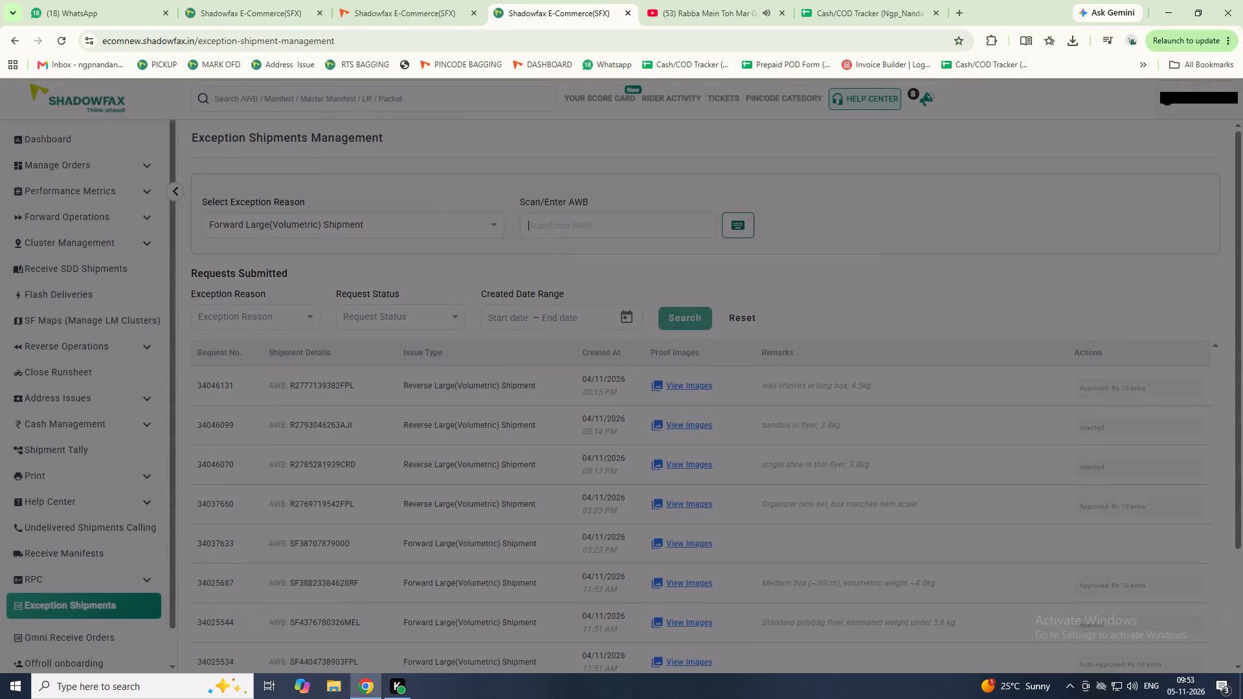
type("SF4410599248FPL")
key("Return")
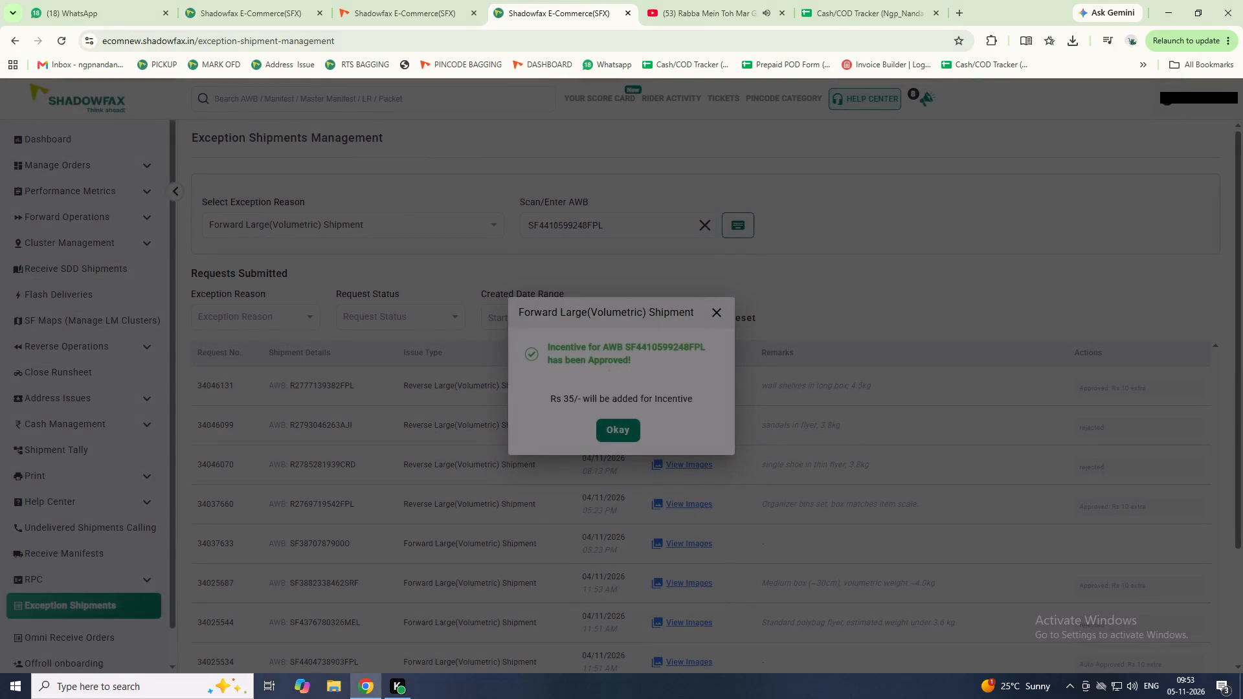
left_click(620, 434)
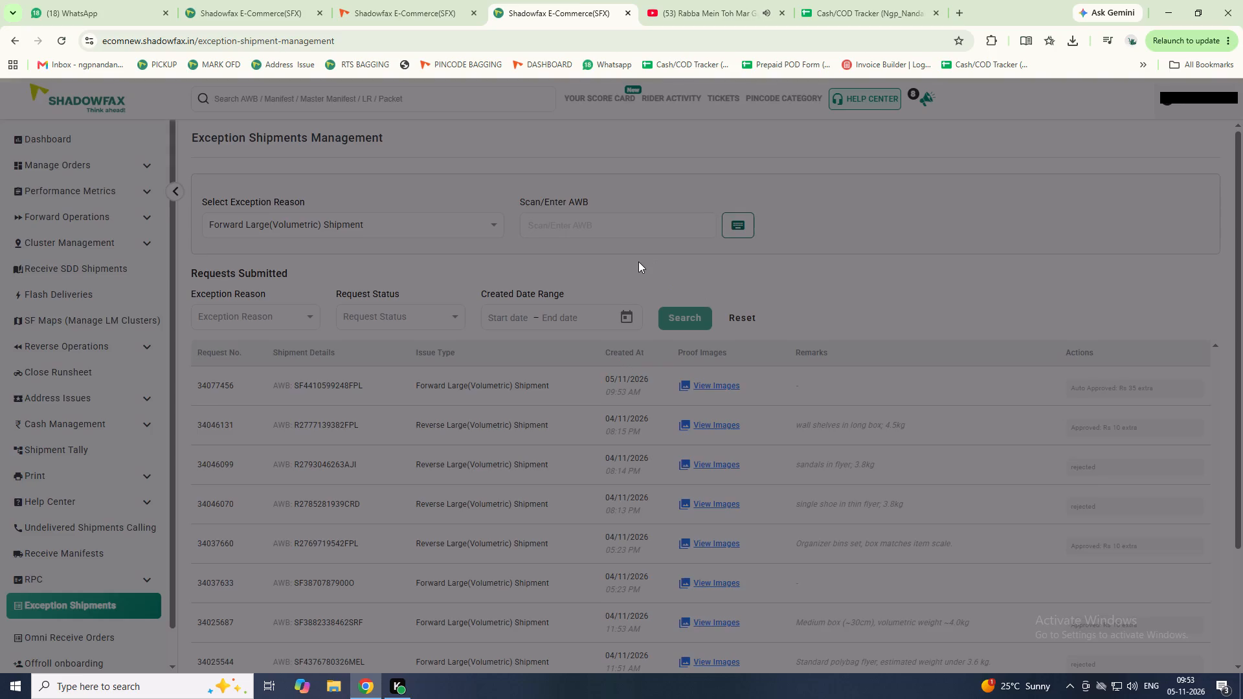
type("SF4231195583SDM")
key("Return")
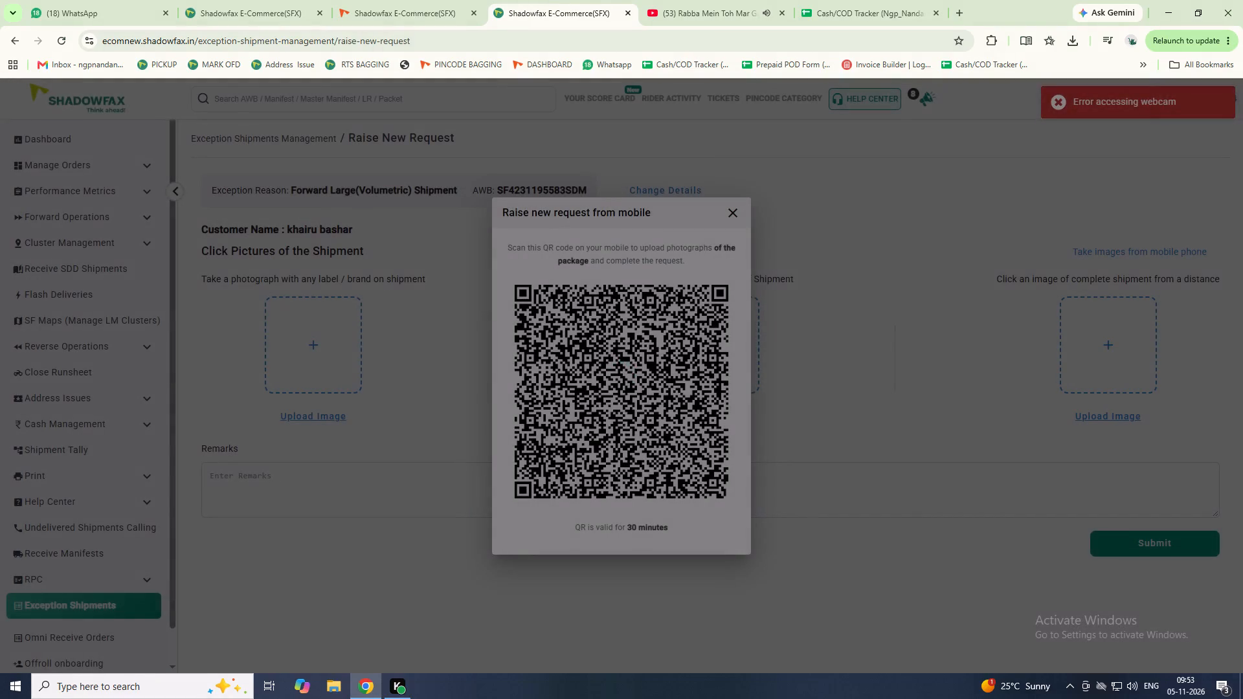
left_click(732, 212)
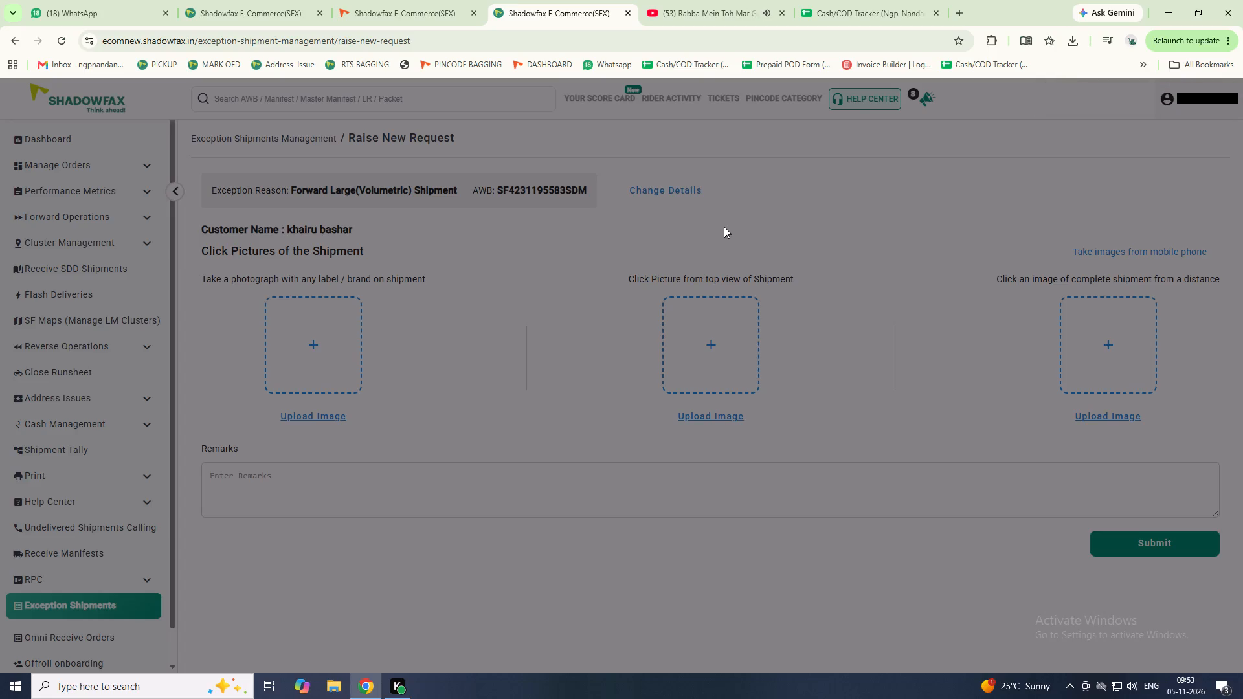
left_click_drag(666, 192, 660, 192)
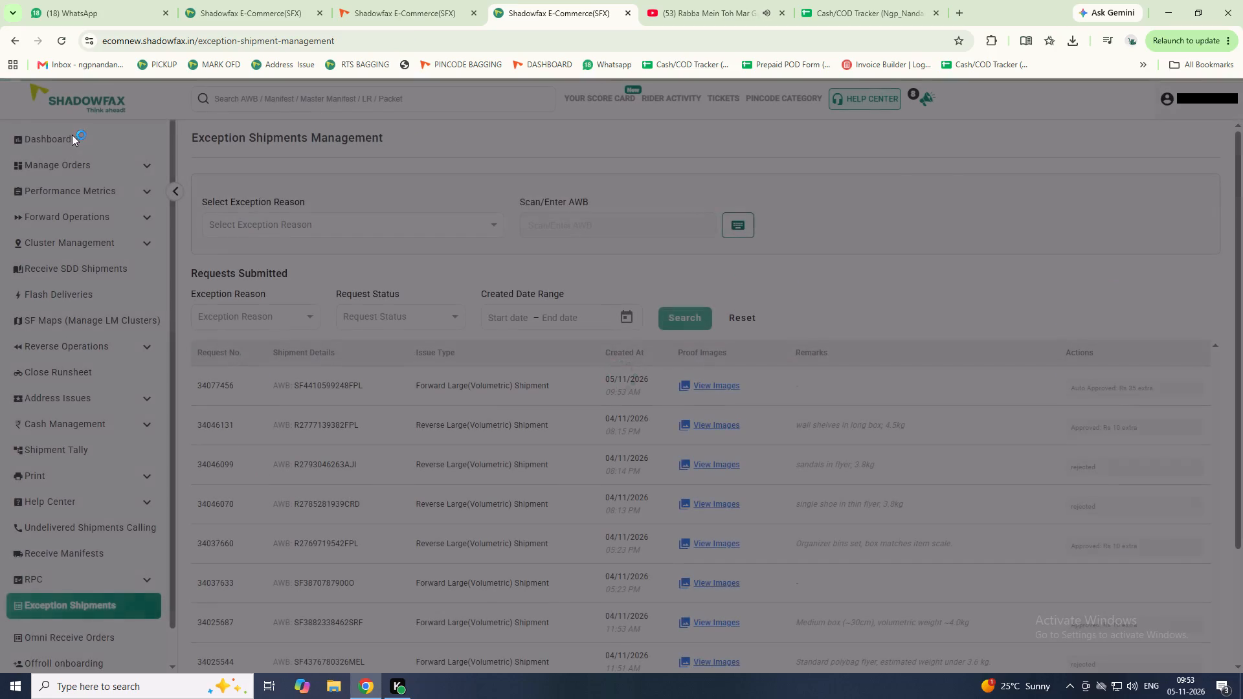
Refresh the dashboard counts and list the customer pickup orders for all pincodes in a new pickup runsheet.
triple_click(72, 139)
left_click(73, 137)
left_click(423, 241)
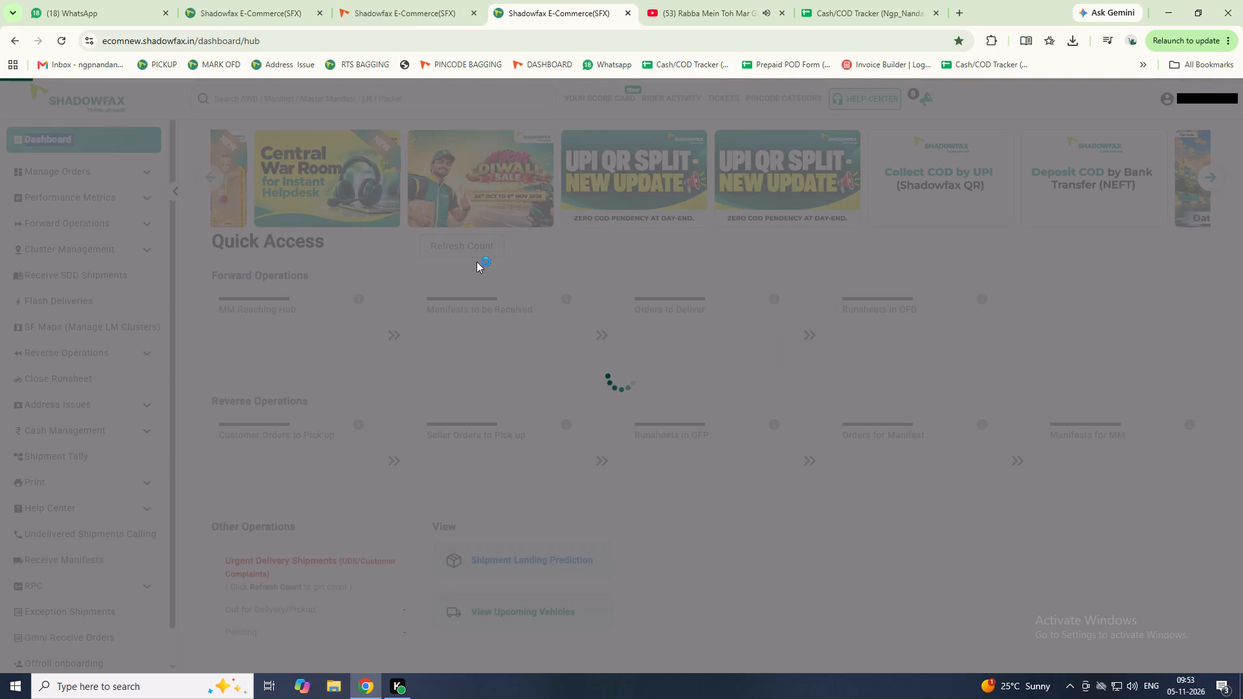
left_click_drag(439, 397, 386, 452)
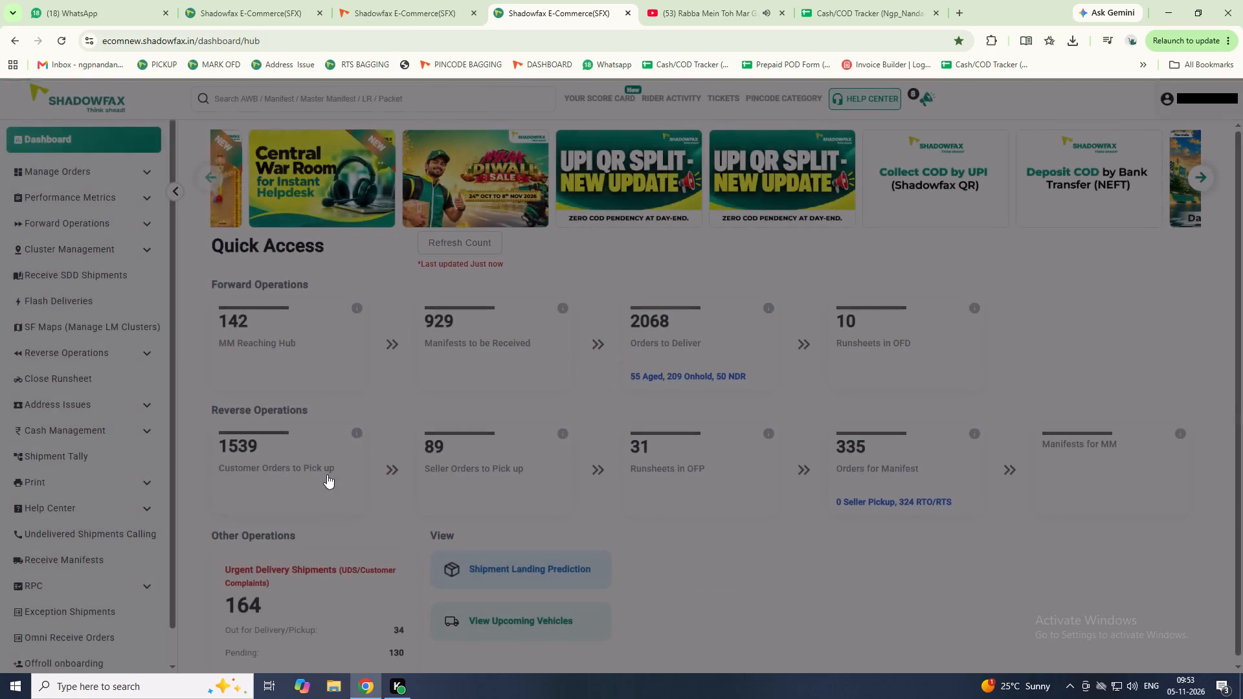
left_click(326, 475)
left_click(374, 158)
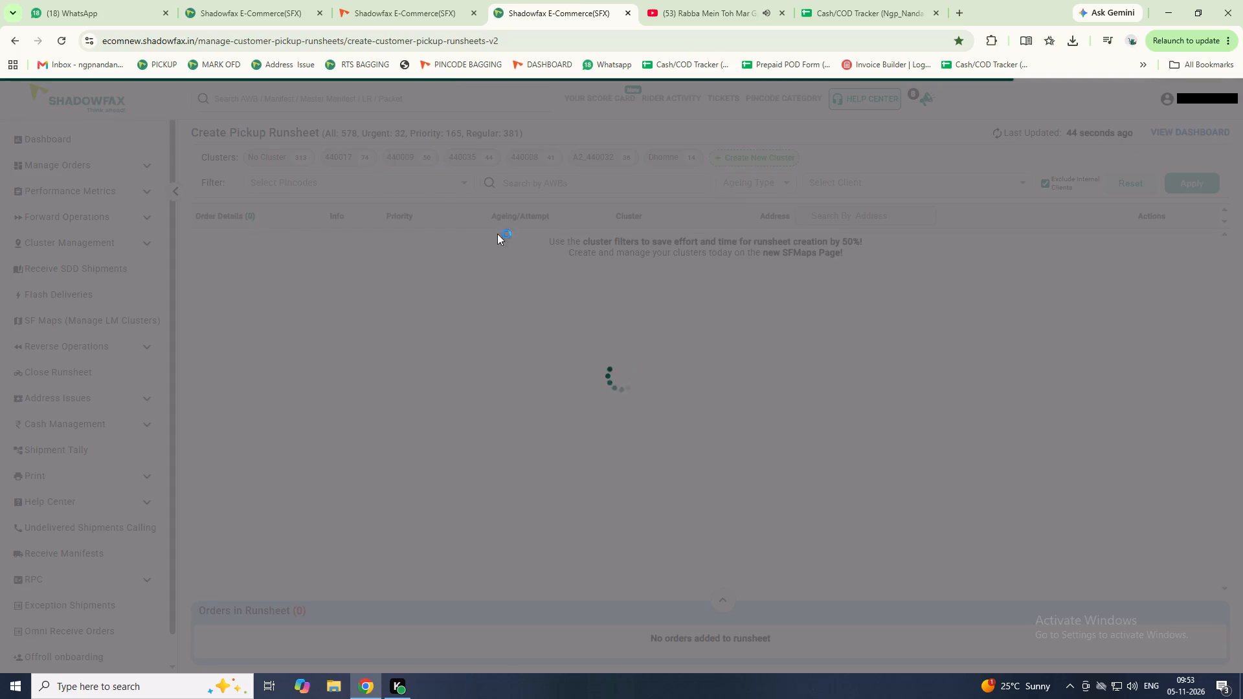
left_click(342, 180)
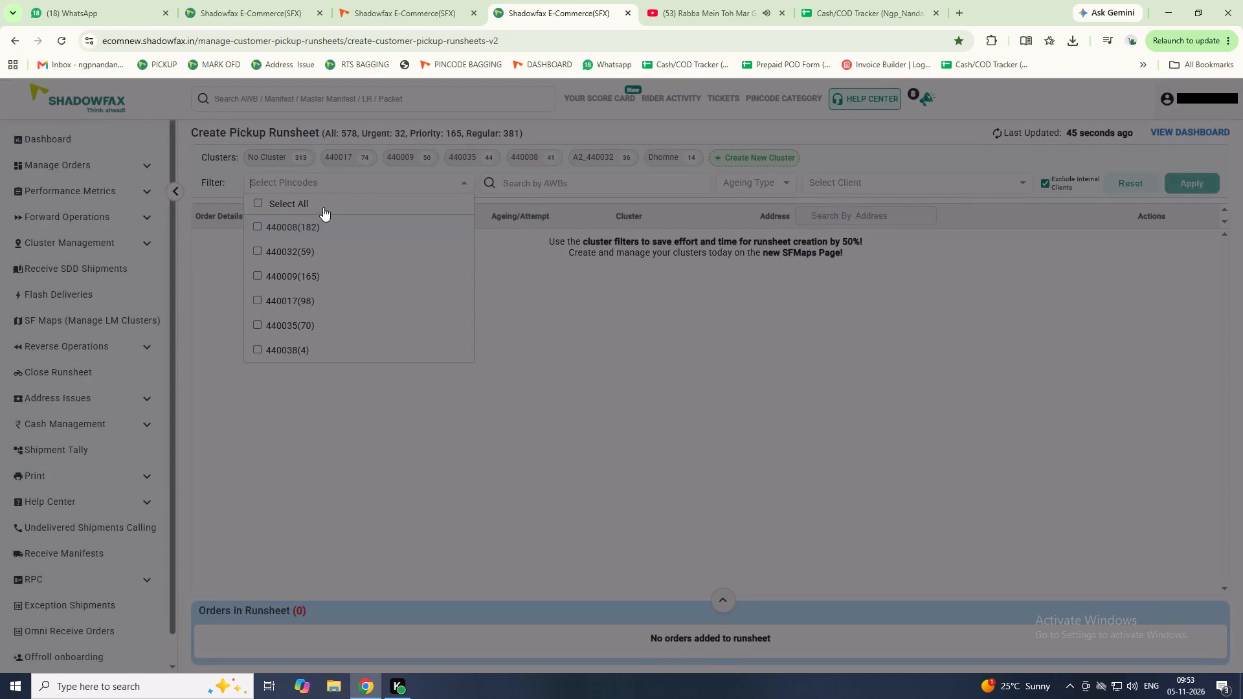
left_click(327, 203)
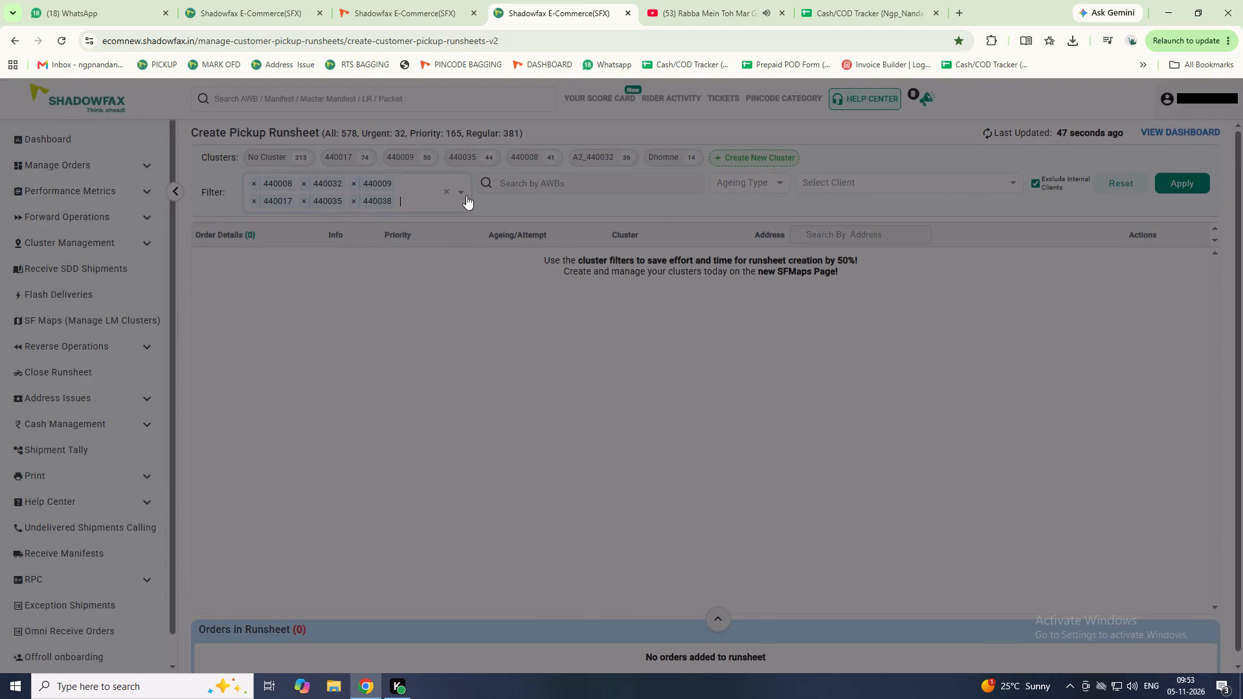
left_click(1194, 184)
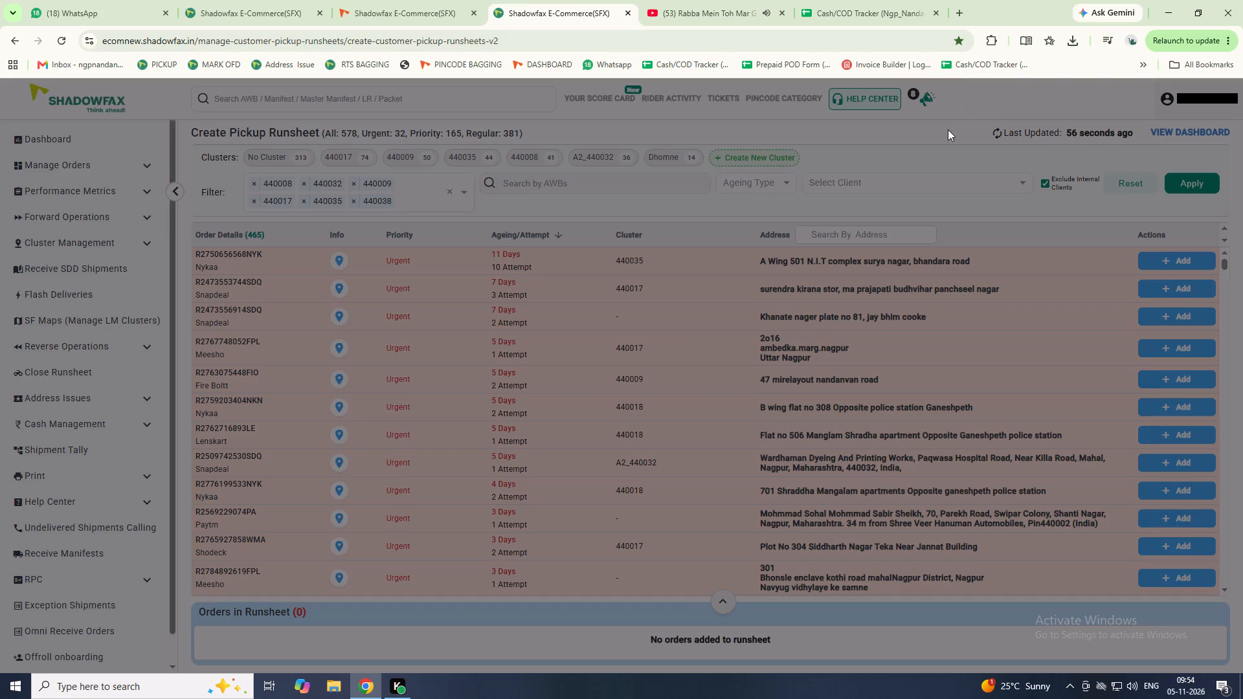
Start an address search within the listed customer pickup orders.
left_click(855, 234)
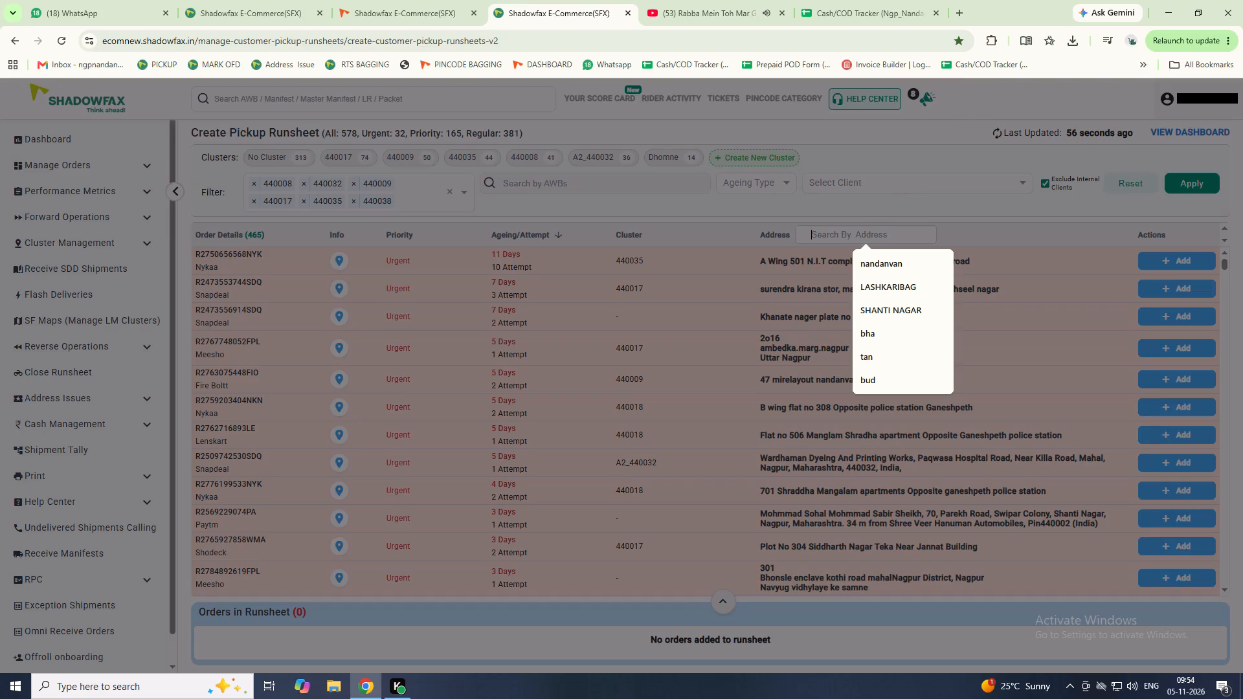
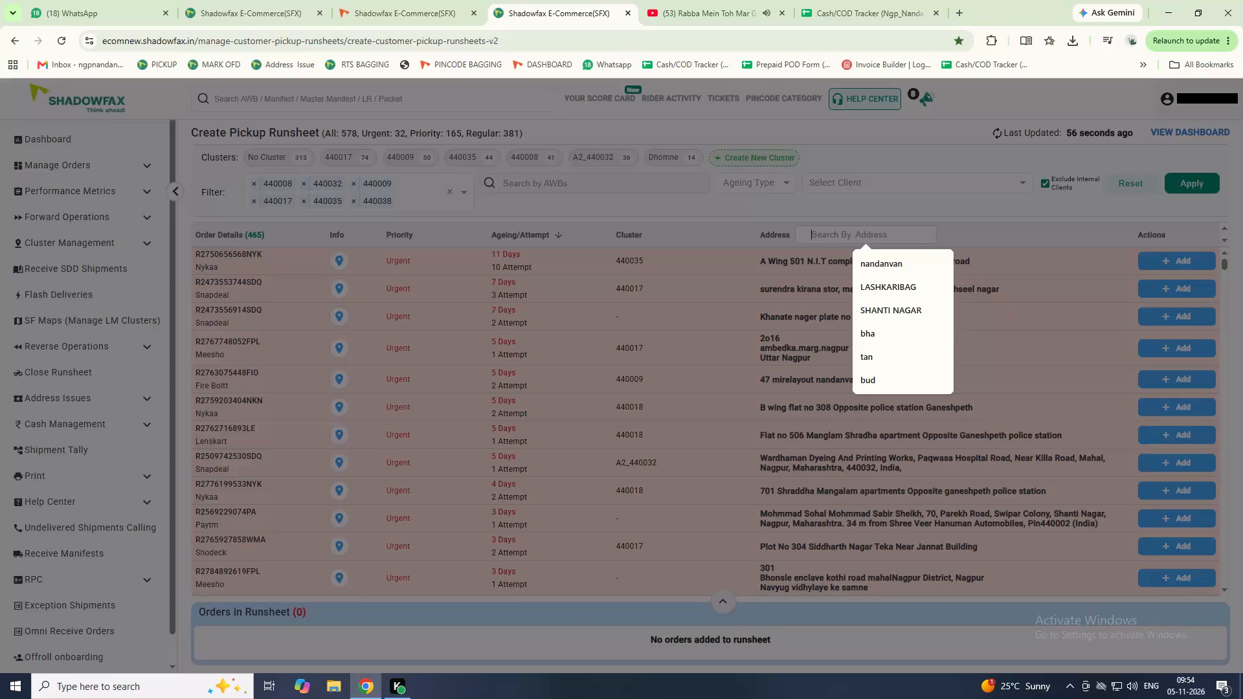
type("bh")
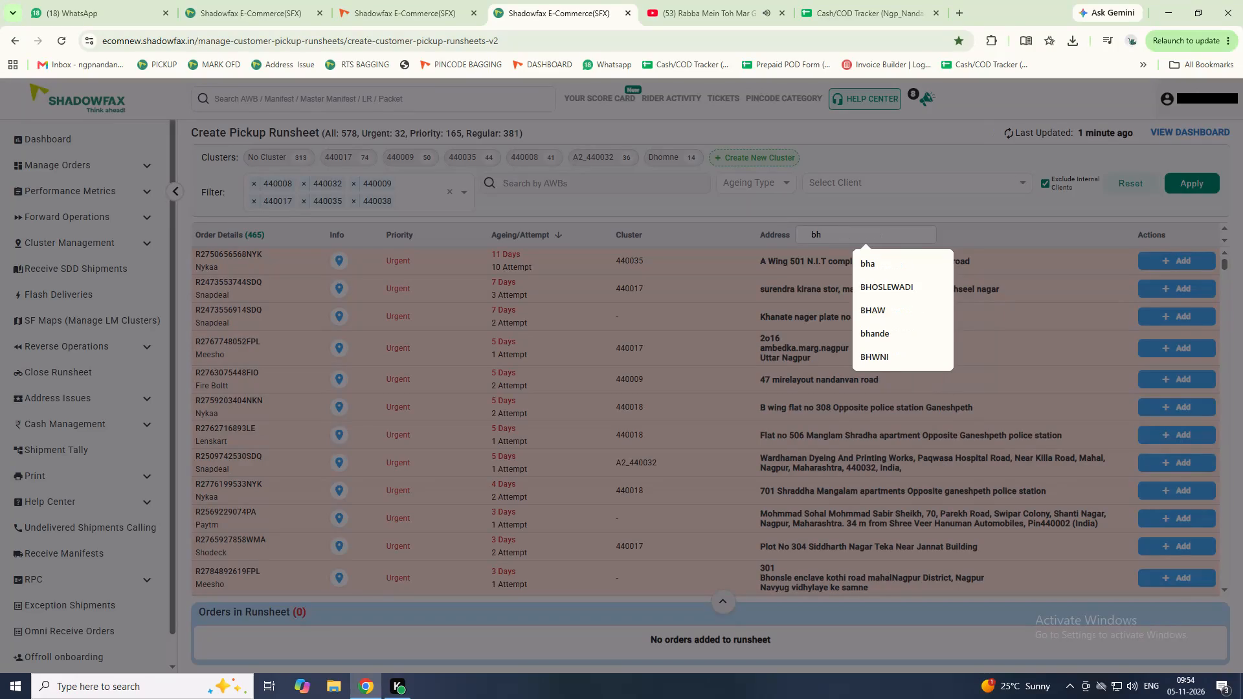
key("a")
type("njdewadi")
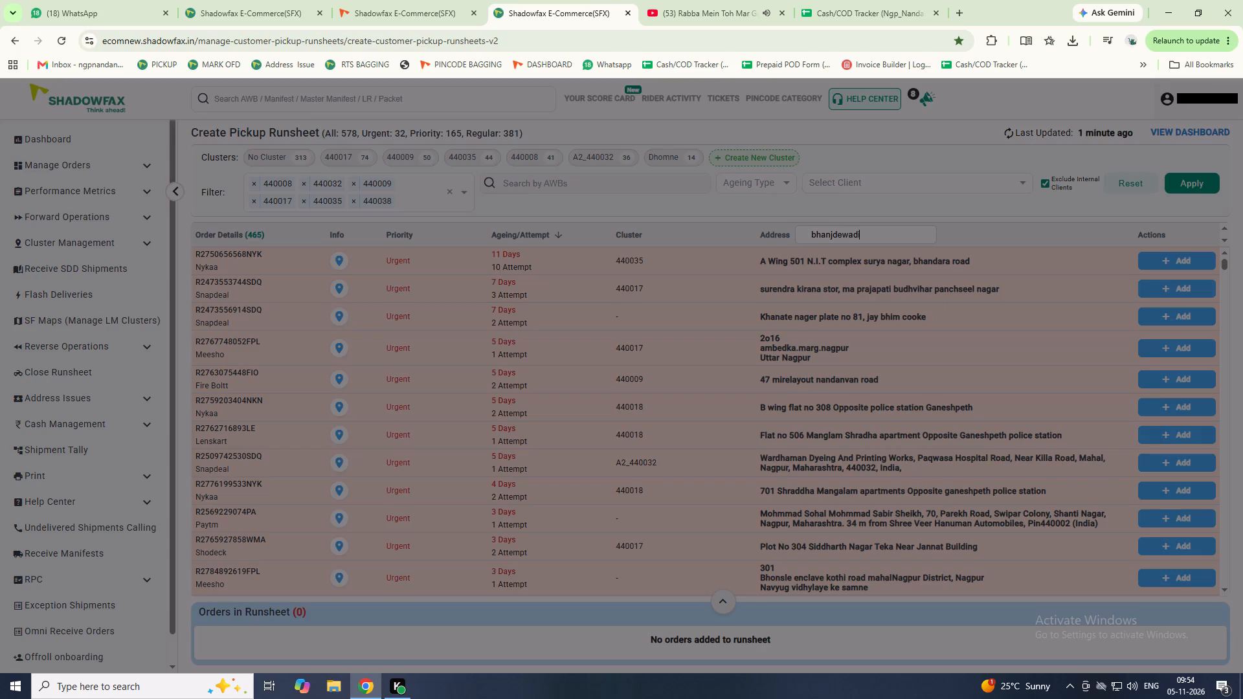
key("Return")
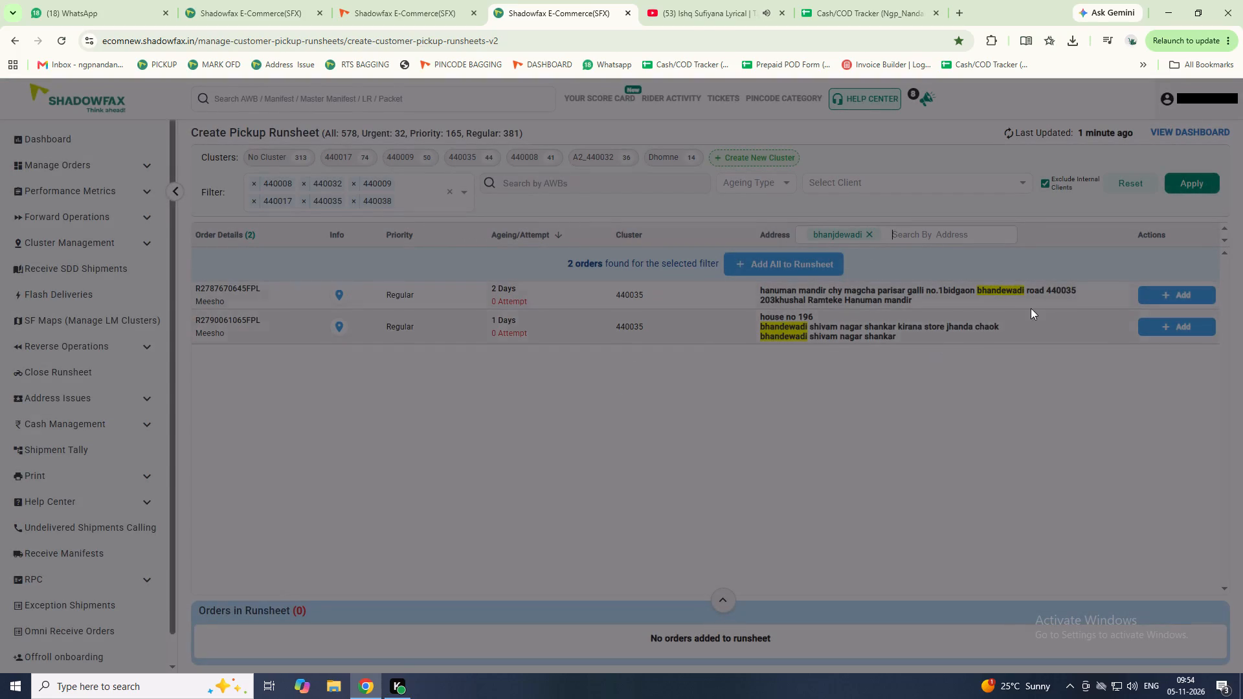
left_click(1192, 327)
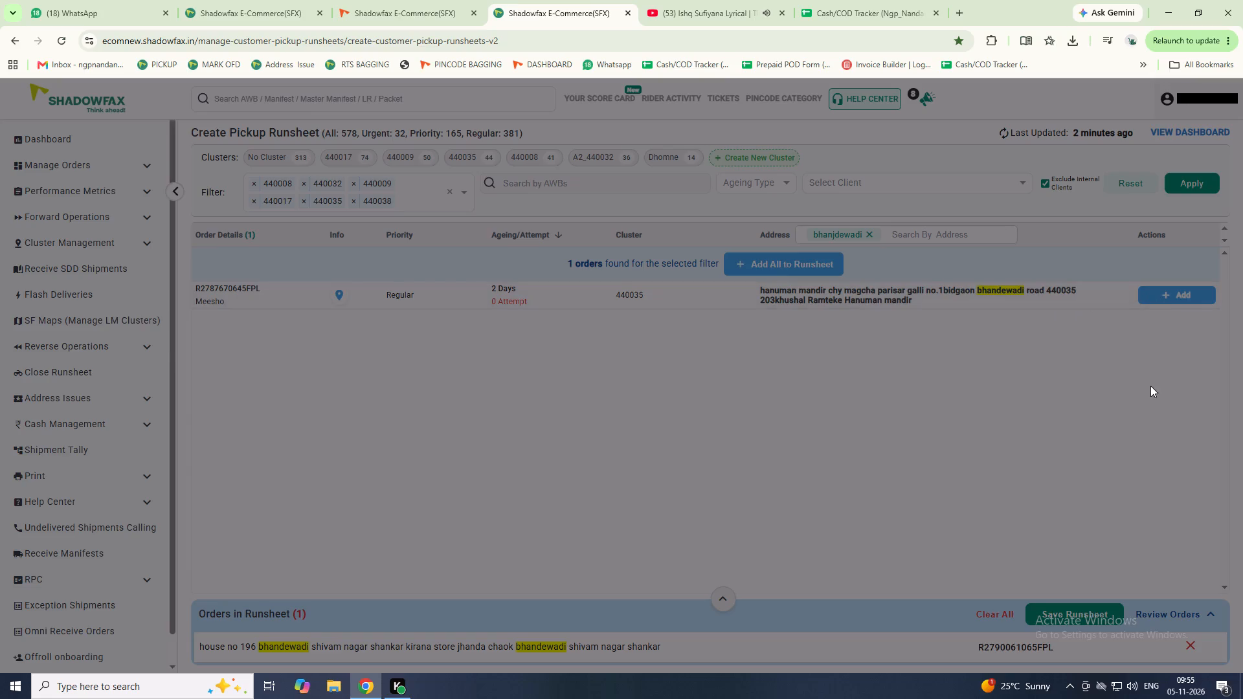
left_click(873, 234)
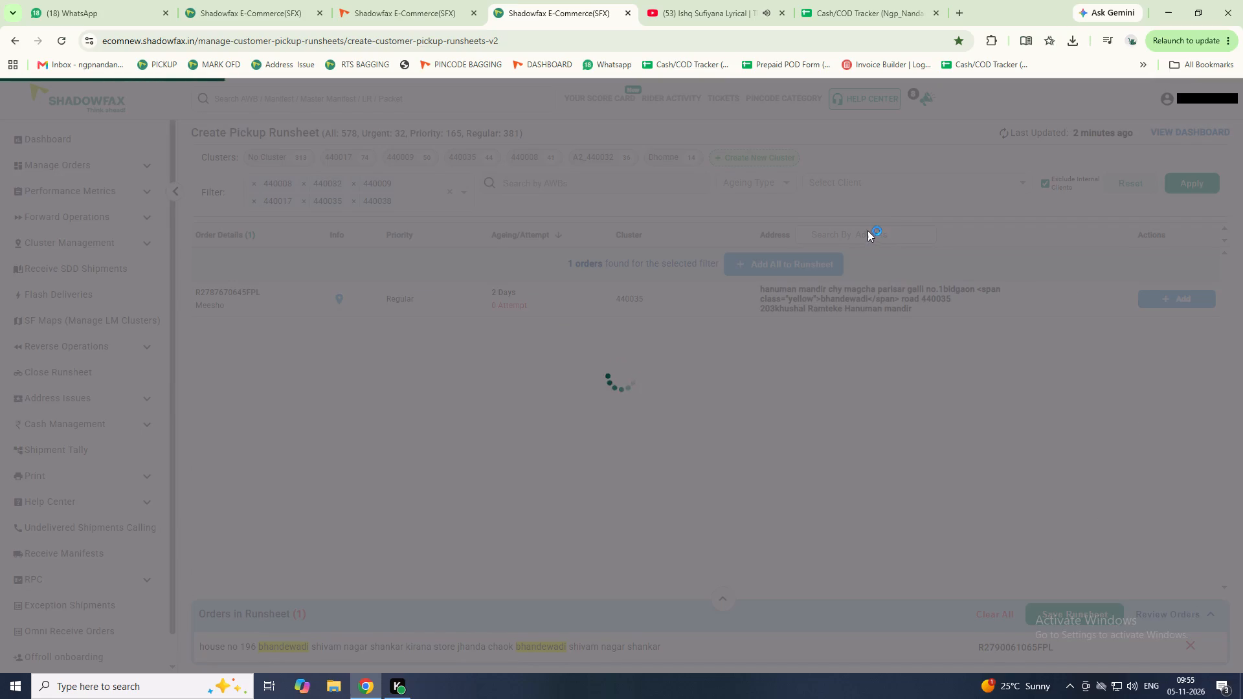
left_click(866, 235)
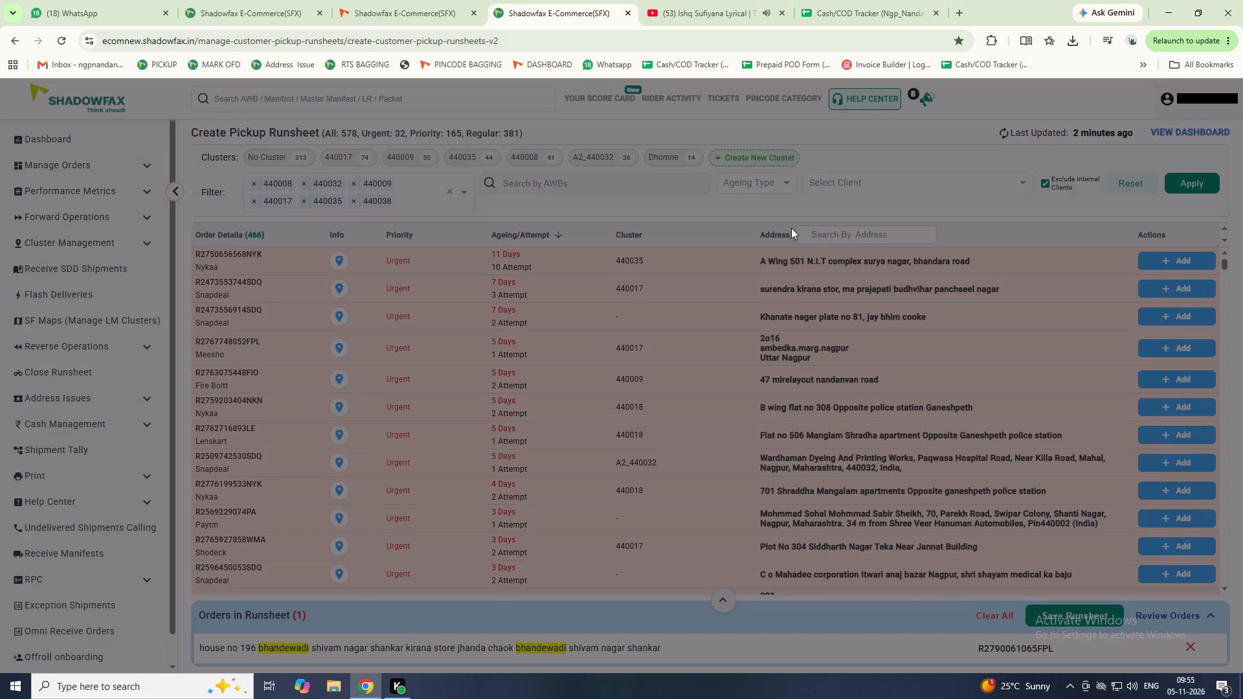
left_click(825, 234)
type("pard")
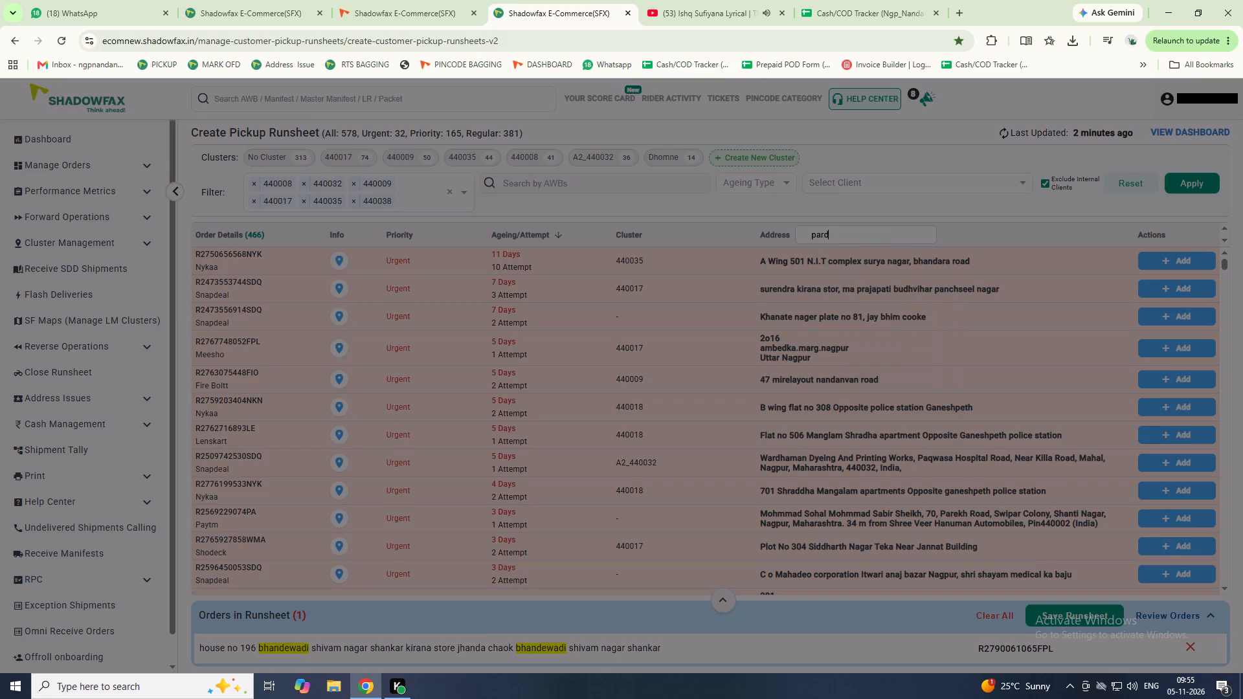
key("i")
key("Return")
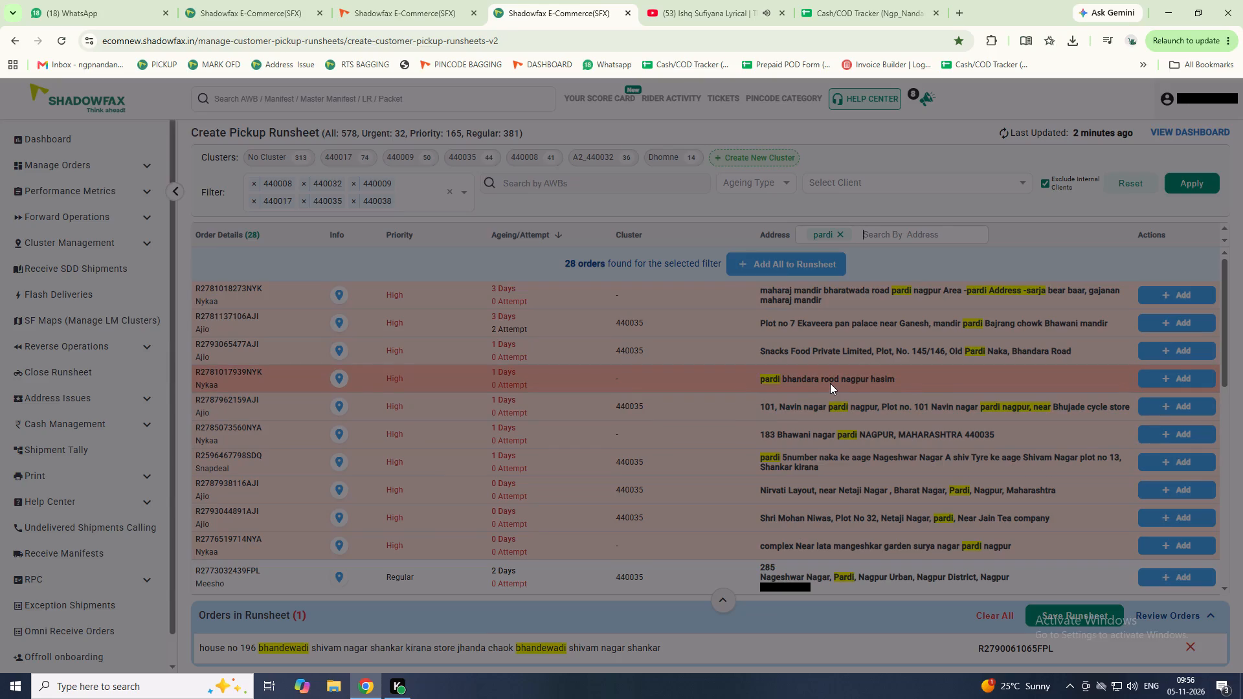
left_click(1187, 381)
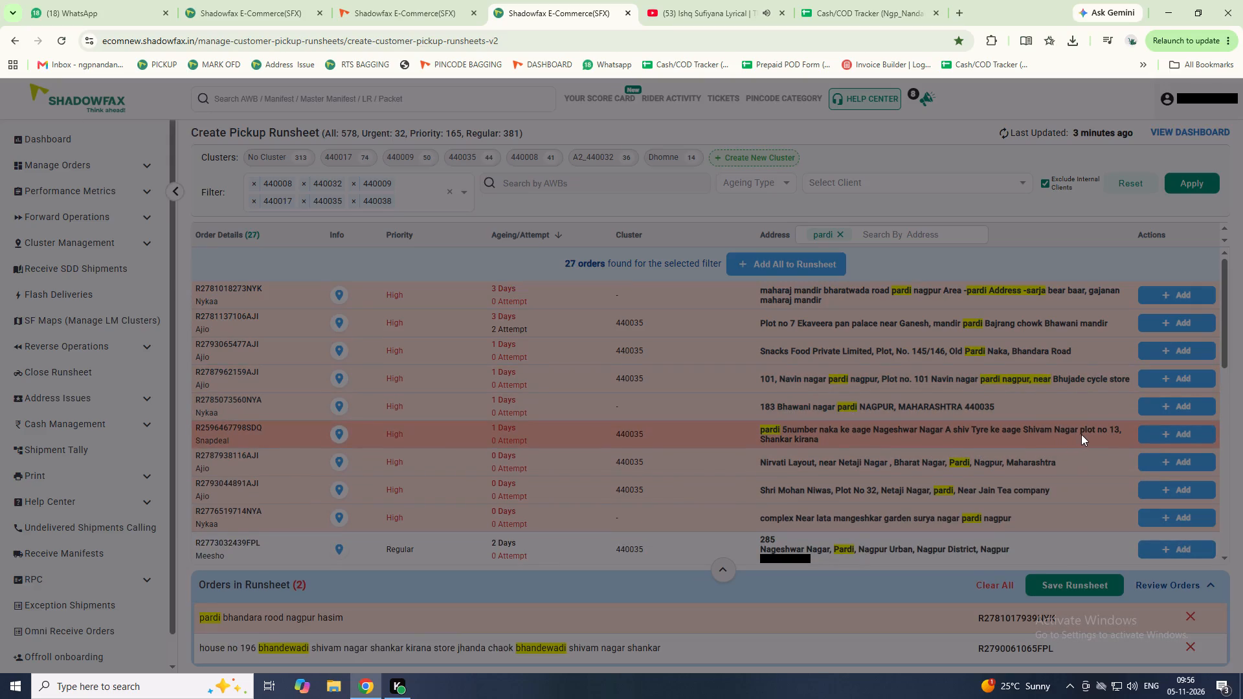
left_click(1145, 435)
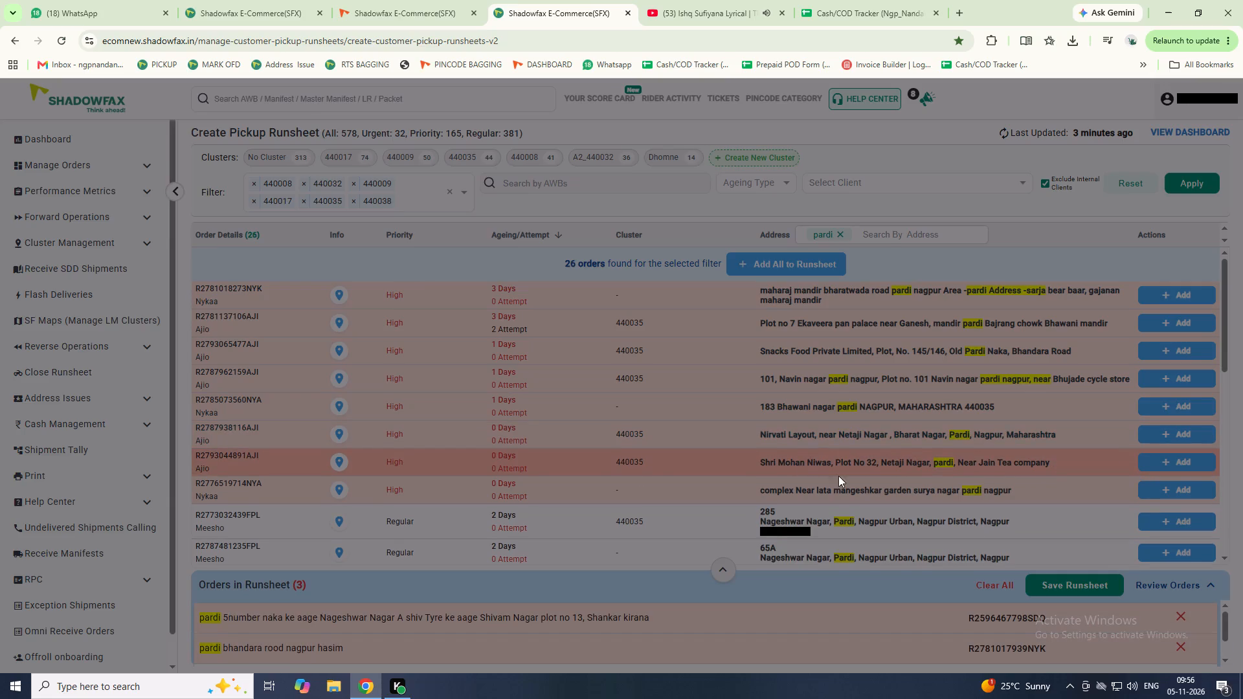
scroll(980, 476, "down", 1)
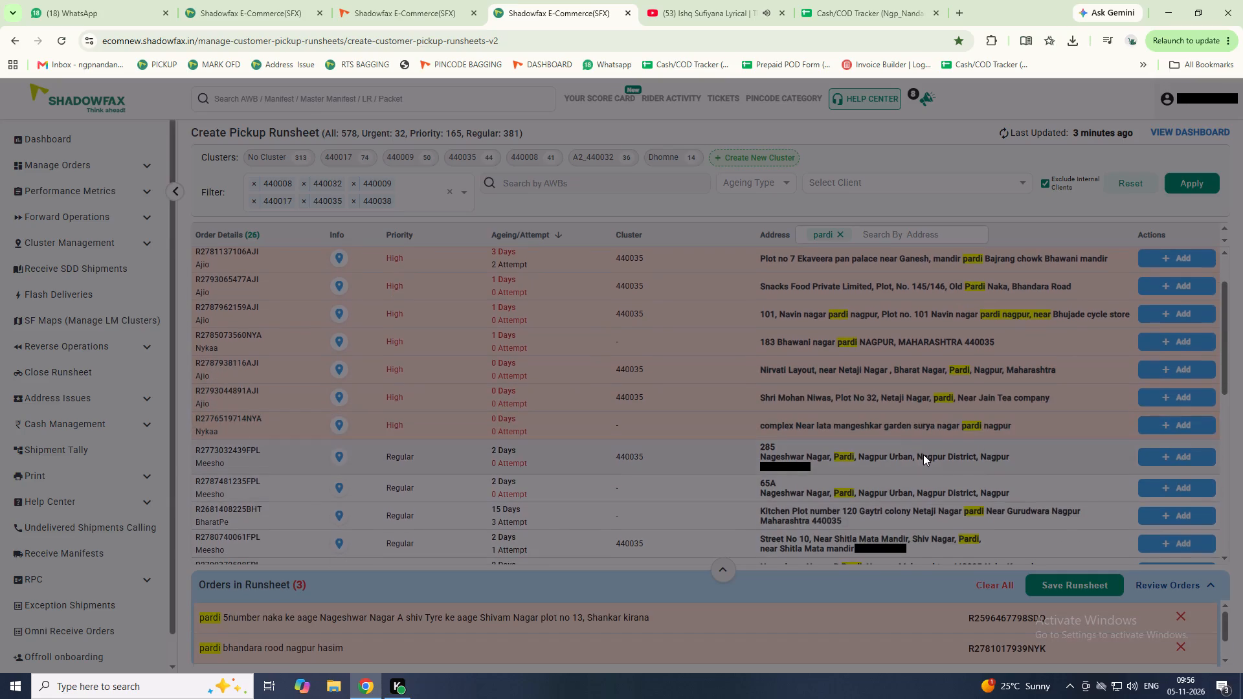
scroll(838, 458, "down", 1)
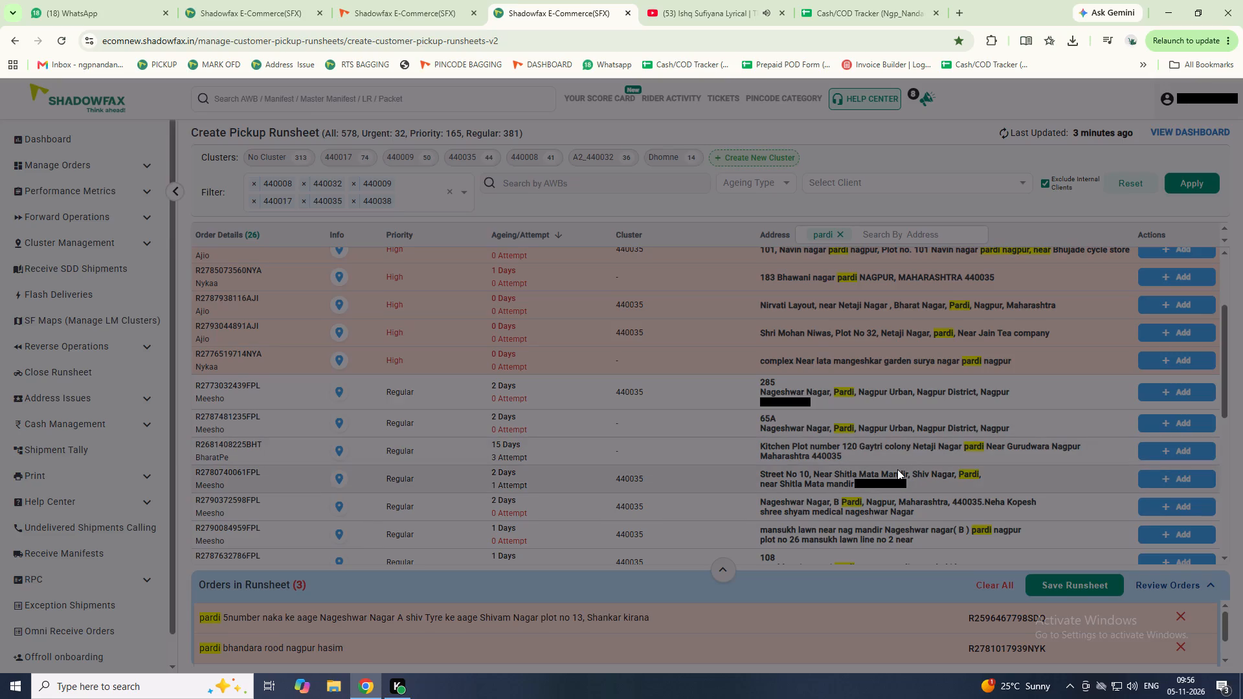
scroll(899, 483, "down", 1)
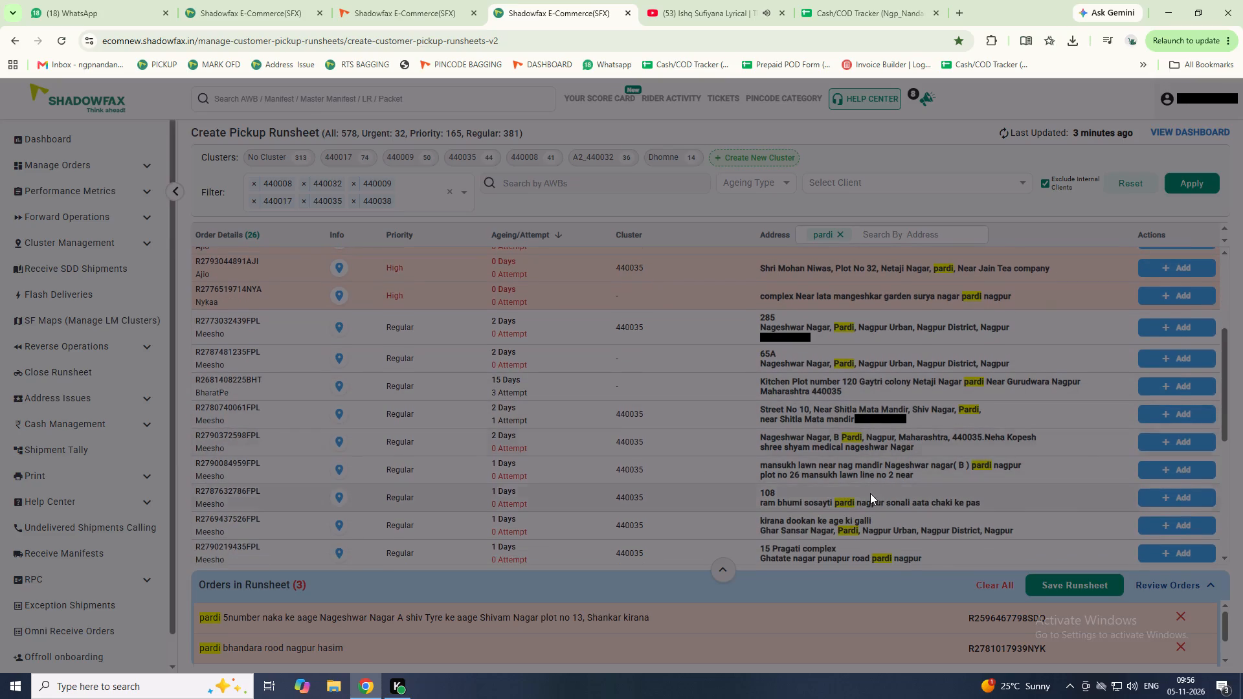
left_click(1163, 498)
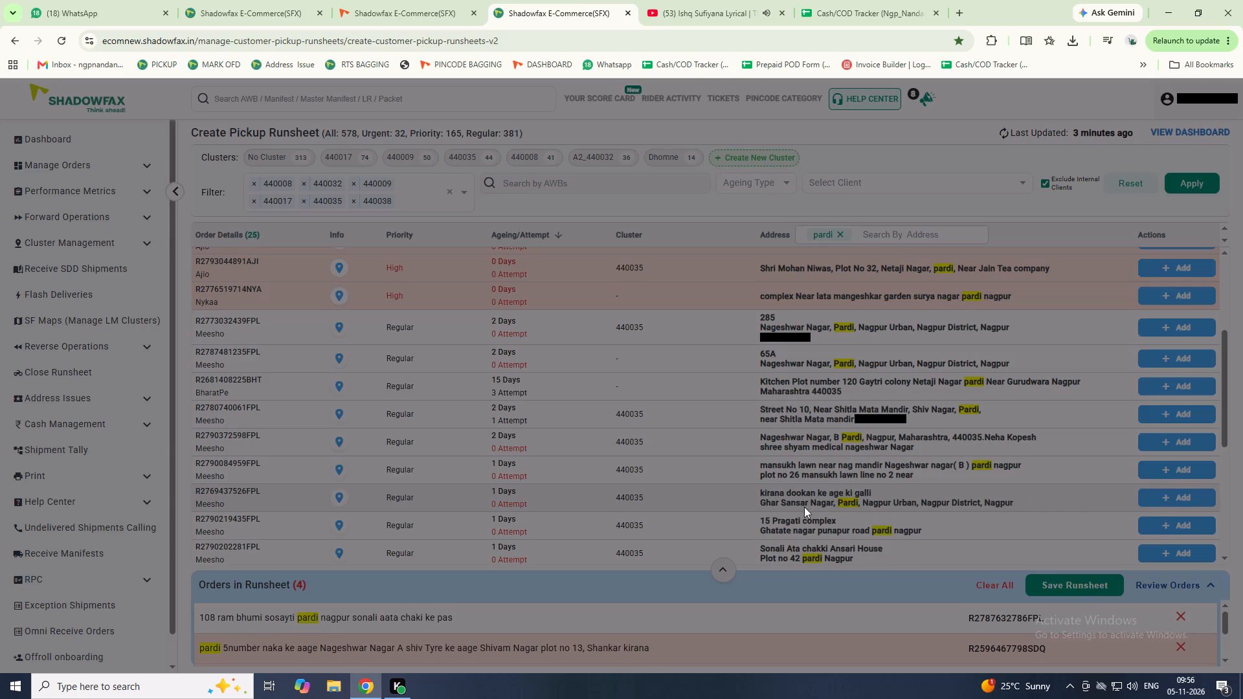
scroll(854, 506, "down", 1)
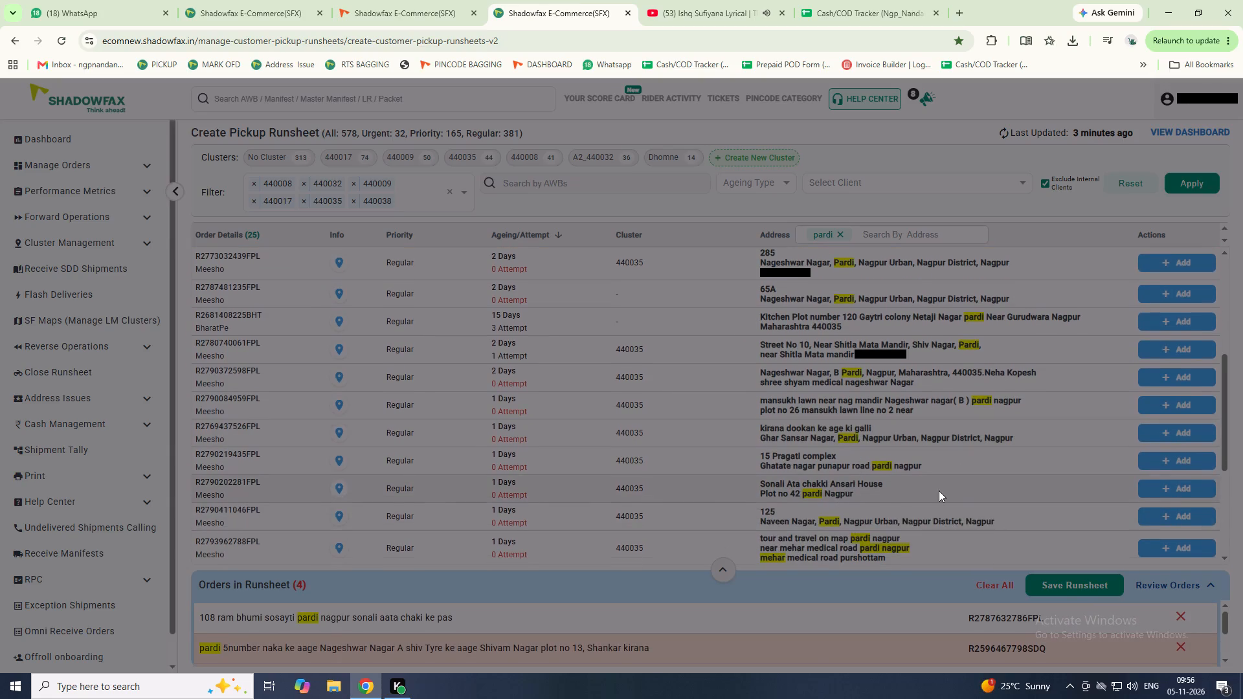
left_click(1163, 489)
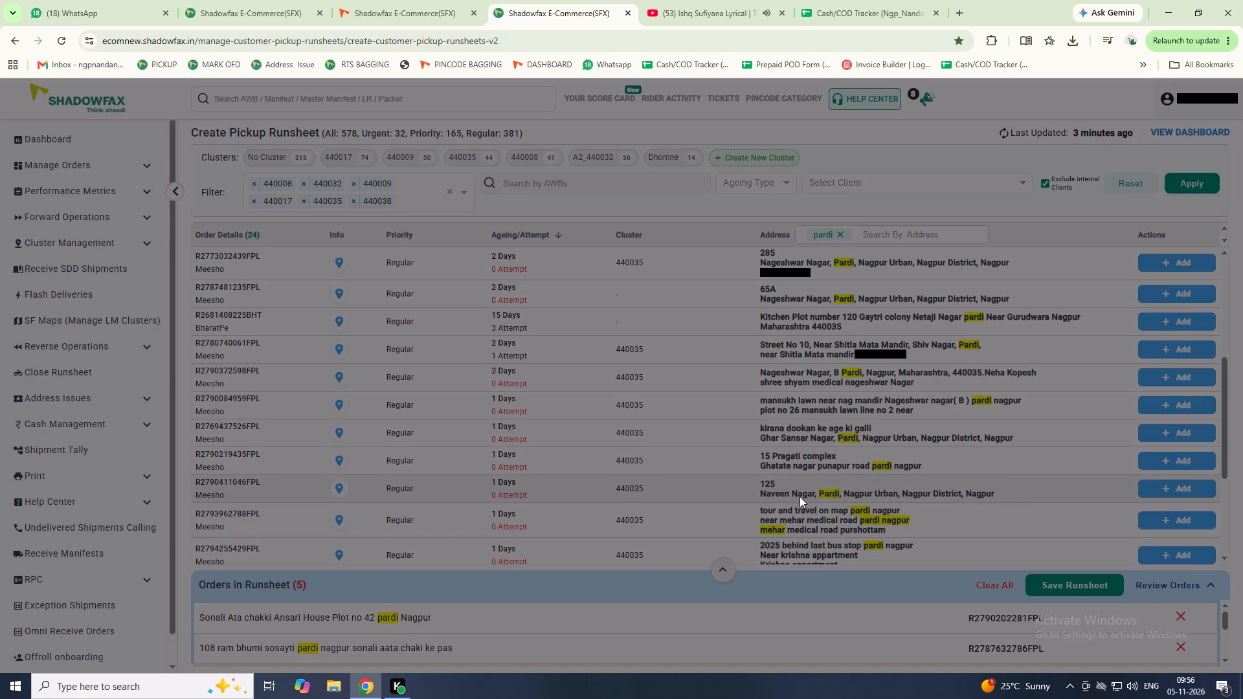
scroll(1017, 527, "down", 1)
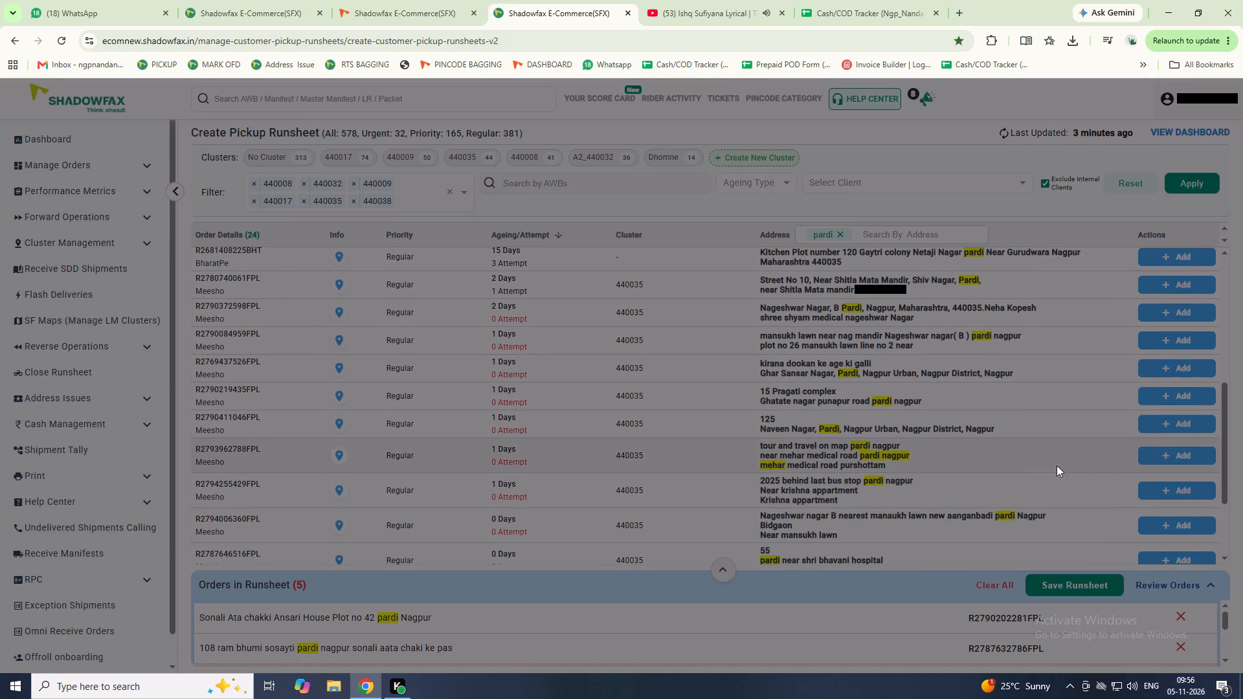
left_click(1156, 457)
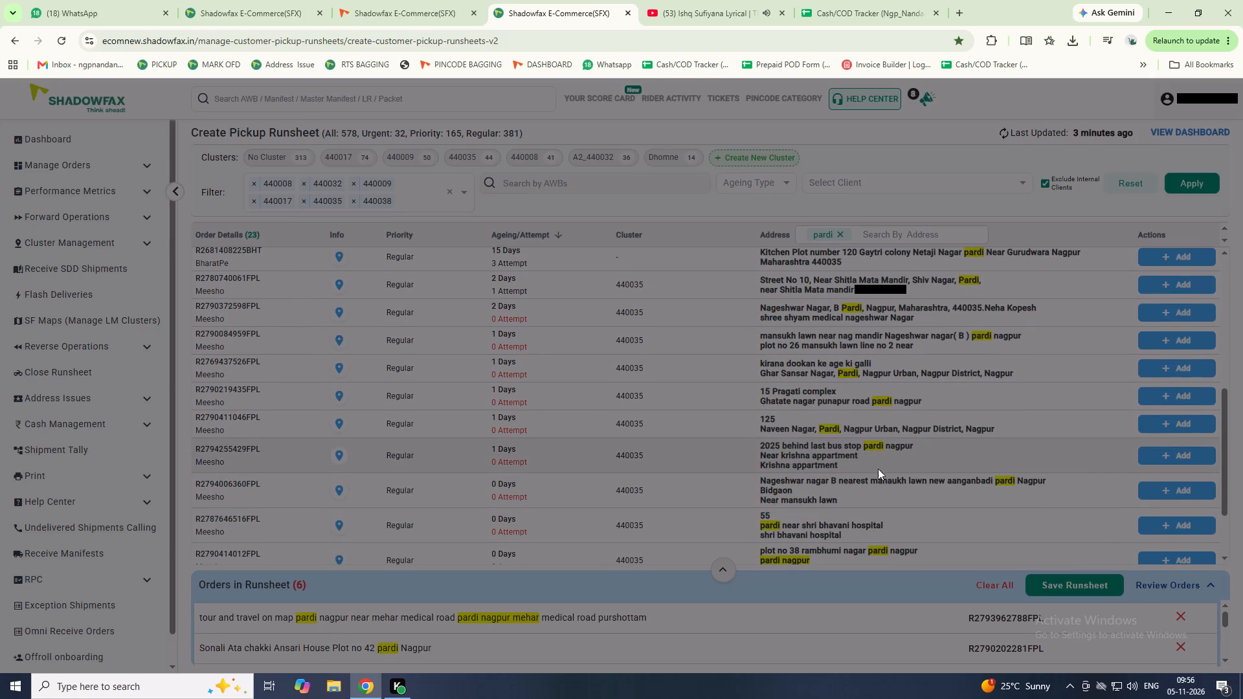
left_click(1183, 454)
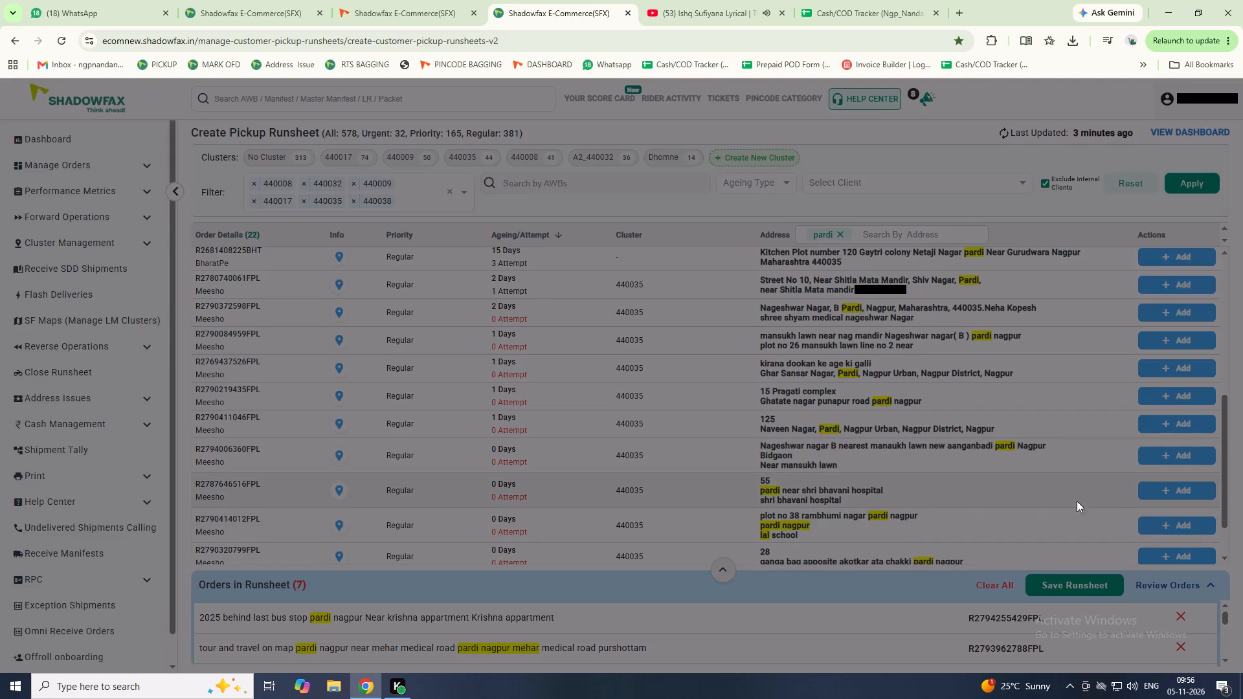
scroll(908, 500, "down", 1)
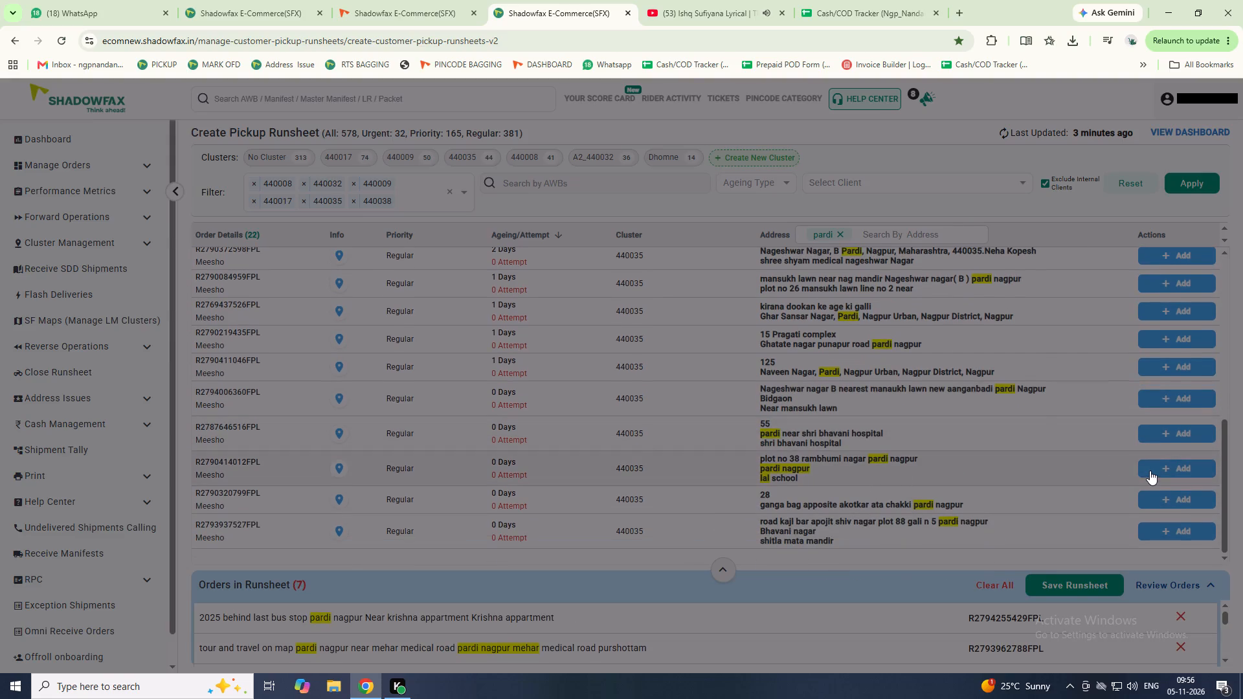
left_click(1150, 471)
scroll(888, 500, "down", 1)
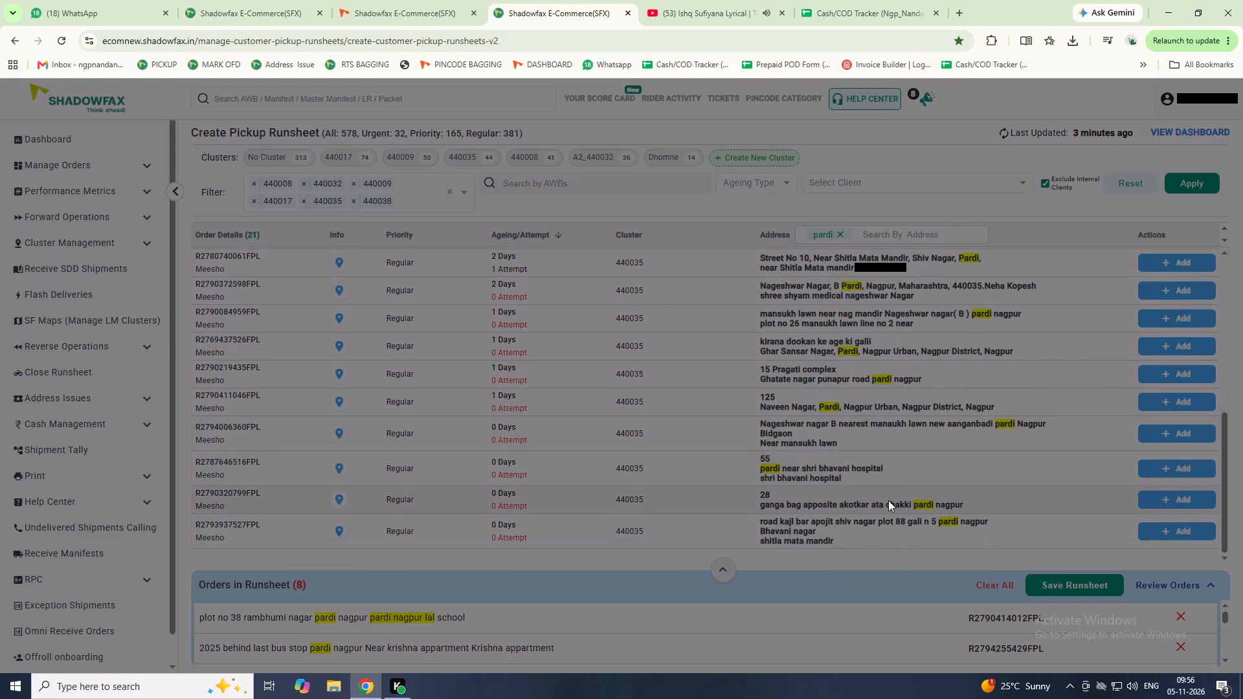
scroll(888, 506, "down", 5)
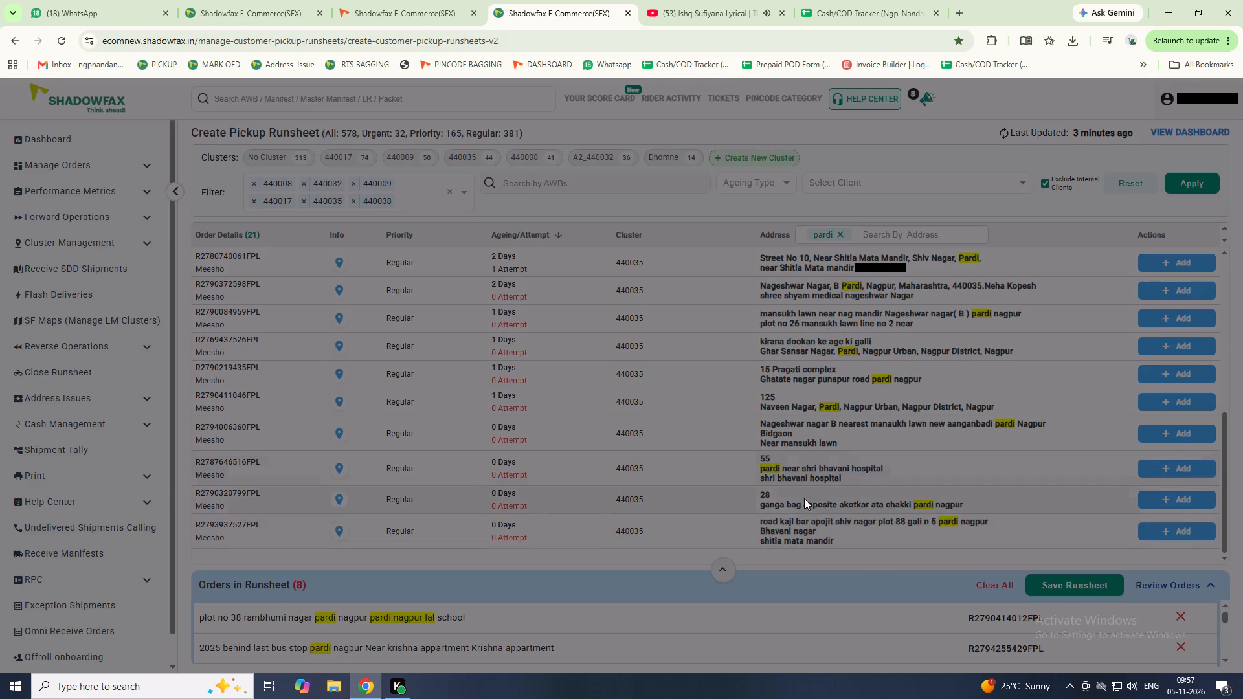
left_click(1060, 587)
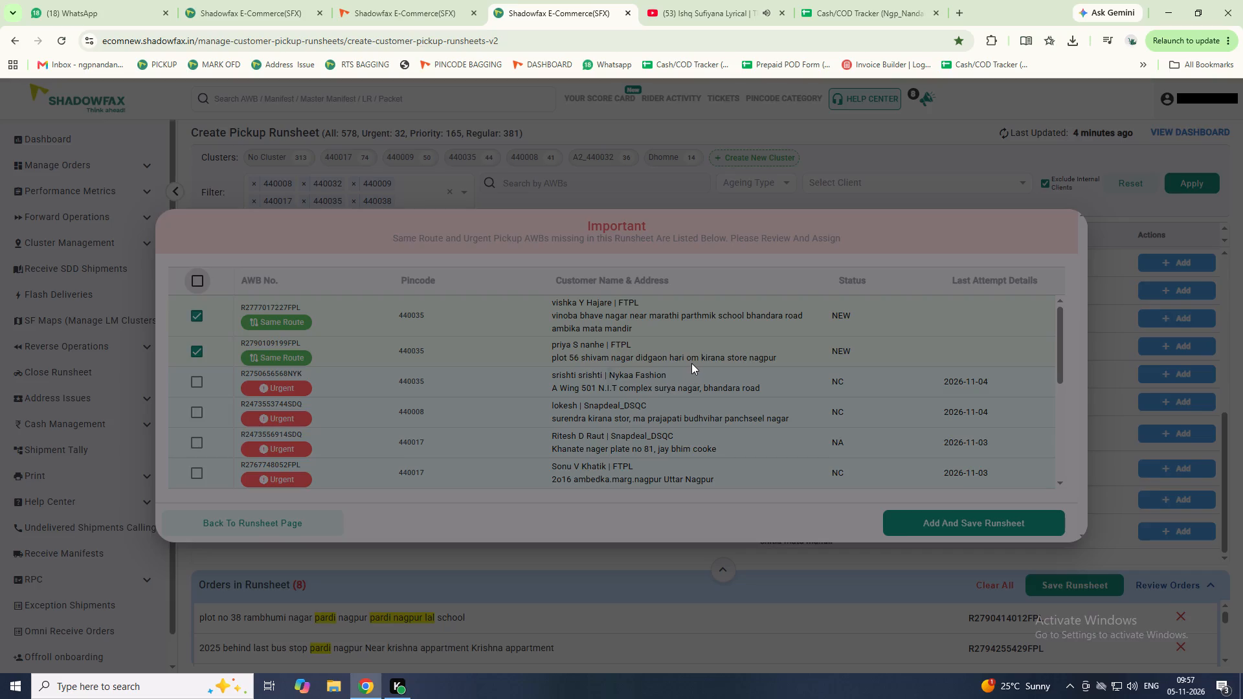
left_click(926, 525)
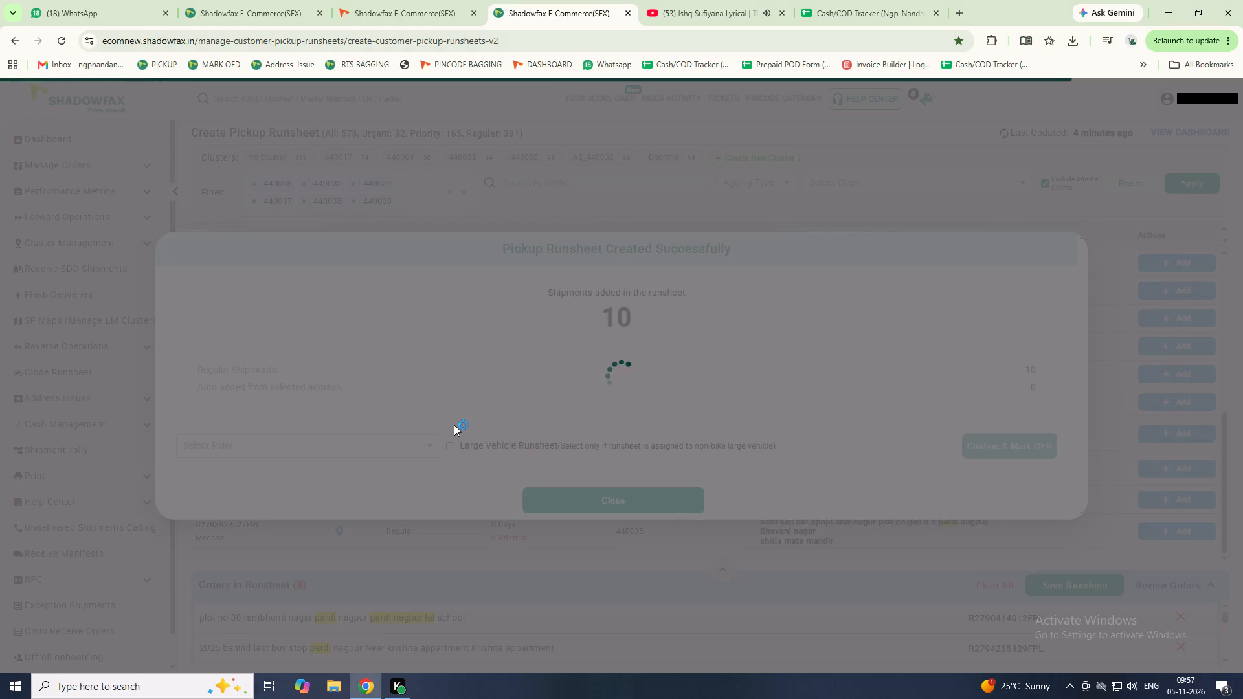
Assign the new pickup runsheet to rider Lalchand, confirm and mark it OFP, and close the summary.
left_click(373, 443)
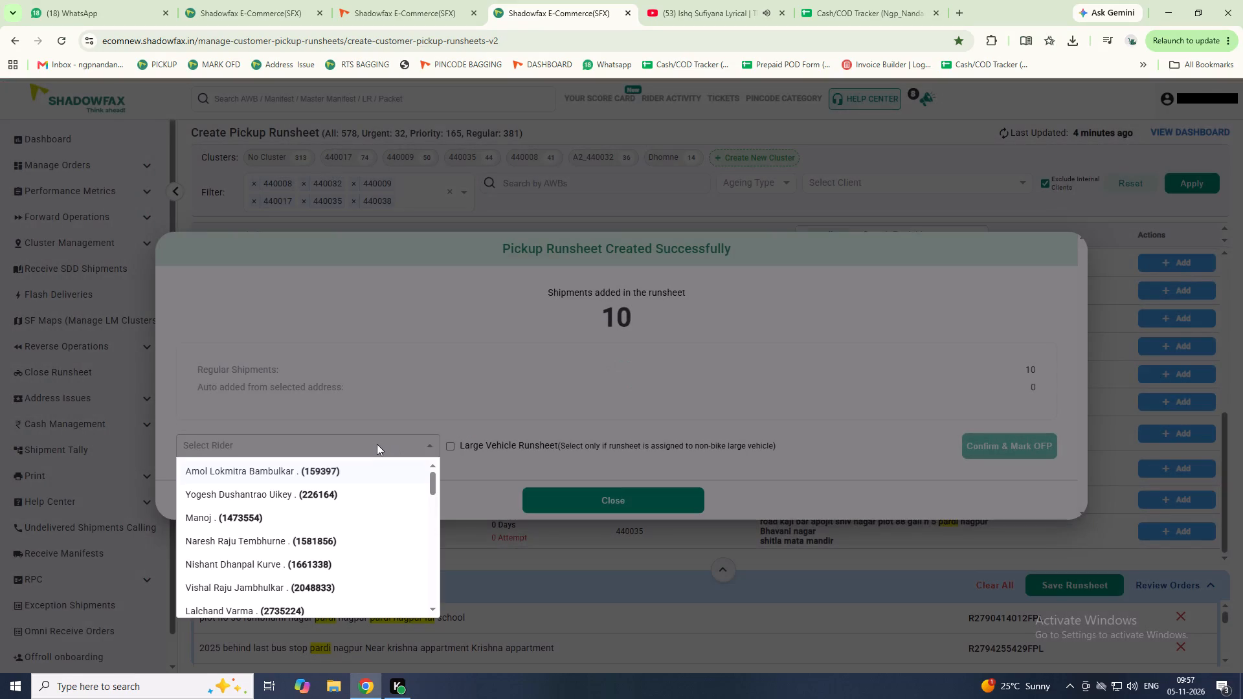
left_click(280, 612)
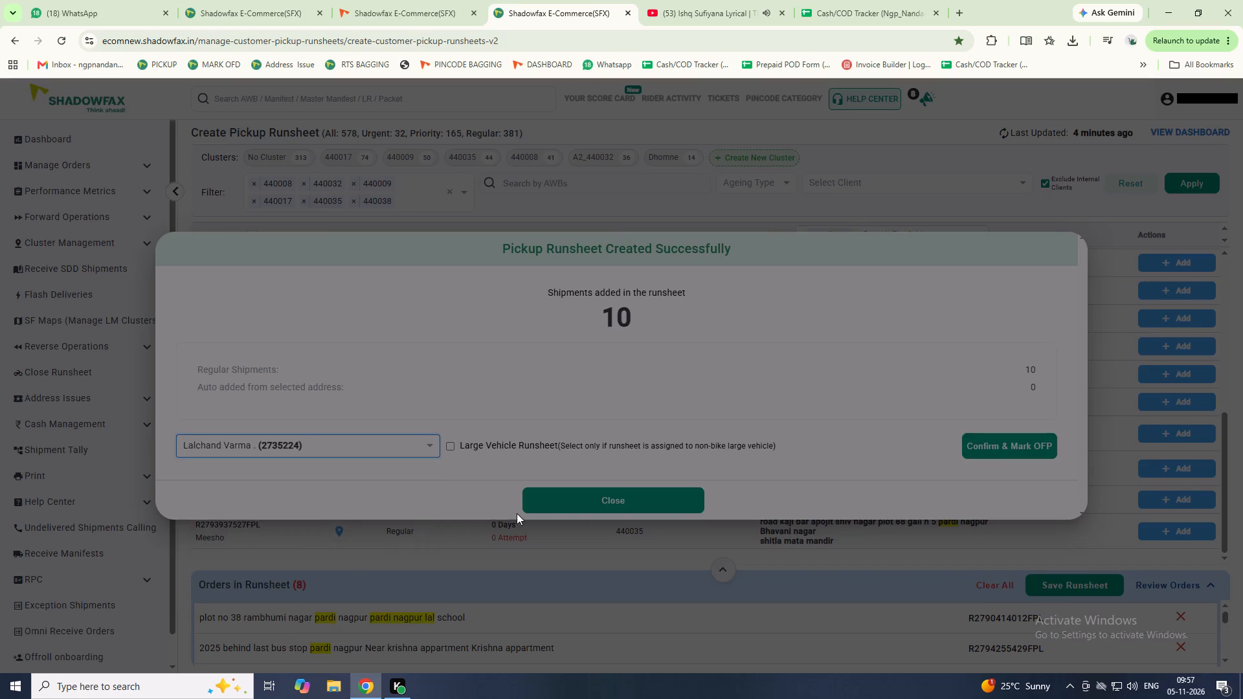
left_click(991, 447)
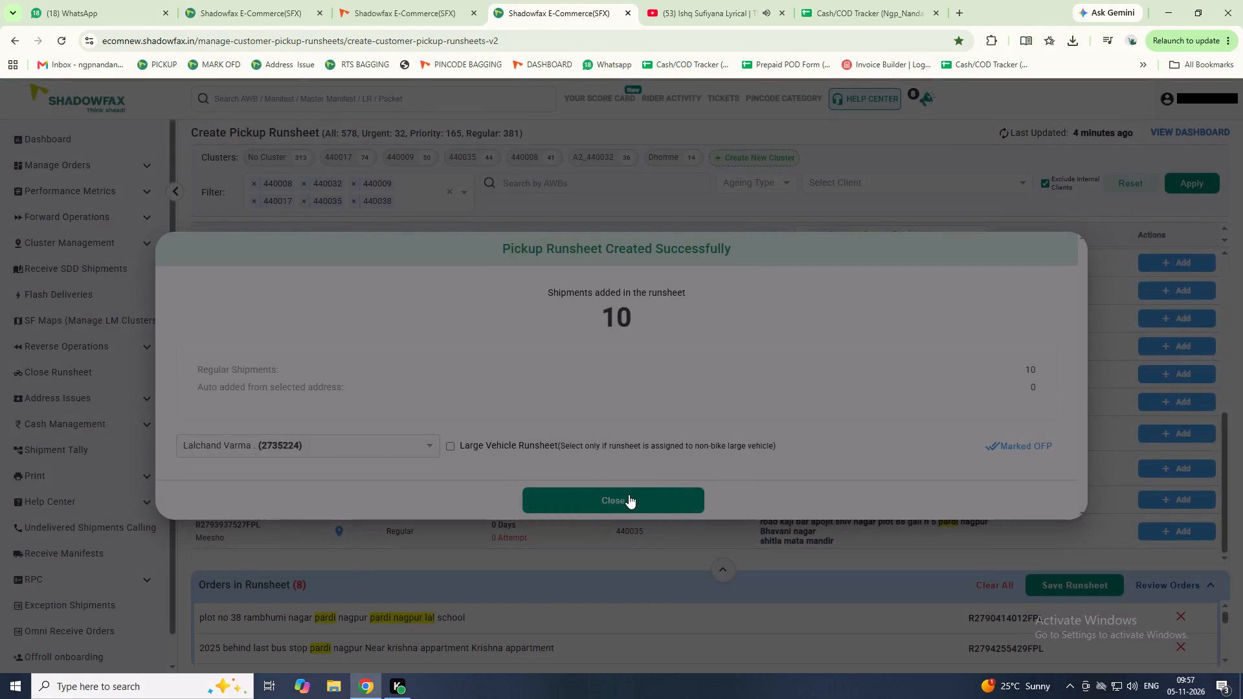
left_click(629, 494)
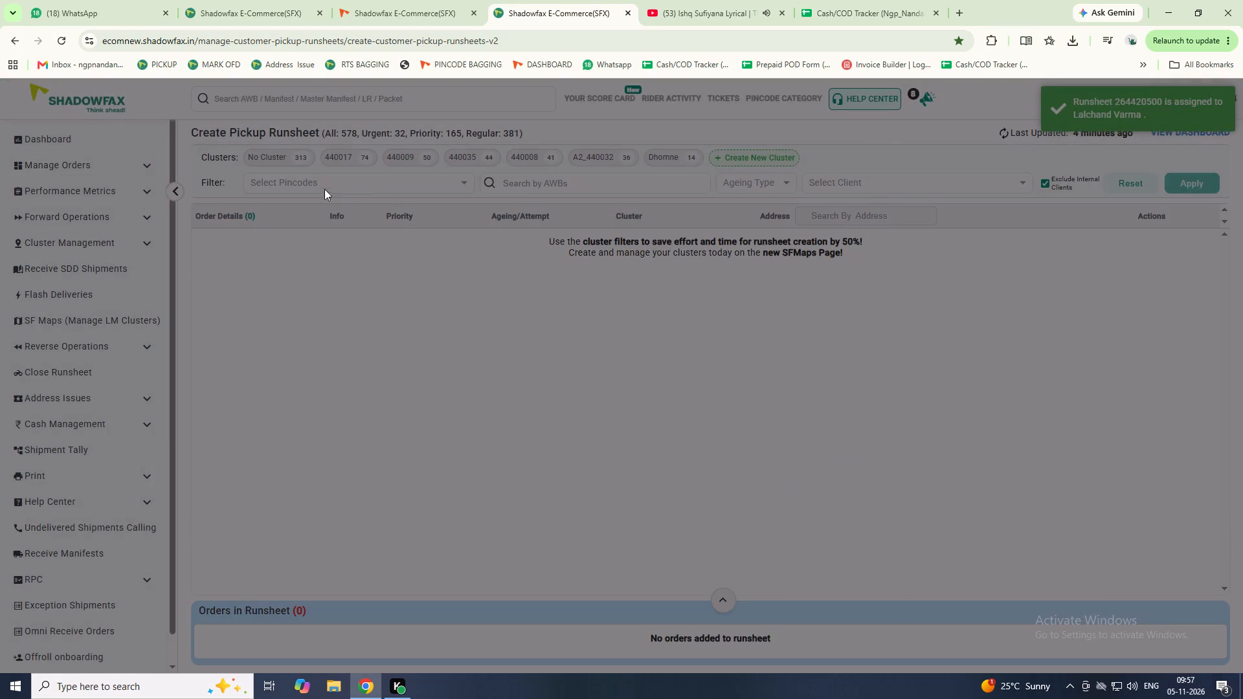
List the pickup orders for pincodes 440008 and 440035 for another runsheet.
left_click(276, 180)
left_click(287, 223)
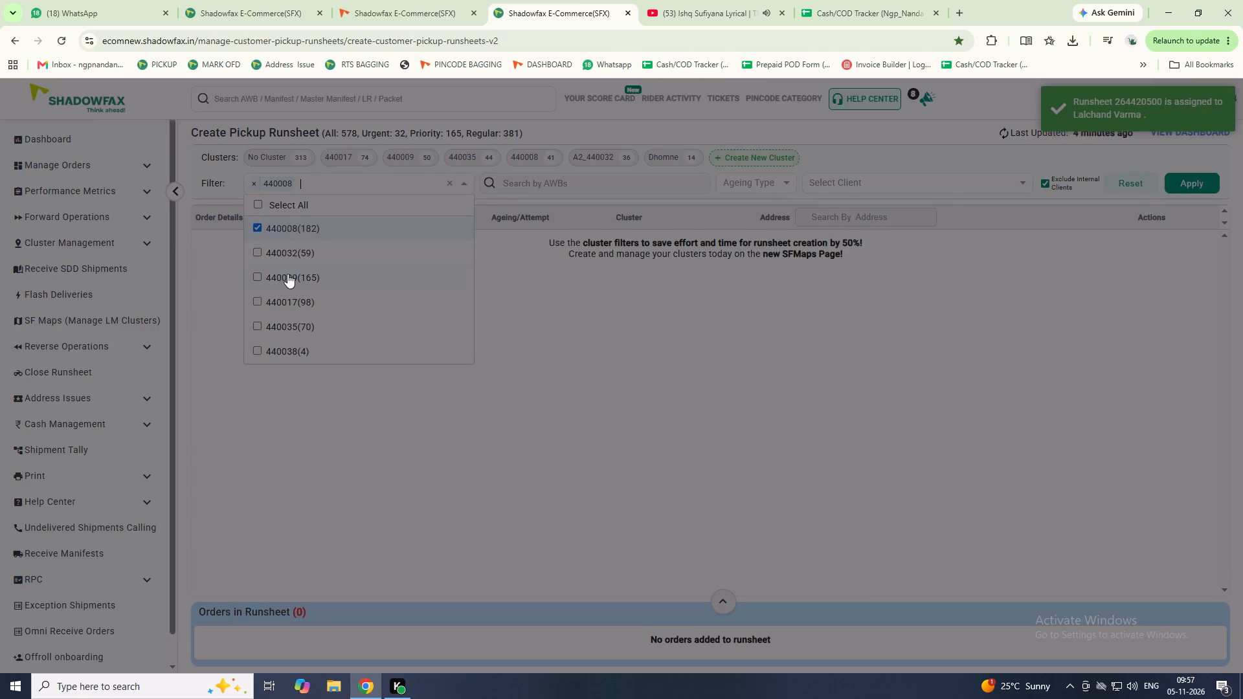
left_click(298, 324)
left_click(1191, 184)
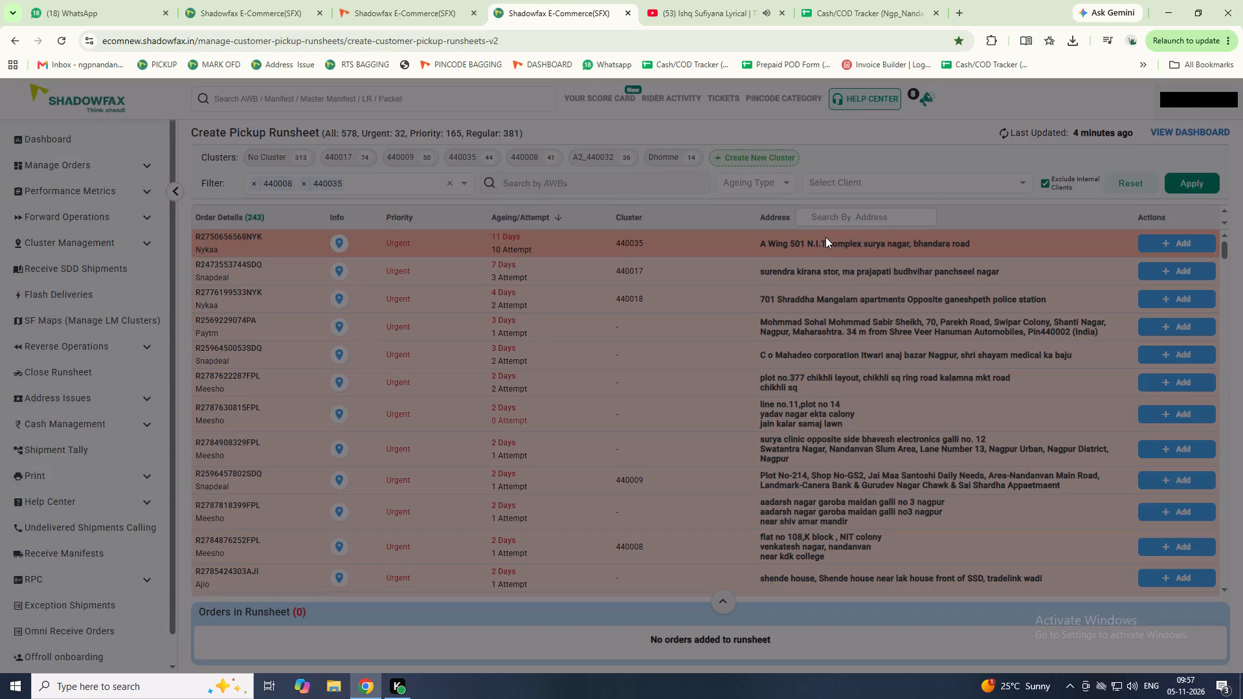
left_click(847, 217)
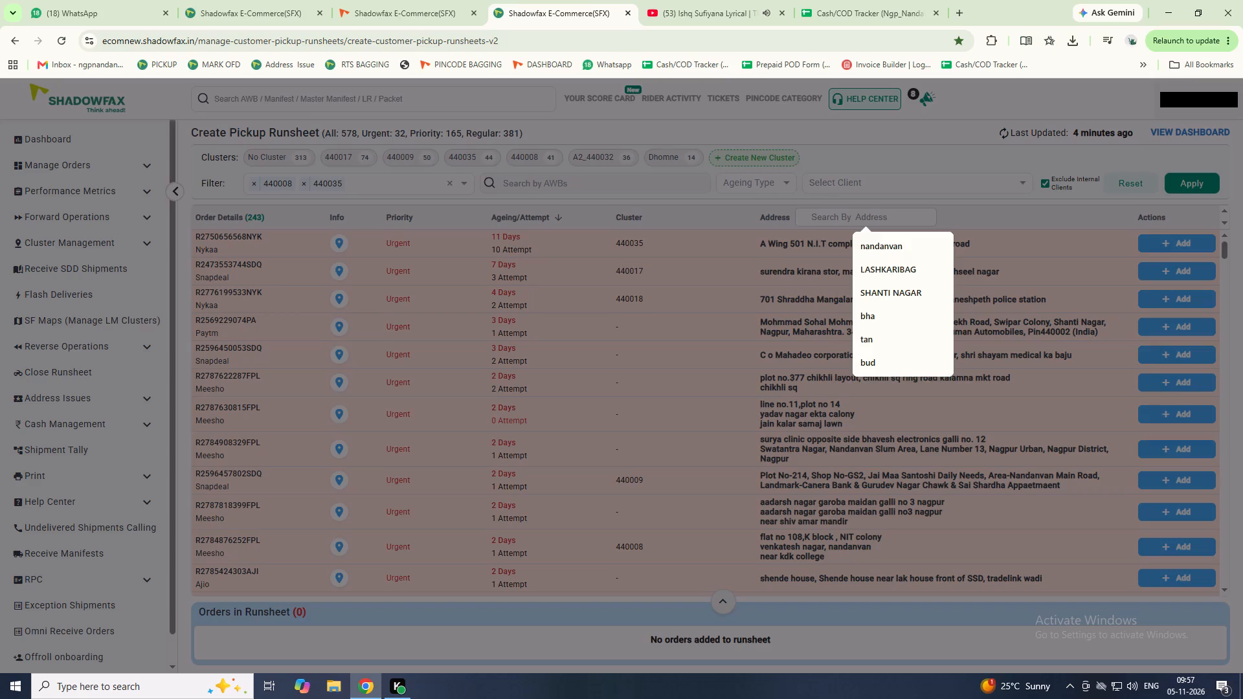
type("bid")
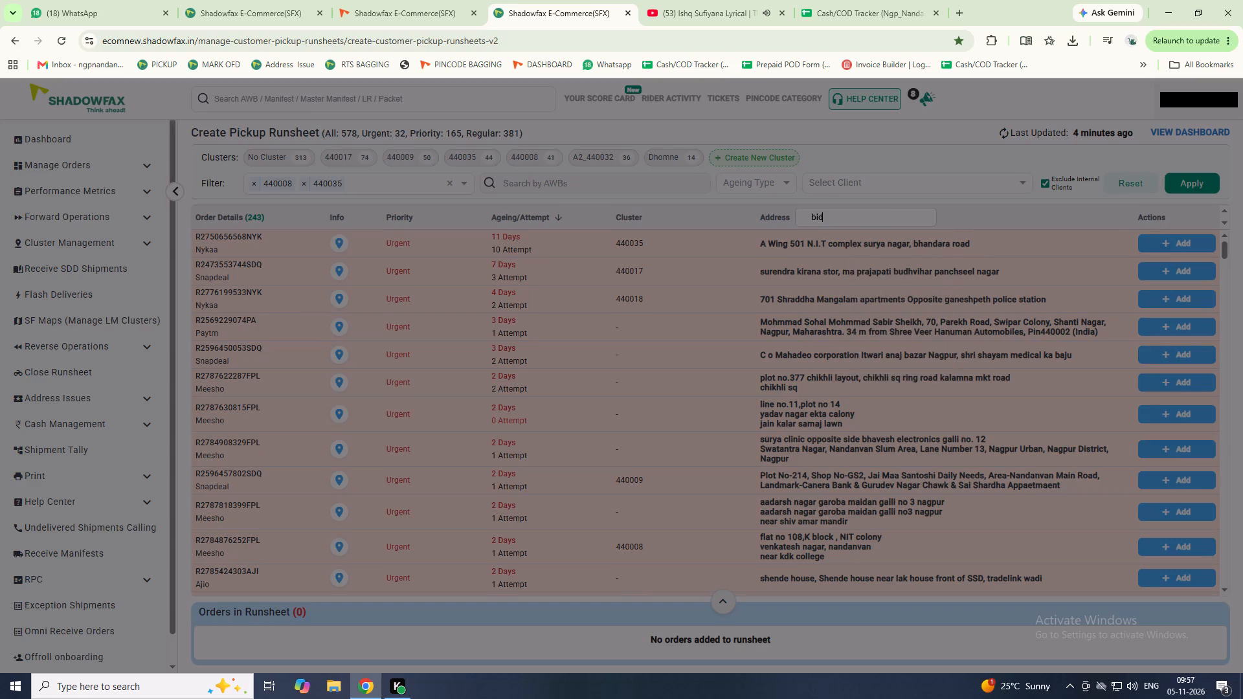
key("Return")
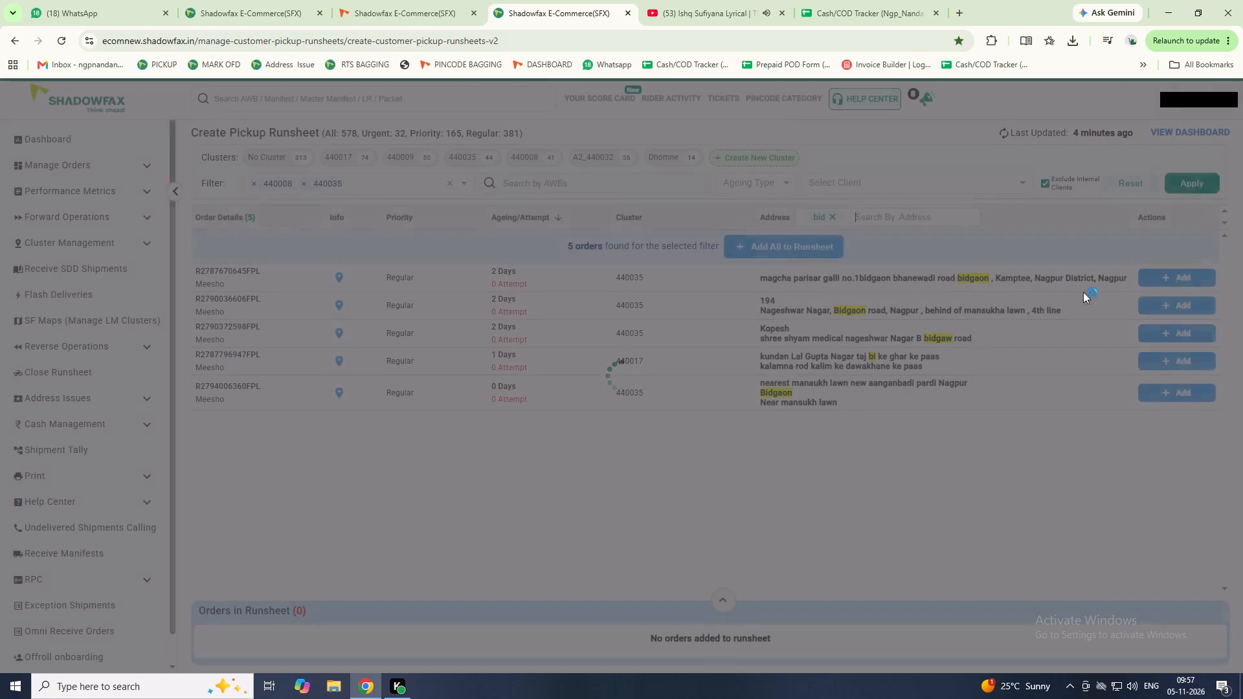
left_click(1156, 275)
left_click(1156, 276)
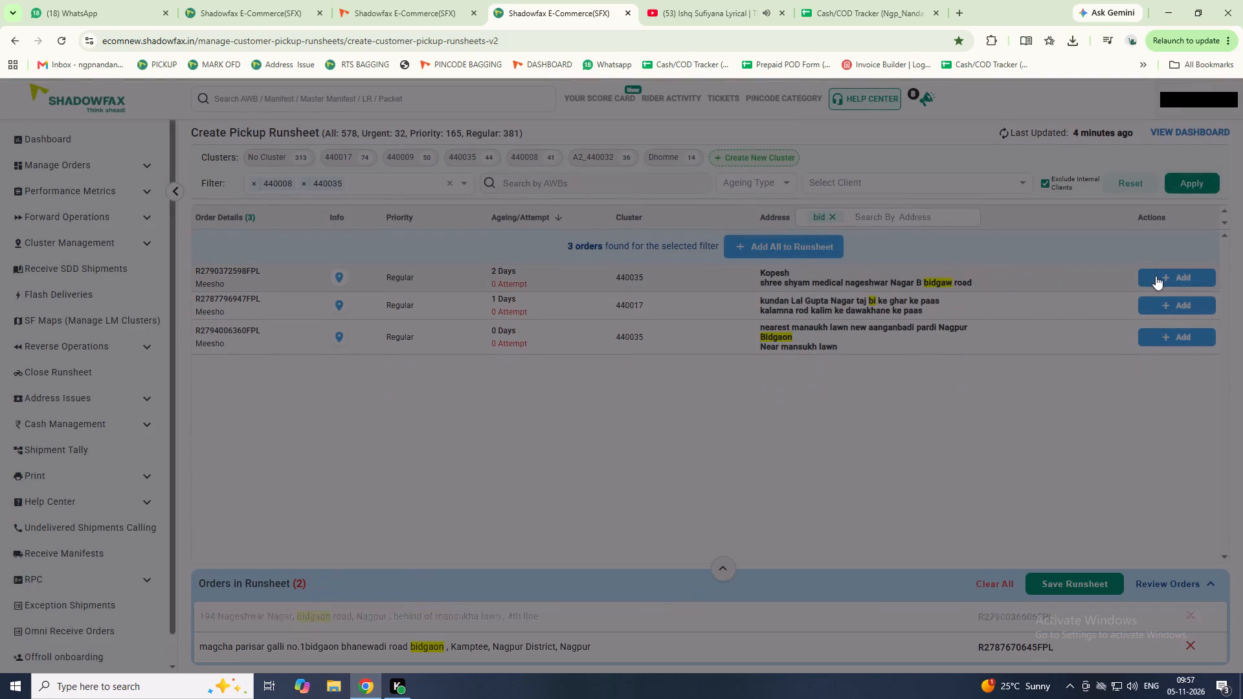
left_click(1156, 276)
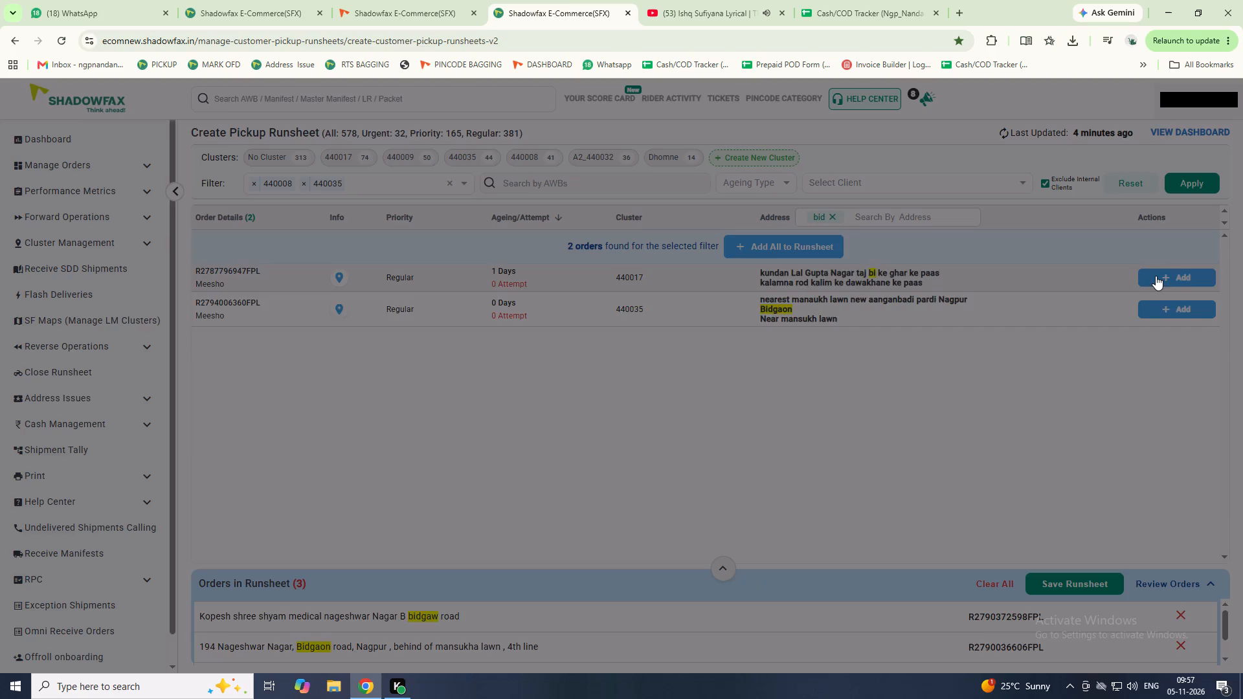
left_click(1156, 276)
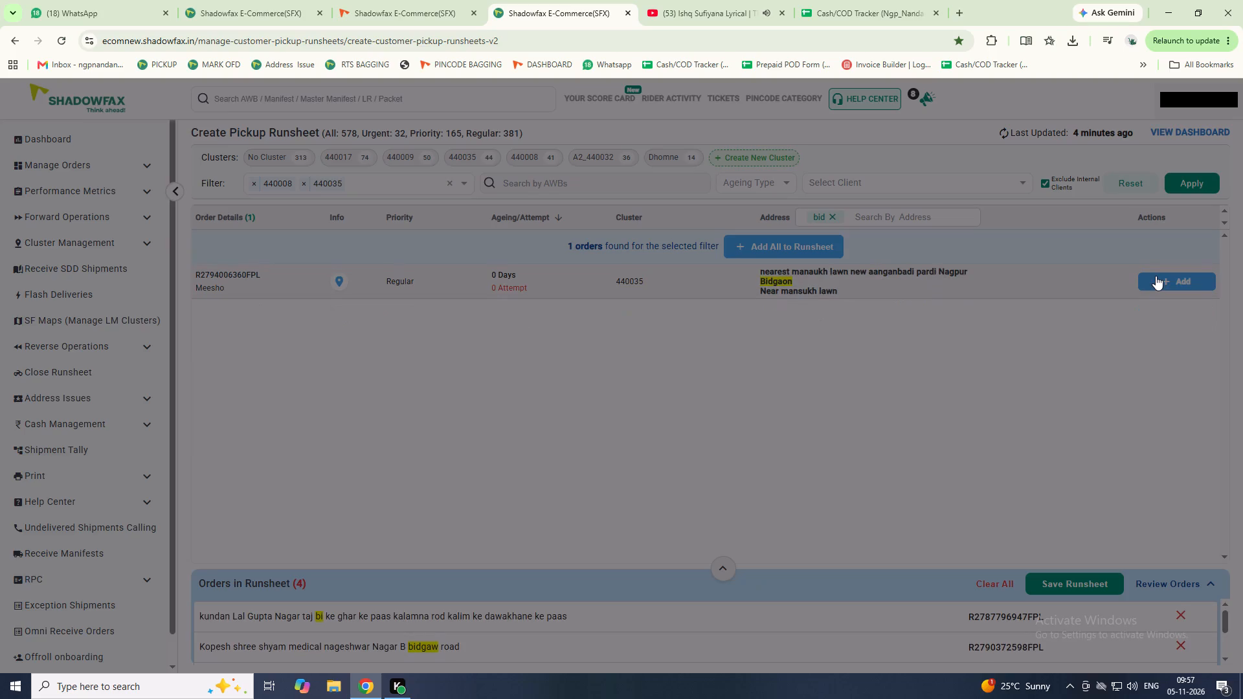
left_click(1156, 276)
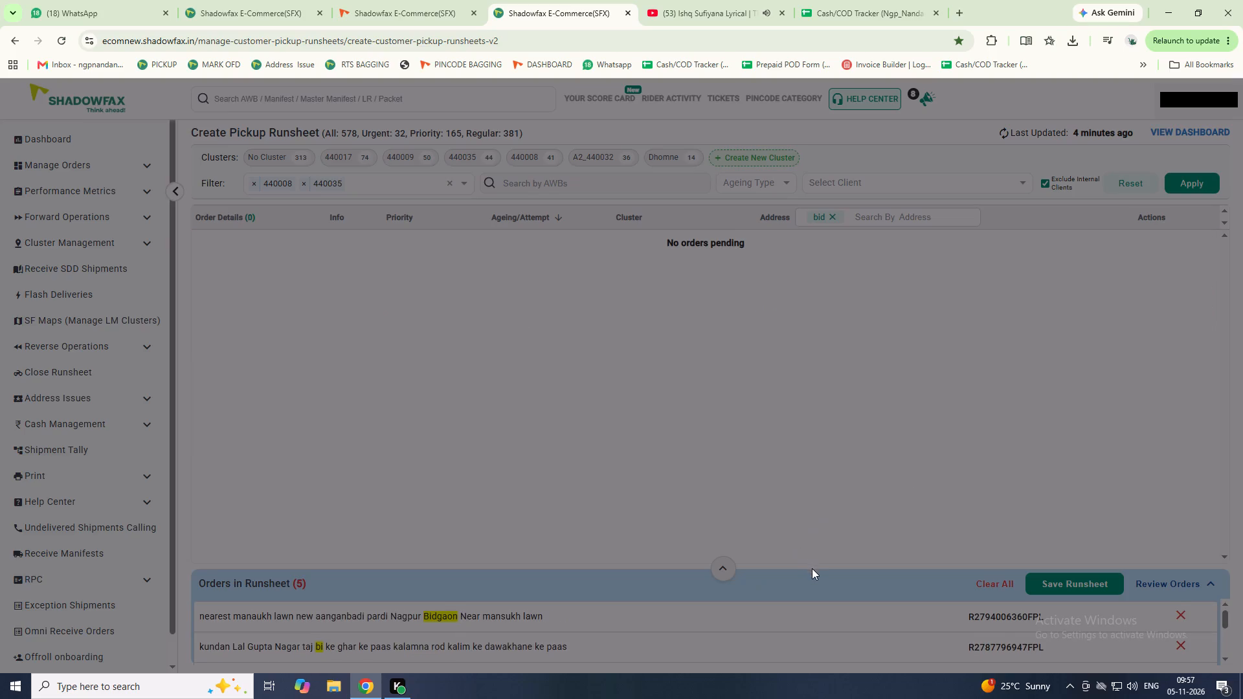
scroll(812, 568, "down", 1)
left_click(1179, 645)
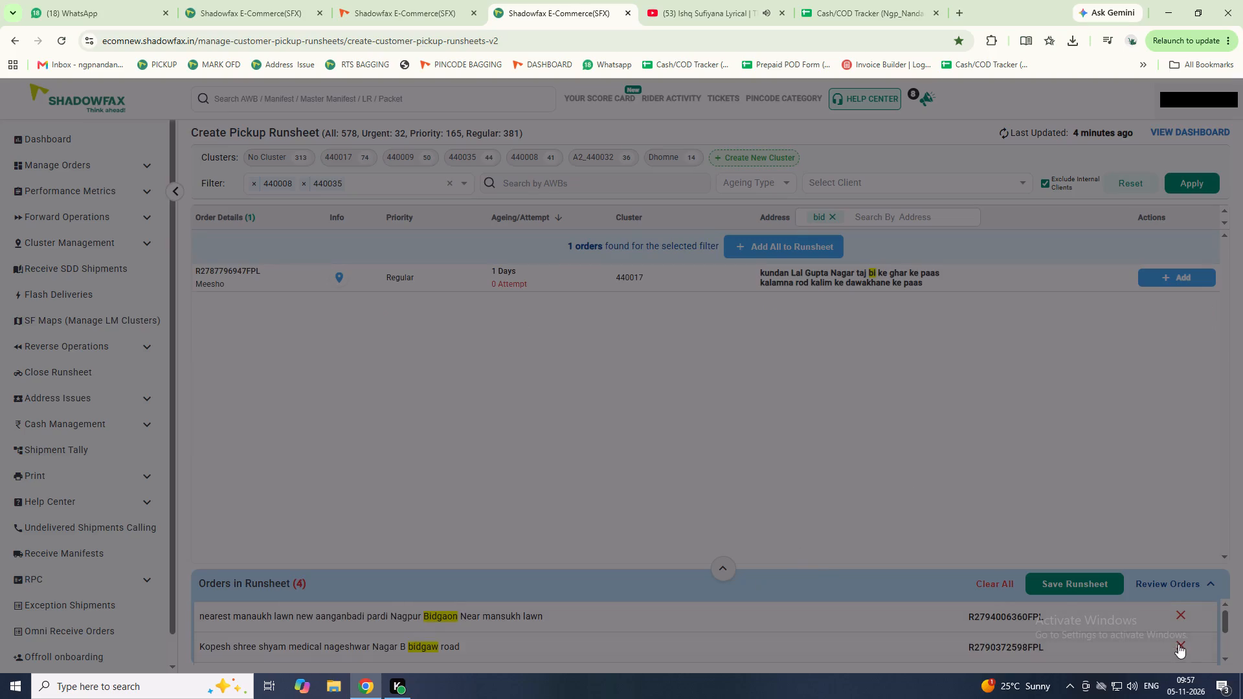
Clear the bid address search and list the pickup orders for pincodes 440008, 440032, 440009, 440017, 440035 and 440038.
left_click(869, 212)
left_click(831, 216)
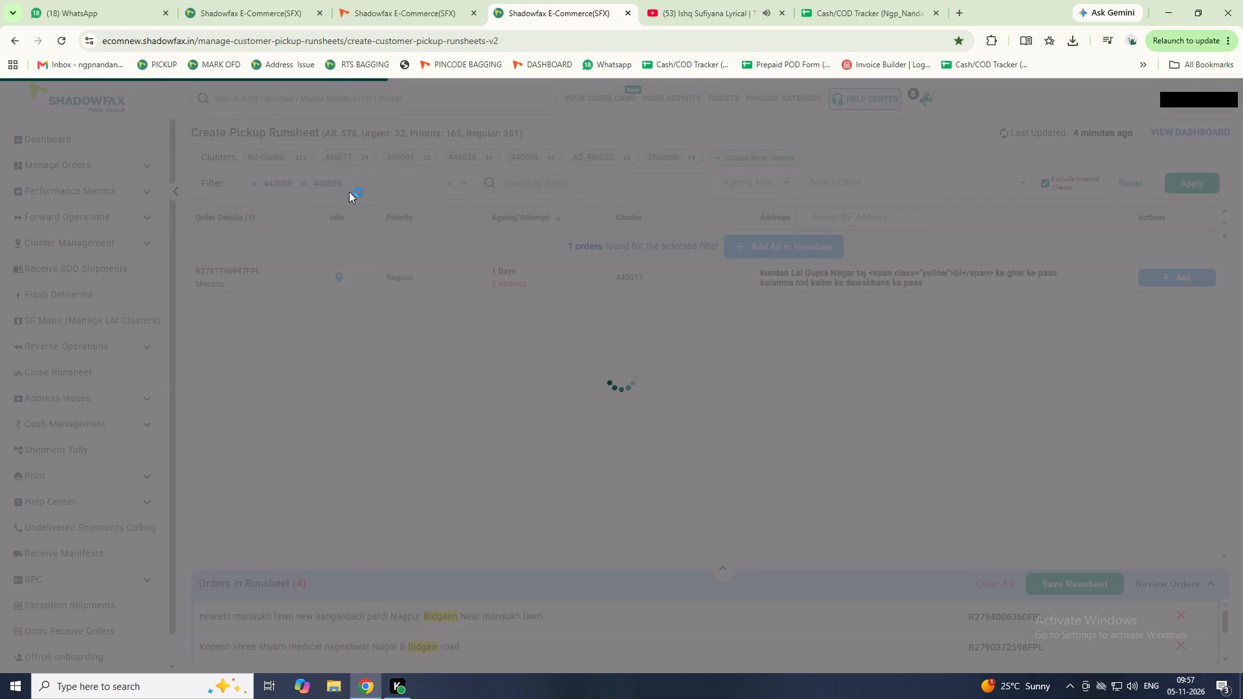
left_click(454, 179)
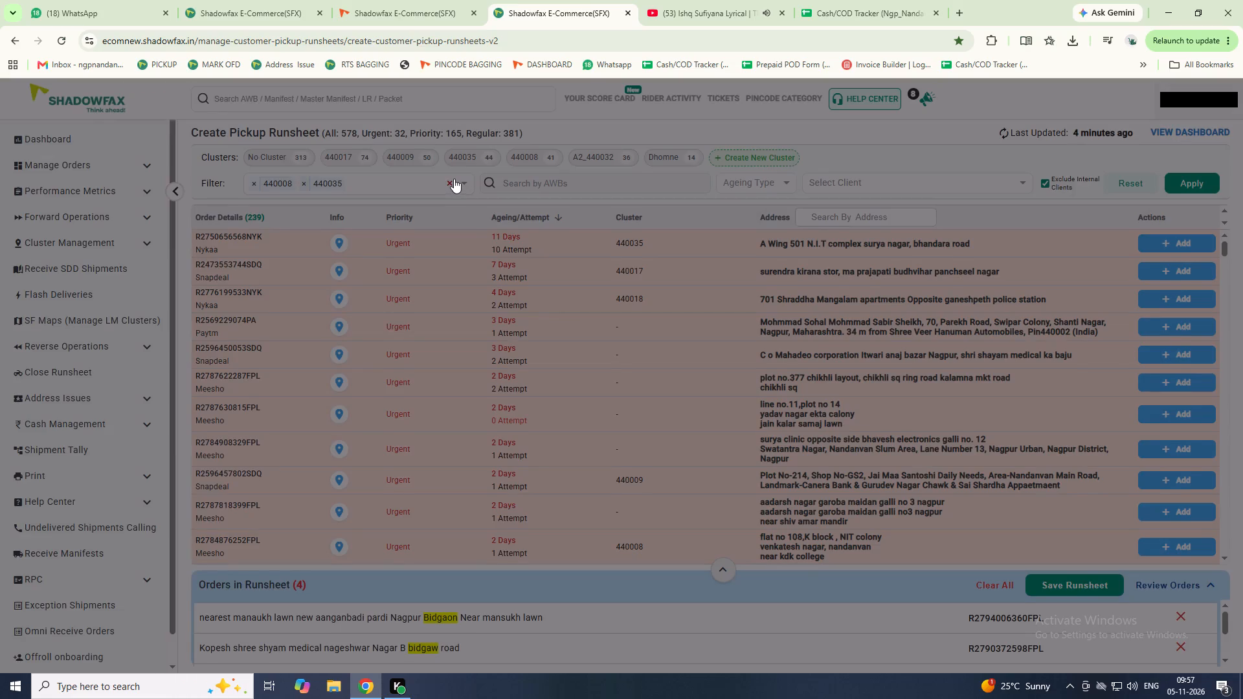
left_click(446, 180)
left_click(355, 202)
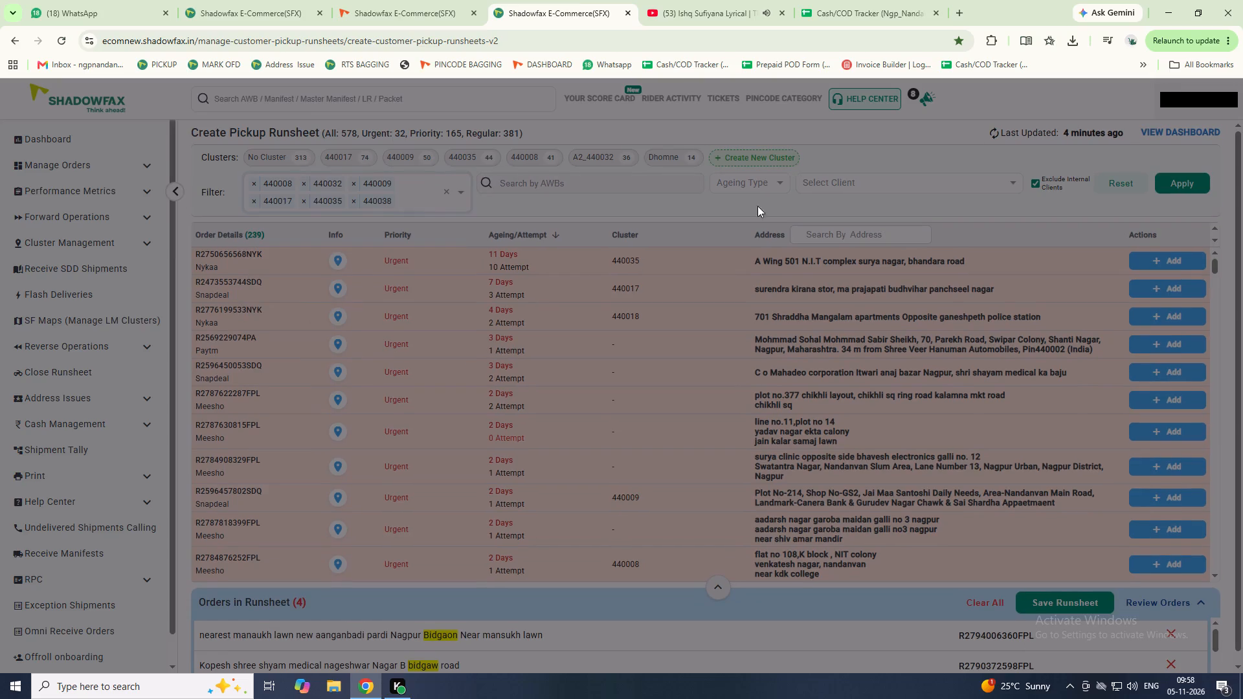
left_click(1191, 184)
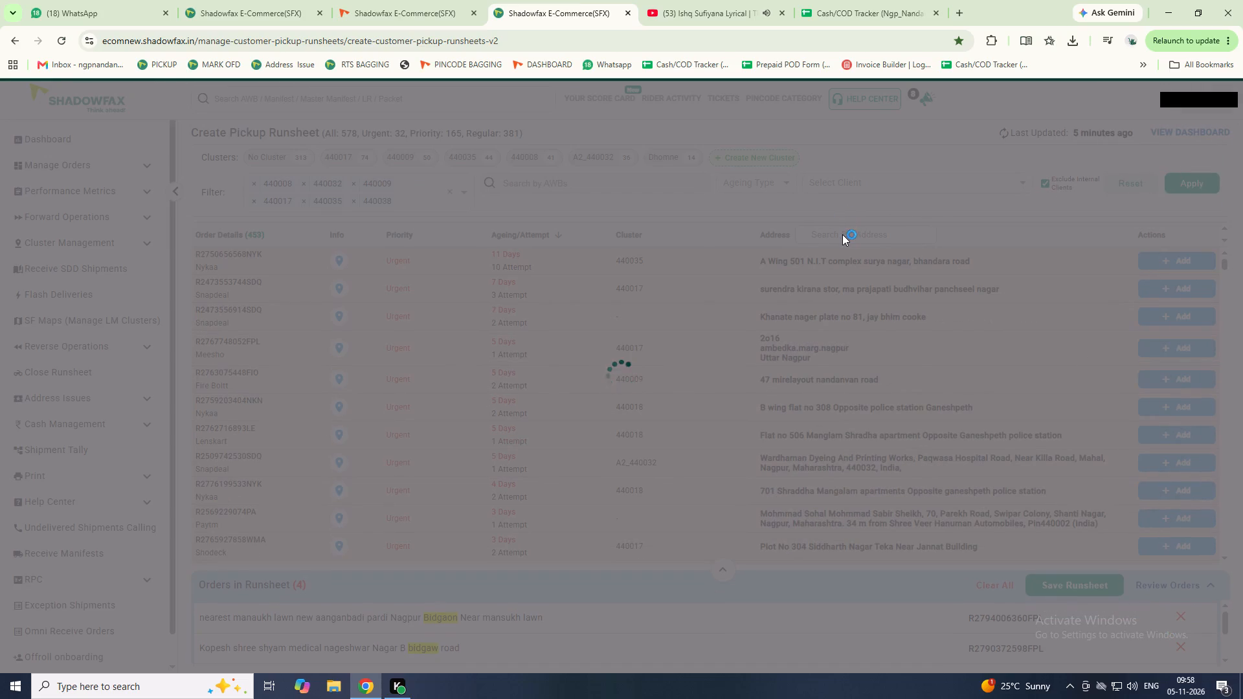
left_click(836, 241)
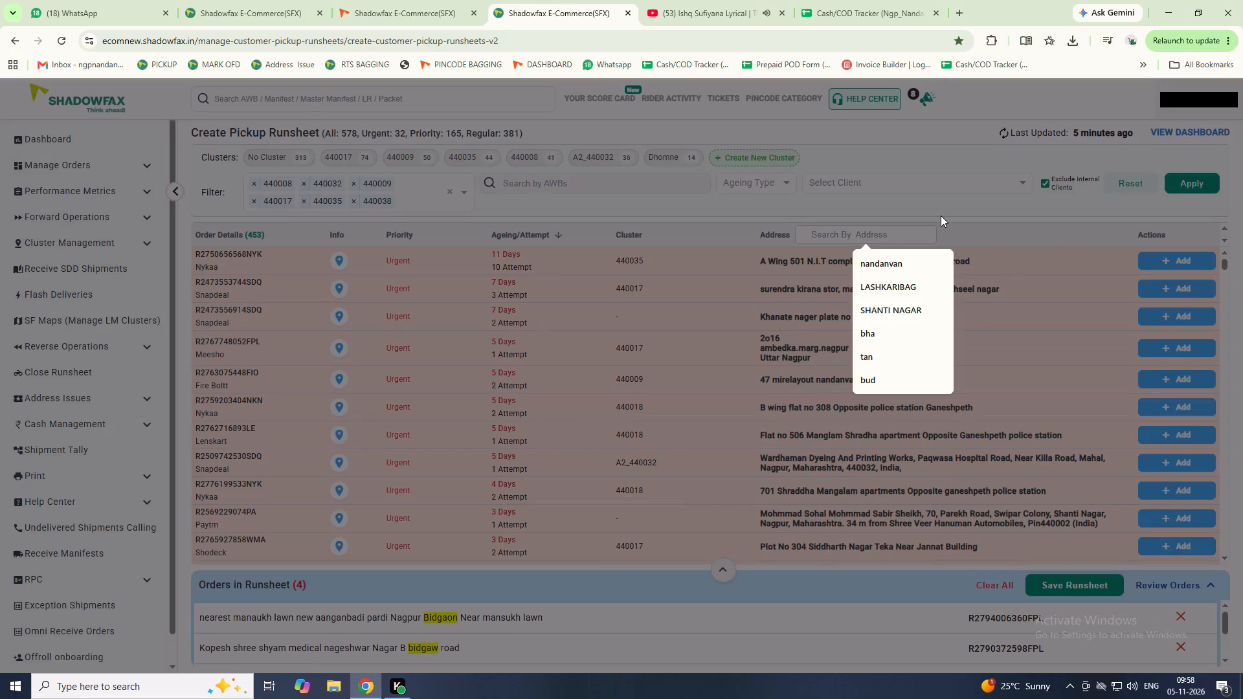
type("nage")
key("Return")
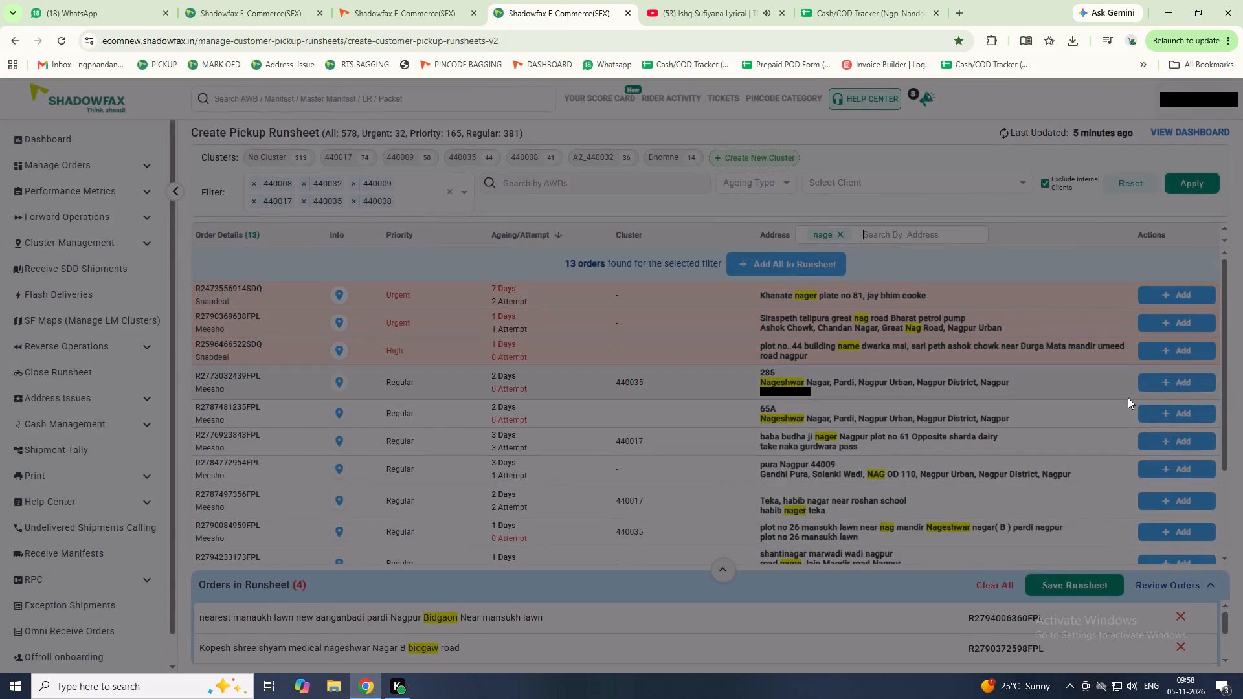
left_click(1149, 383)
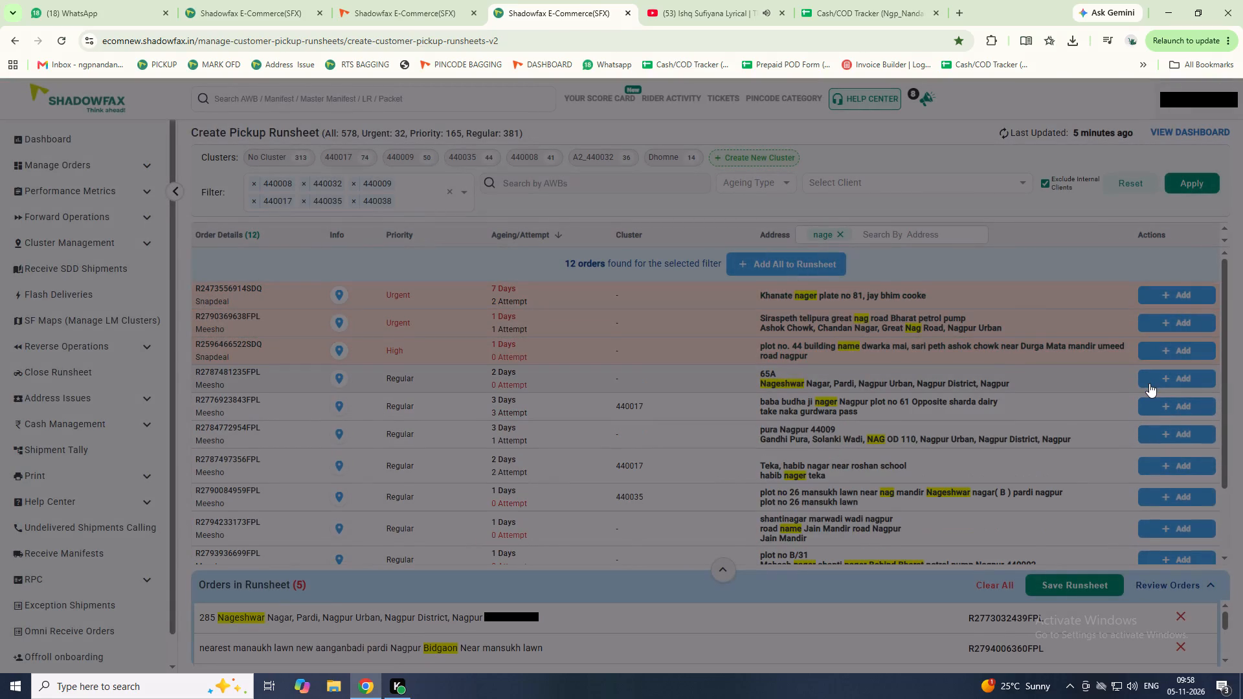
left_click(1149, 383)
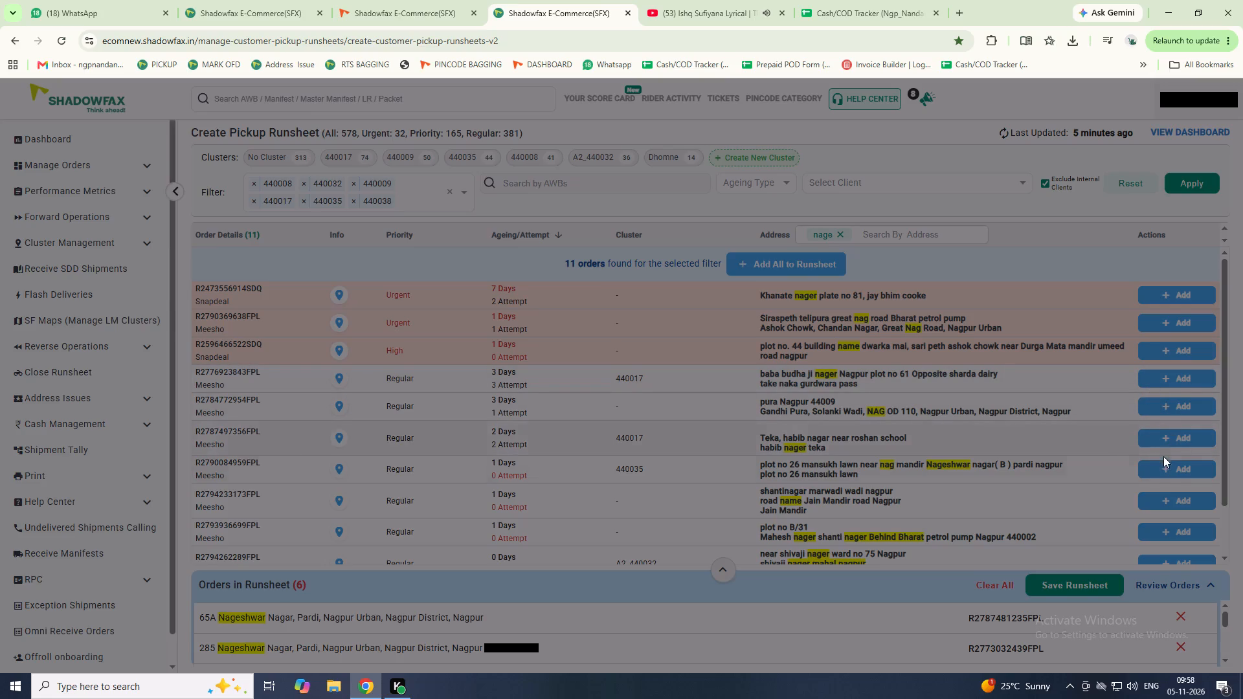
scroll(1172, 467, "down", 1)
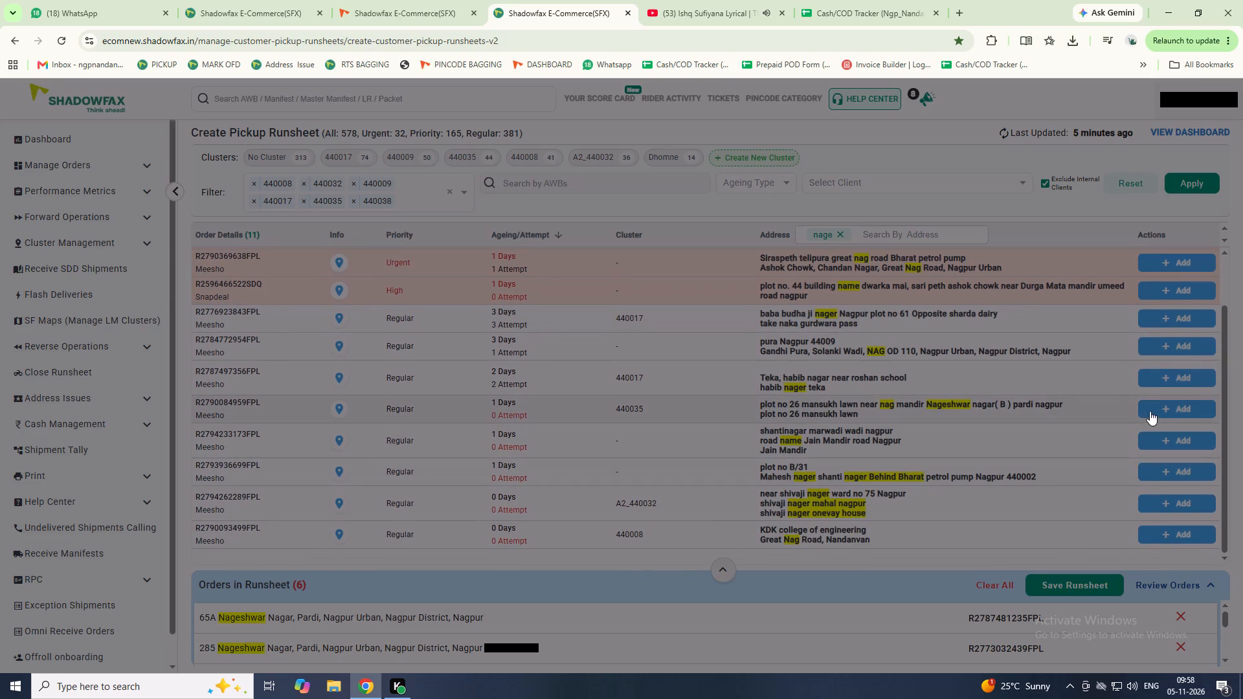
left_click(1150, 411)
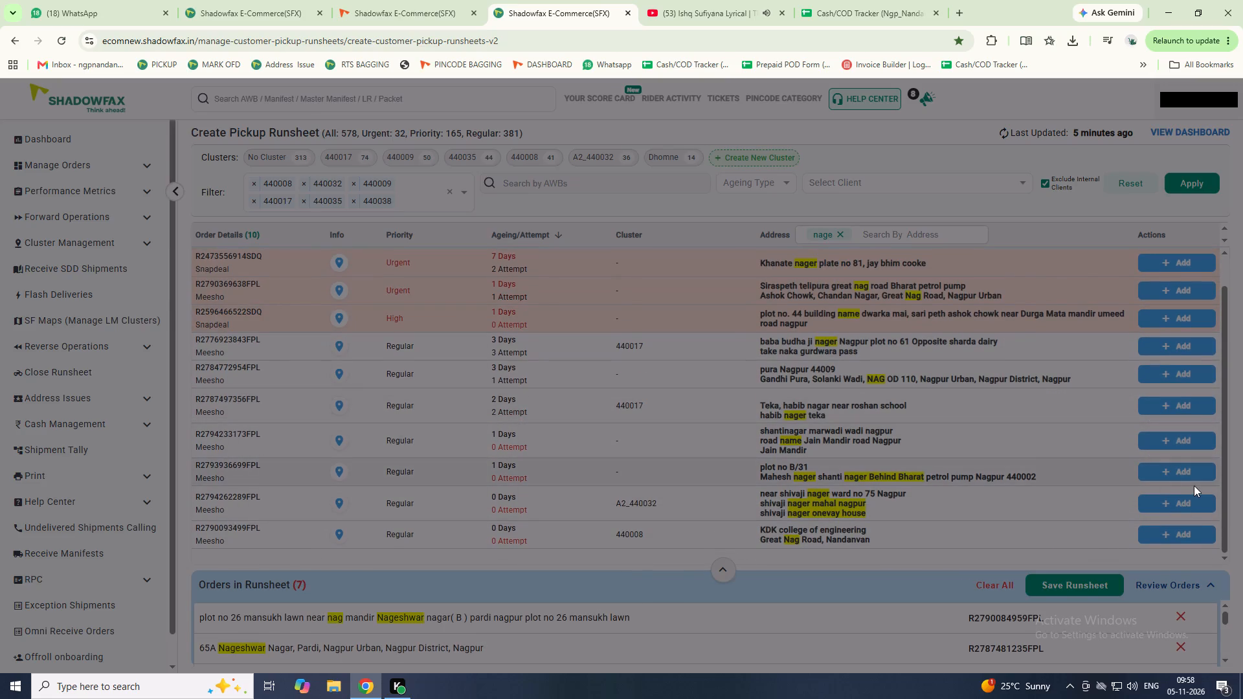
scroll(1194, 485, "down", 1)
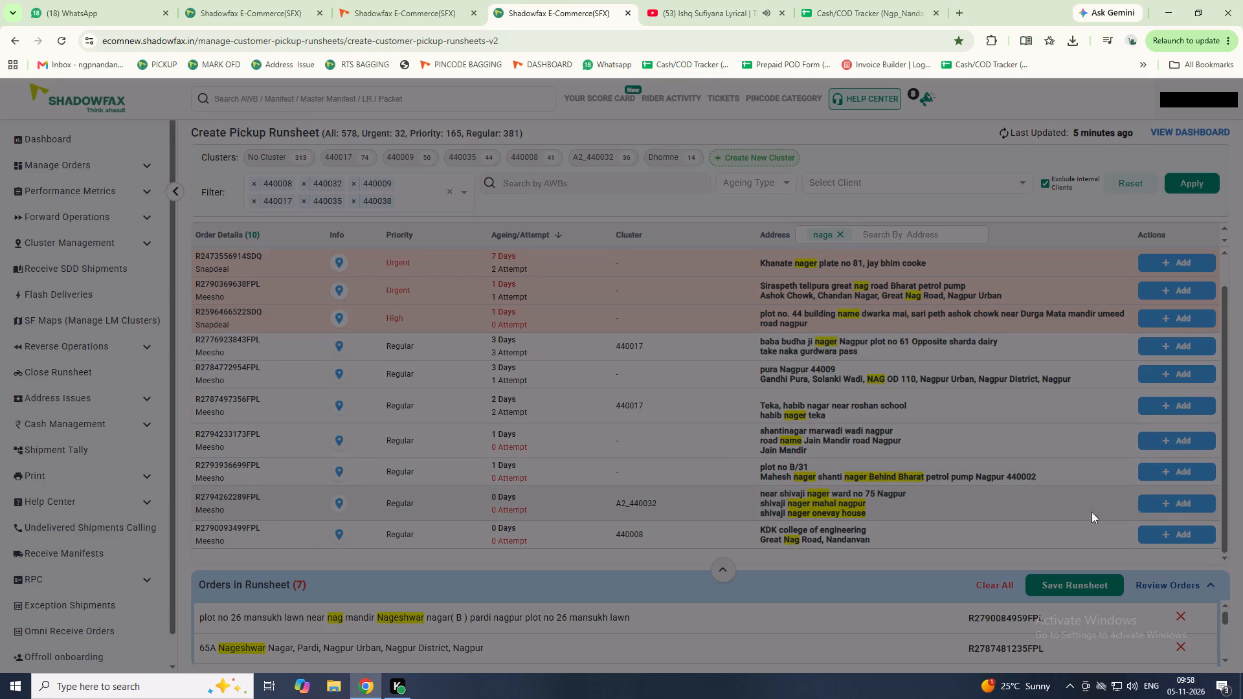
Replace the nage address search with arad to look for more orders, and clear it again.
left_click(839, 231)
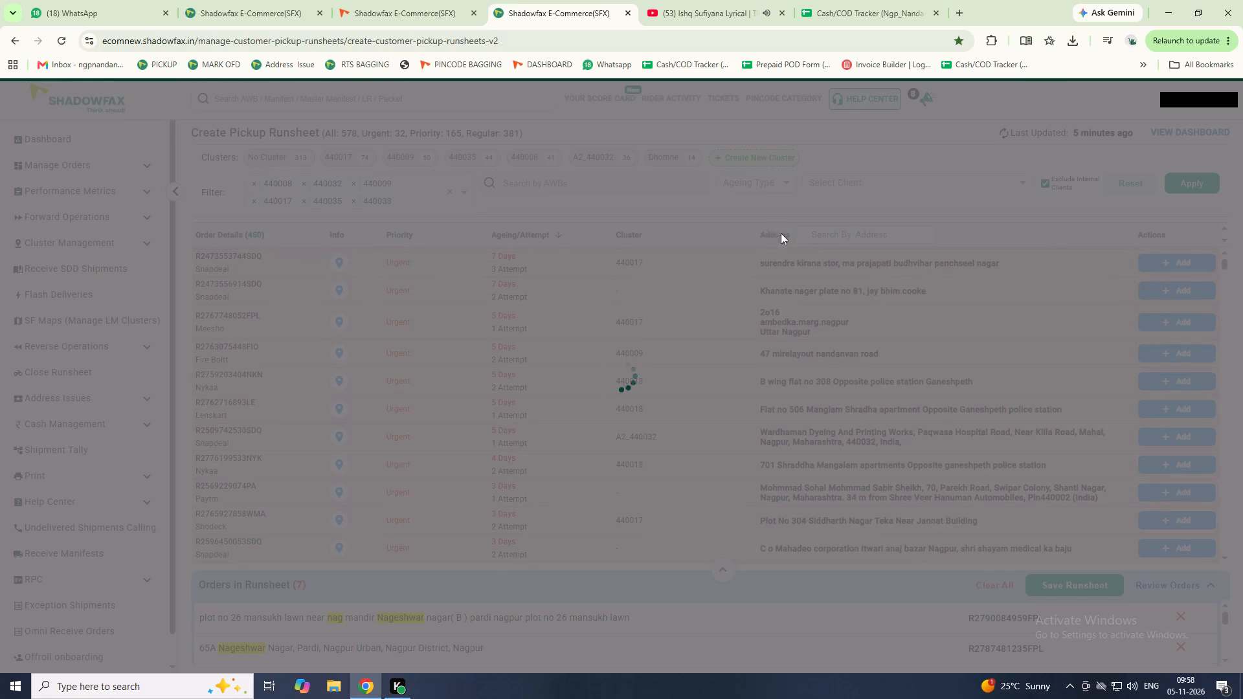
left_click_drag(805, 232, 814, 222)
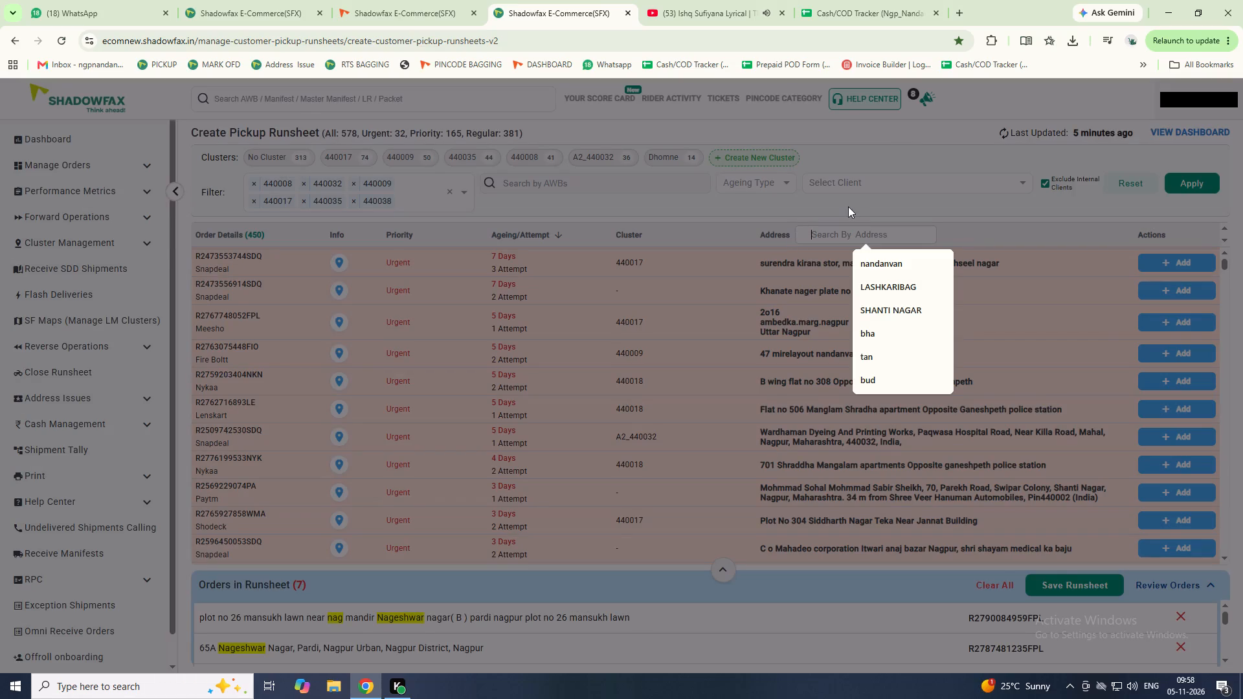
type("arad")
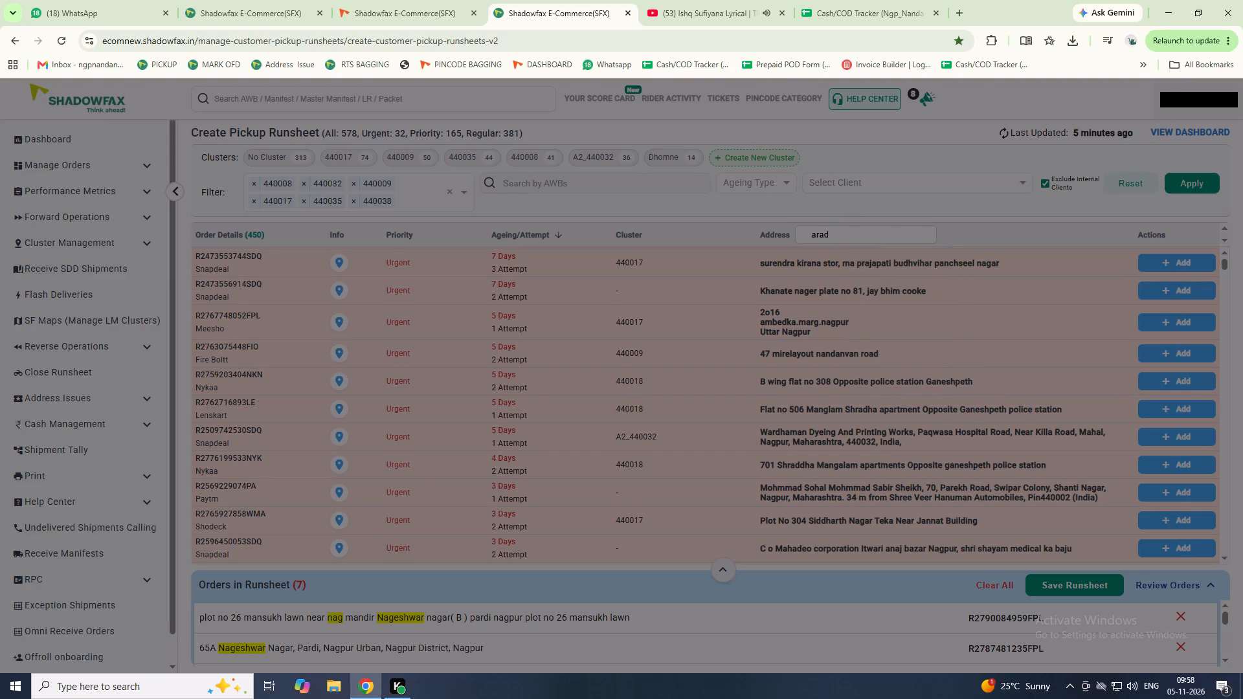
key("Return")
left_click(840, 234)
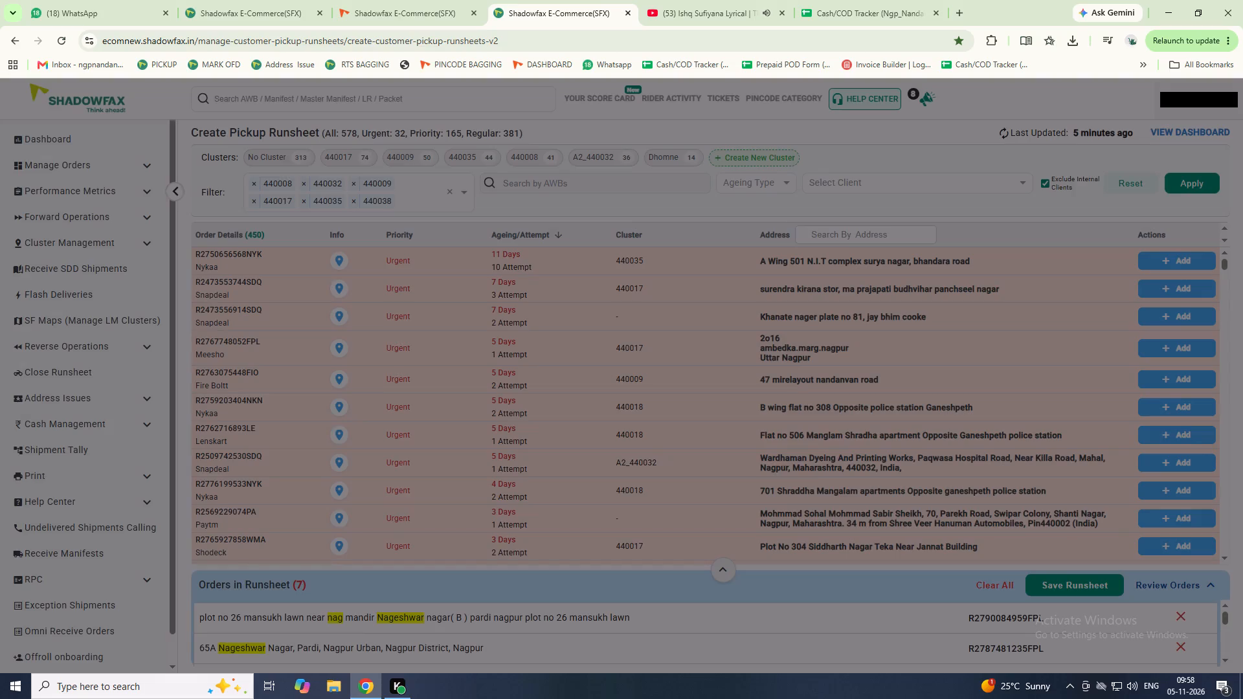
Search the order addresses across the wider pincode list for bid to check for remaining orders.
left_click(840, 232)
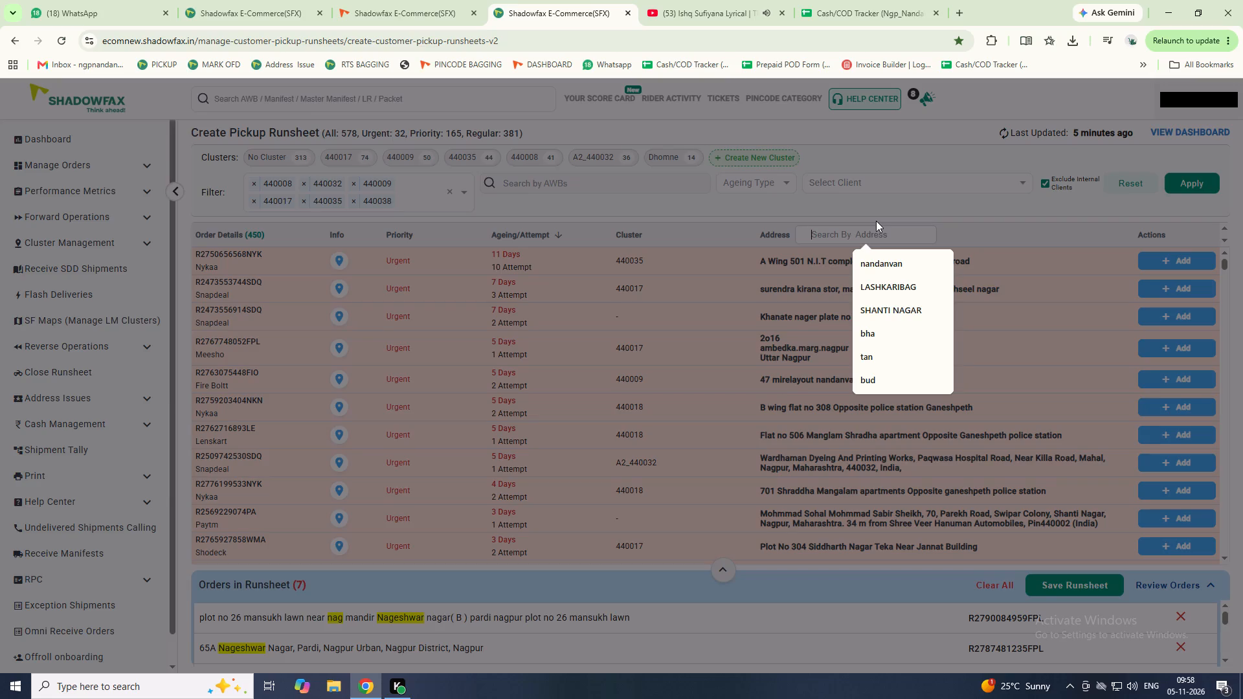
key("a")
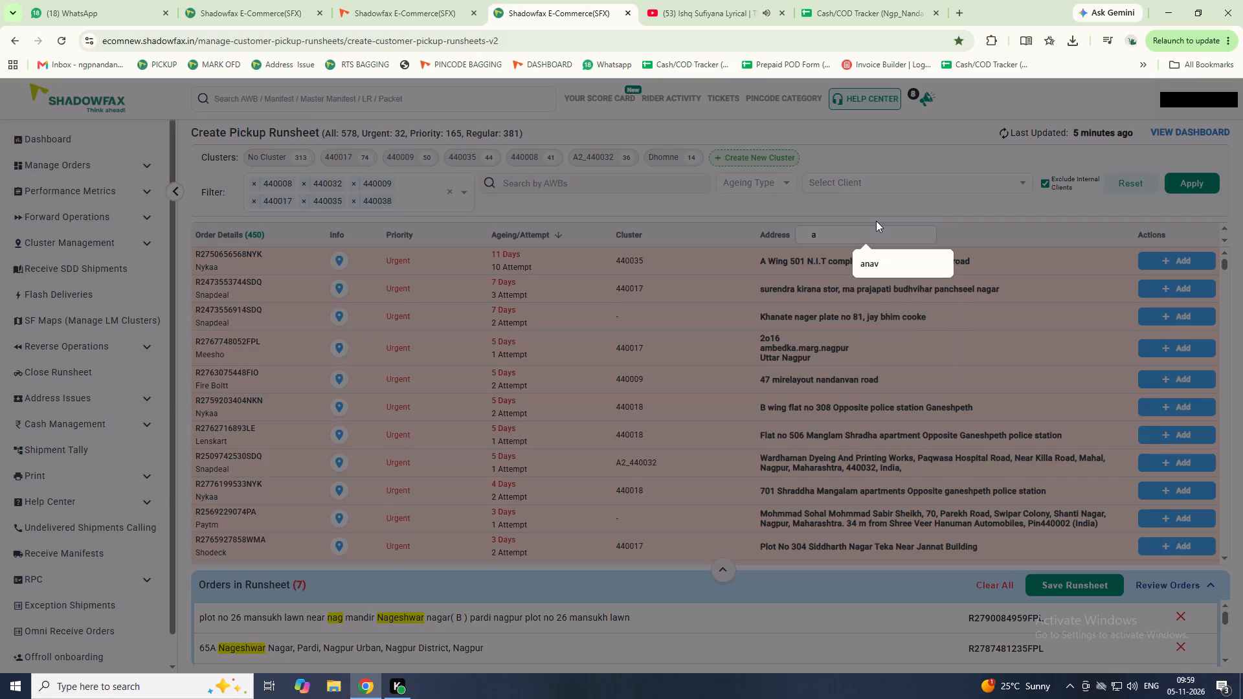
key("BackSpace")
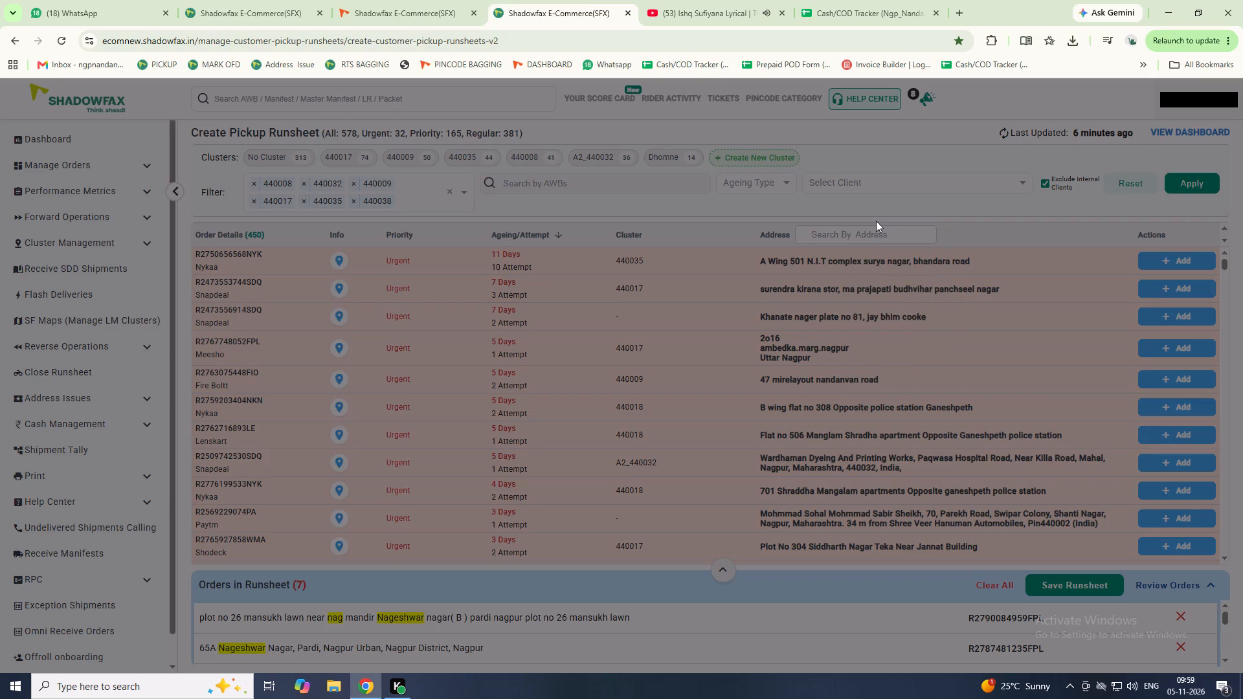
type("bid")
key("Return")
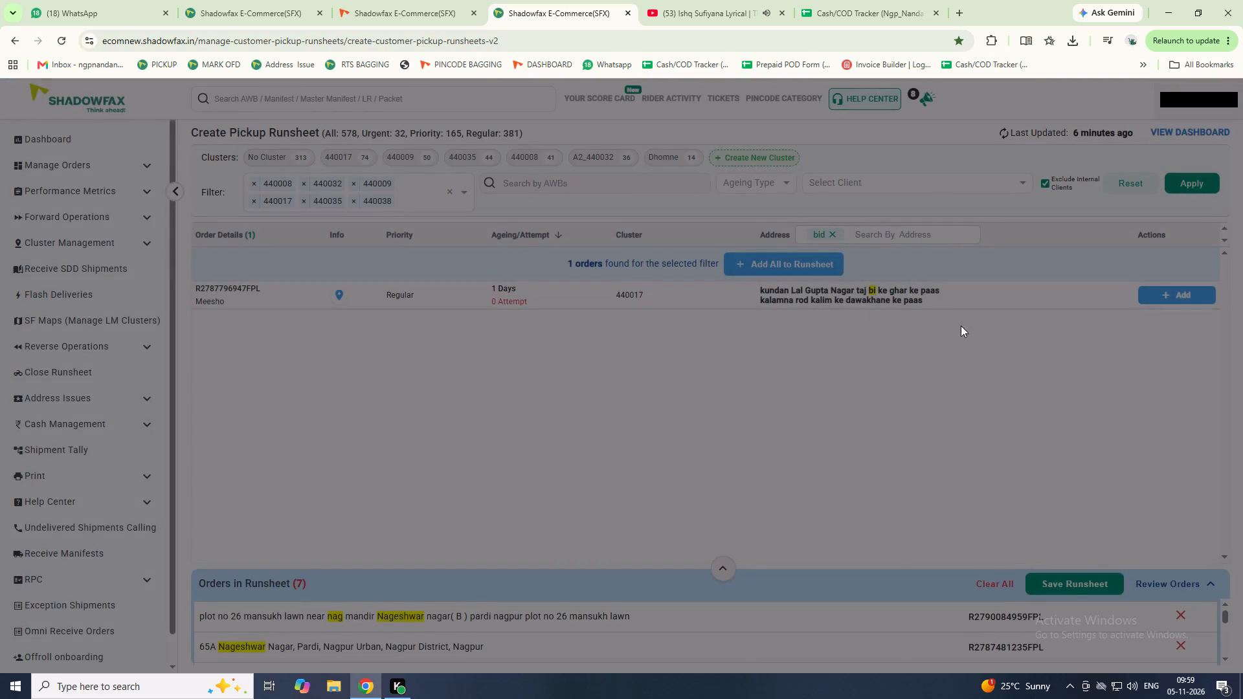
Save the pickup runsheet without ticking any of the listed Same Route and Urgent AWBs.
left_click(1073, 582)
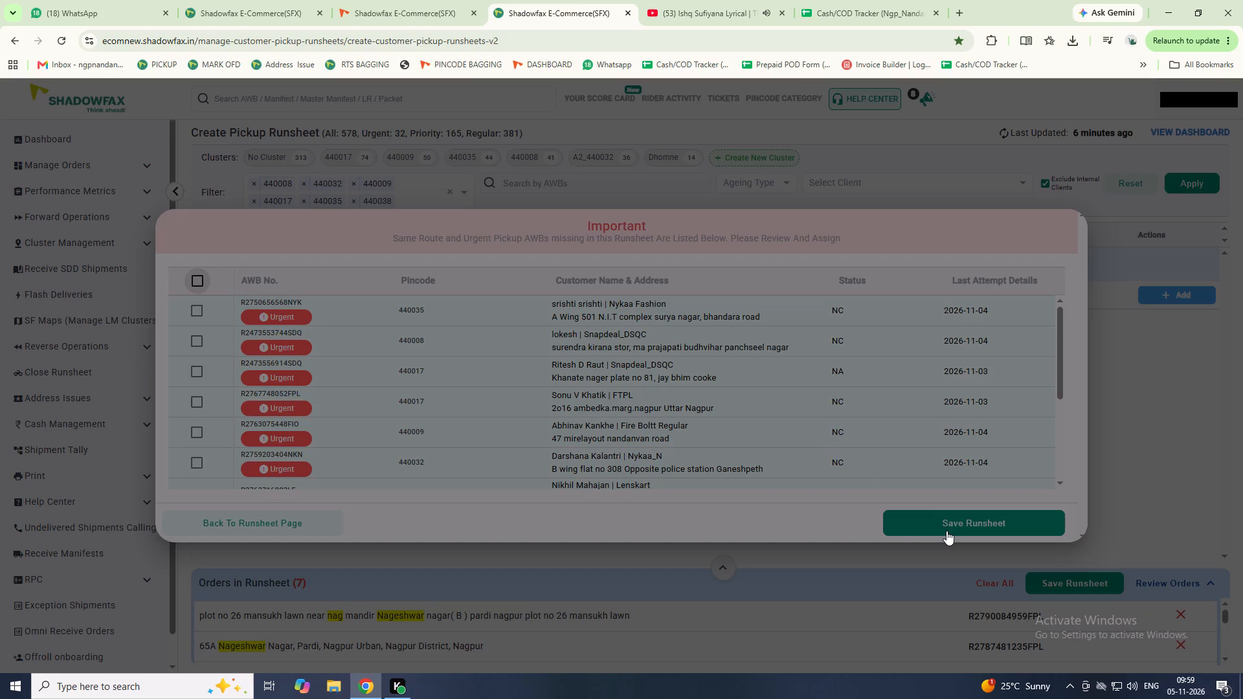
left_click(946, 531)
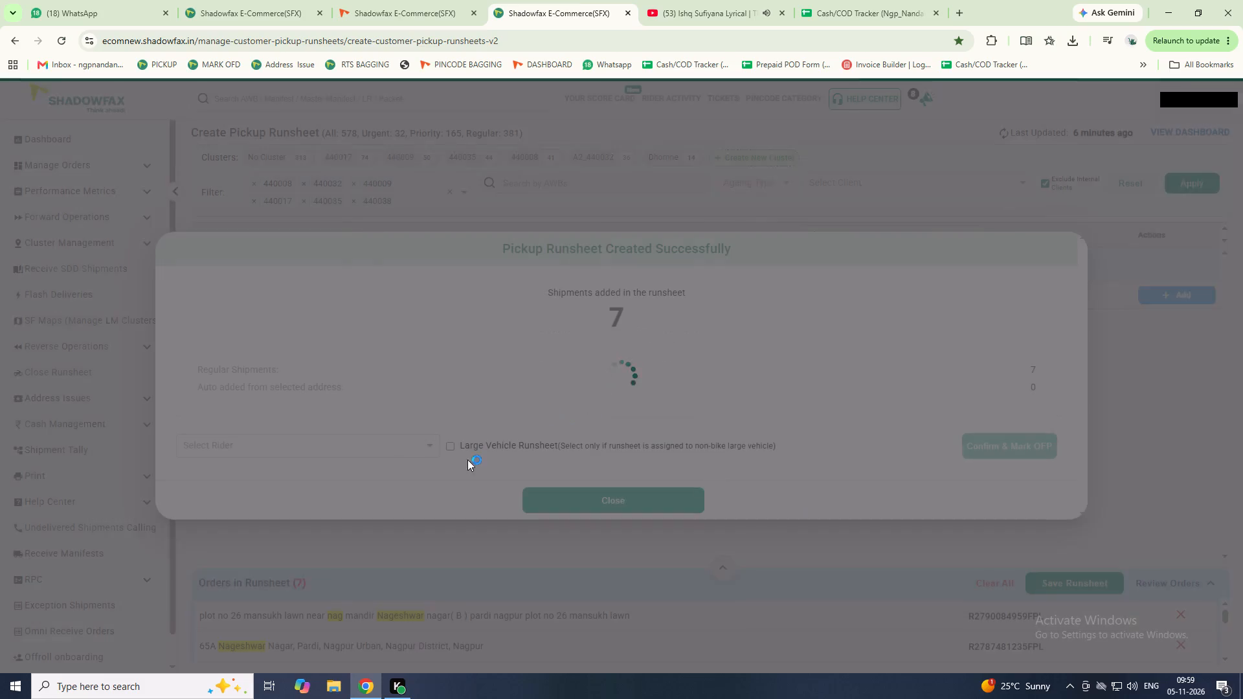
Assign the new pickup runsheet to rider Faijan, confirm and mark it OFP, and close the summary.
left_click(335, 444)
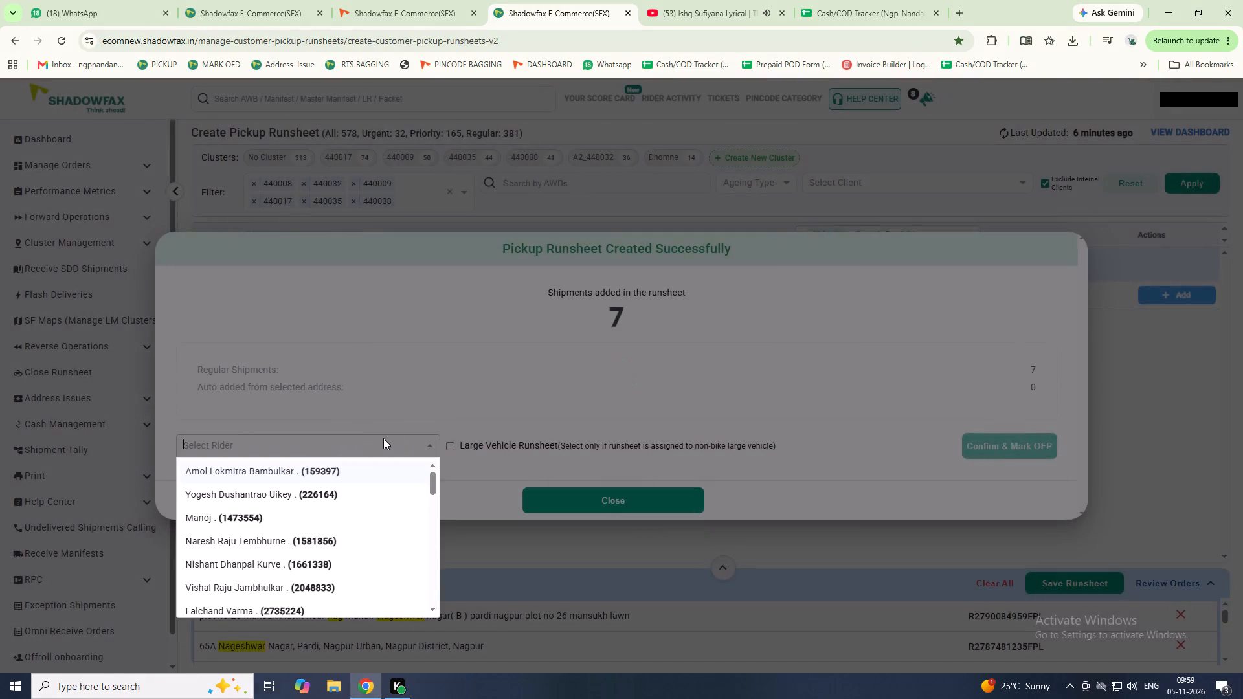
key("f")
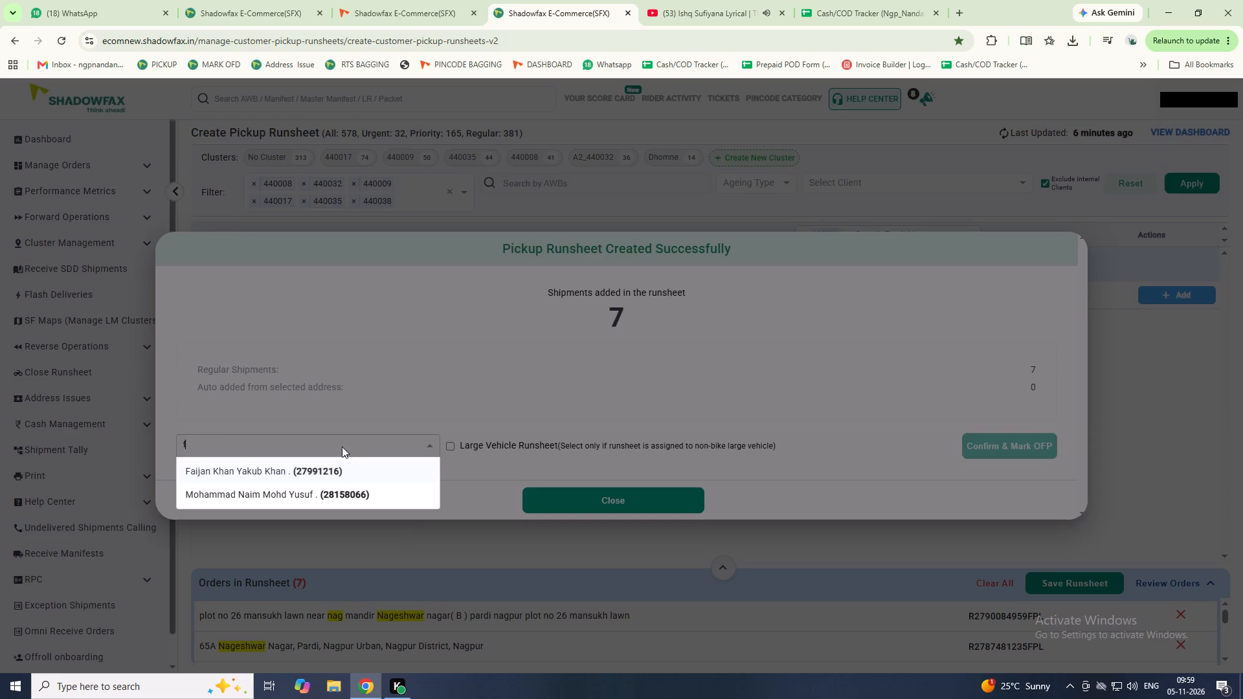
left_click(302, 467)
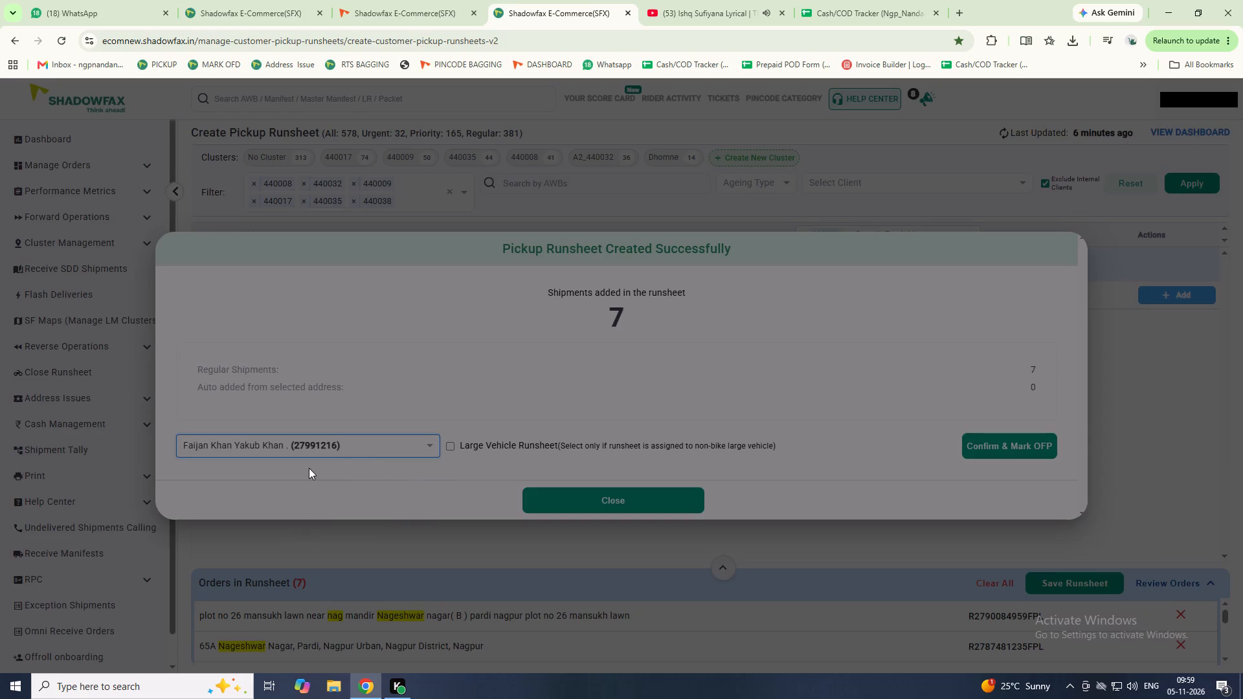
left_click_drag(986, 446, 979, 446)
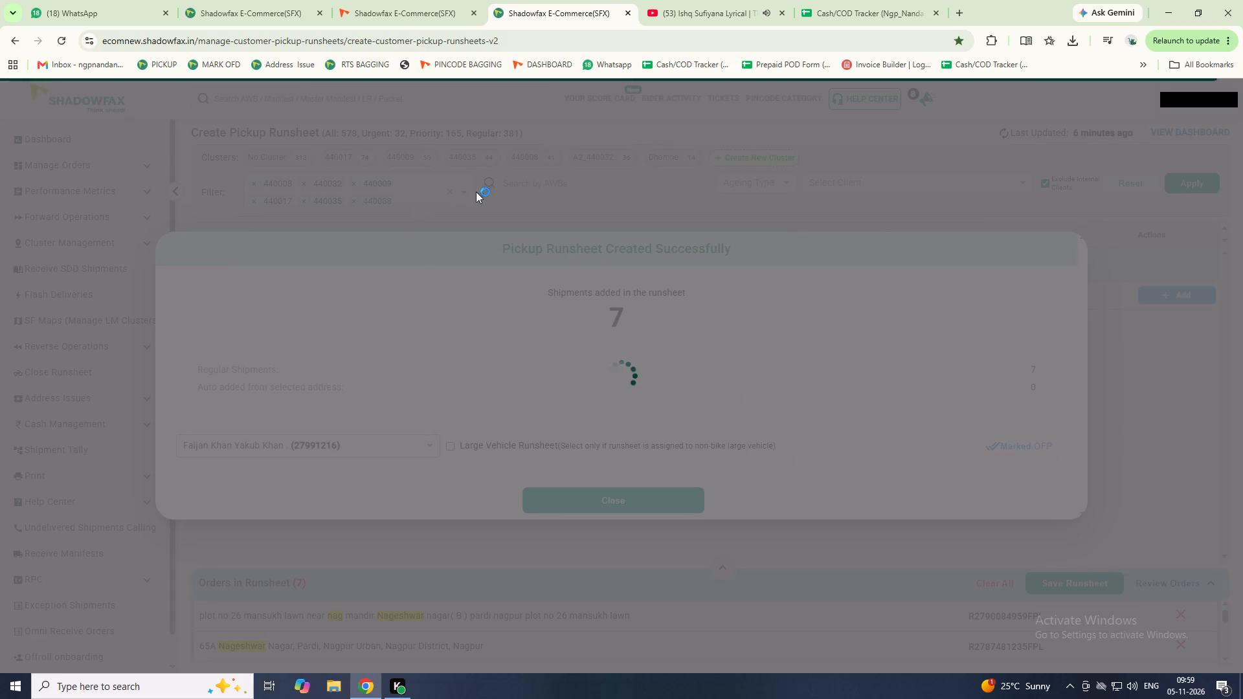
left_click(601, 501)
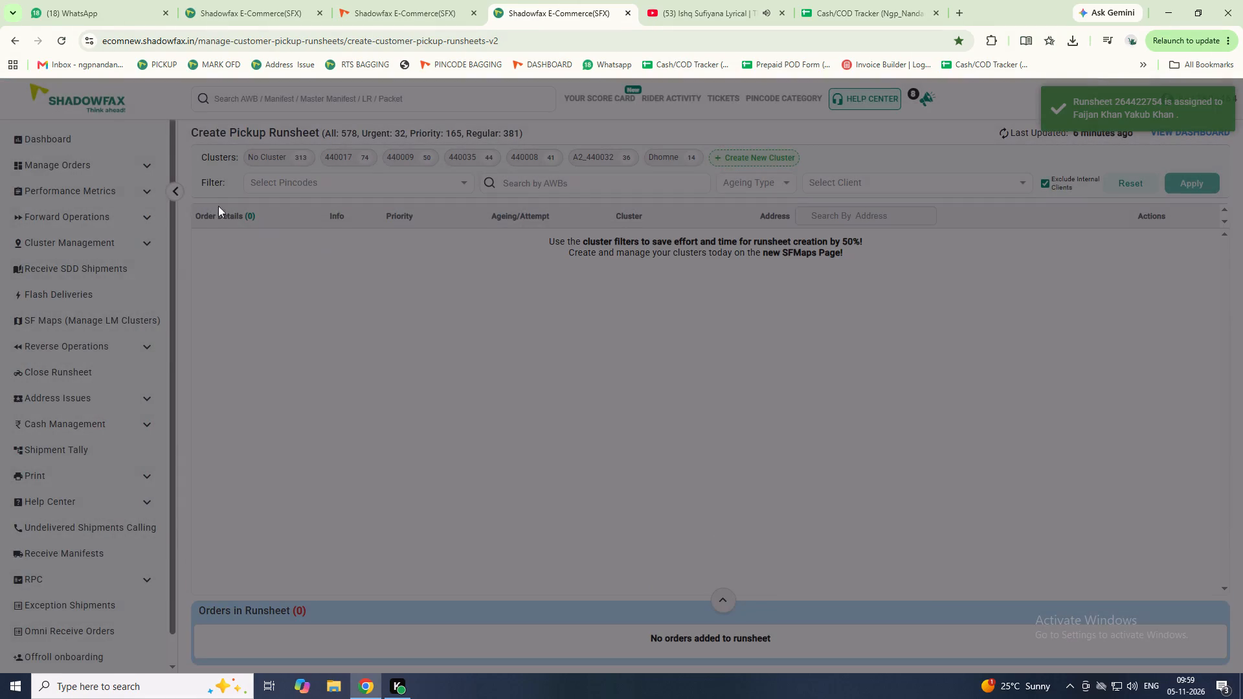
Open the hub dashboard and refresh the Quick Access counts.
left_click(80, 137)
left_click(82, 140)
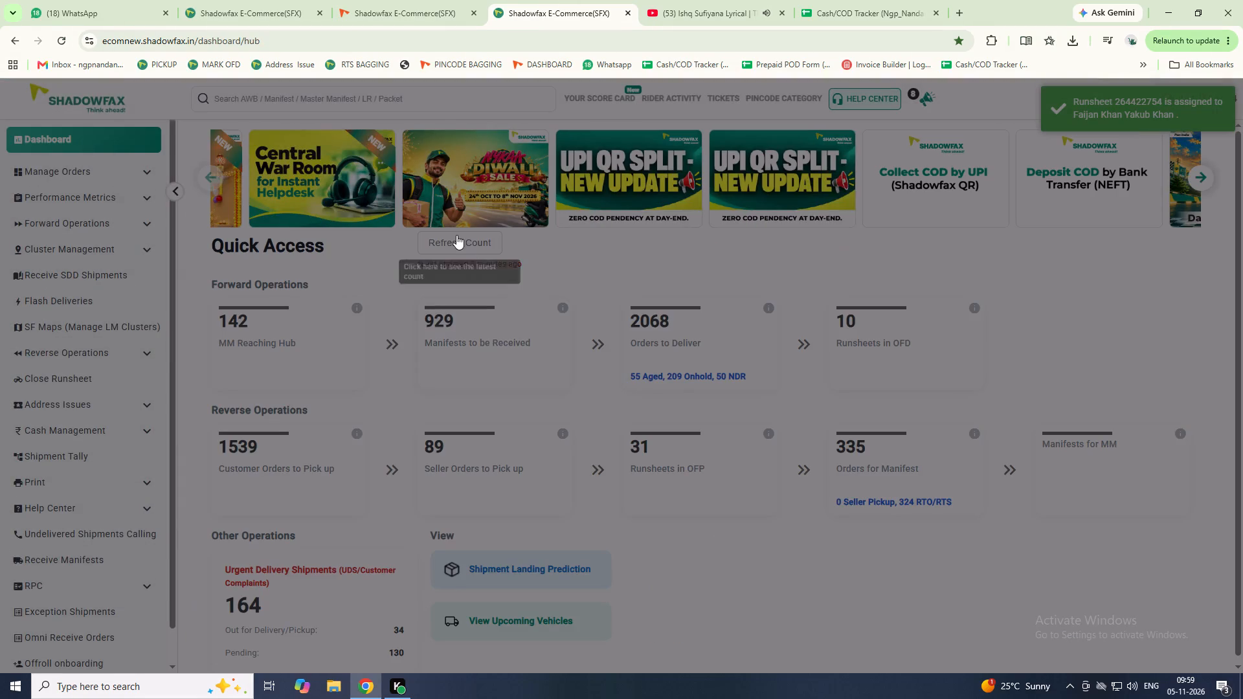
left_click(457, 236)
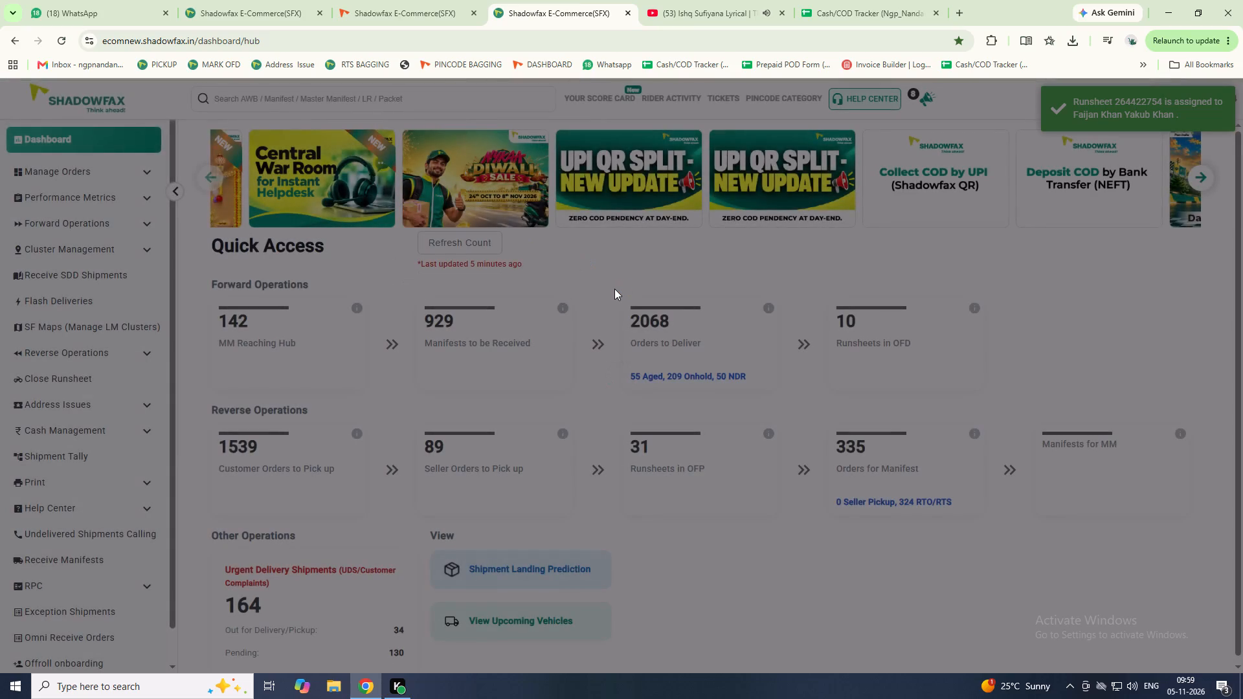
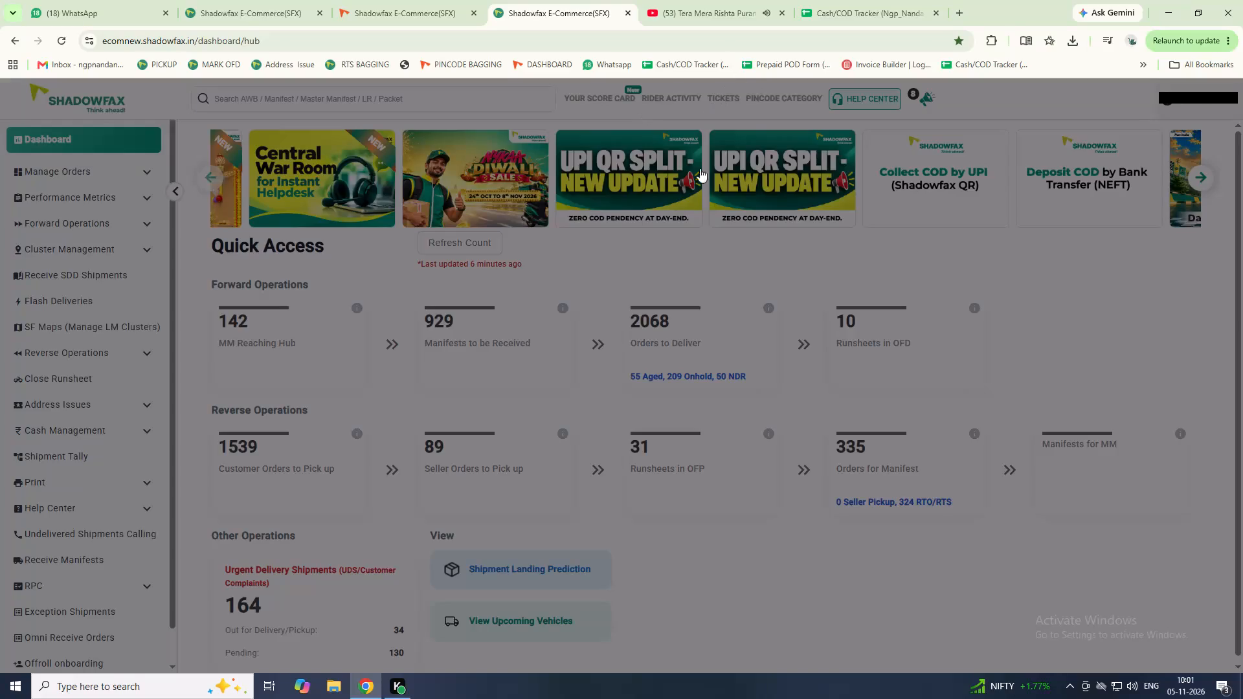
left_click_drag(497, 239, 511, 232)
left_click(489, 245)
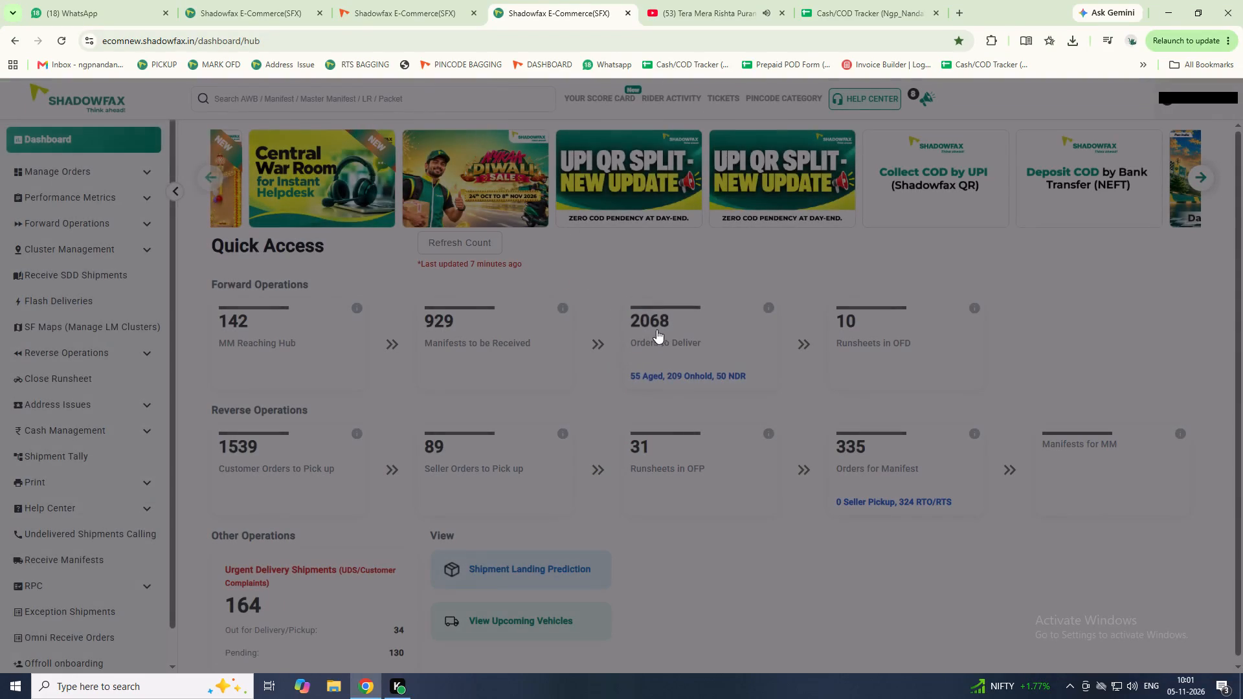
Start a new forward runsheet from the hub's Orders to Deliver.
left_click(652, 331)
left_click(651, 333)
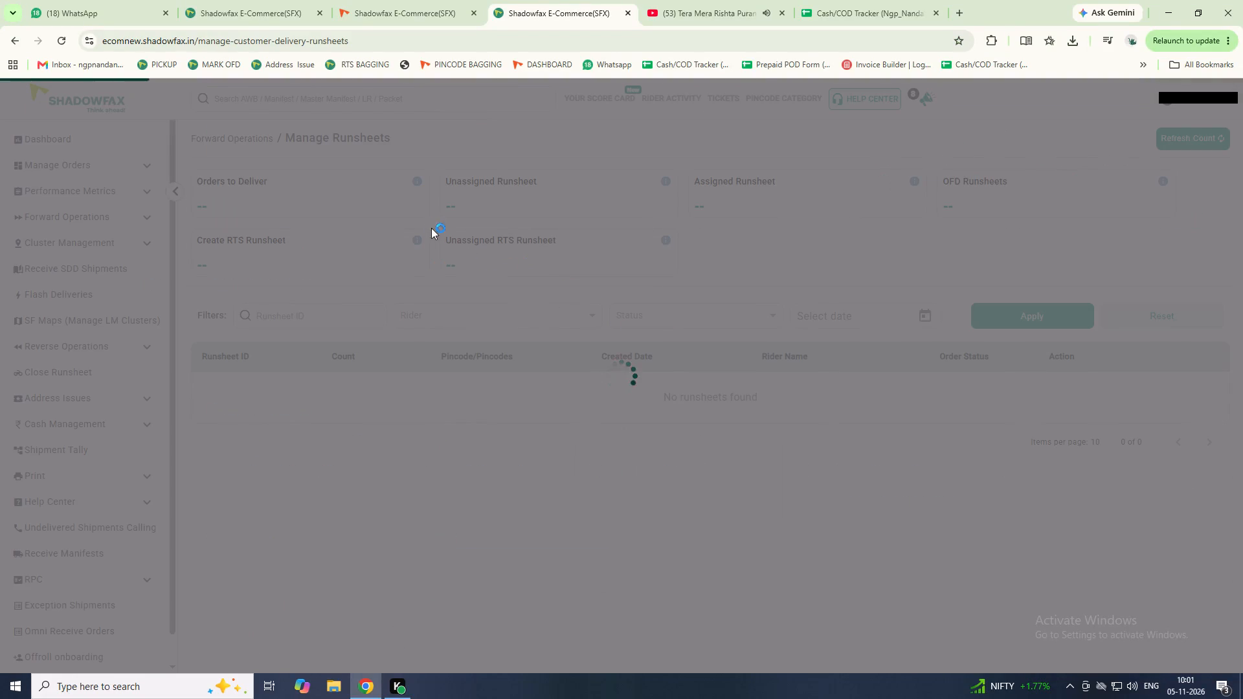
left_click(400, 210)
left_click(401, 212)
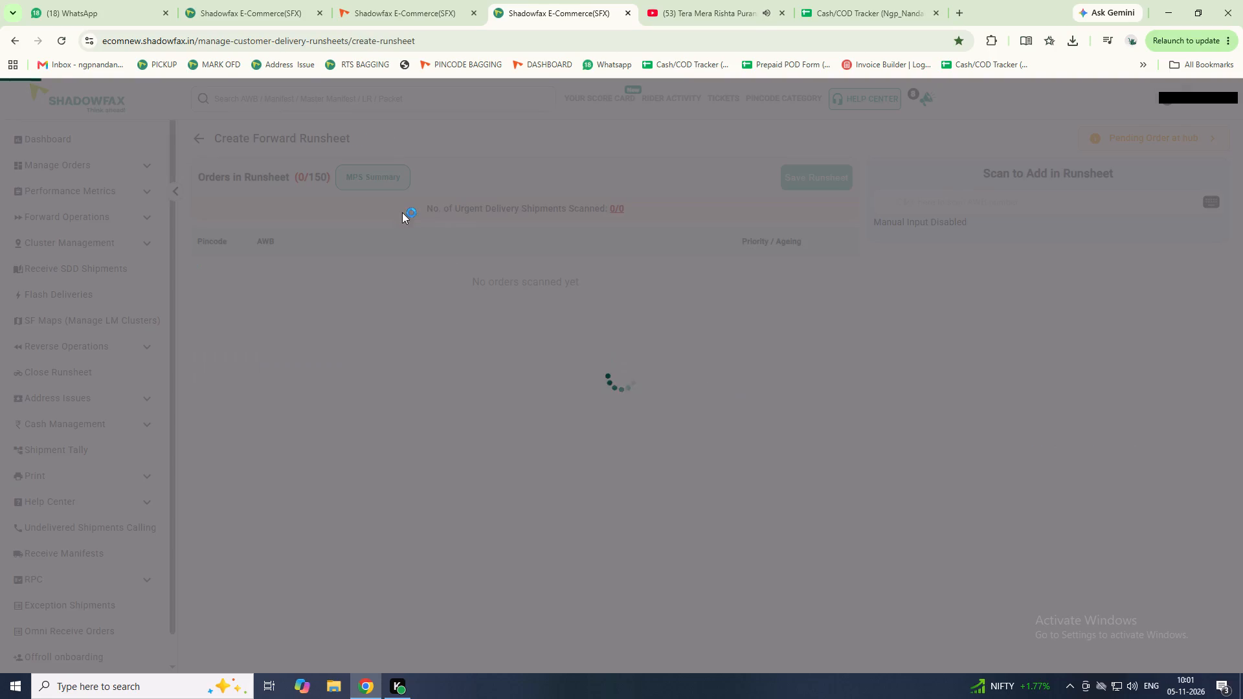
left_click(899, 205)
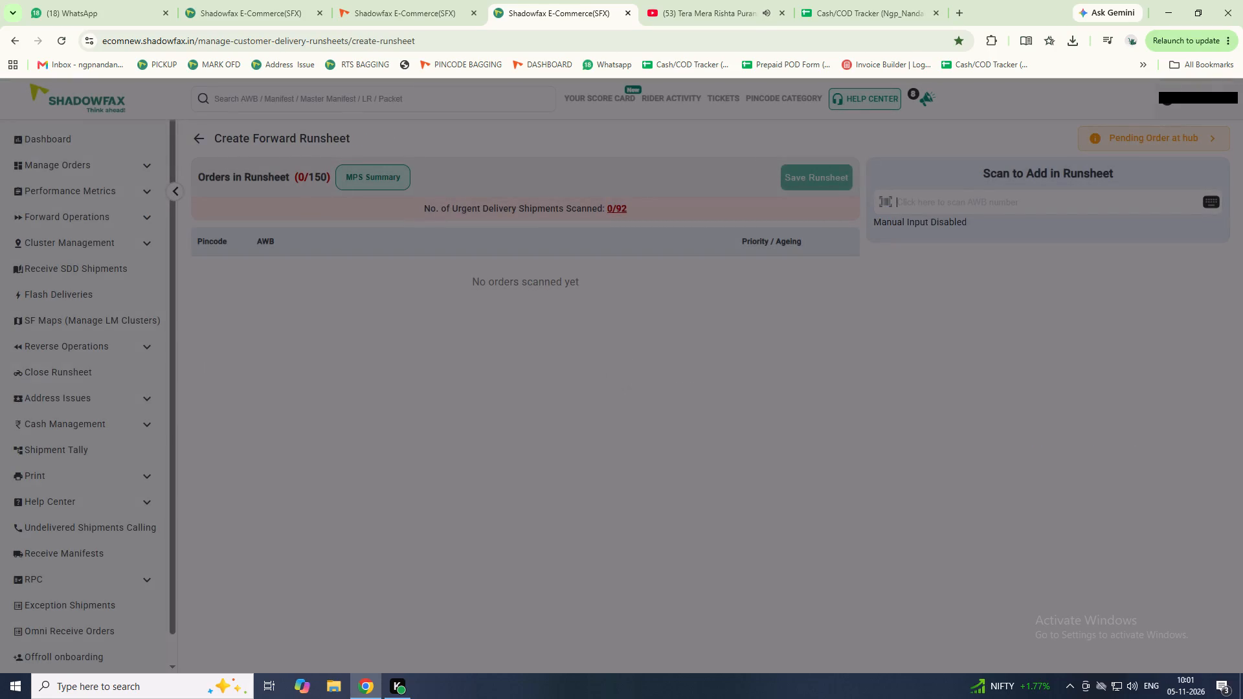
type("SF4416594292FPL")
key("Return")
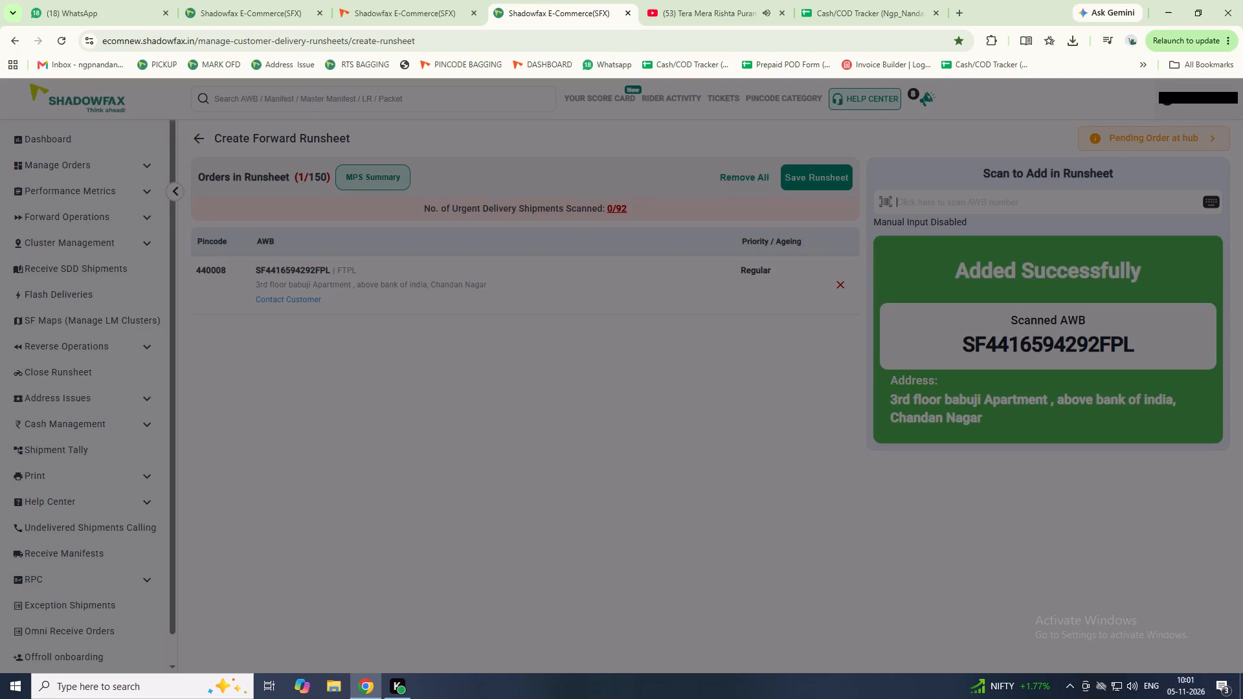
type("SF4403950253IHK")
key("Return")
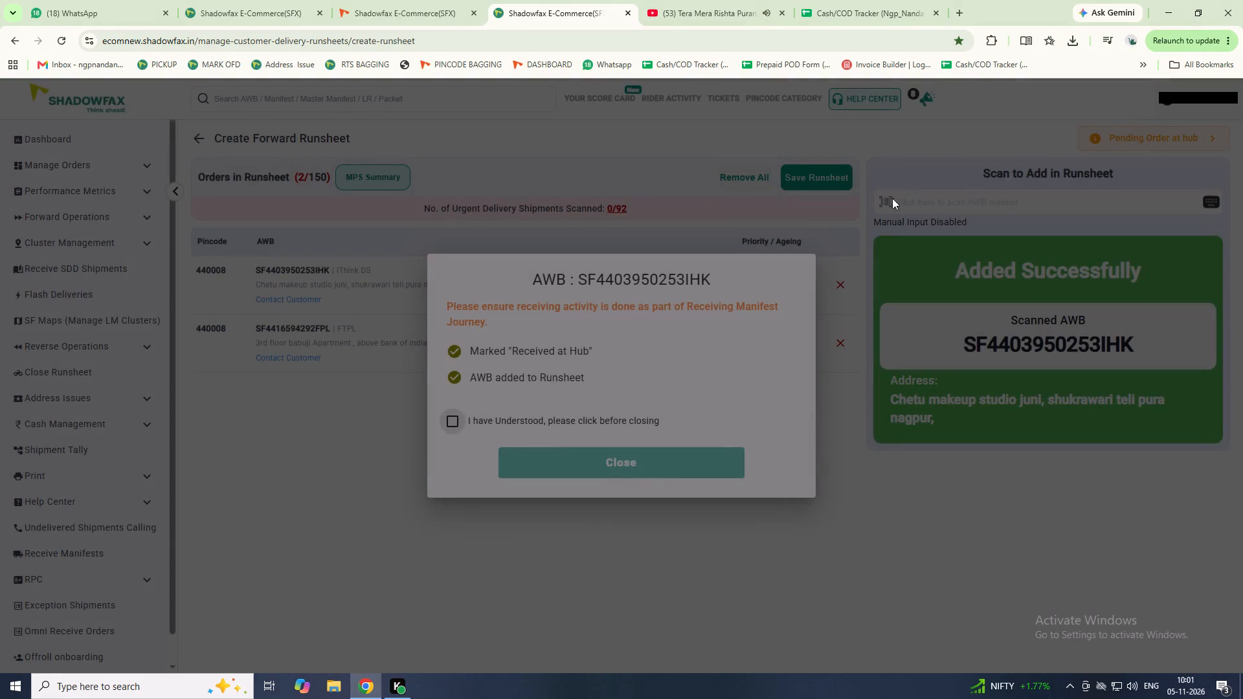
left_click(453, 421)
left_click_drag(540, 463, 557, 450)
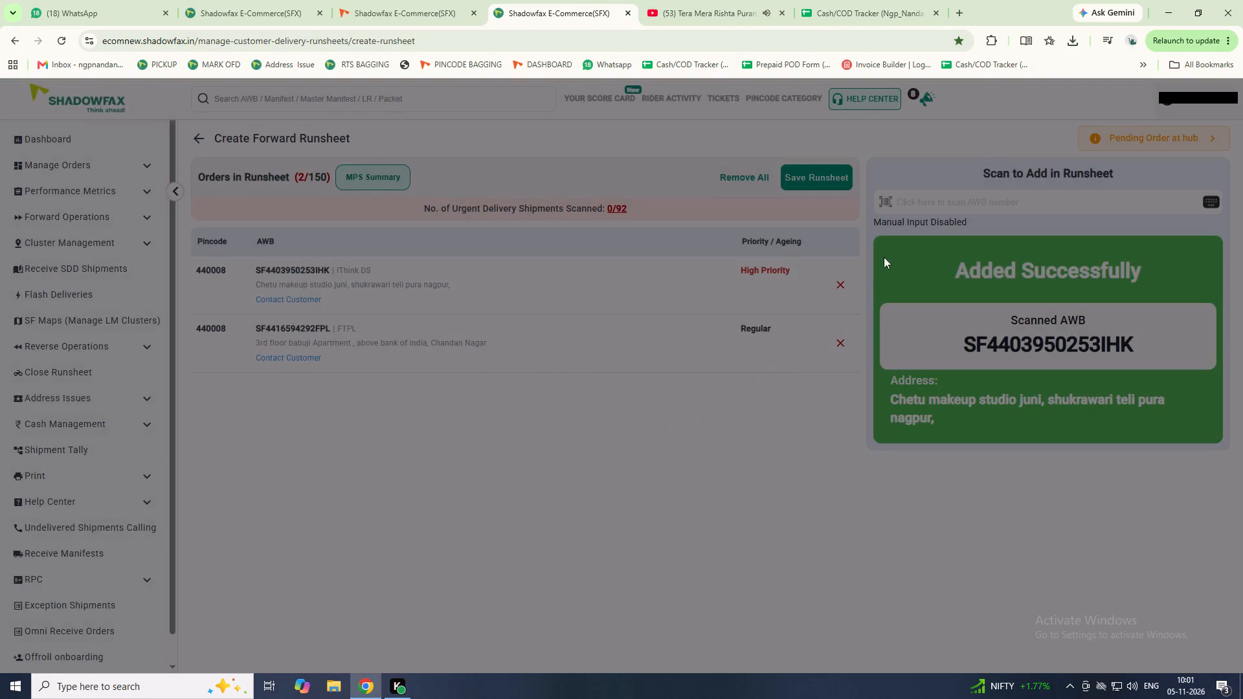
left_click(910, 205)
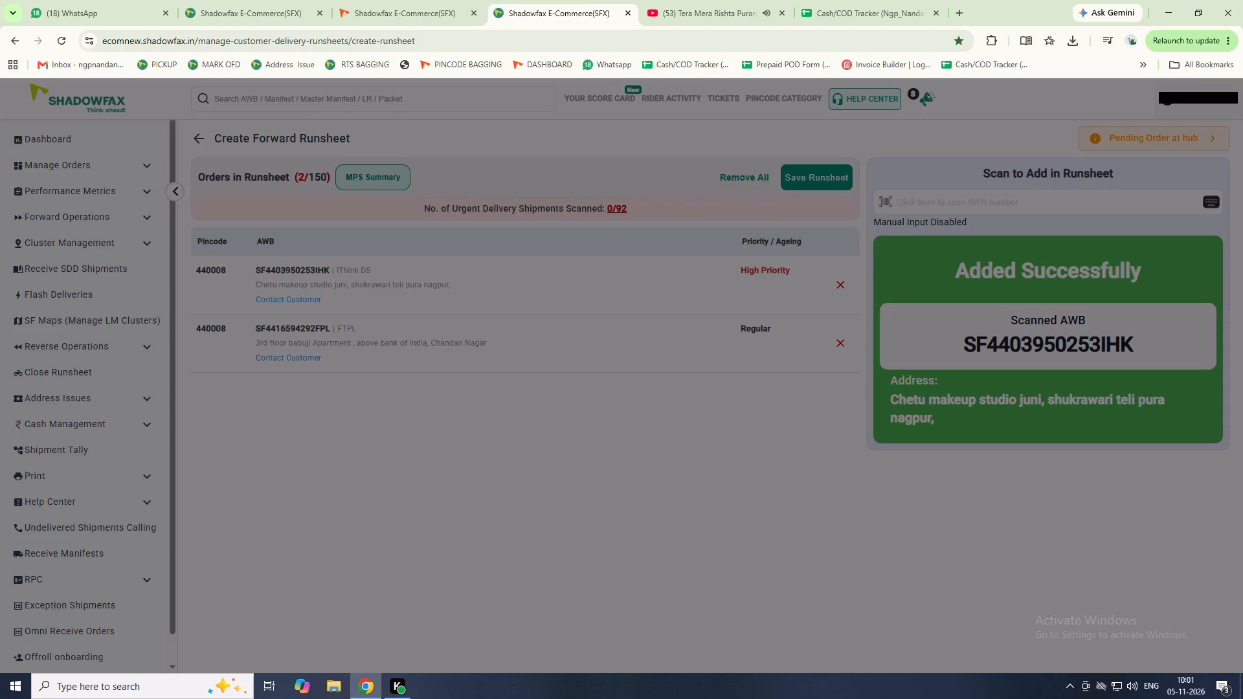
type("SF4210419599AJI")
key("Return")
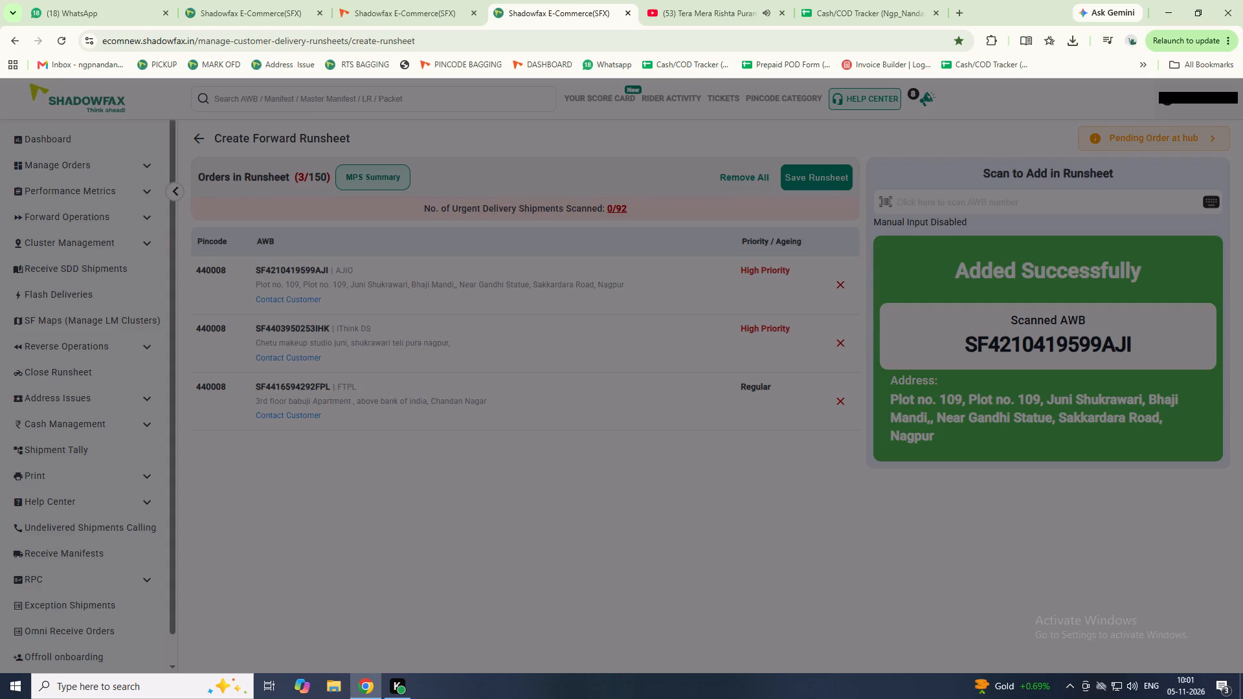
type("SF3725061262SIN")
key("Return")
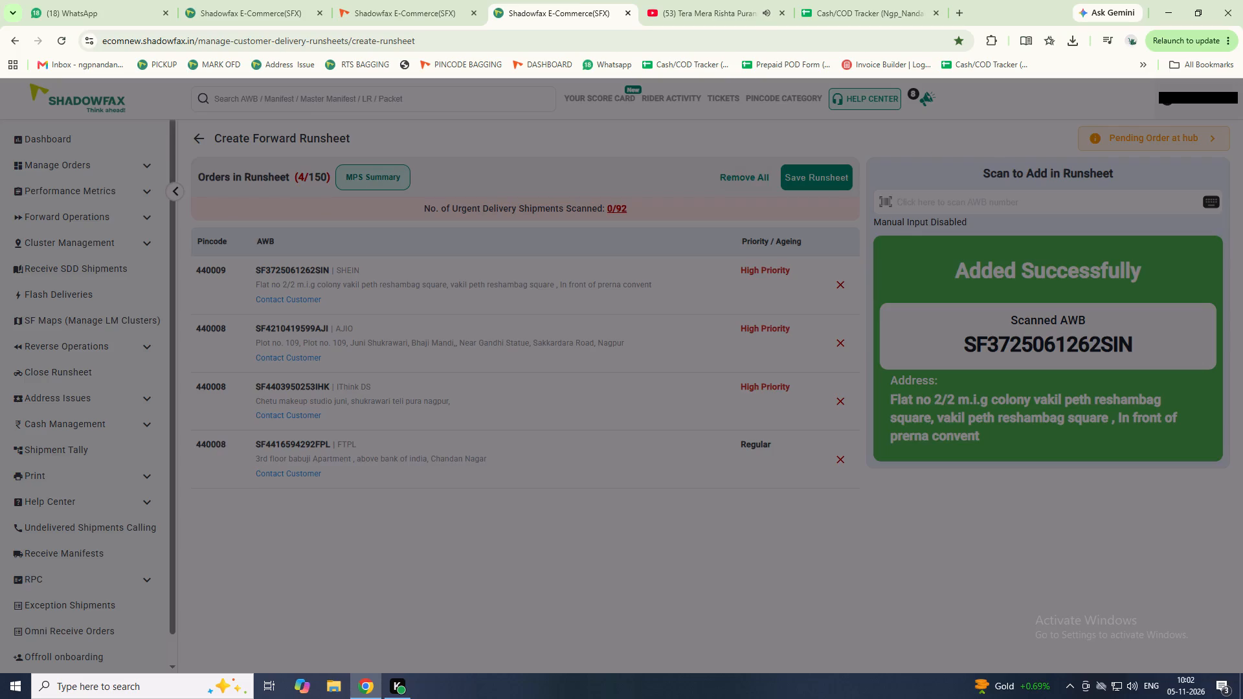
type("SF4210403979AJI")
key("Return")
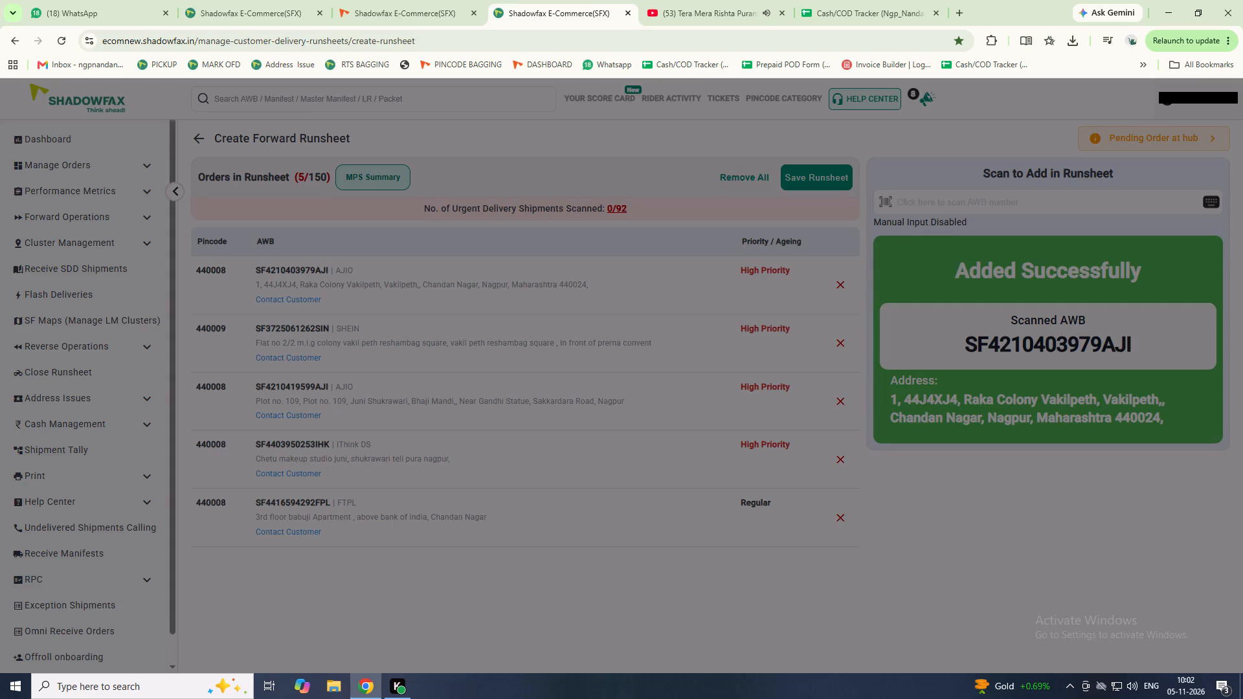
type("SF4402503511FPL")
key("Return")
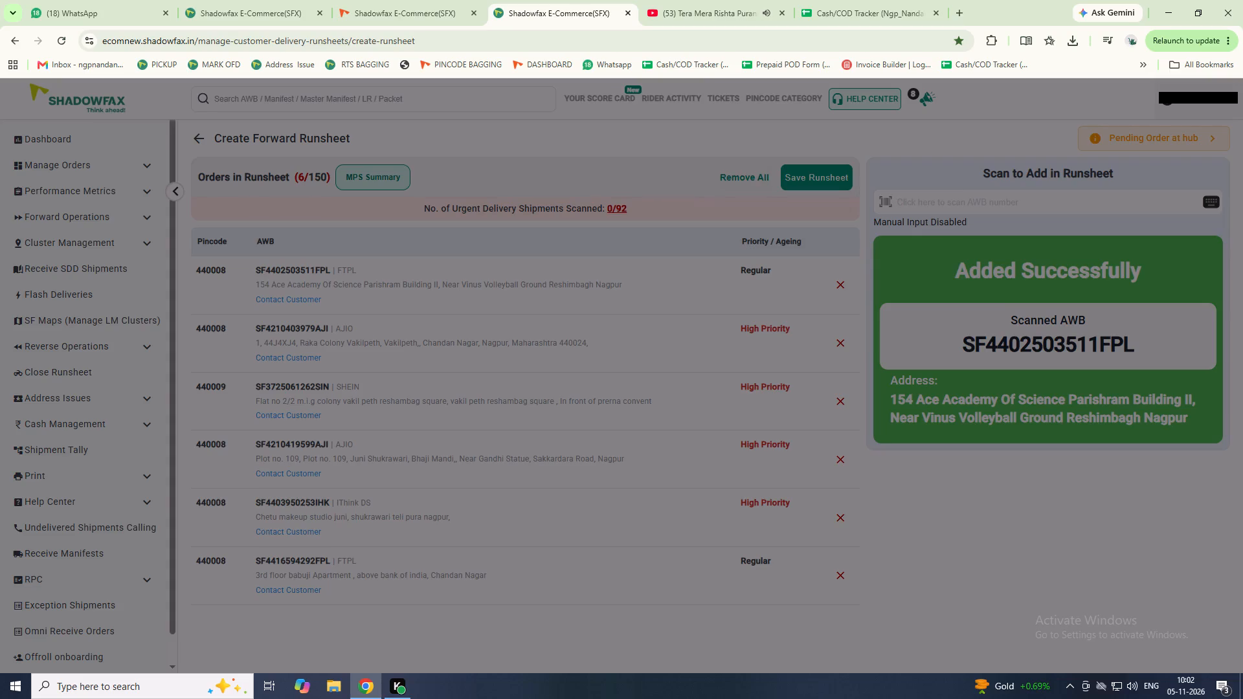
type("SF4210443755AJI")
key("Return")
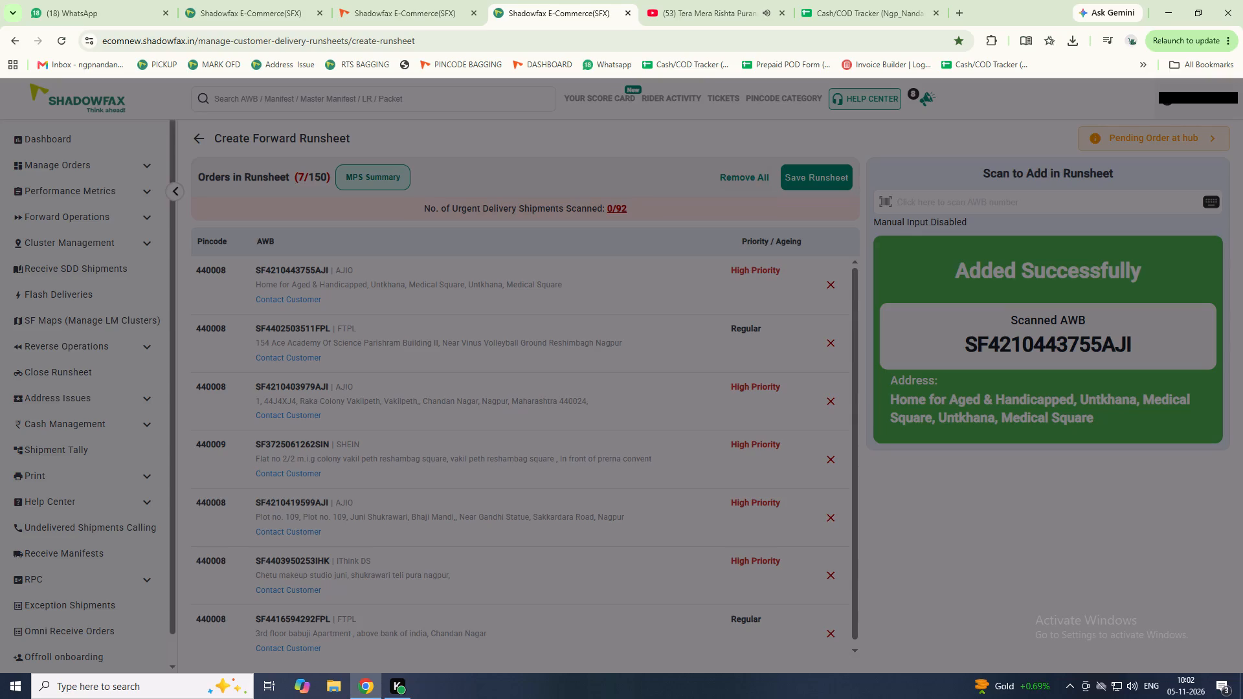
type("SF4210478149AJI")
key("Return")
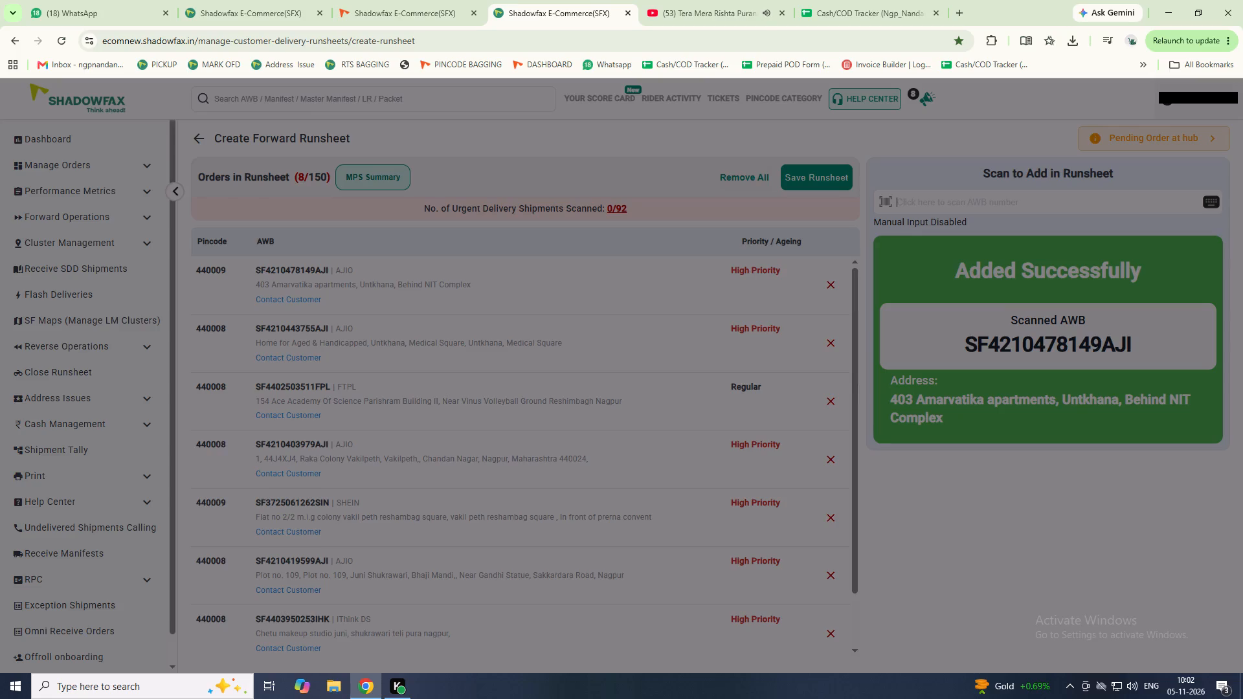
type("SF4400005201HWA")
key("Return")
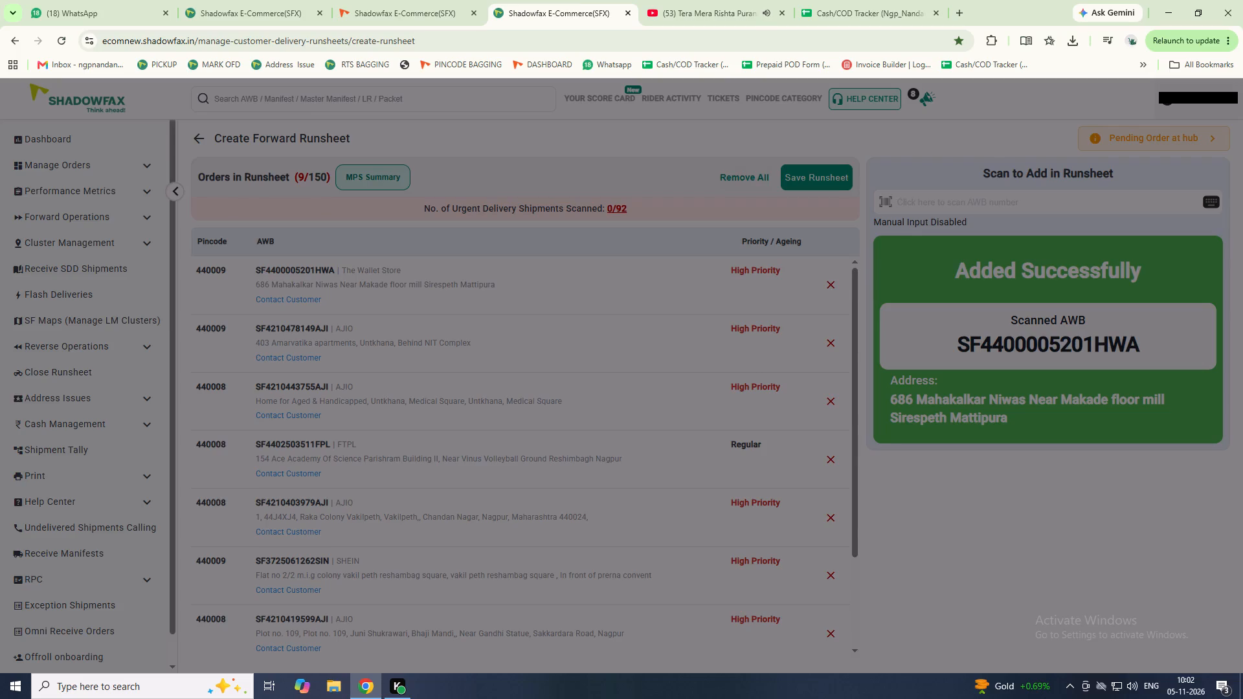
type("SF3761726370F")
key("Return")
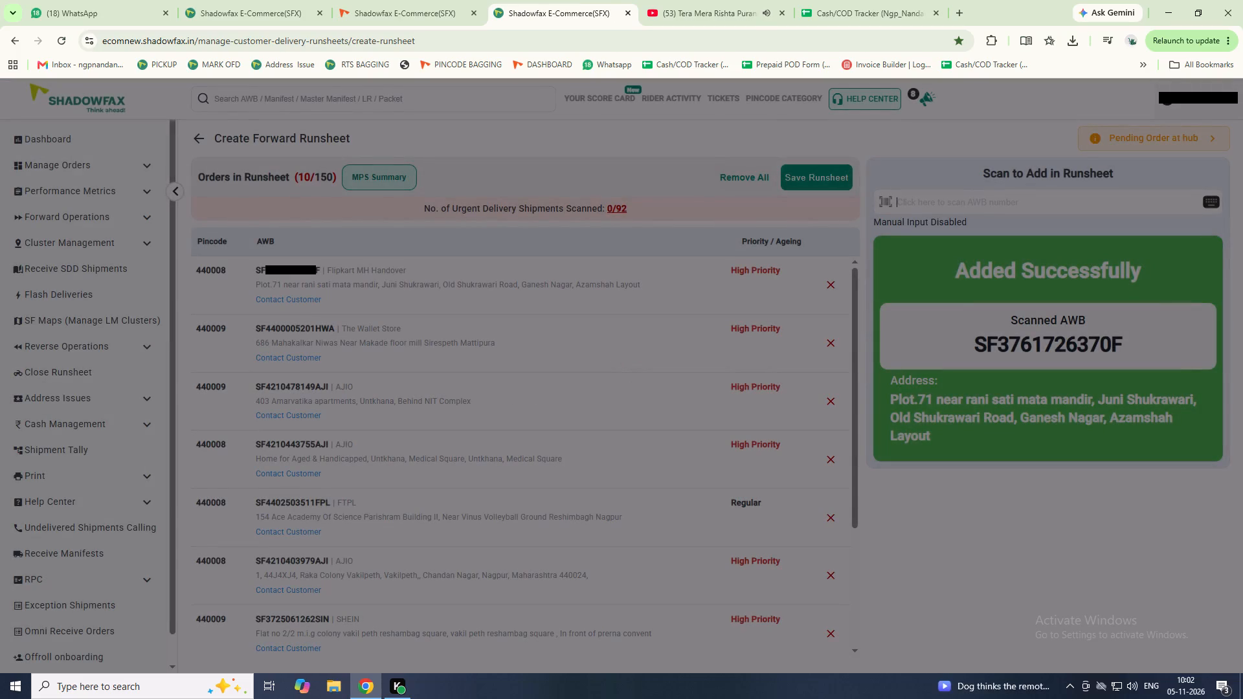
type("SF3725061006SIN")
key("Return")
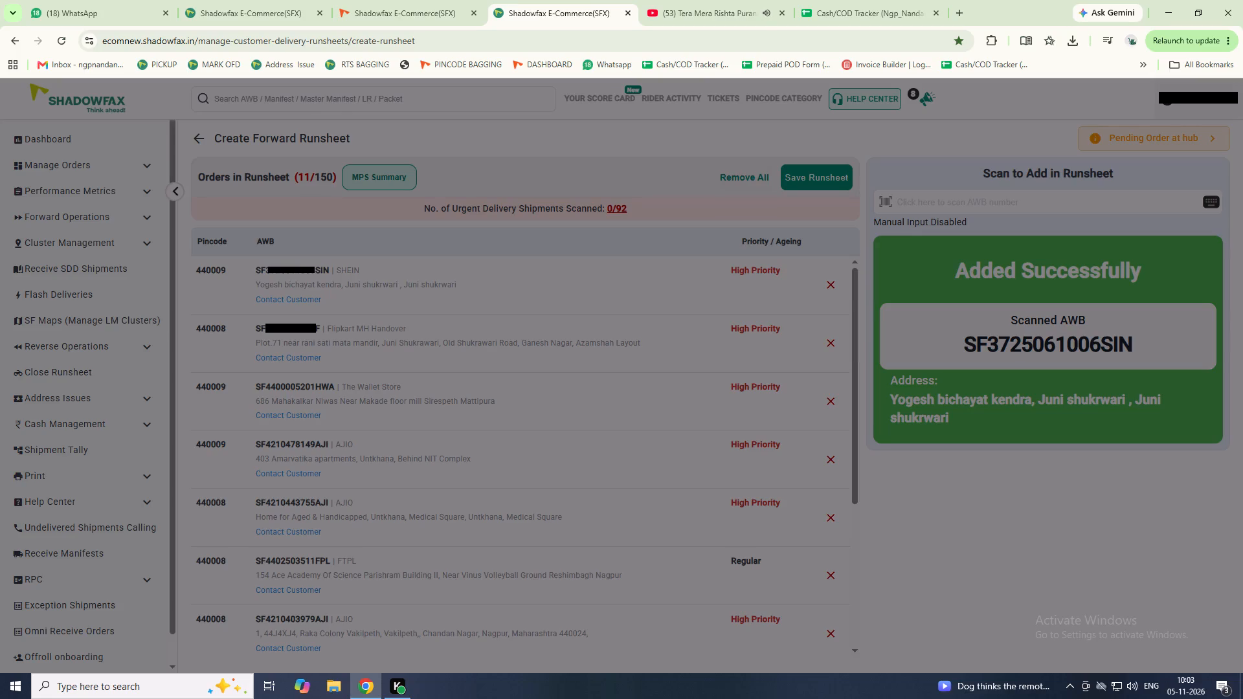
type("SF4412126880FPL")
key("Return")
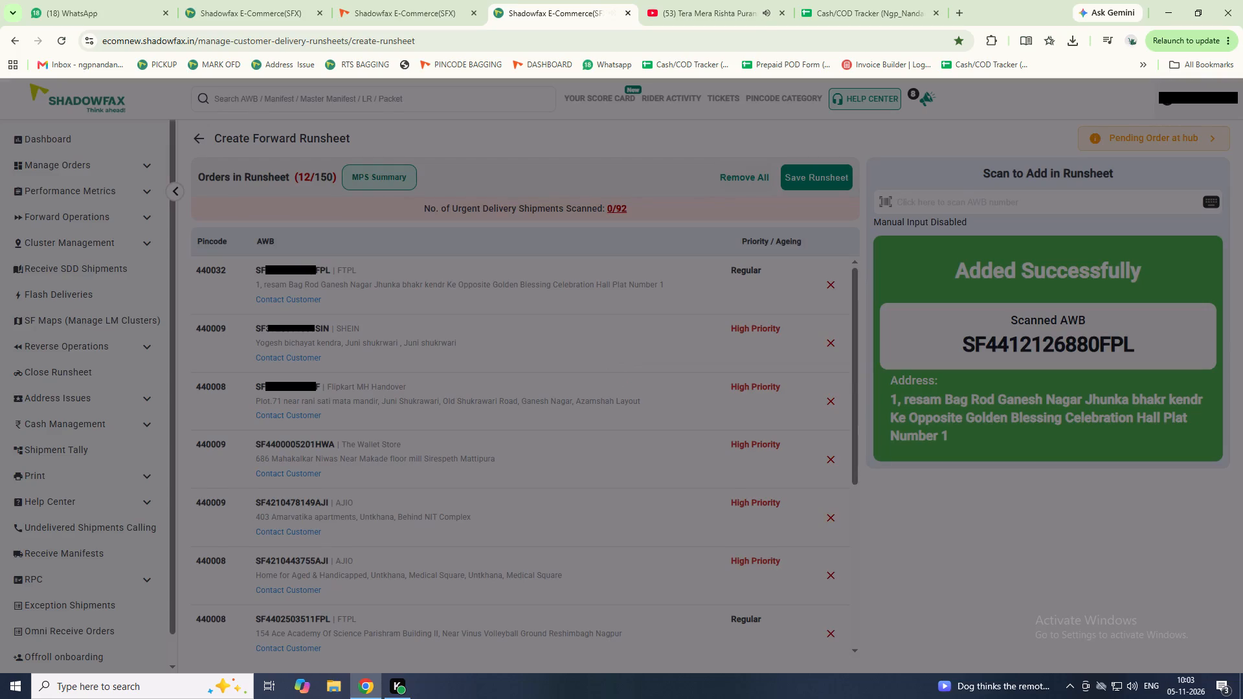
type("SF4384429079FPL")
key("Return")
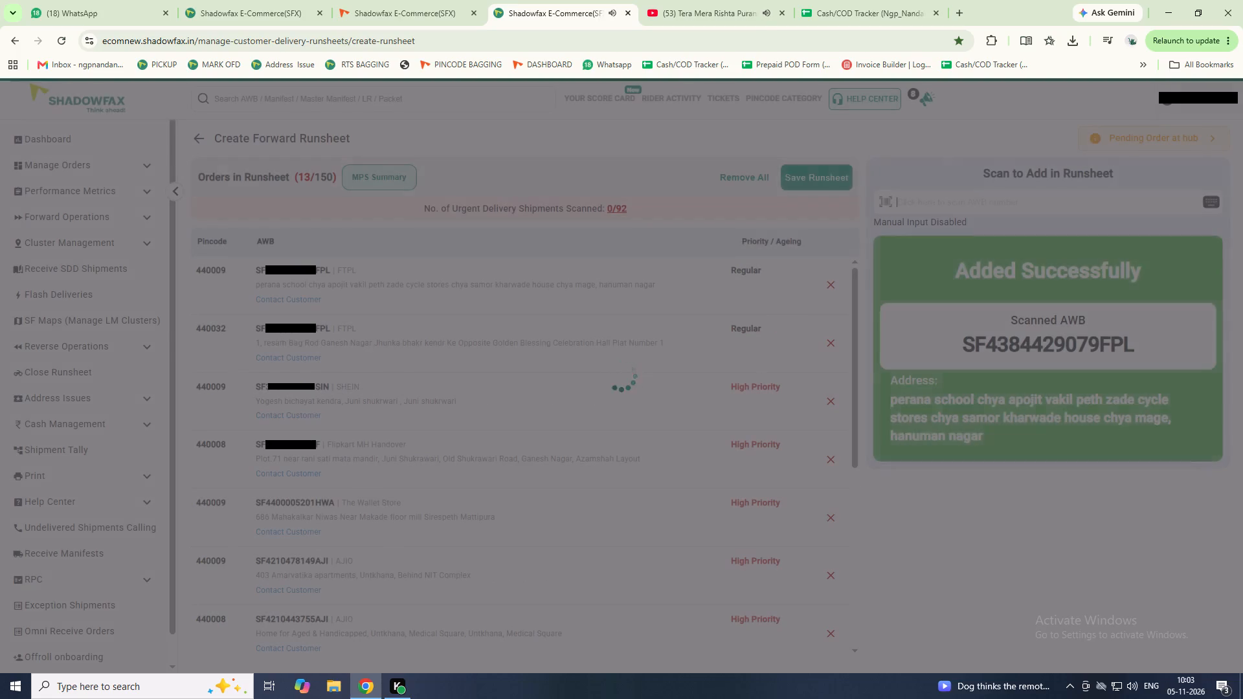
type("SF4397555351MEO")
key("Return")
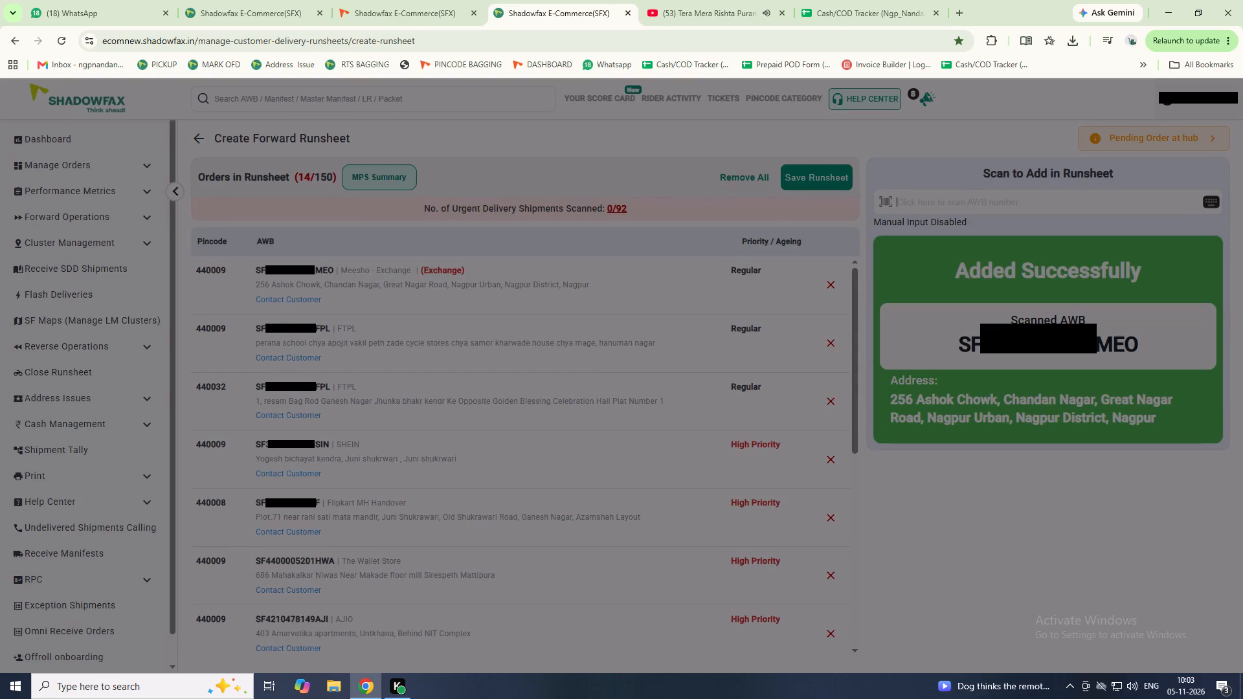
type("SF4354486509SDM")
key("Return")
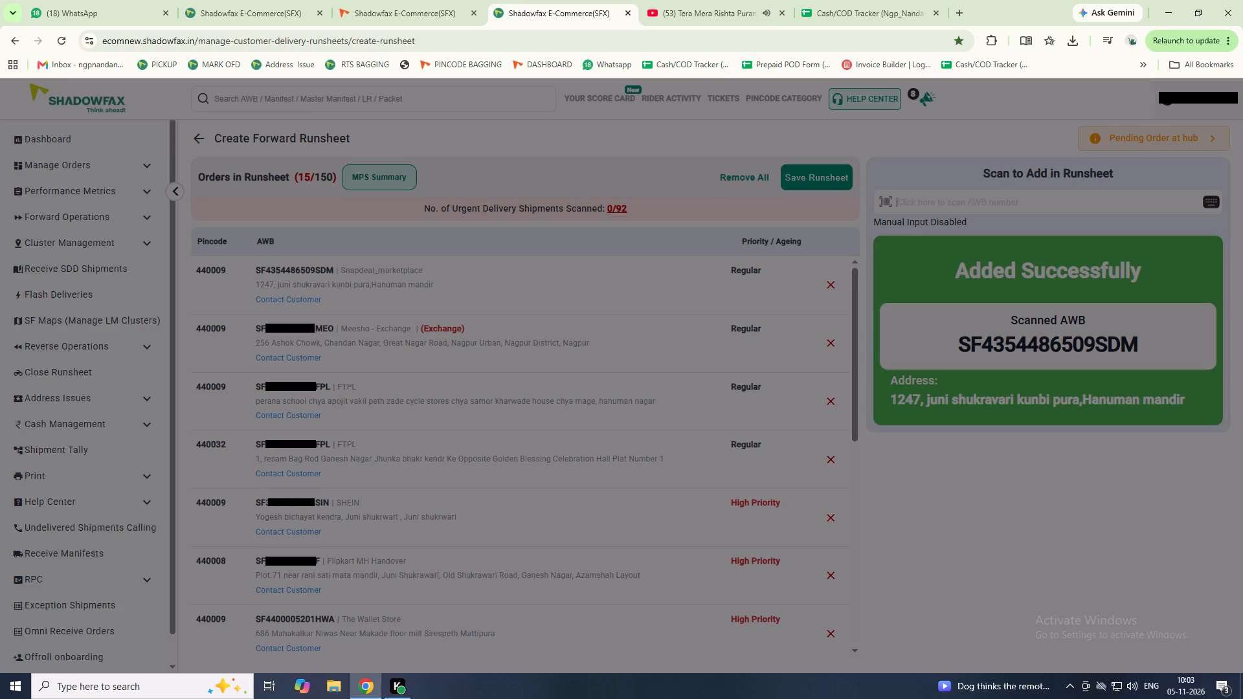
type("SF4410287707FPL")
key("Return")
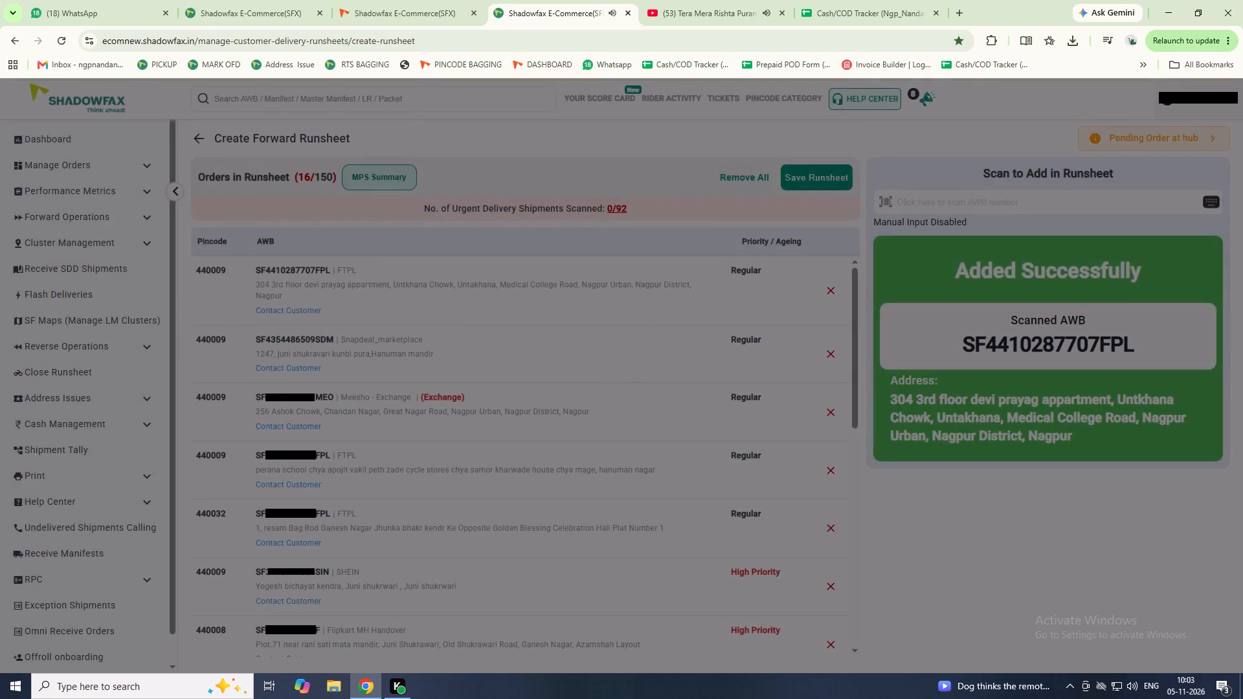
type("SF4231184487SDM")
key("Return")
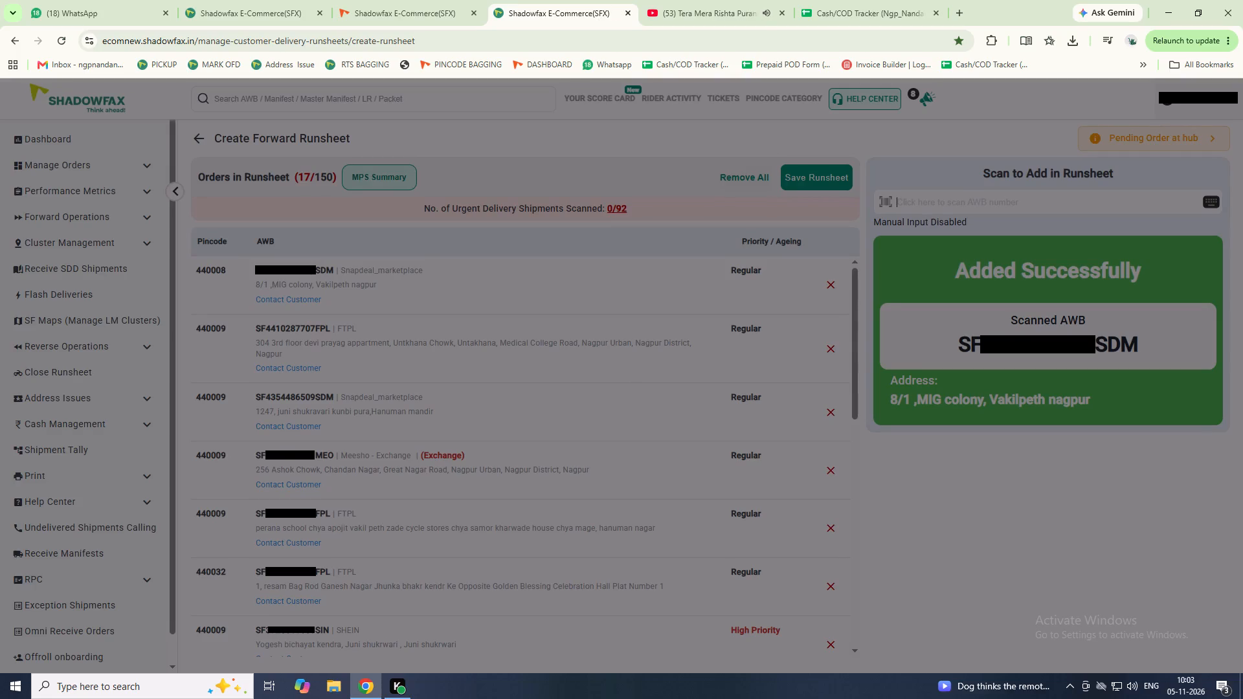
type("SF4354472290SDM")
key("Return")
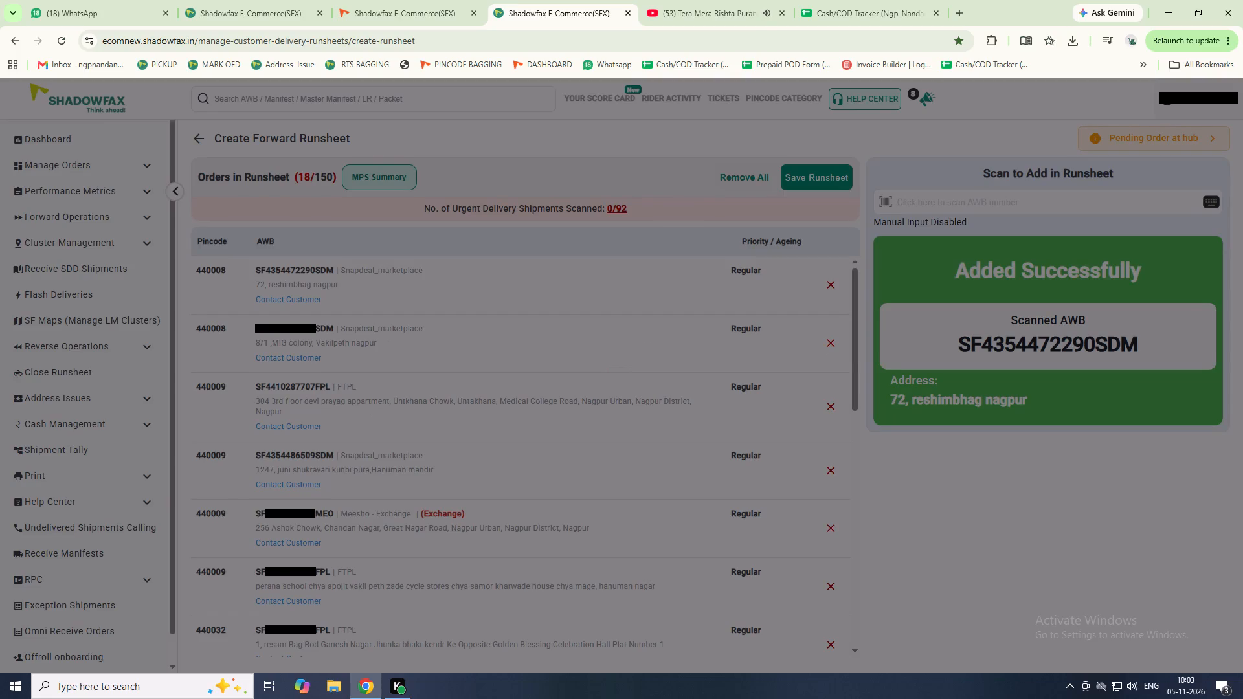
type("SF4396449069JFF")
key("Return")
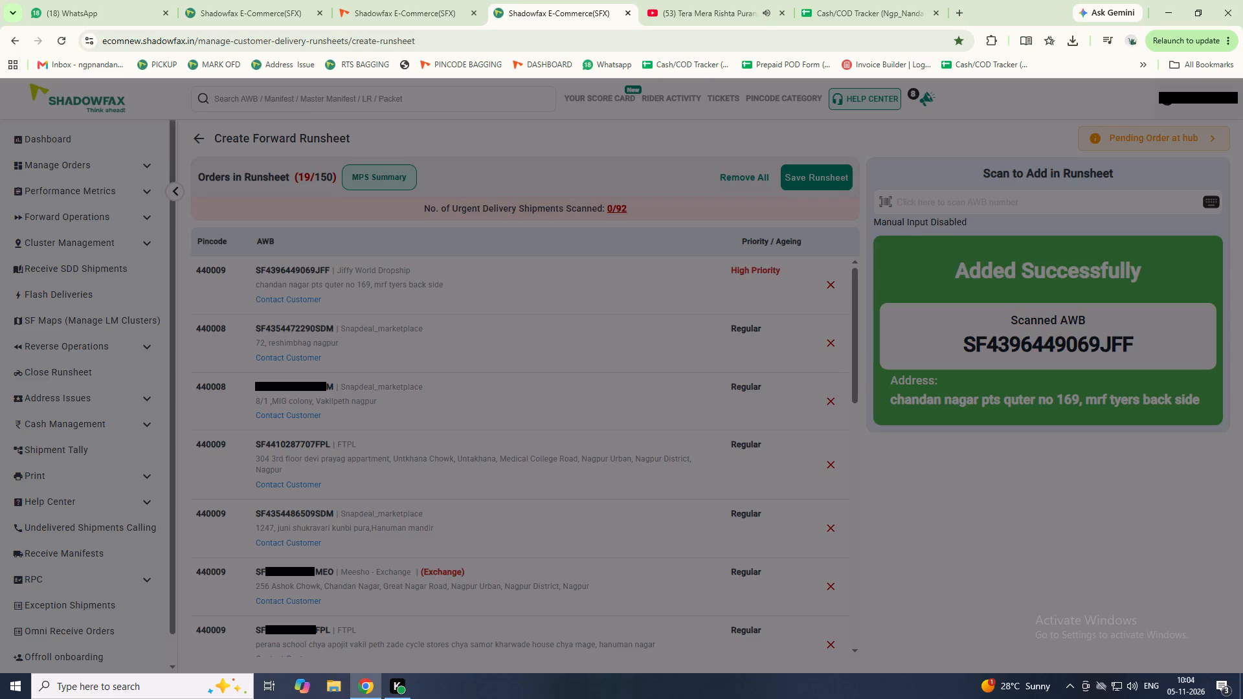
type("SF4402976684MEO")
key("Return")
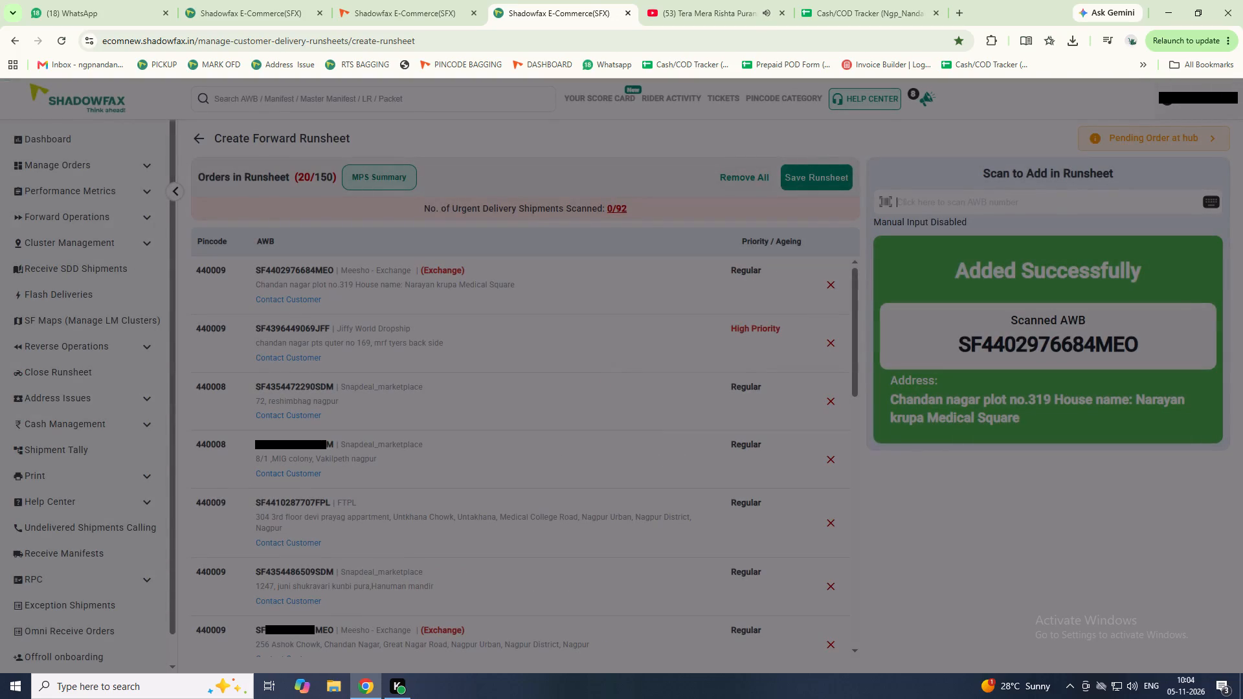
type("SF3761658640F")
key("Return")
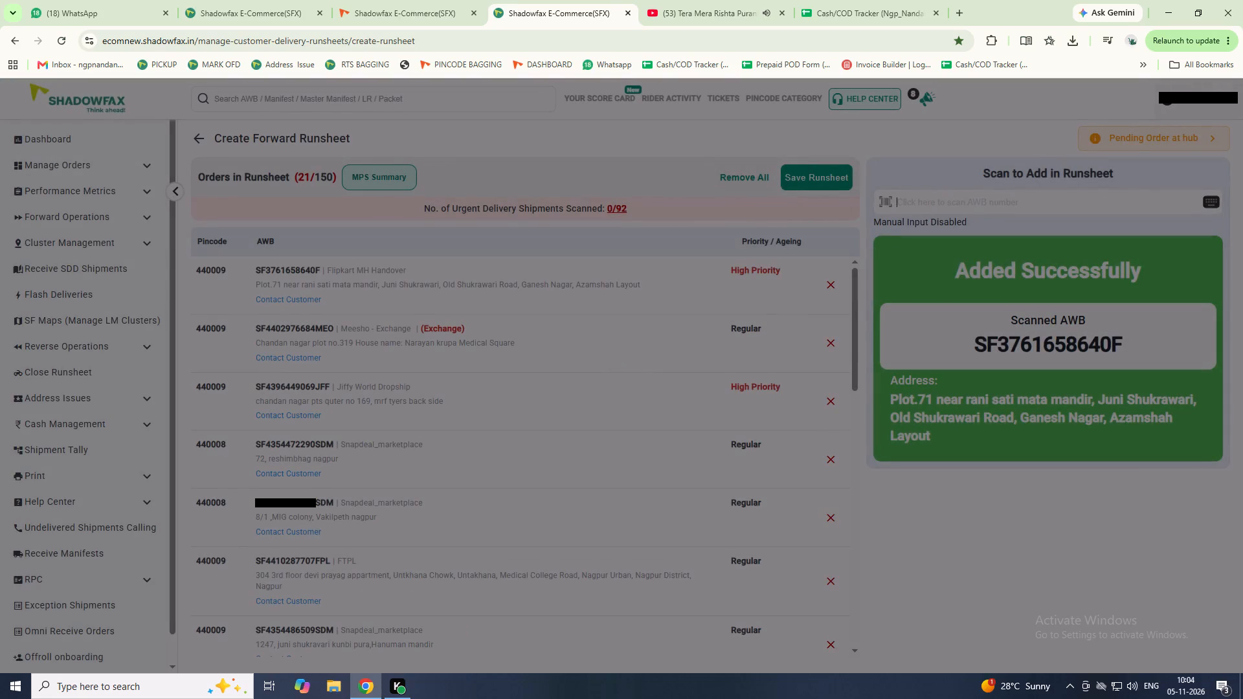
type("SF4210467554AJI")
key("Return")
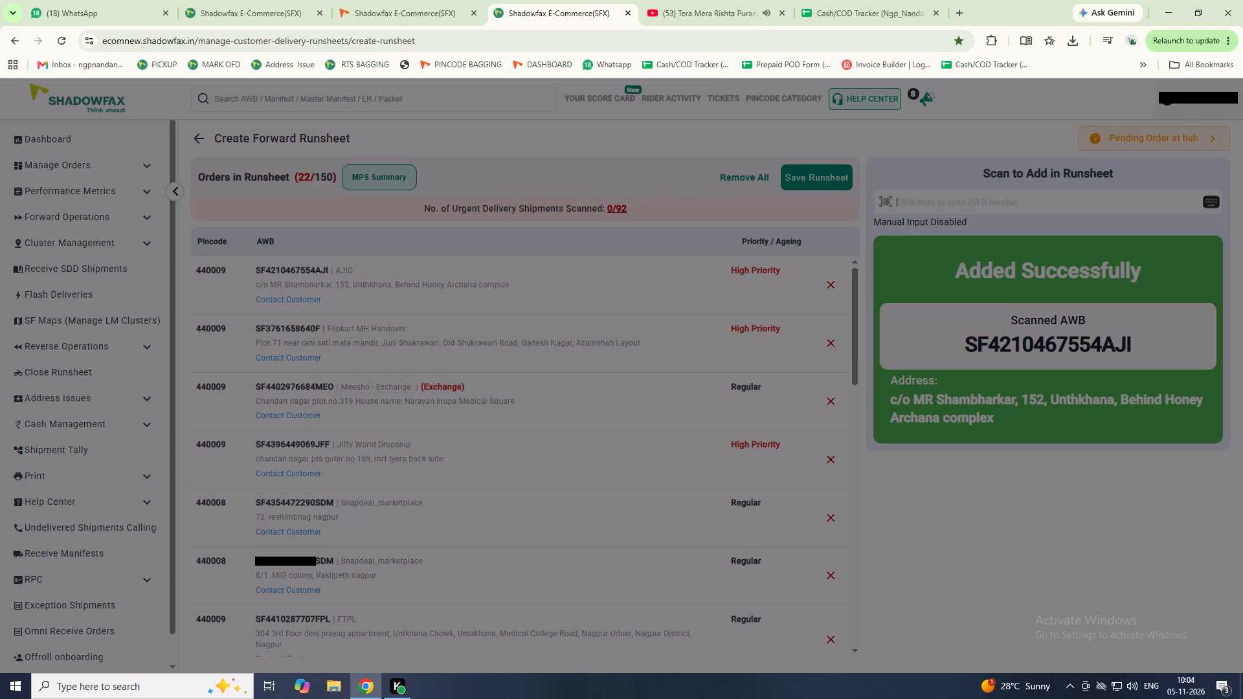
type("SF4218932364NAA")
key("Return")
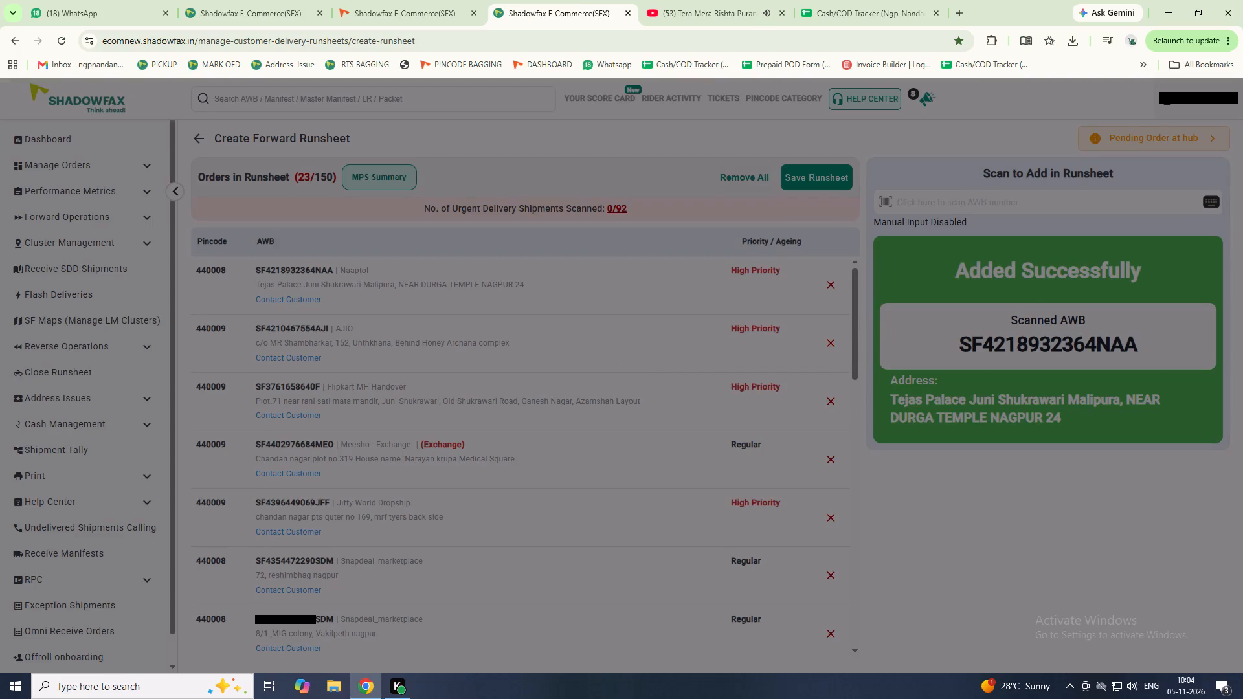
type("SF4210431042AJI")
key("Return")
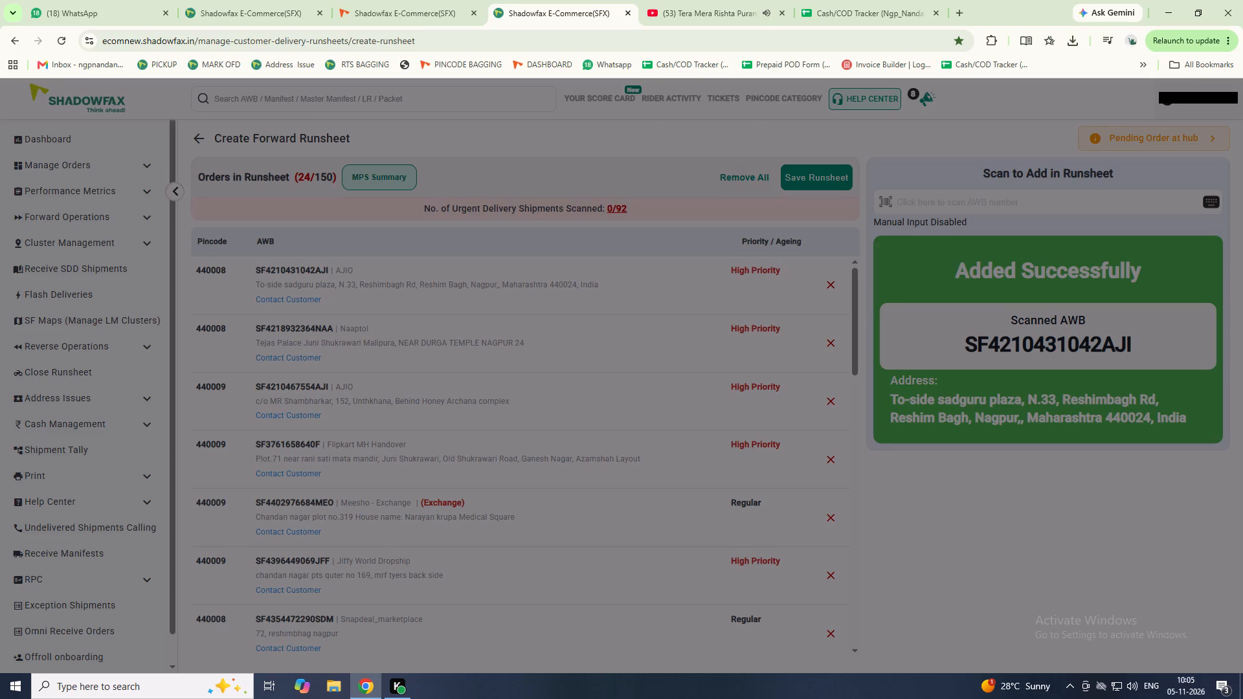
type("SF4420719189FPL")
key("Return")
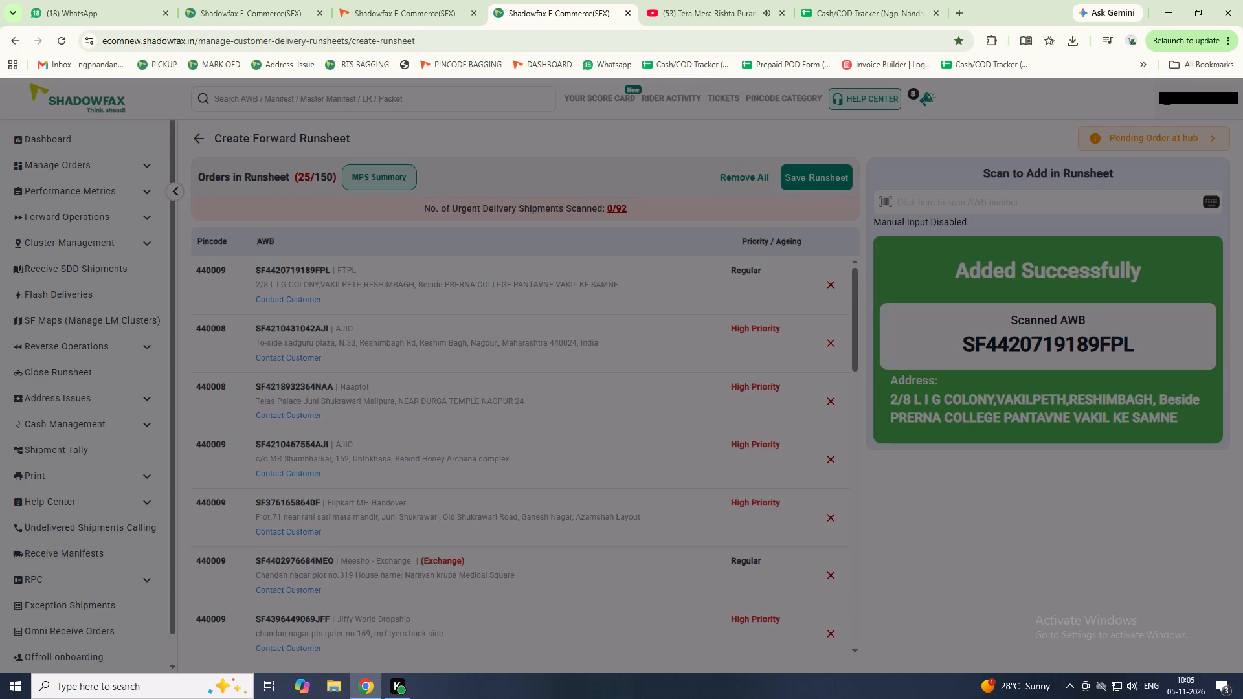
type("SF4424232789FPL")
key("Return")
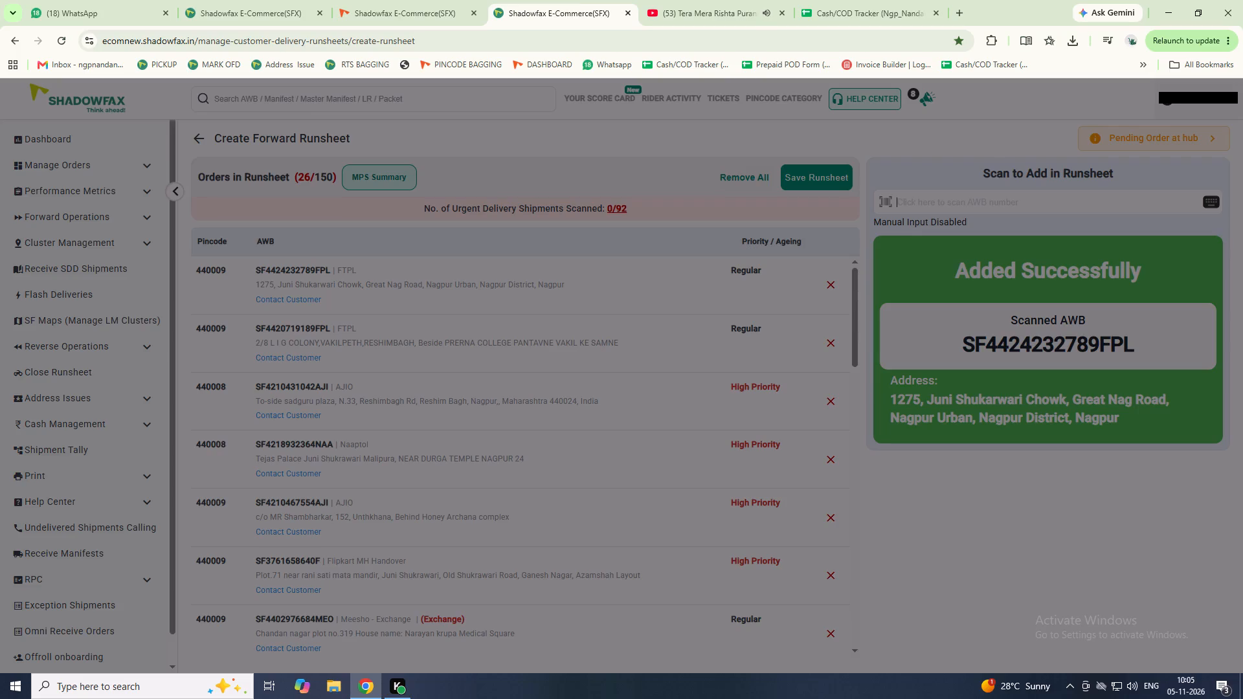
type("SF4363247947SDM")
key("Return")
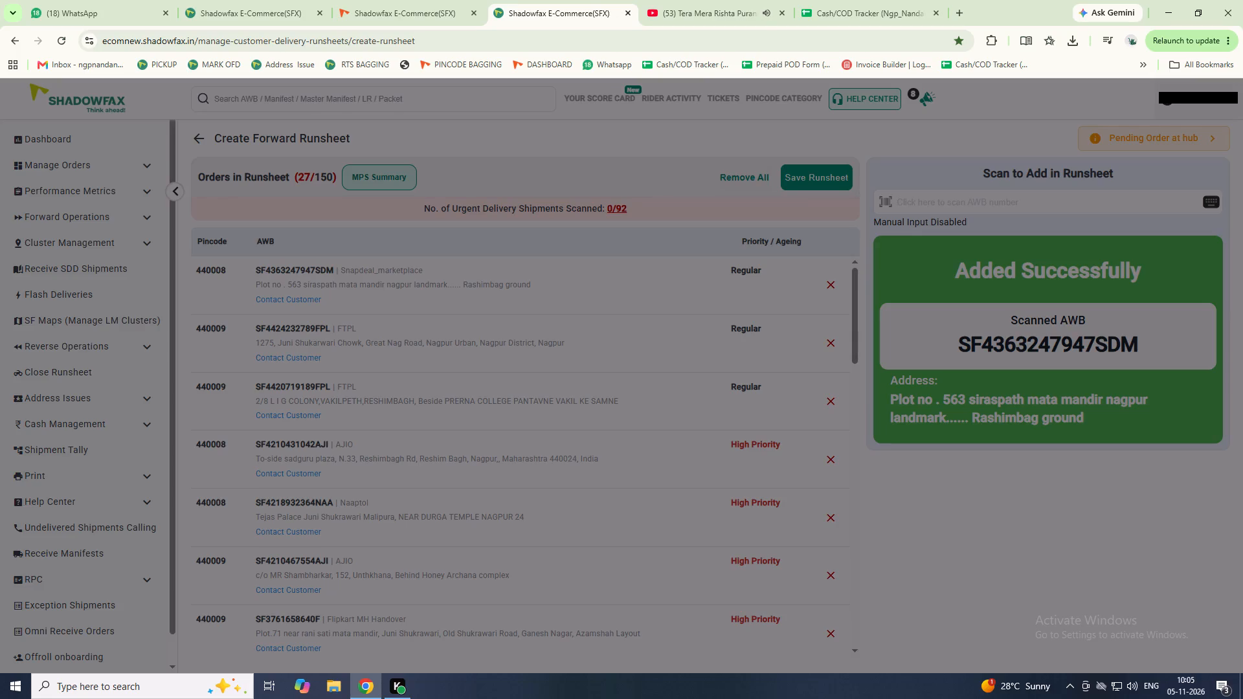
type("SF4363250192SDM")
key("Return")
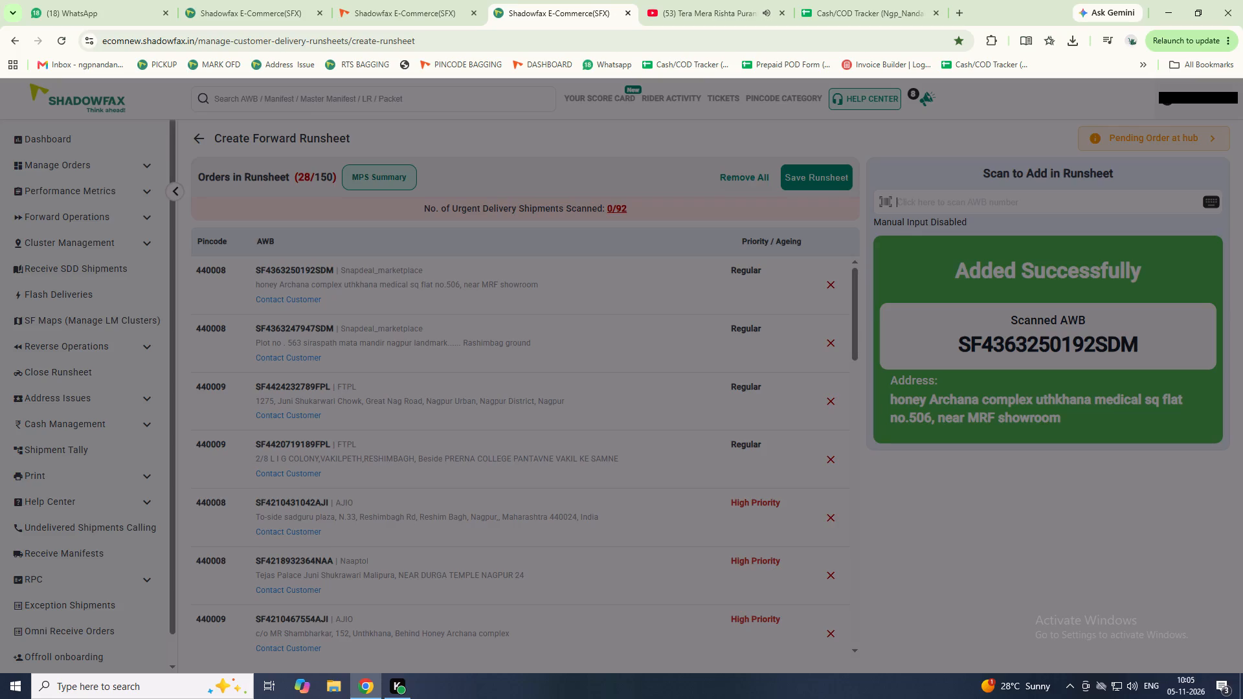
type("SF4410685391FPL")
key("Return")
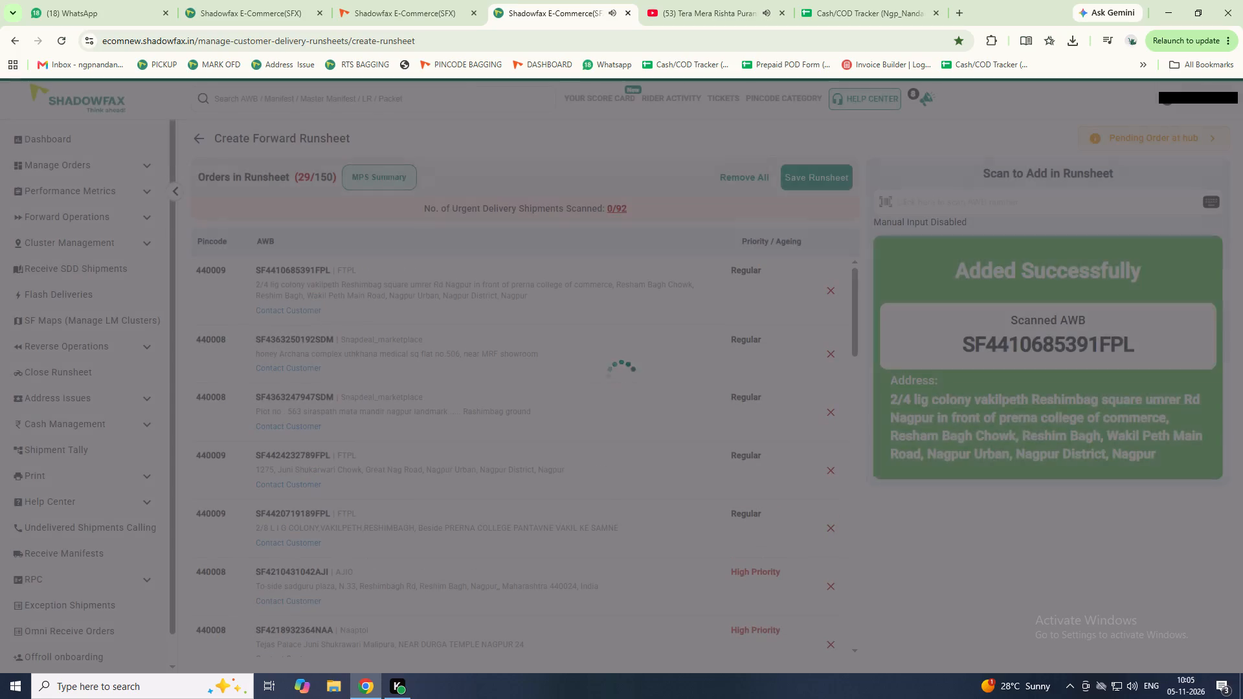
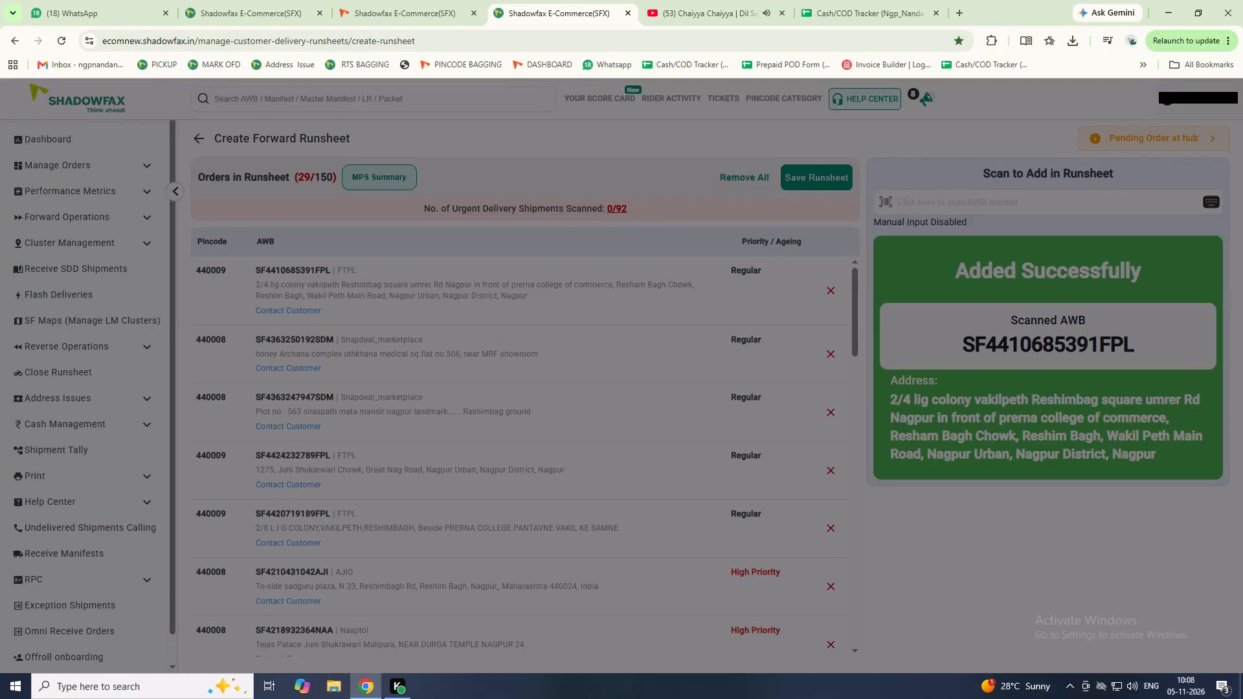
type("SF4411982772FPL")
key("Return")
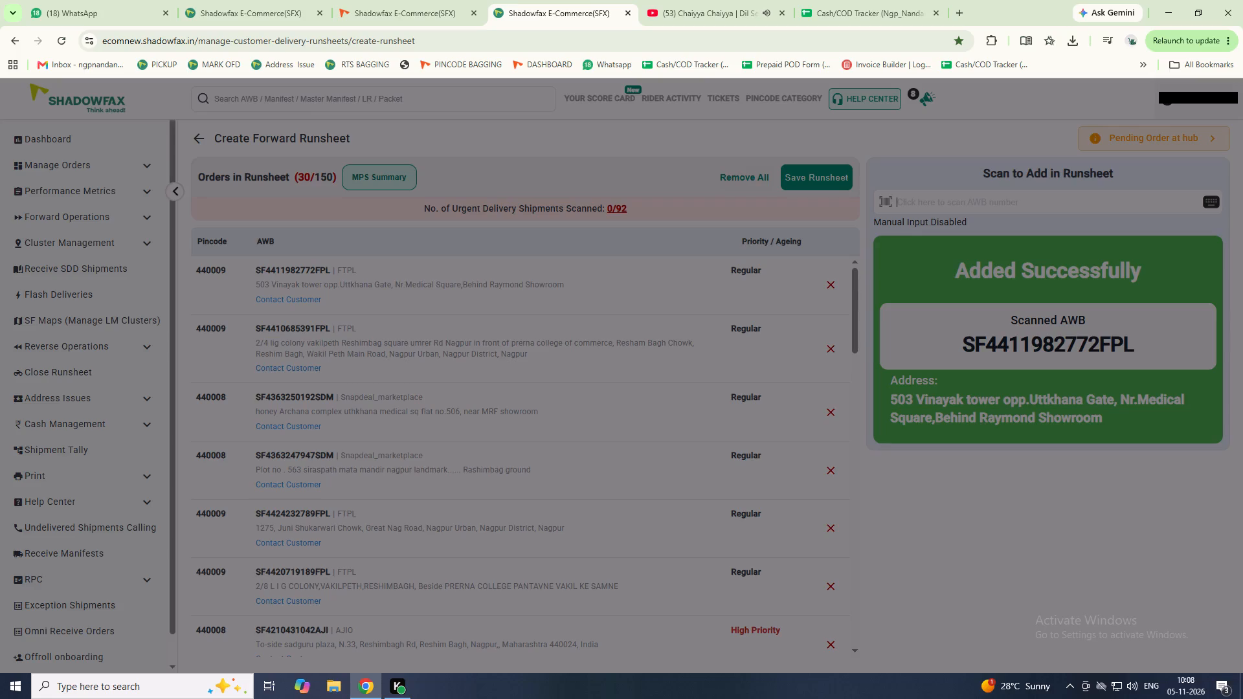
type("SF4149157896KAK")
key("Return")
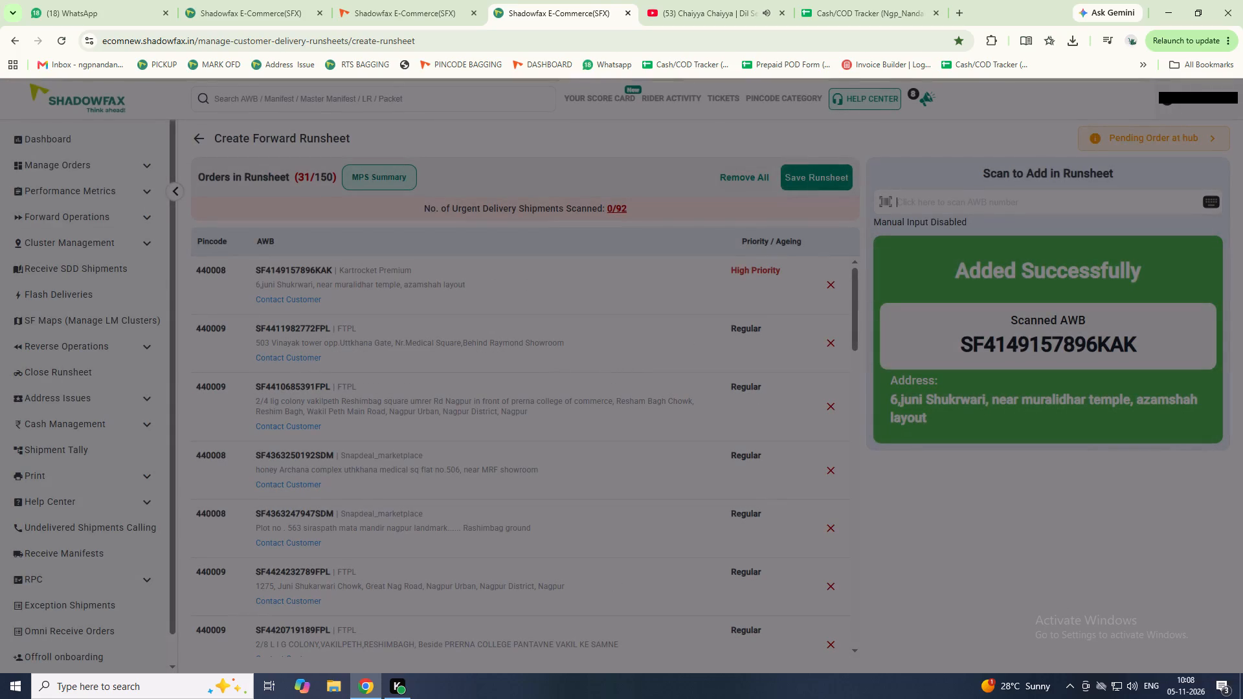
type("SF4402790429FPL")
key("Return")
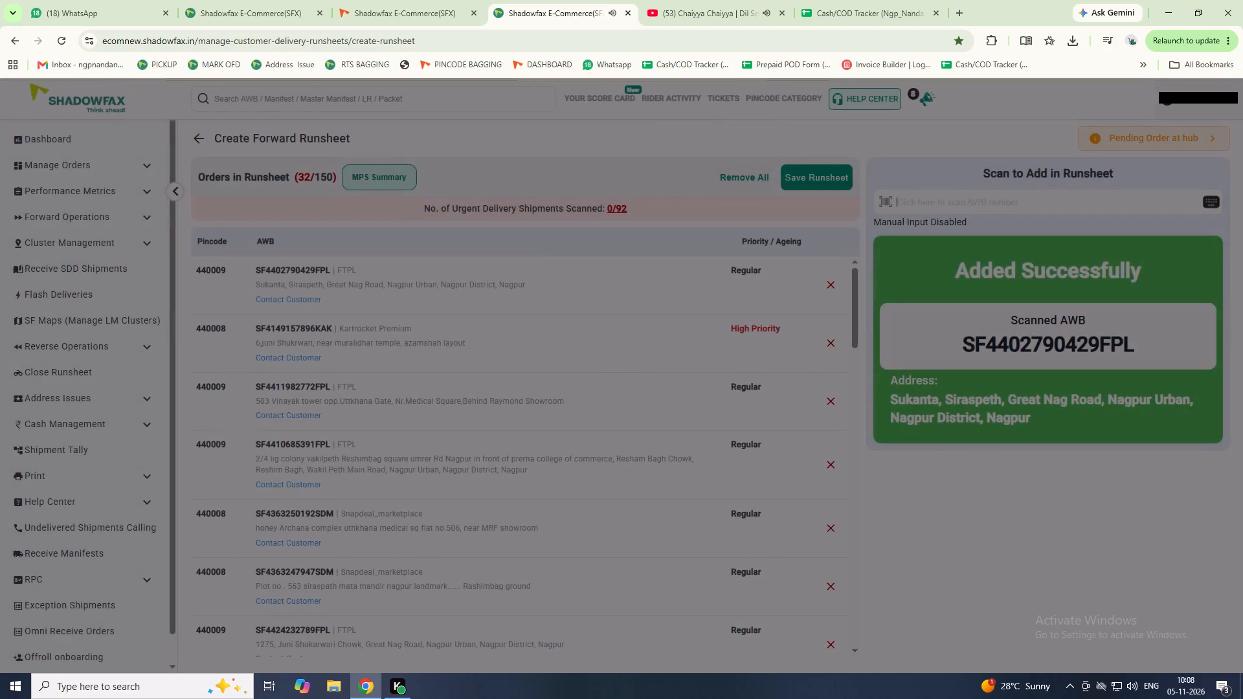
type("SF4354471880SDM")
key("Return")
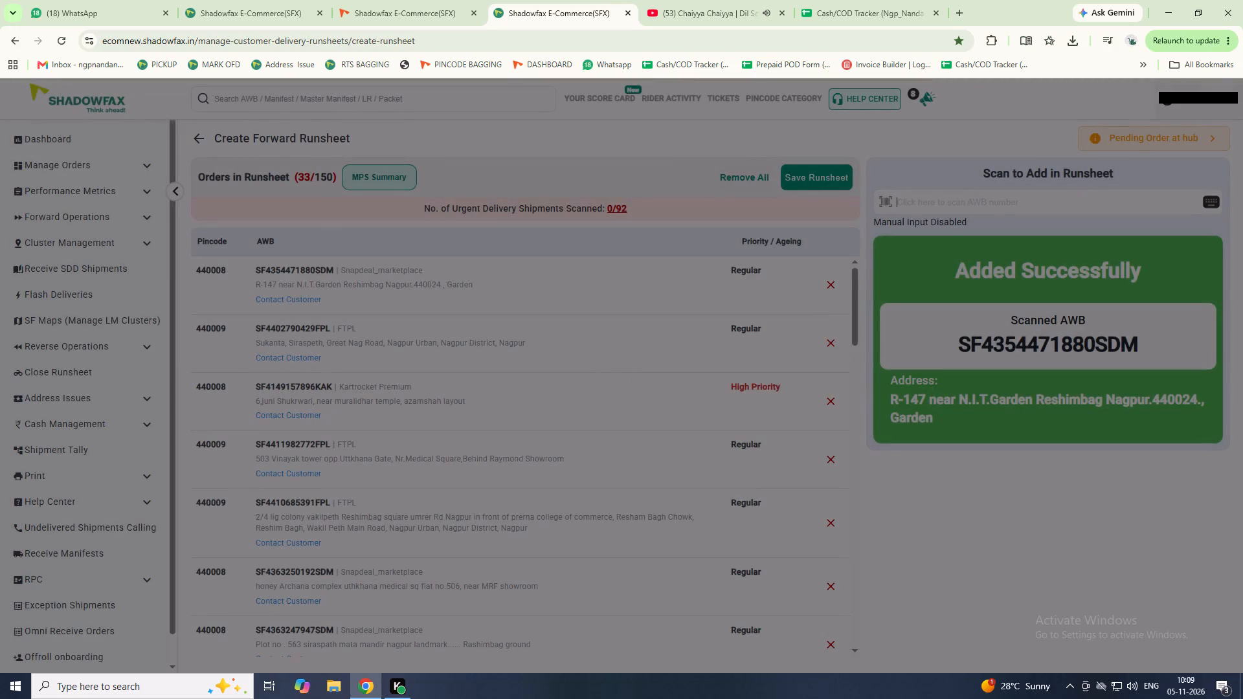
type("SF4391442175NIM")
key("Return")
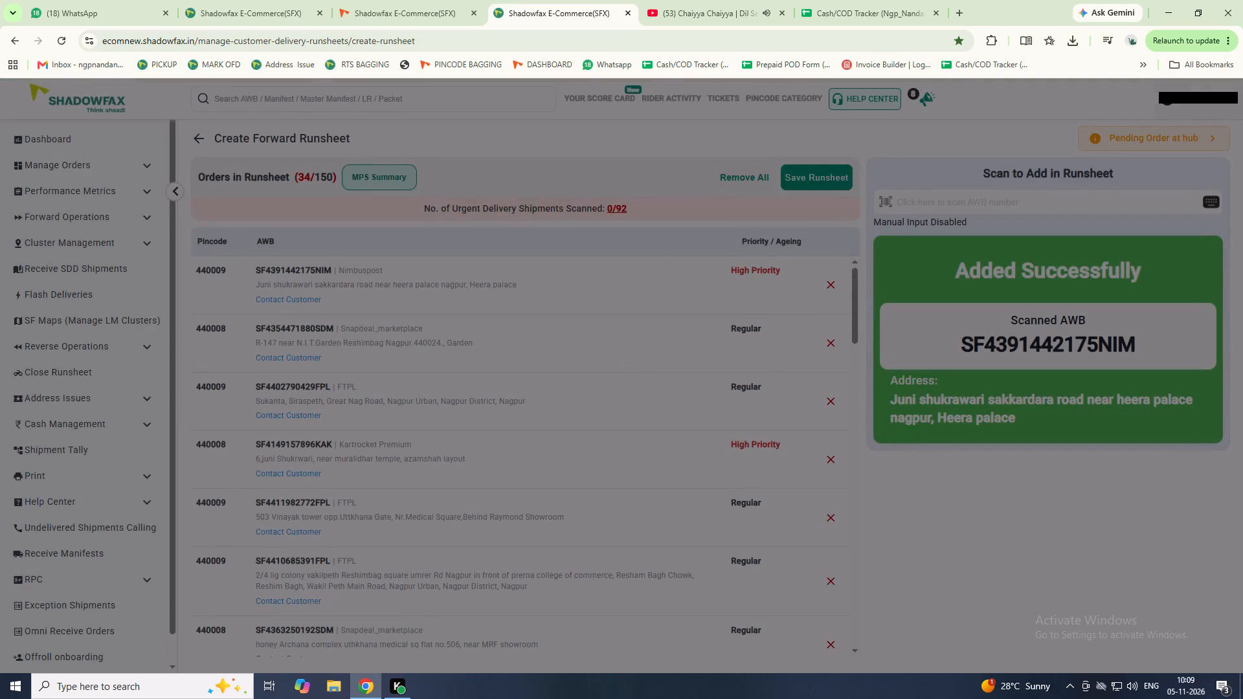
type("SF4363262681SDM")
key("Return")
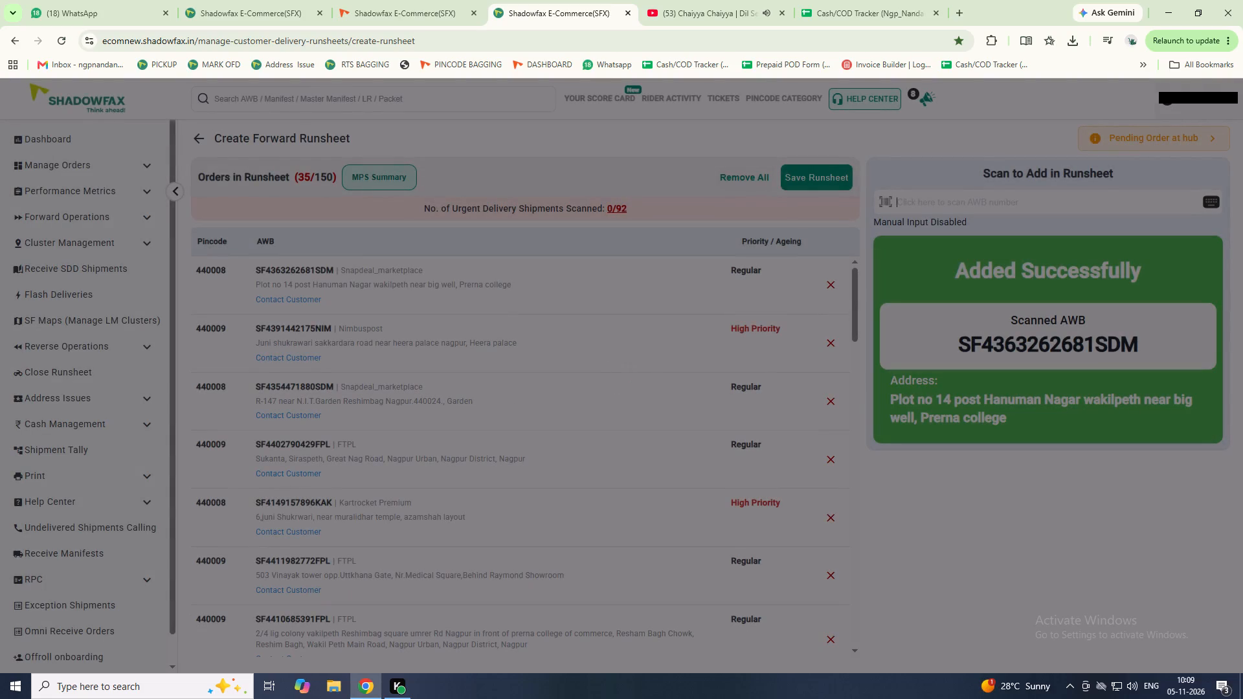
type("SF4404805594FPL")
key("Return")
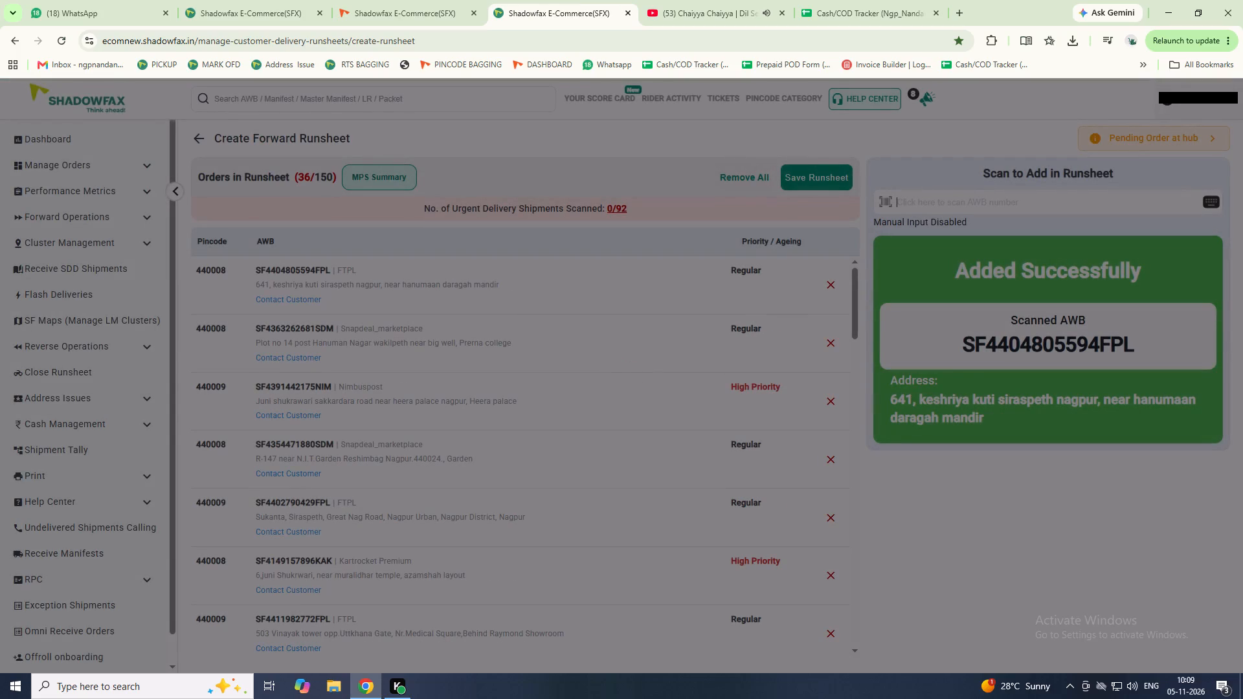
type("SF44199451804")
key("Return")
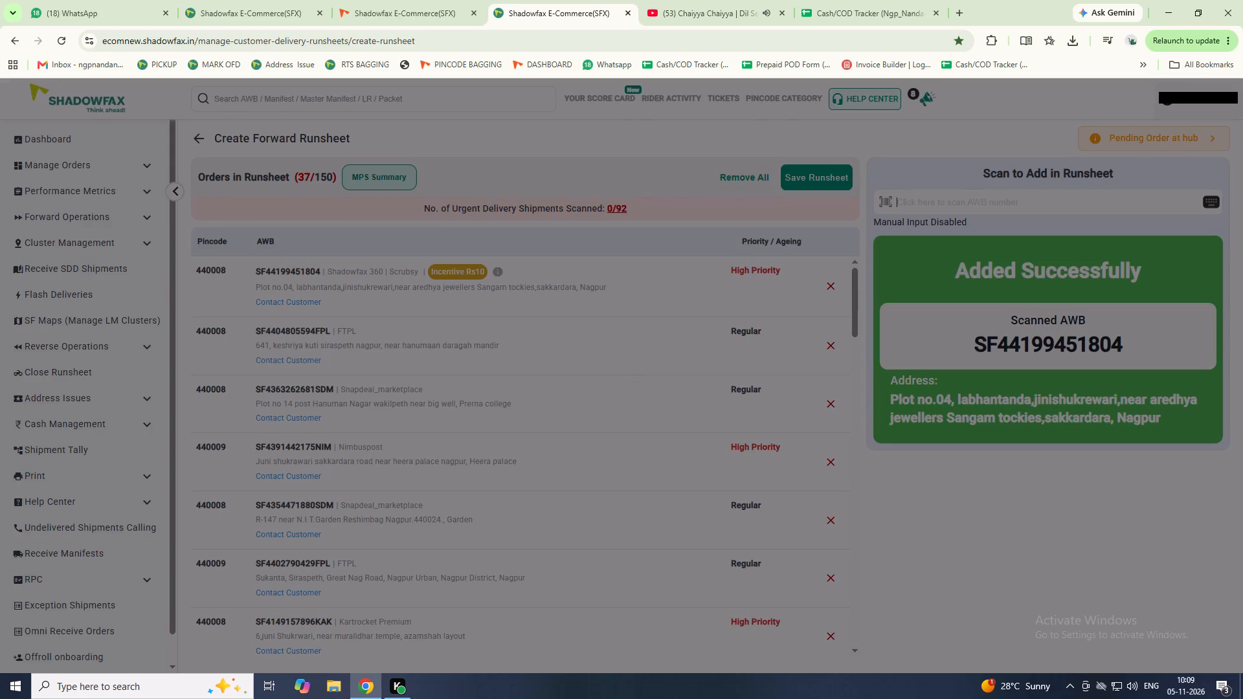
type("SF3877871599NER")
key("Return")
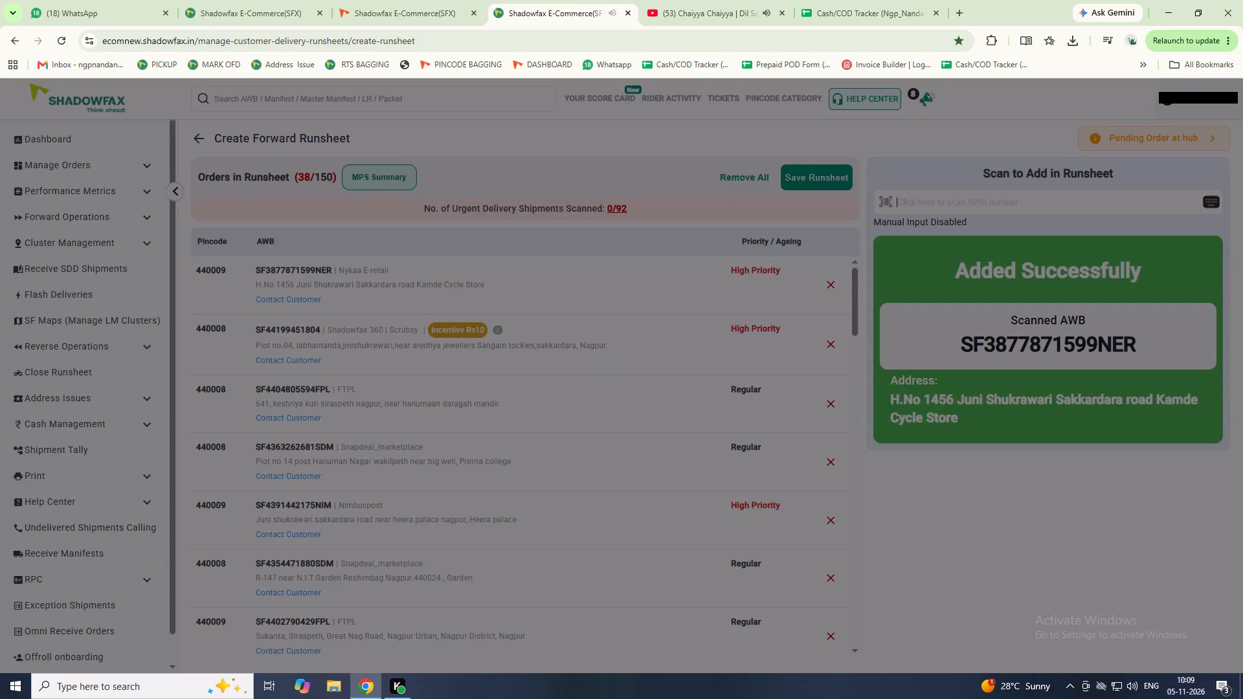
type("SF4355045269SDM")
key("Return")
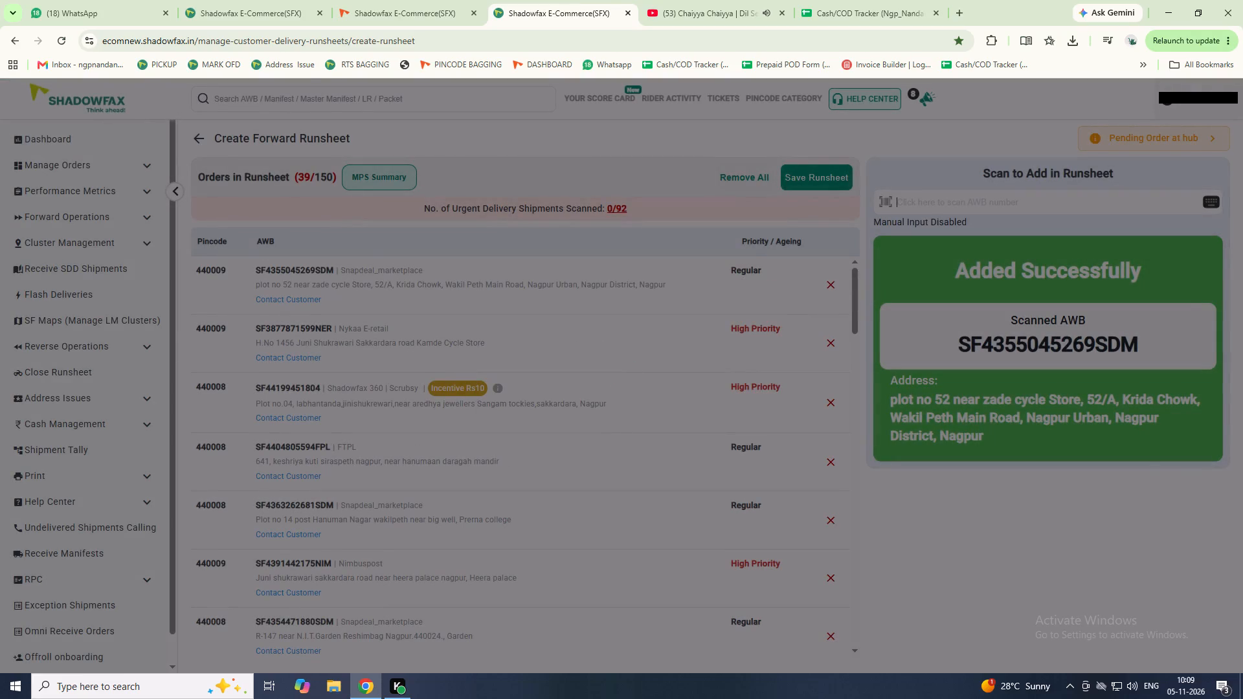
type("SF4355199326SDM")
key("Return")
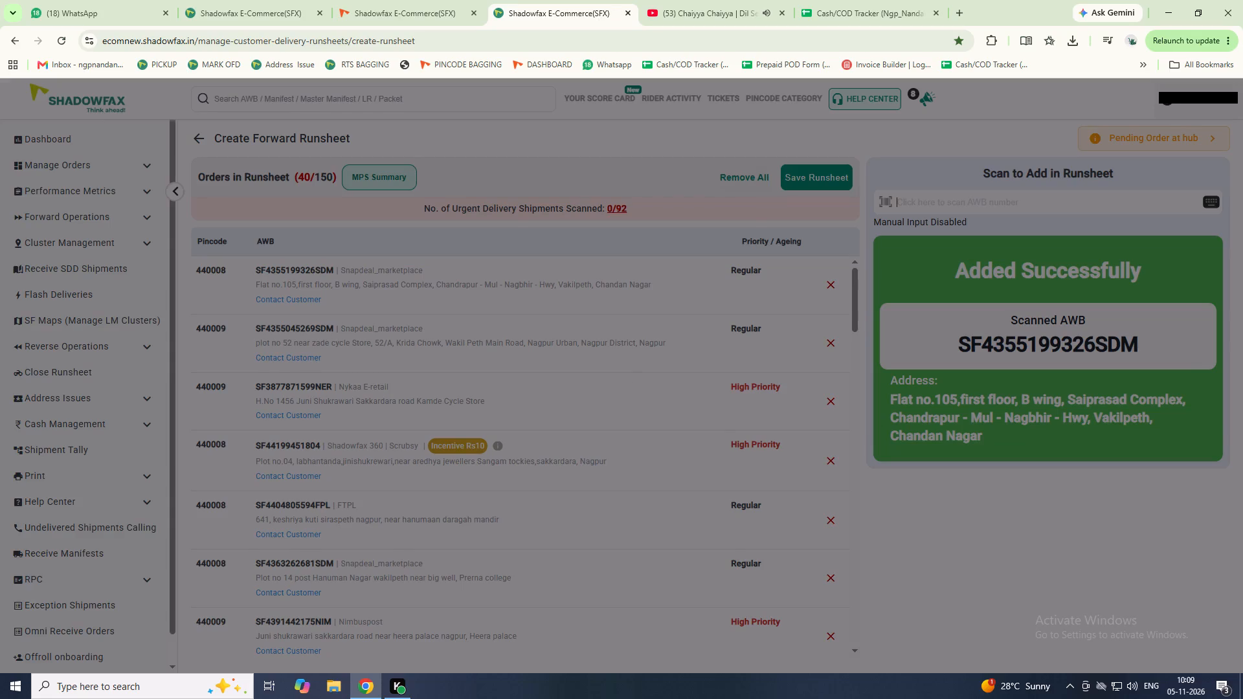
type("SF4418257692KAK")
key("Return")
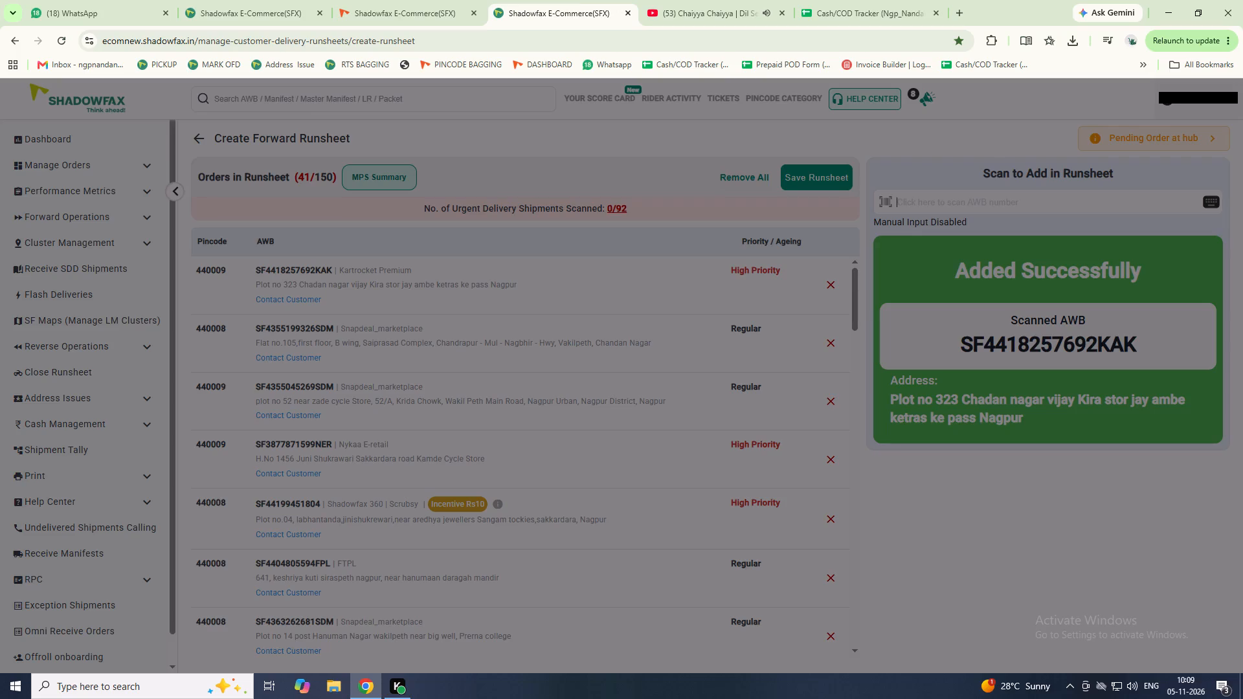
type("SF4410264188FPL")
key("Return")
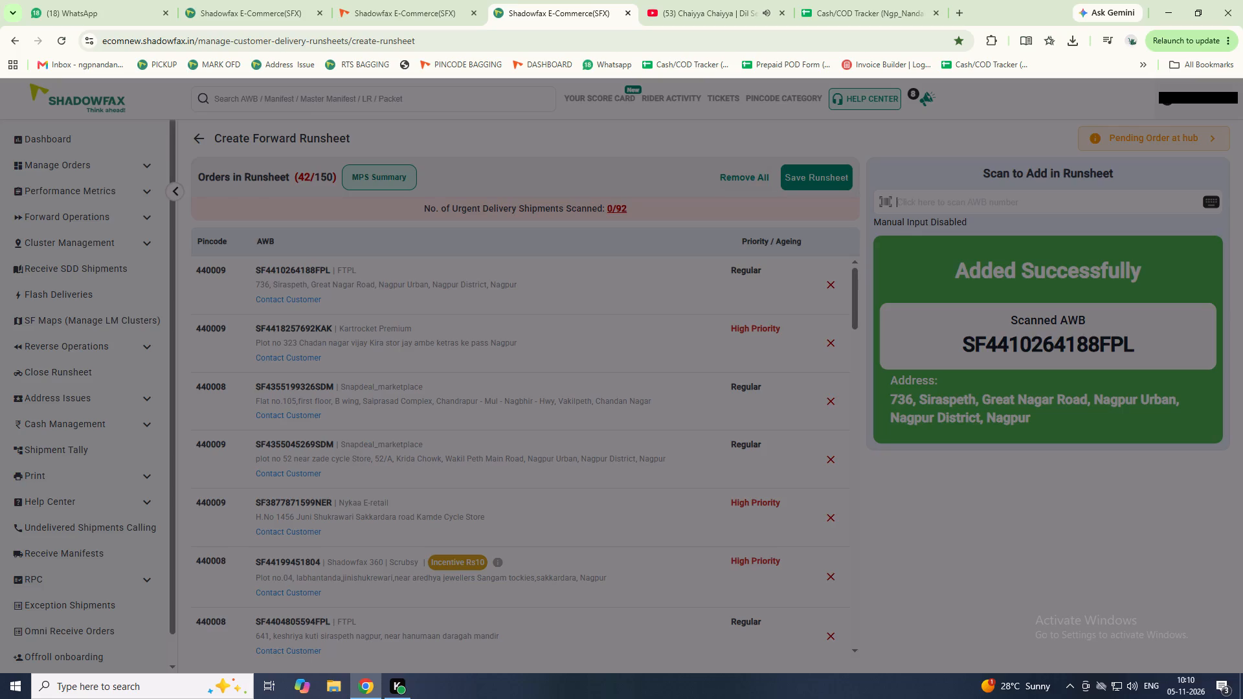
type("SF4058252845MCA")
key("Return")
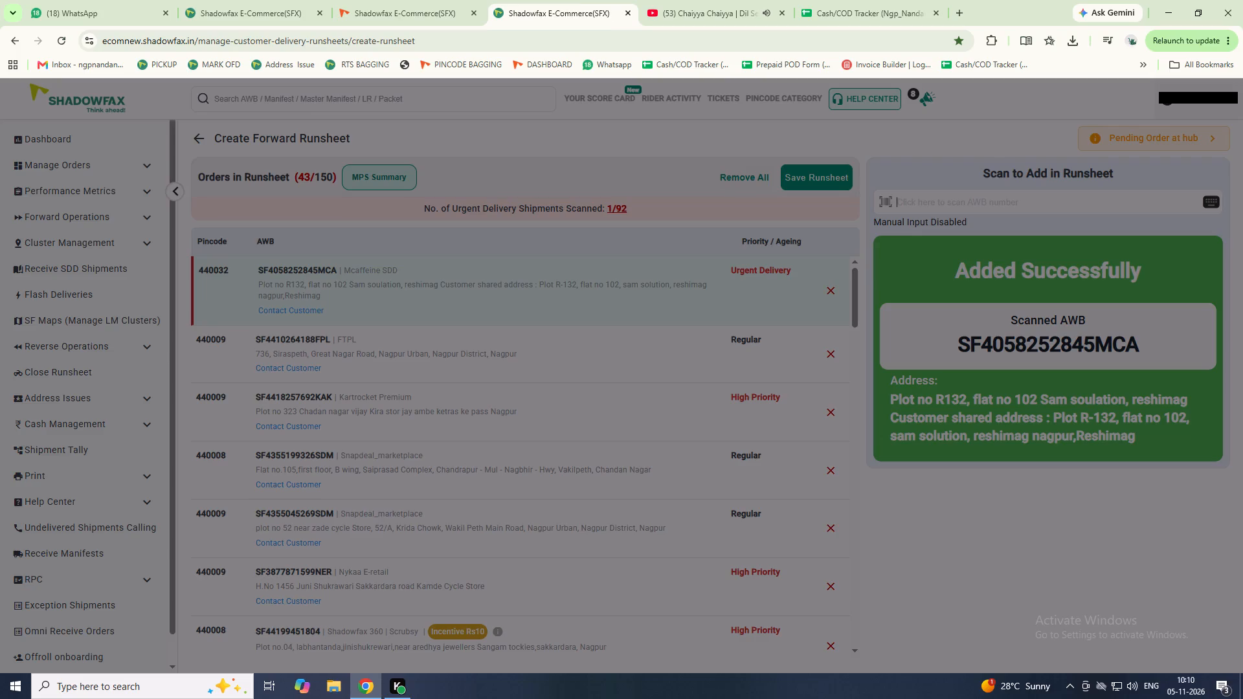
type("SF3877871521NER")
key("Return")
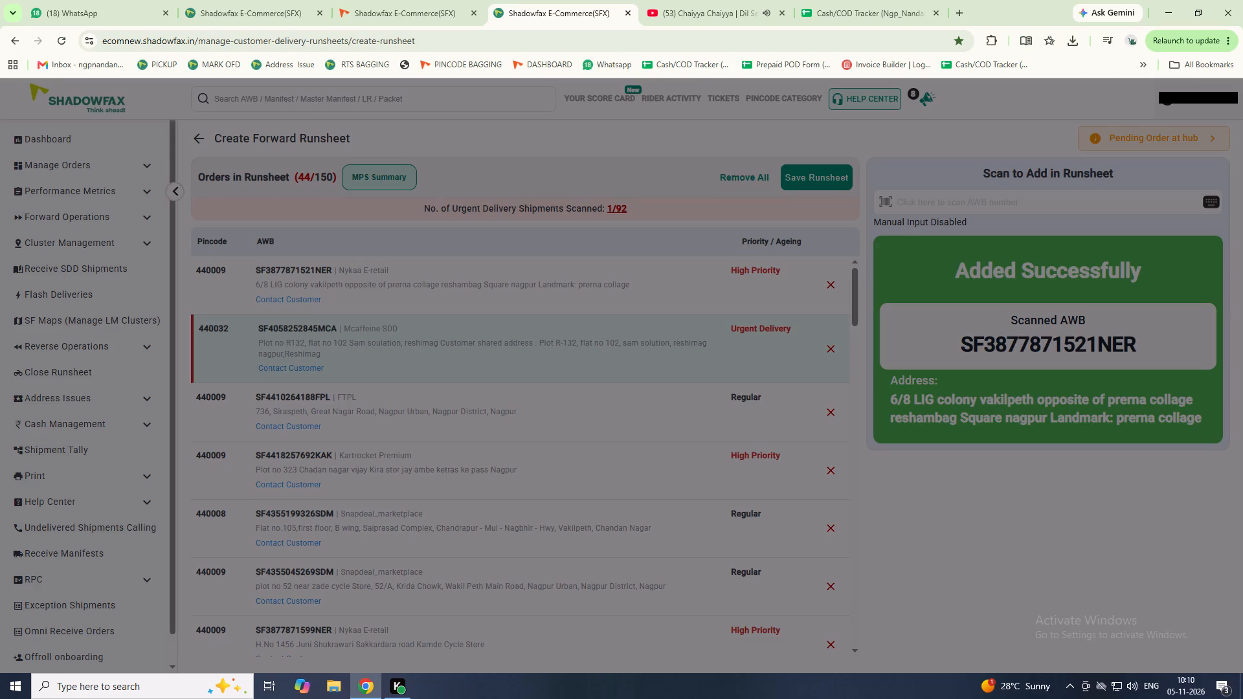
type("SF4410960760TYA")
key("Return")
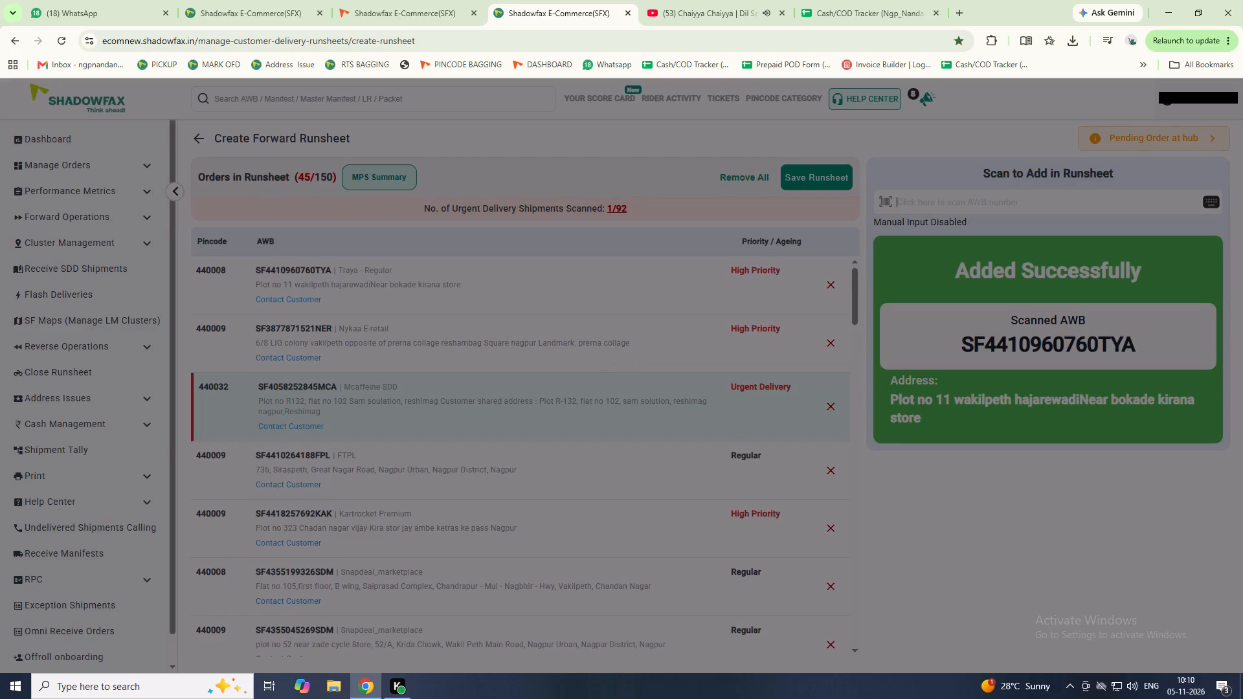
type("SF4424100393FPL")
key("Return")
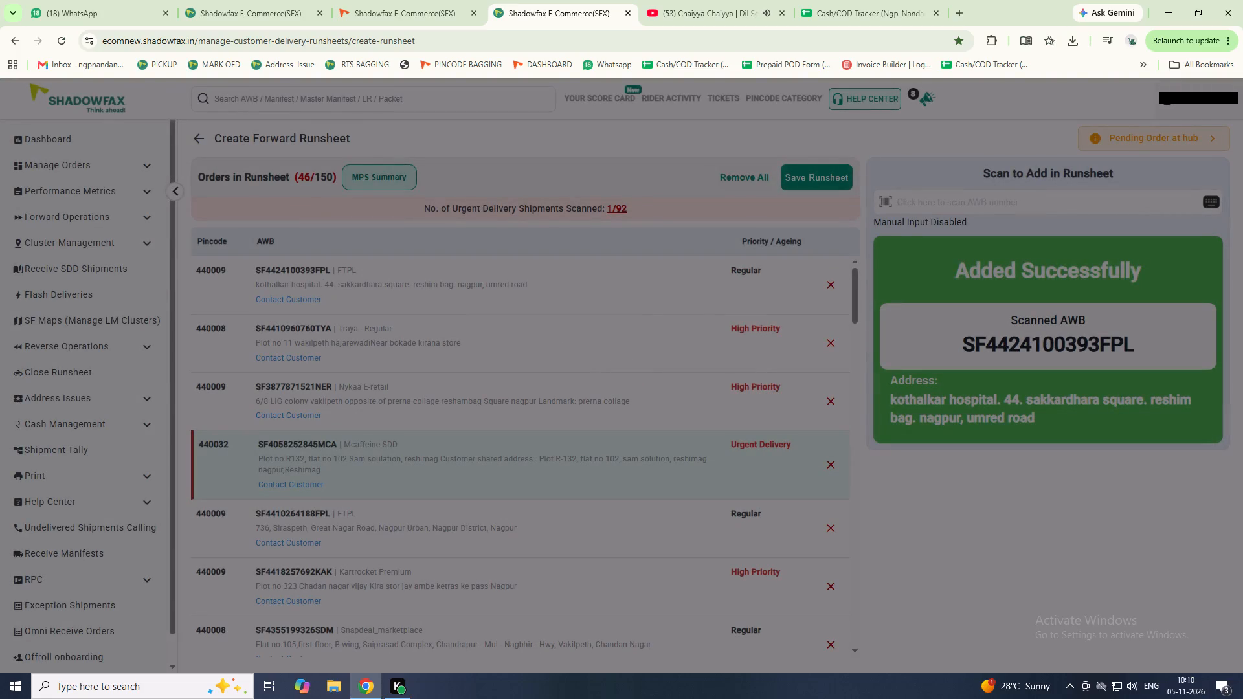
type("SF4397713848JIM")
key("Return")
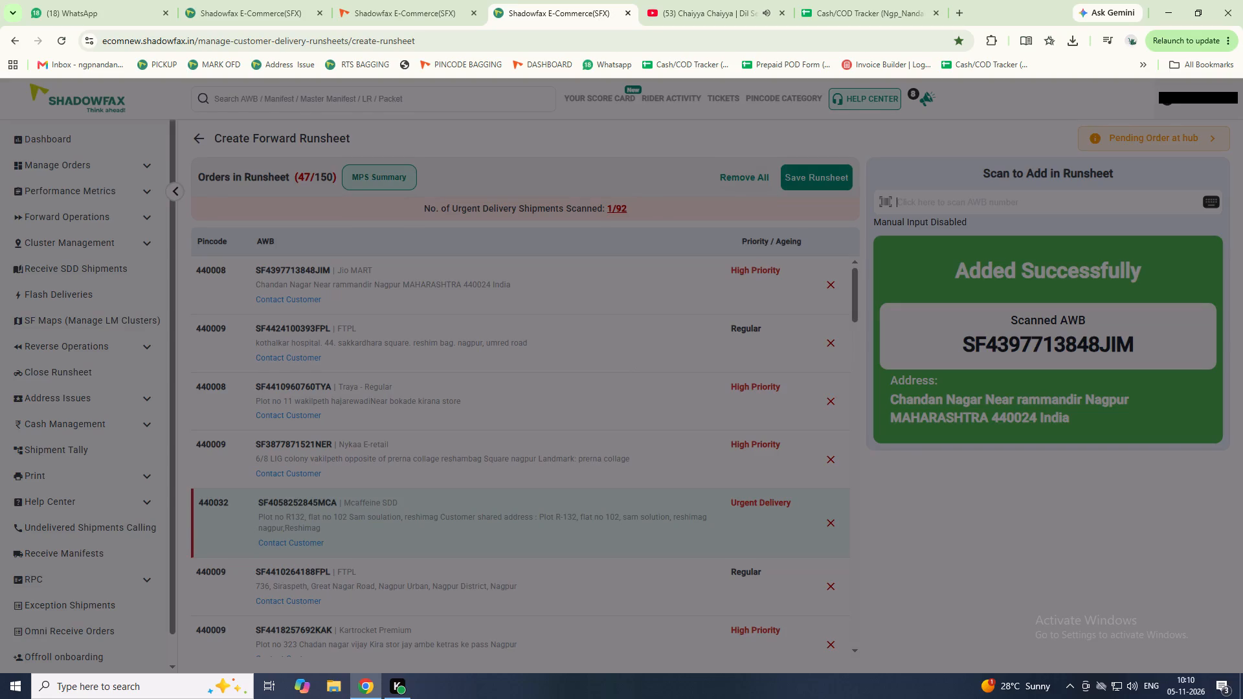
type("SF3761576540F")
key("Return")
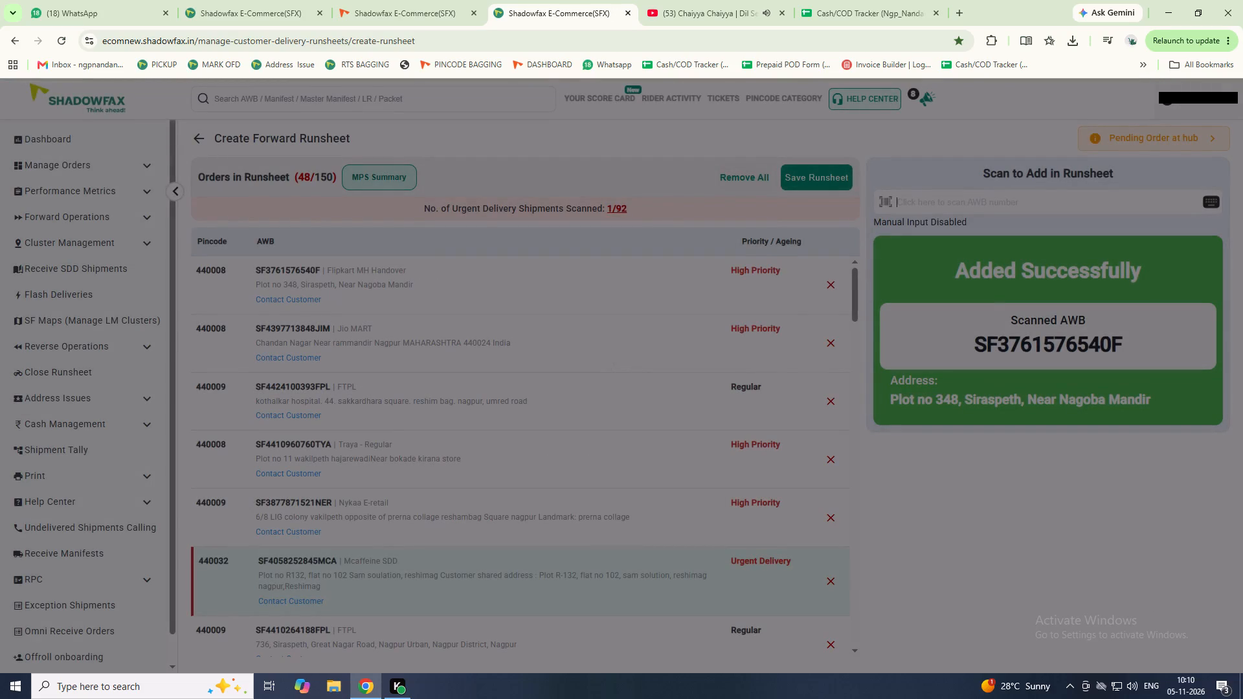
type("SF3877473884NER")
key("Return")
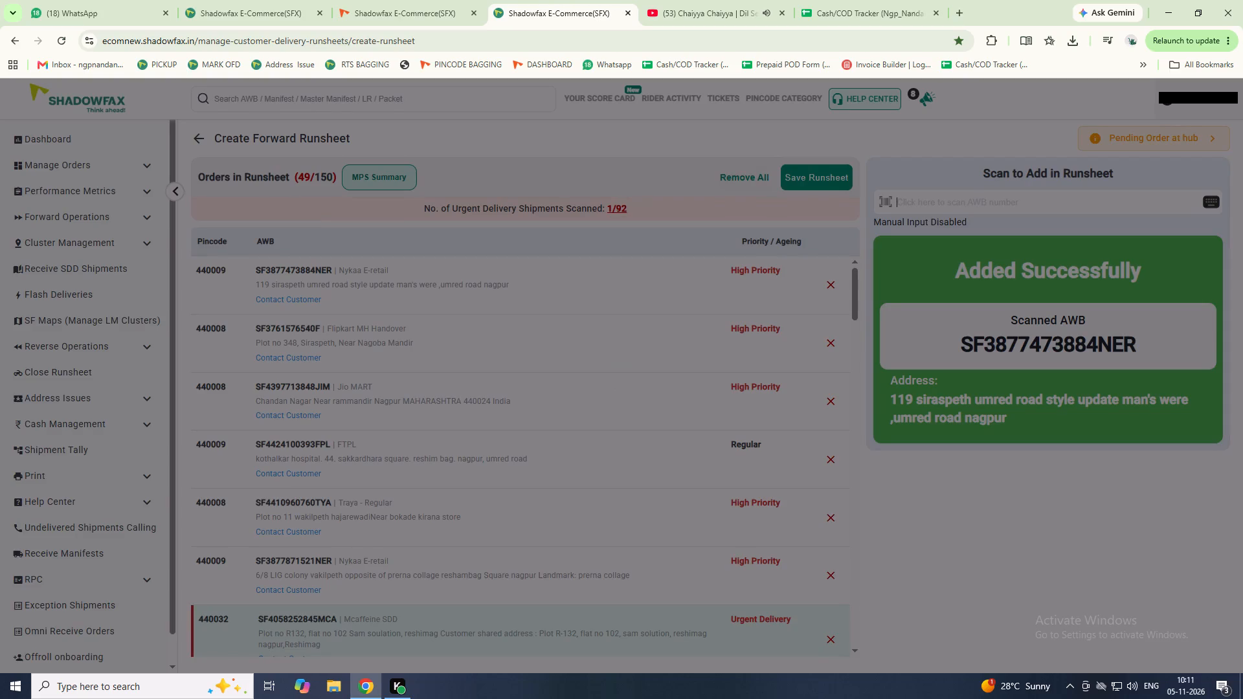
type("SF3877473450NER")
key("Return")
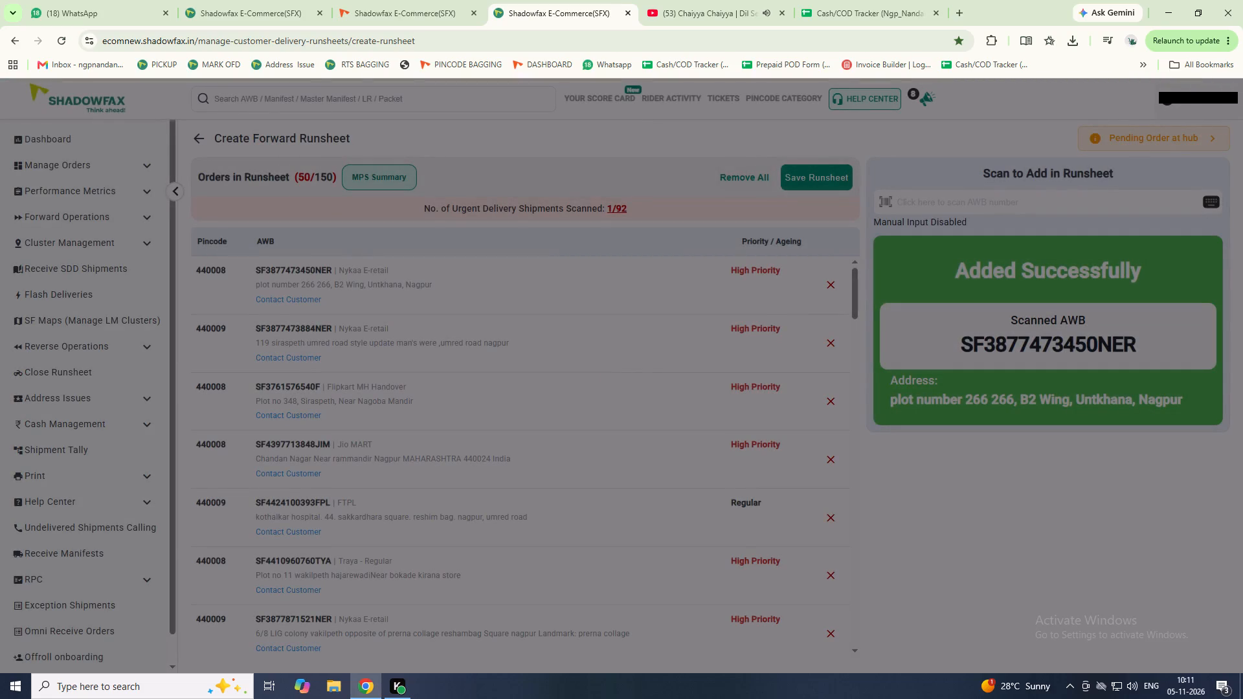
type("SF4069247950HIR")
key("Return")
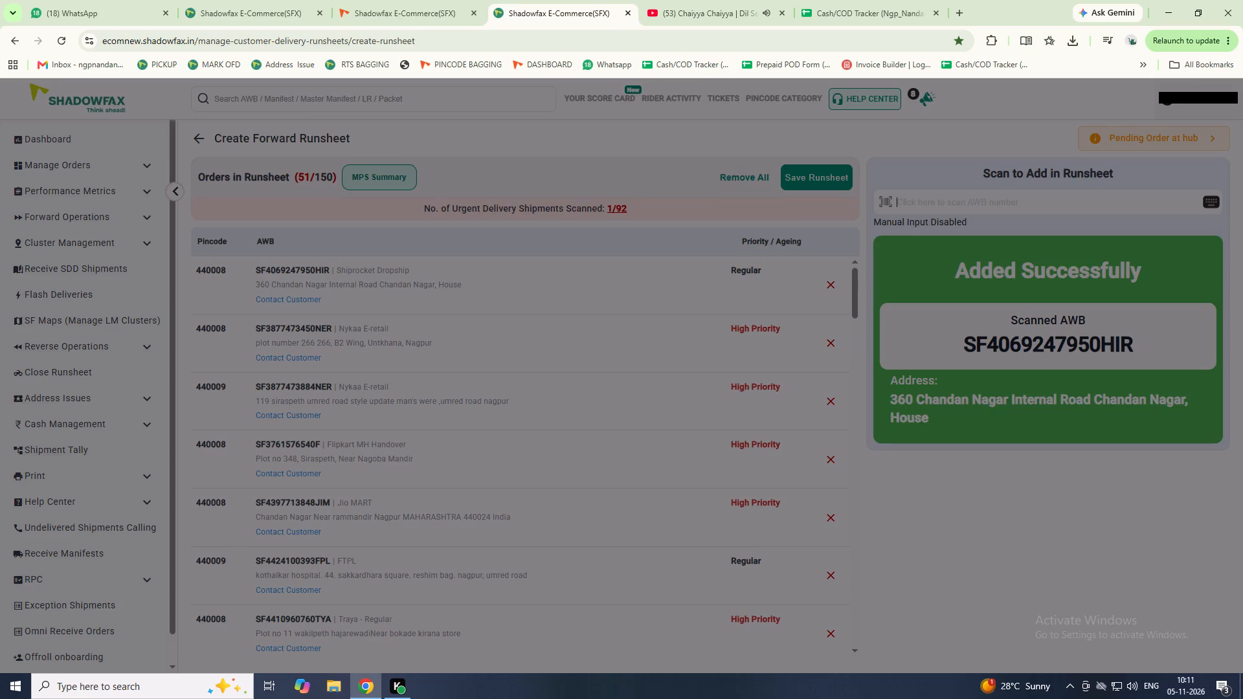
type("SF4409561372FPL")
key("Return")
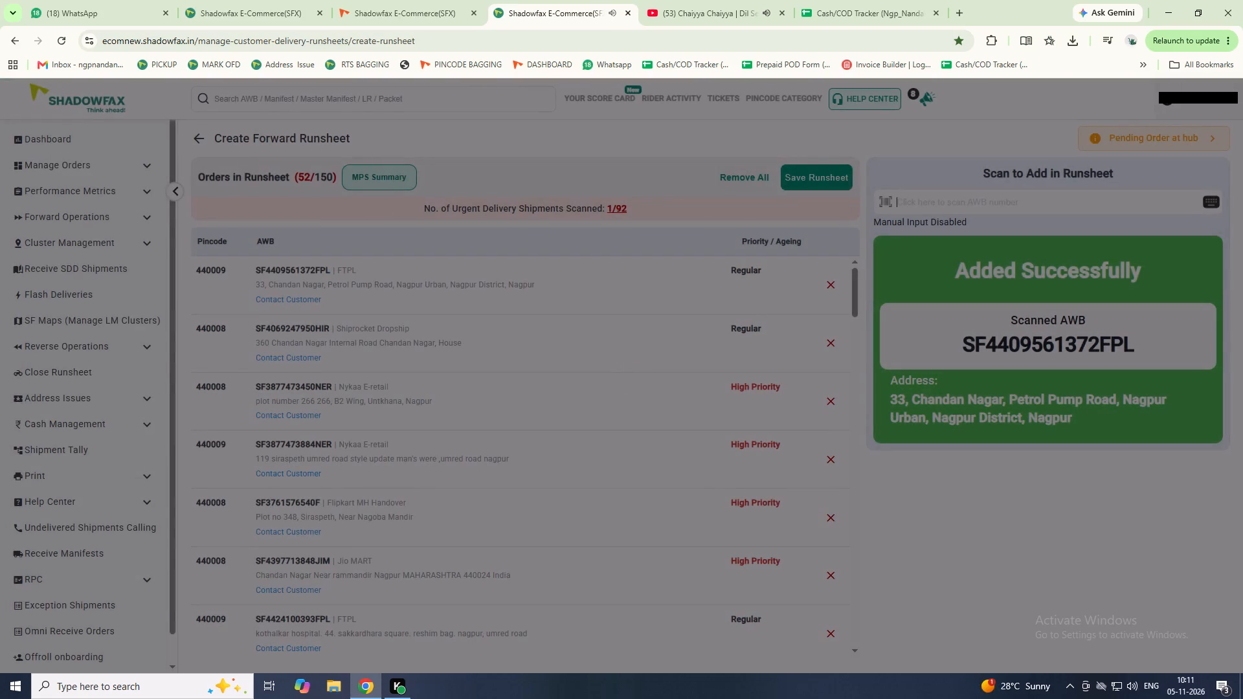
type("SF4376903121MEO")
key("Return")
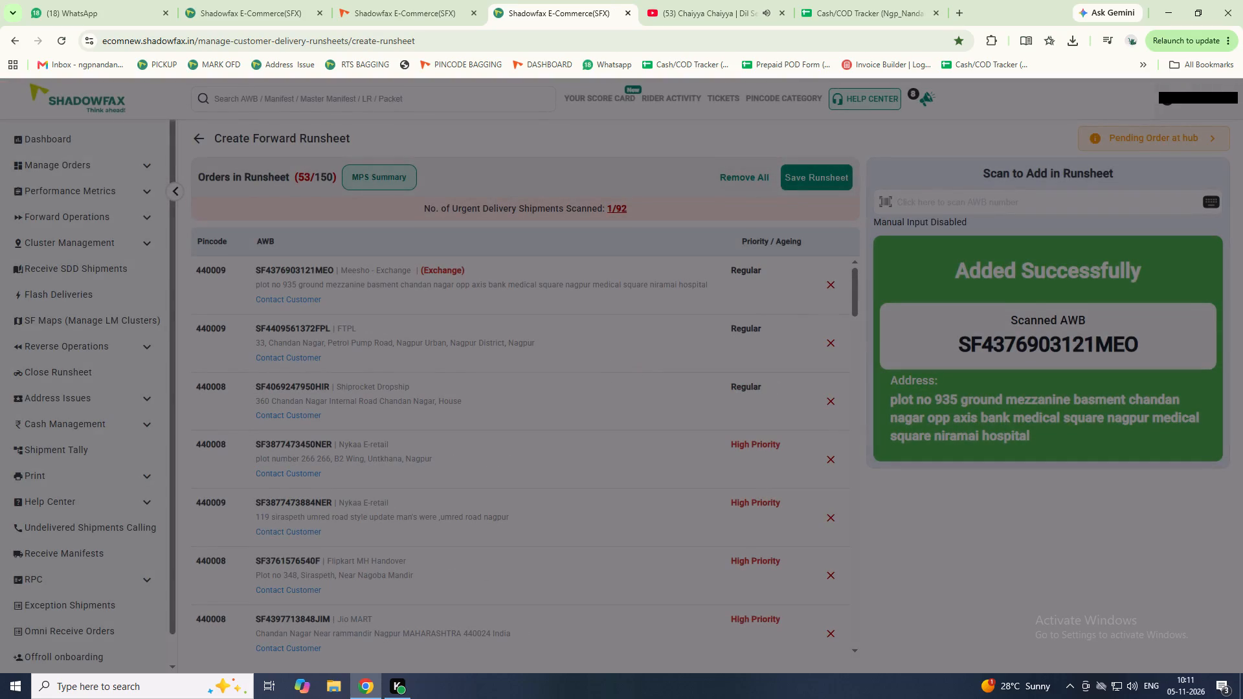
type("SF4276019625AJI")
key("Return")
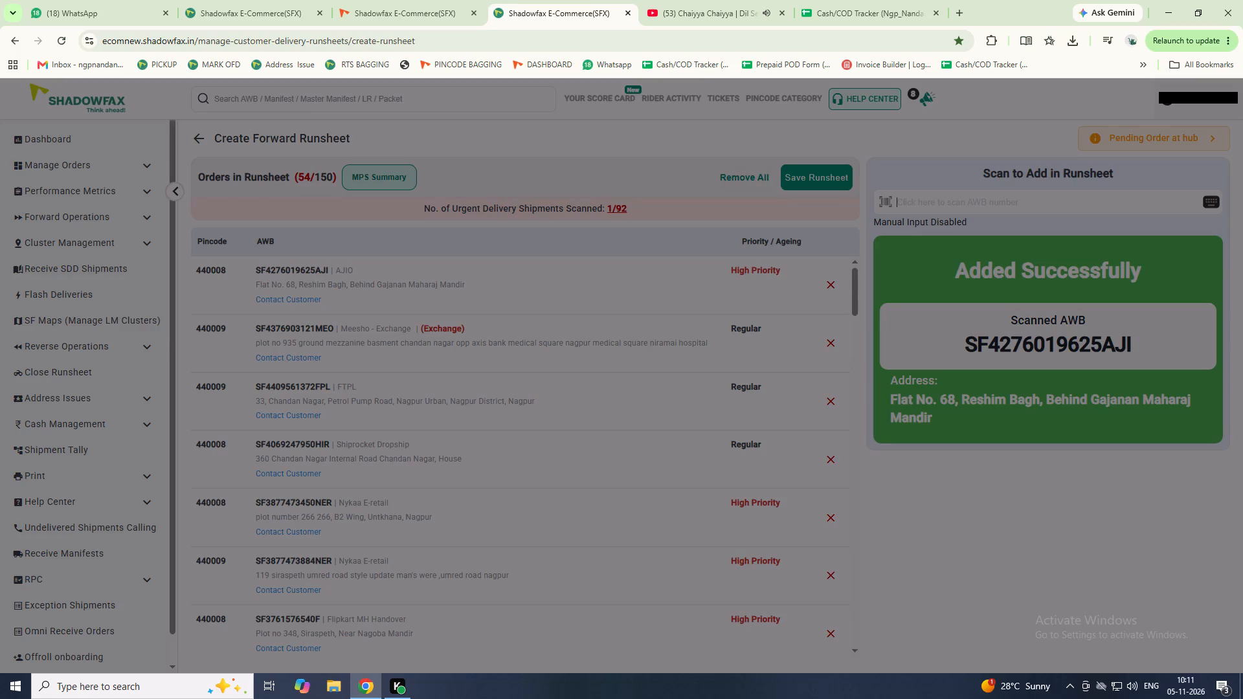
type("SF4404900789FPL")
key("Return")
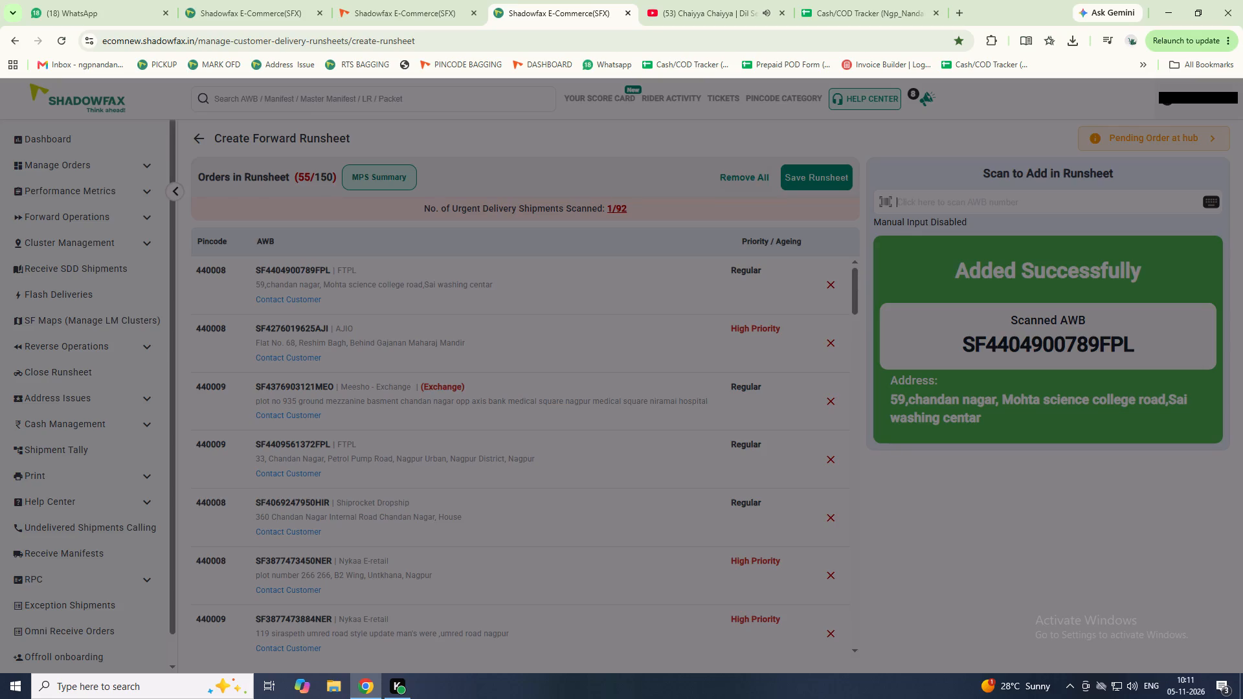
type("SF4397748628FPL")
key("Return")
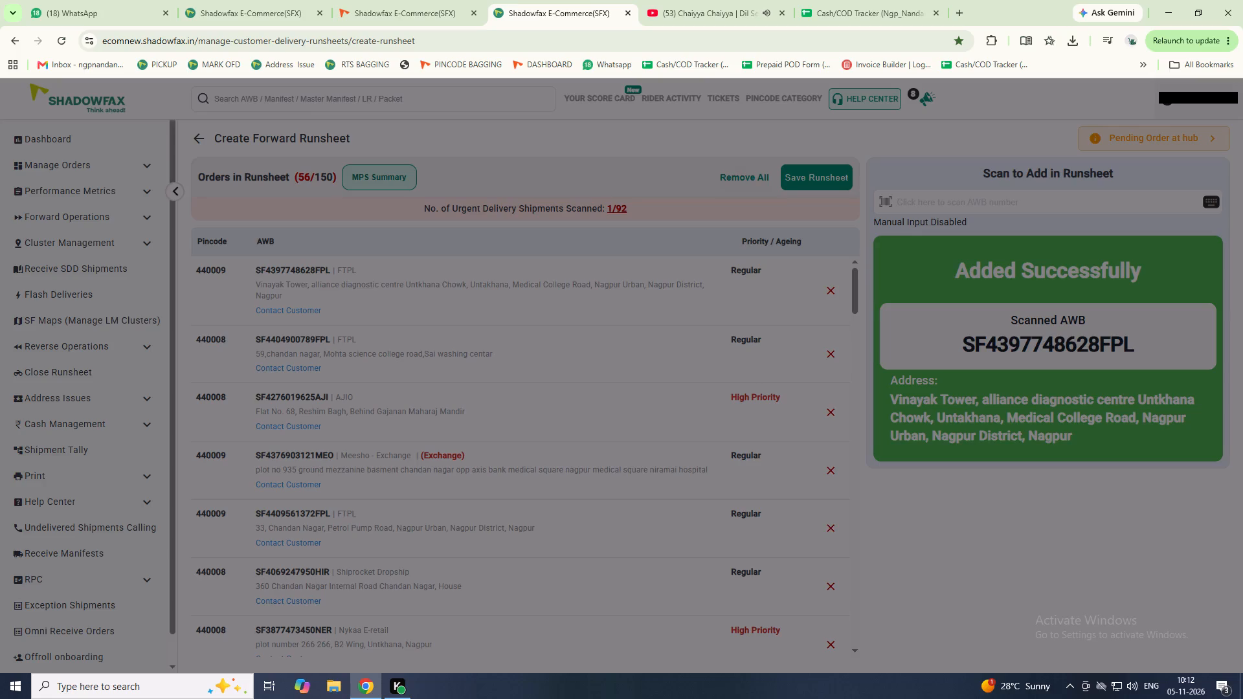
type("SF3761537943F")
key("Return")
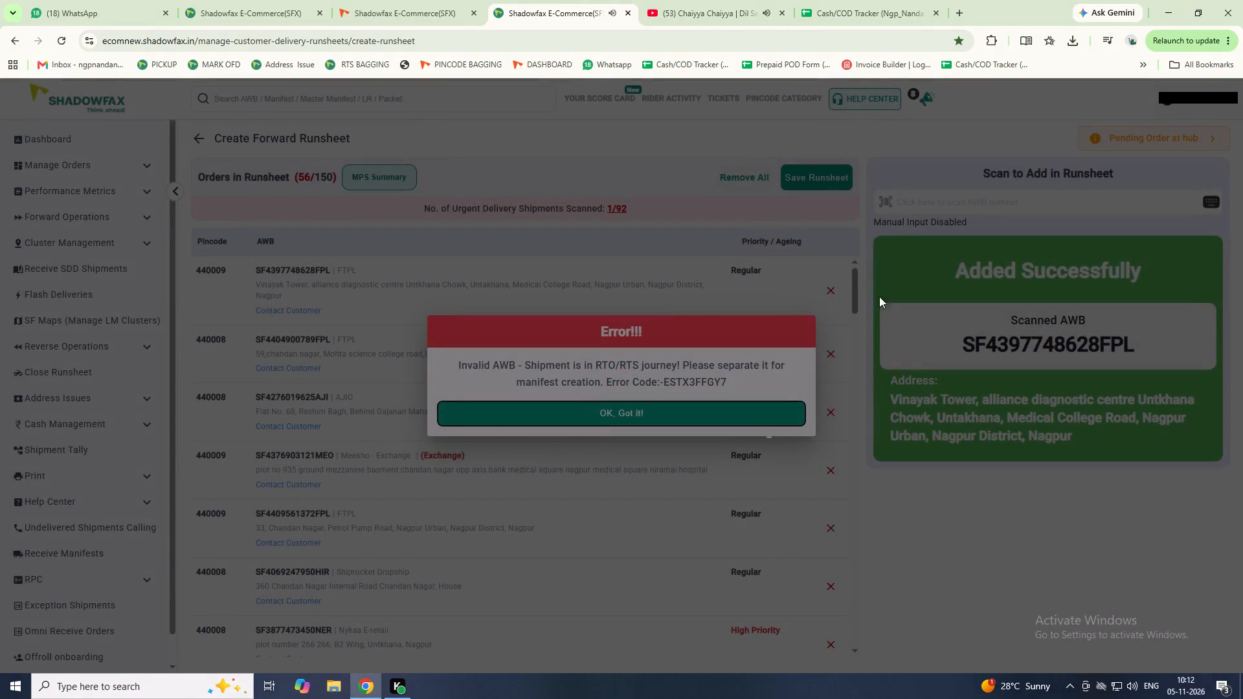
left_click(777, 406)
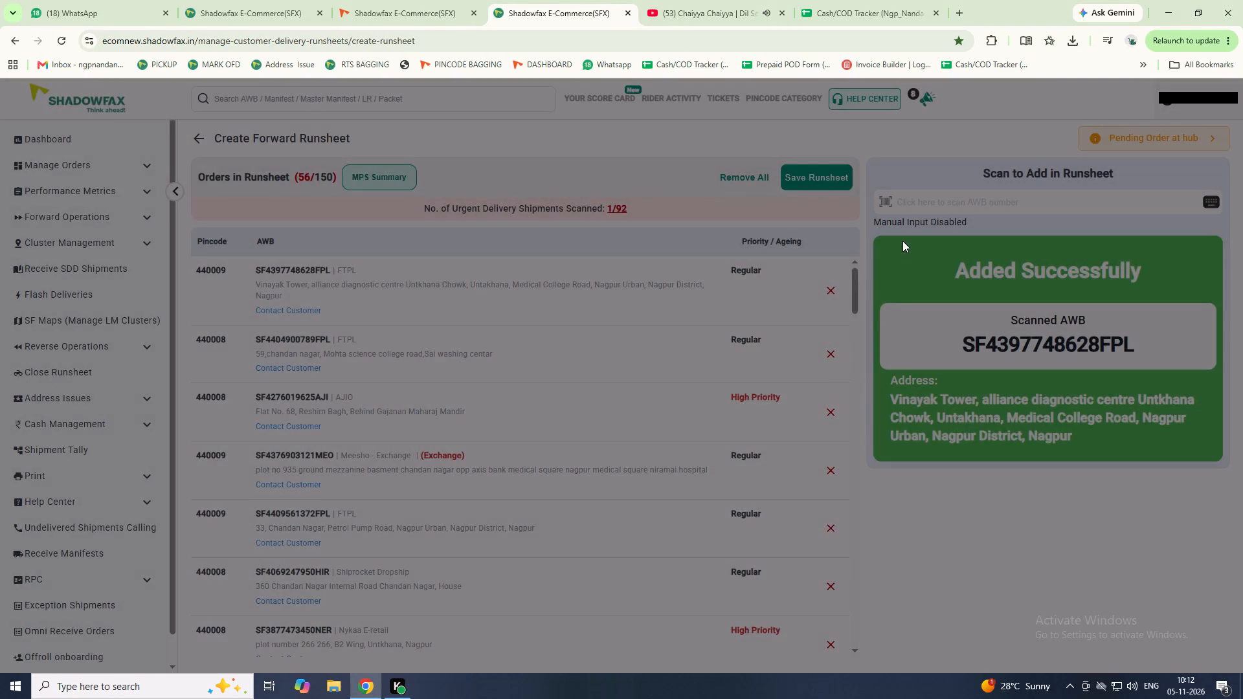
left_click(909, 208)
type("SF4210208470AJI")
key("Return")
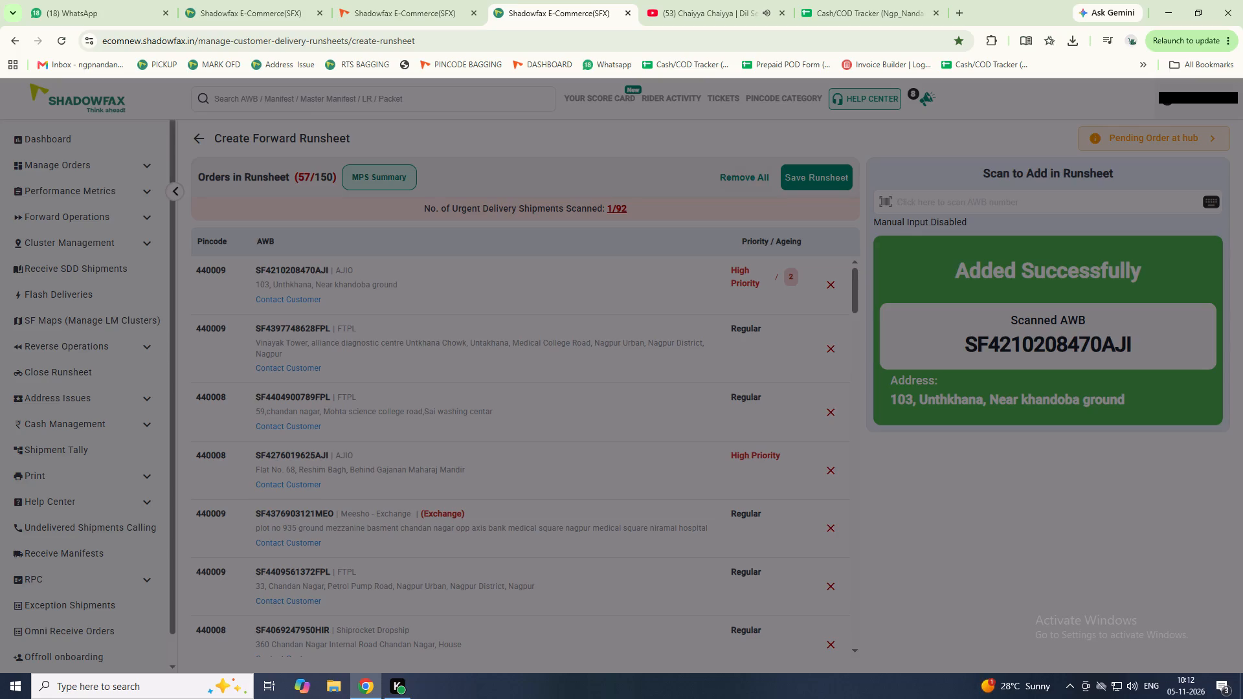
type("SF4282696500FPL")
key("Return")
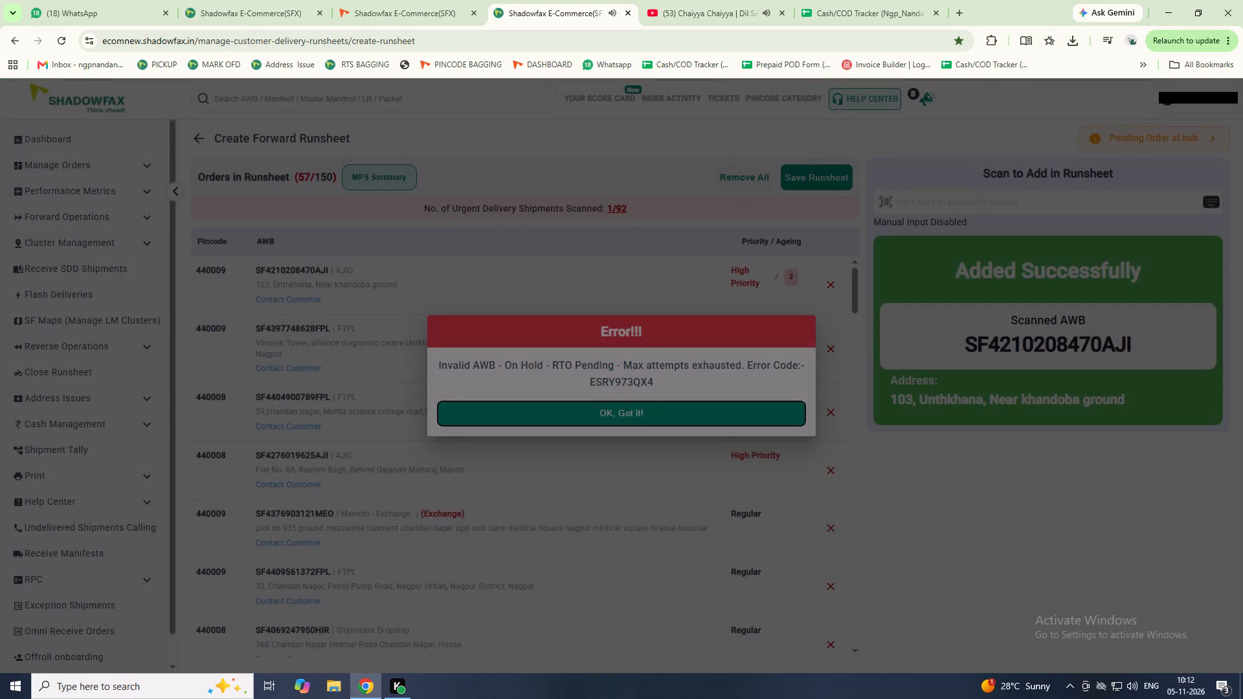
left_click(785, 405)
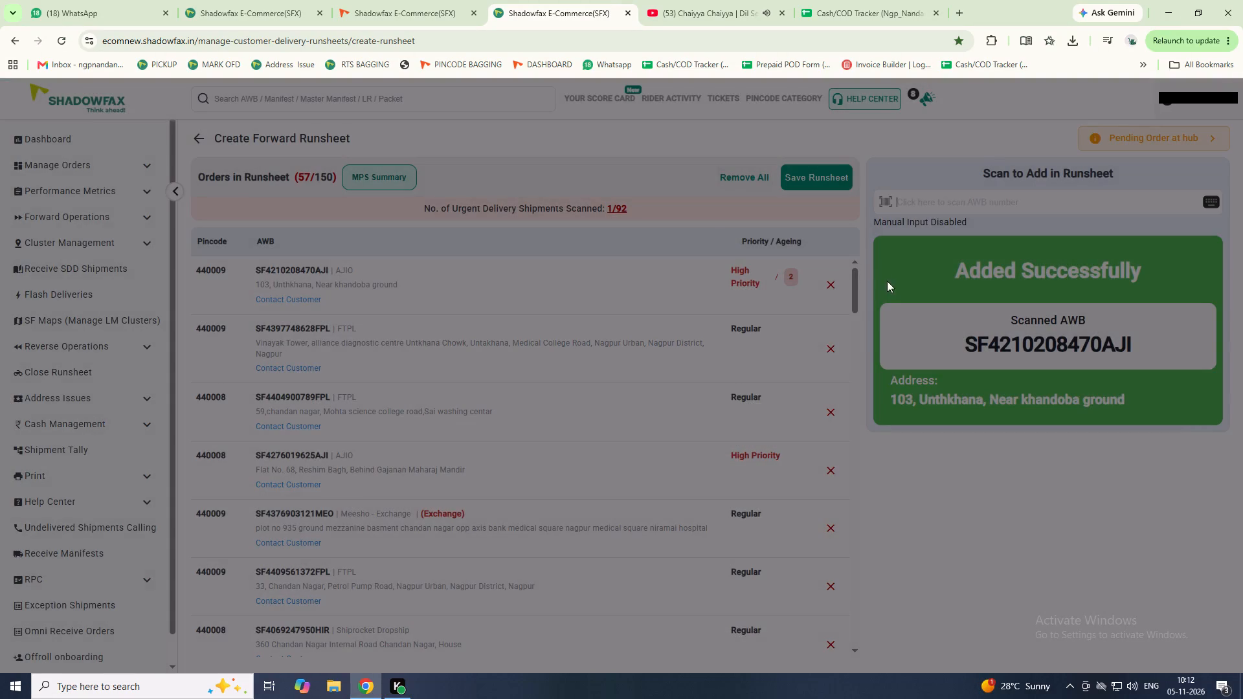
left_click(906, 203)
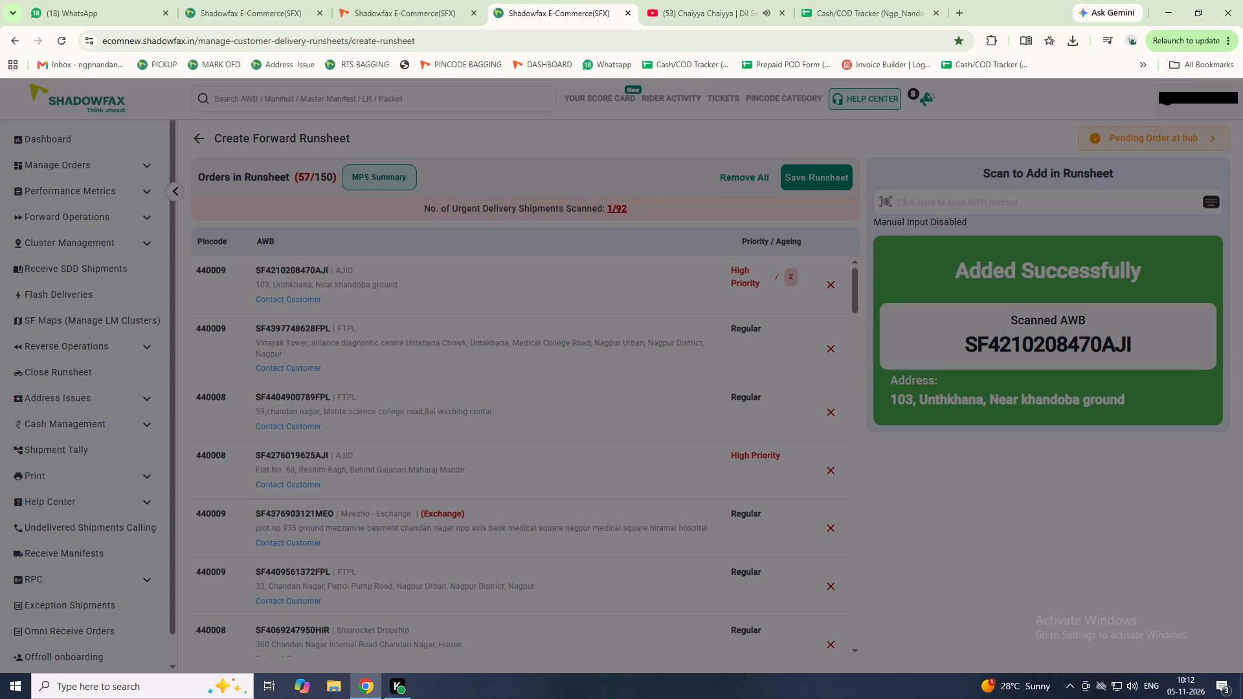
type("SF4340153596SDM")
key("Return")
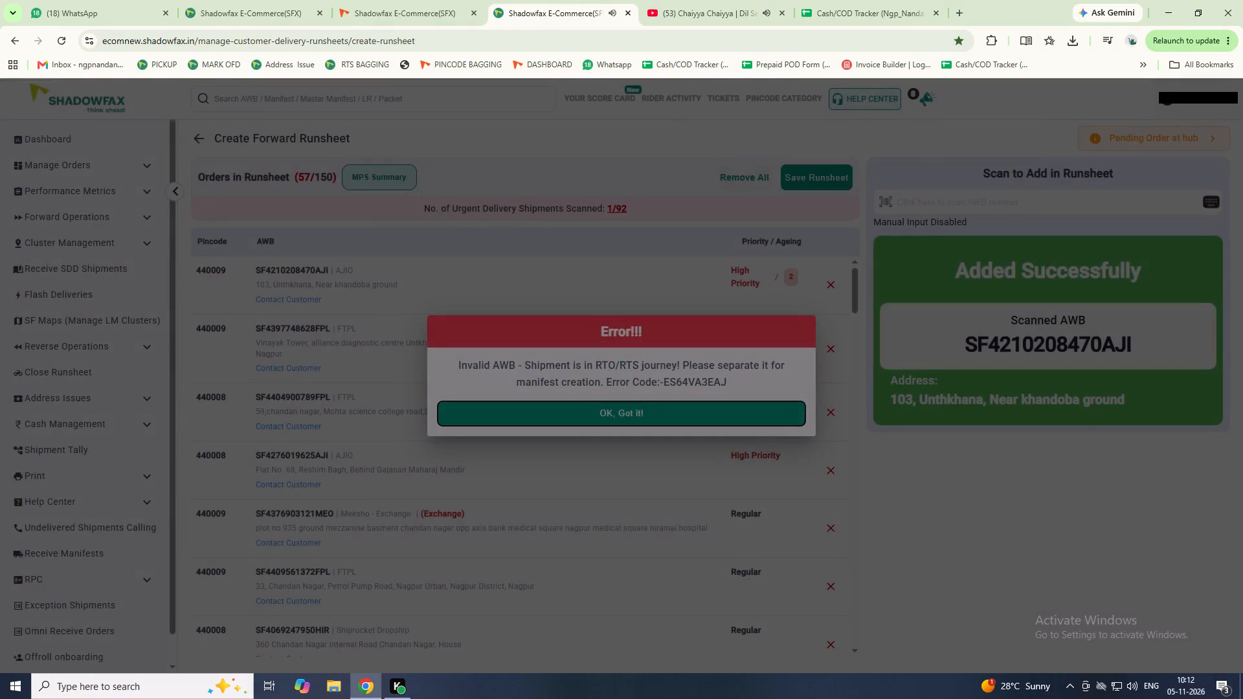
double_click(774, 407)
left_click(904, 205)
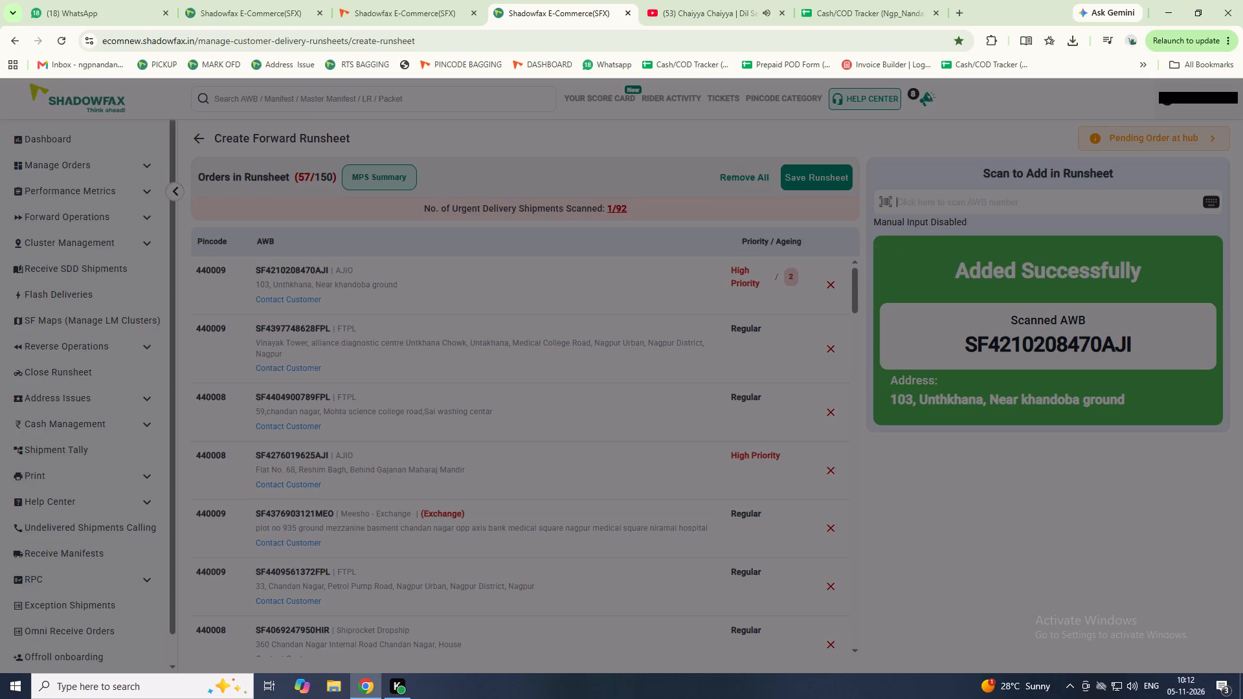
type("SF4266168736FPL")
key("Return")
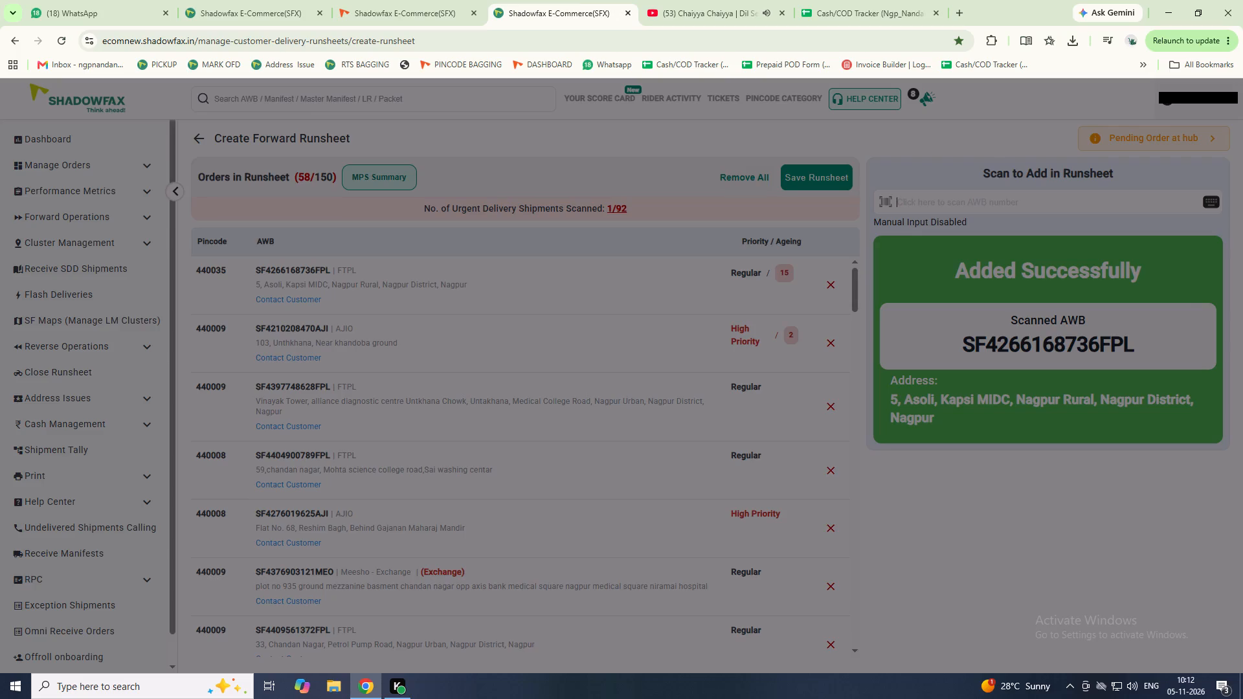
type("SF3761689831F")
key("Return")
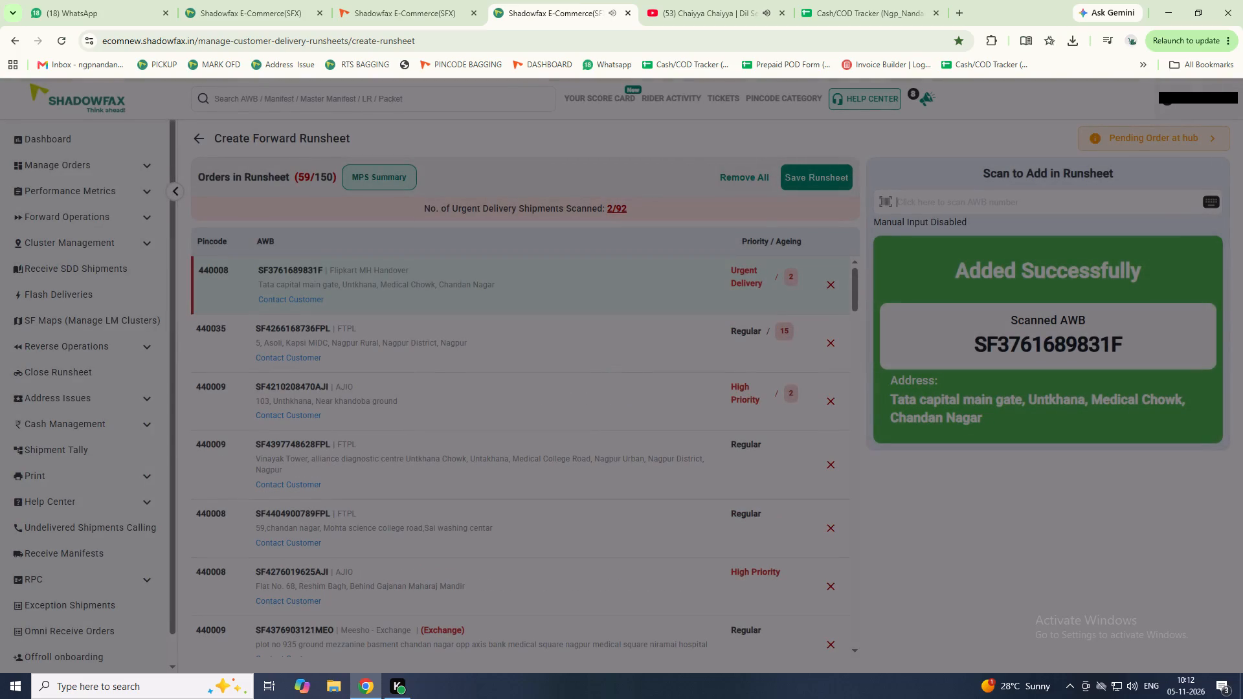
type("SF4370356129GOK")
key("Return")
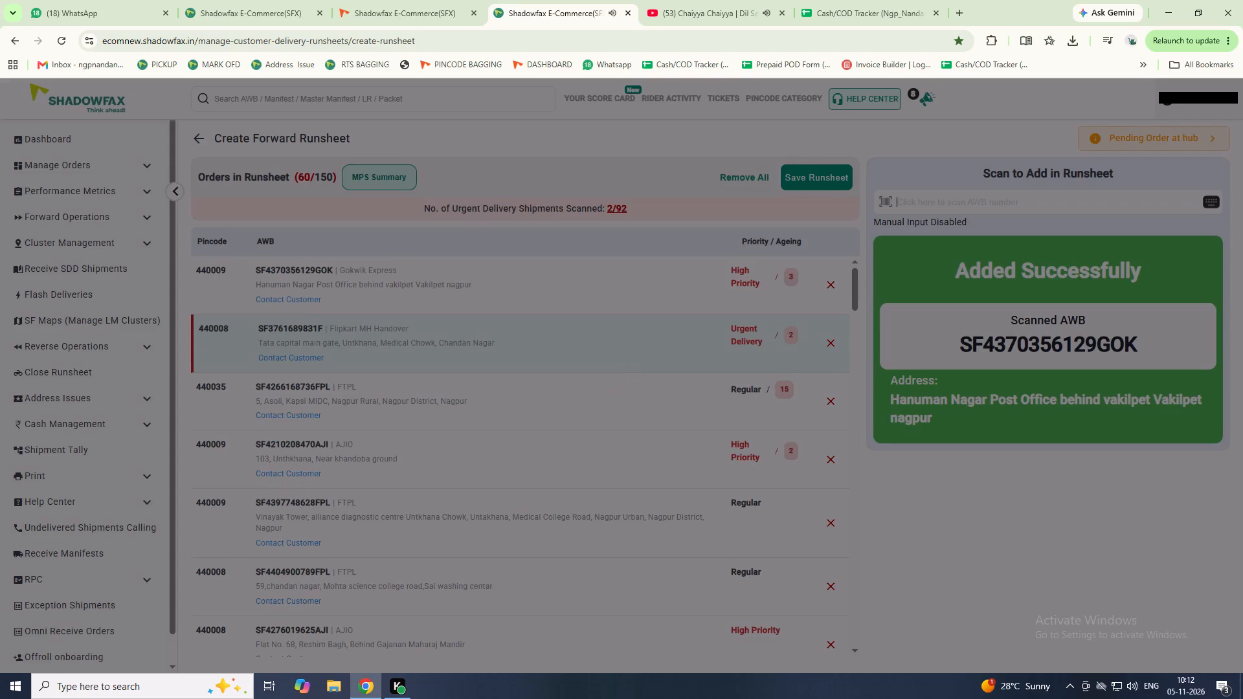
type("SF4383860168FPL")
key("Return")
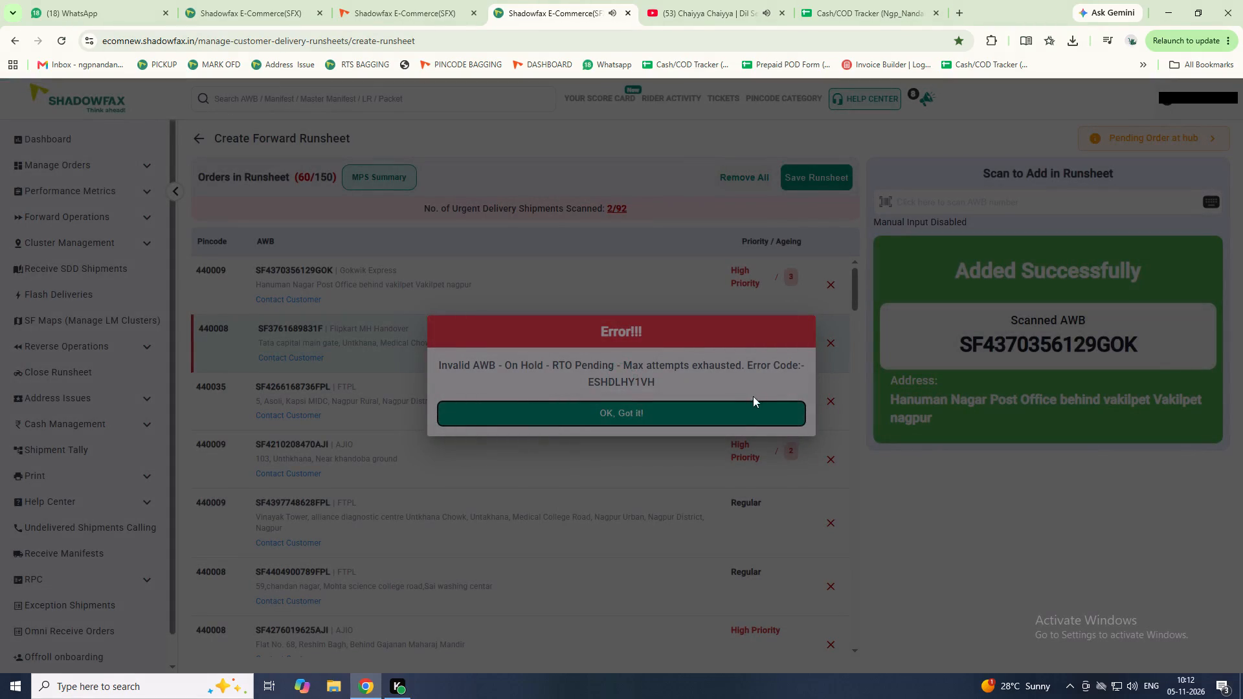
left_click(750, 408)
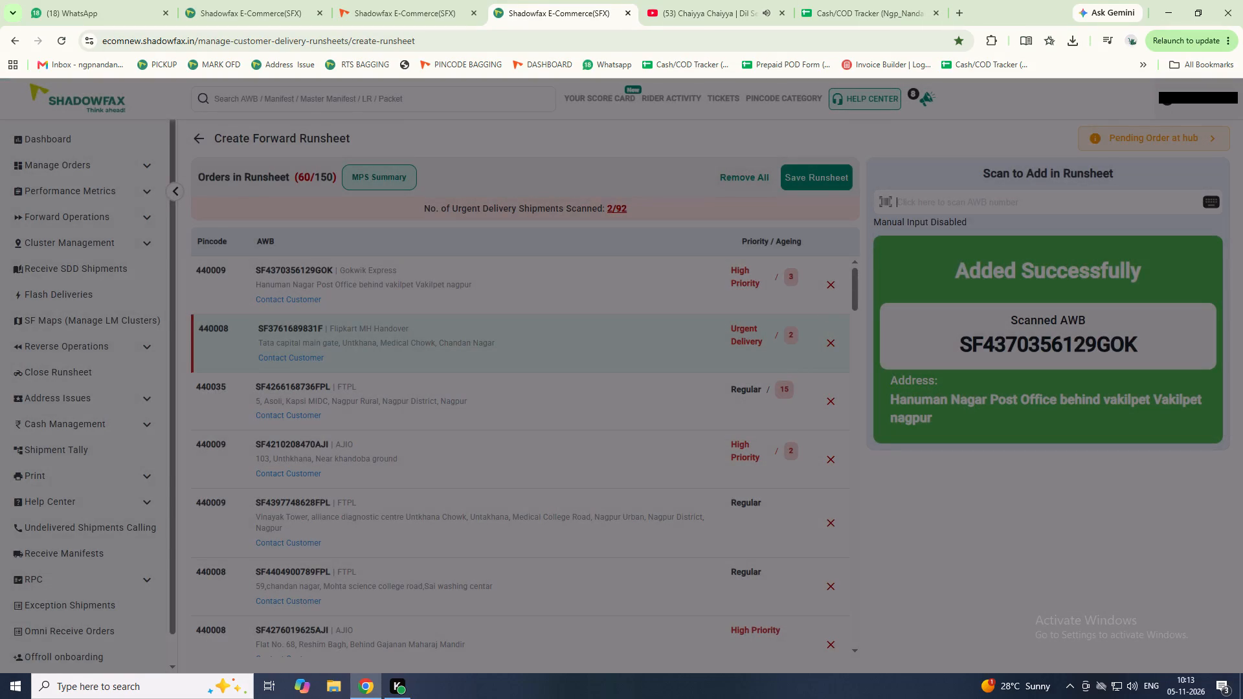
left_click(901, 201)
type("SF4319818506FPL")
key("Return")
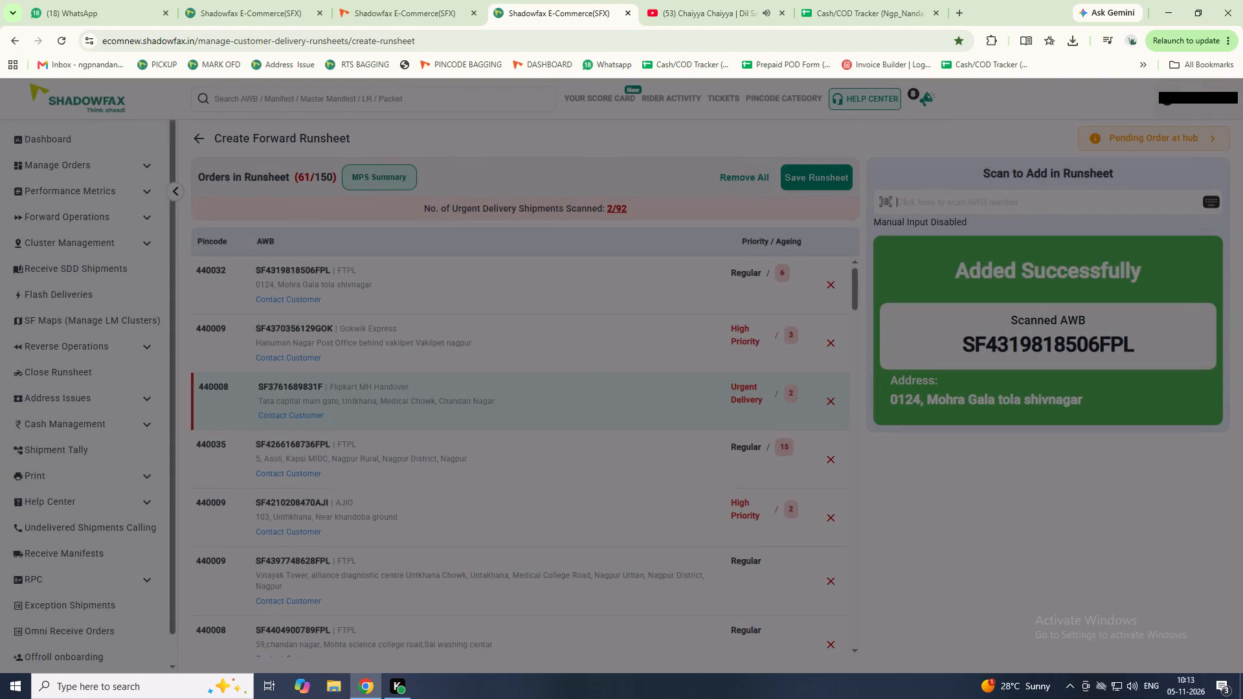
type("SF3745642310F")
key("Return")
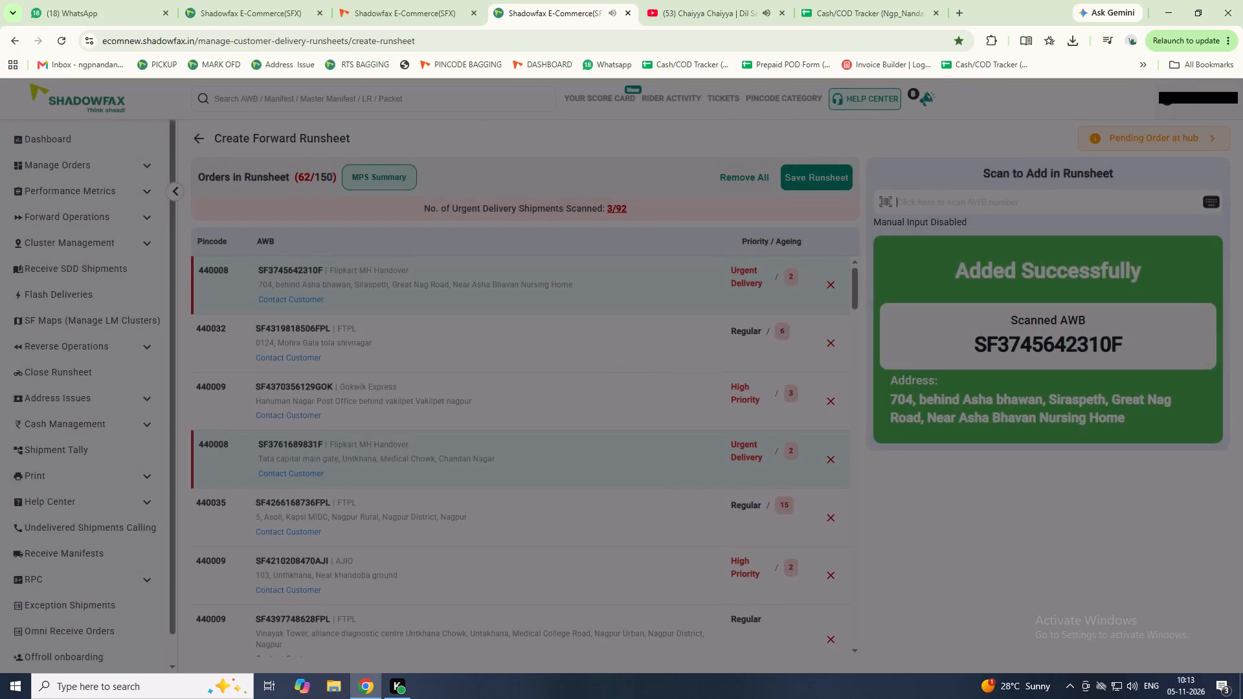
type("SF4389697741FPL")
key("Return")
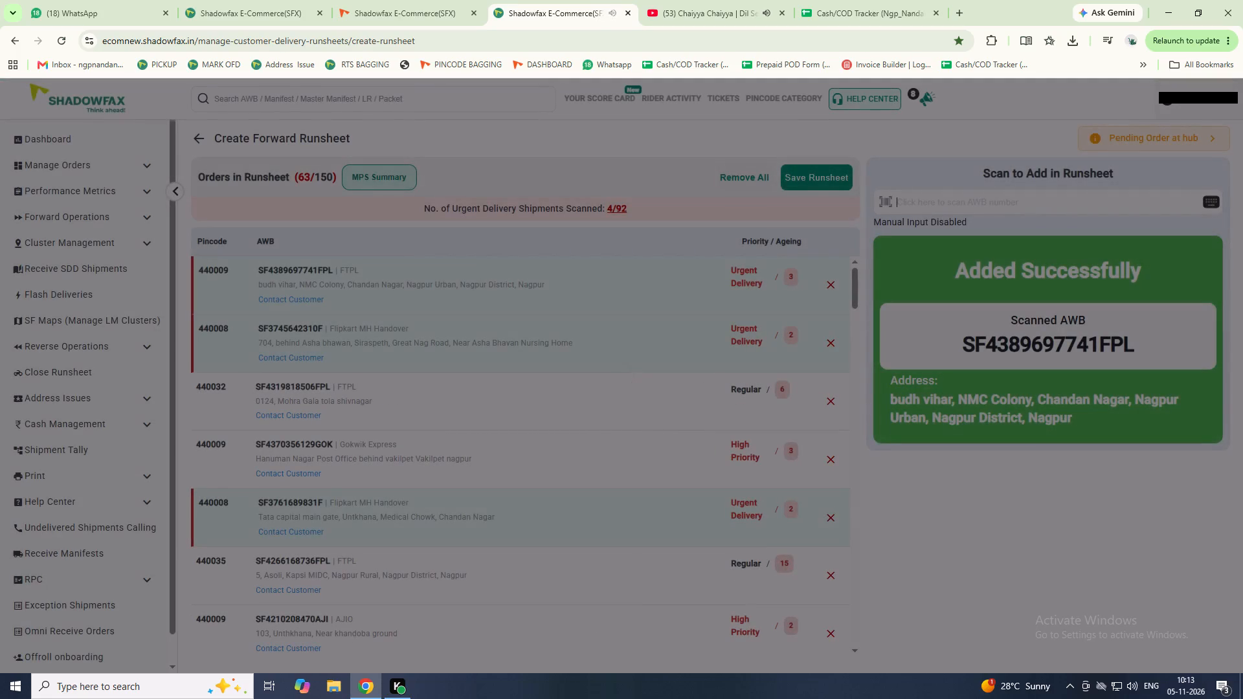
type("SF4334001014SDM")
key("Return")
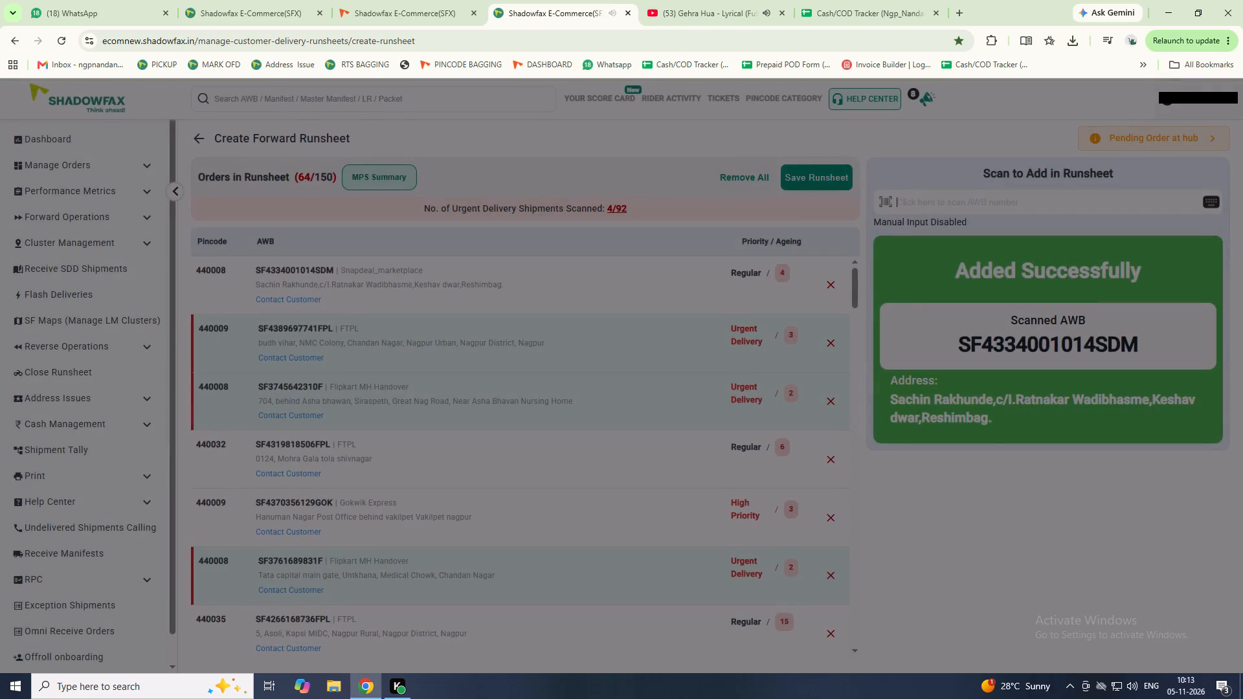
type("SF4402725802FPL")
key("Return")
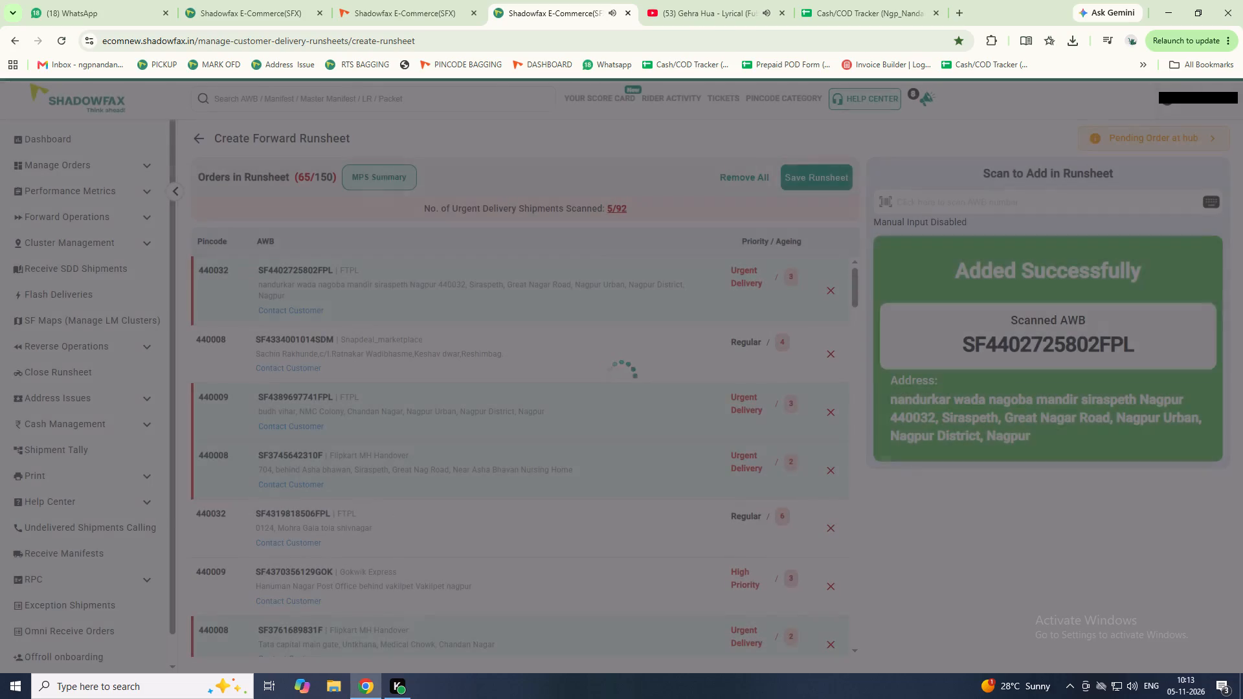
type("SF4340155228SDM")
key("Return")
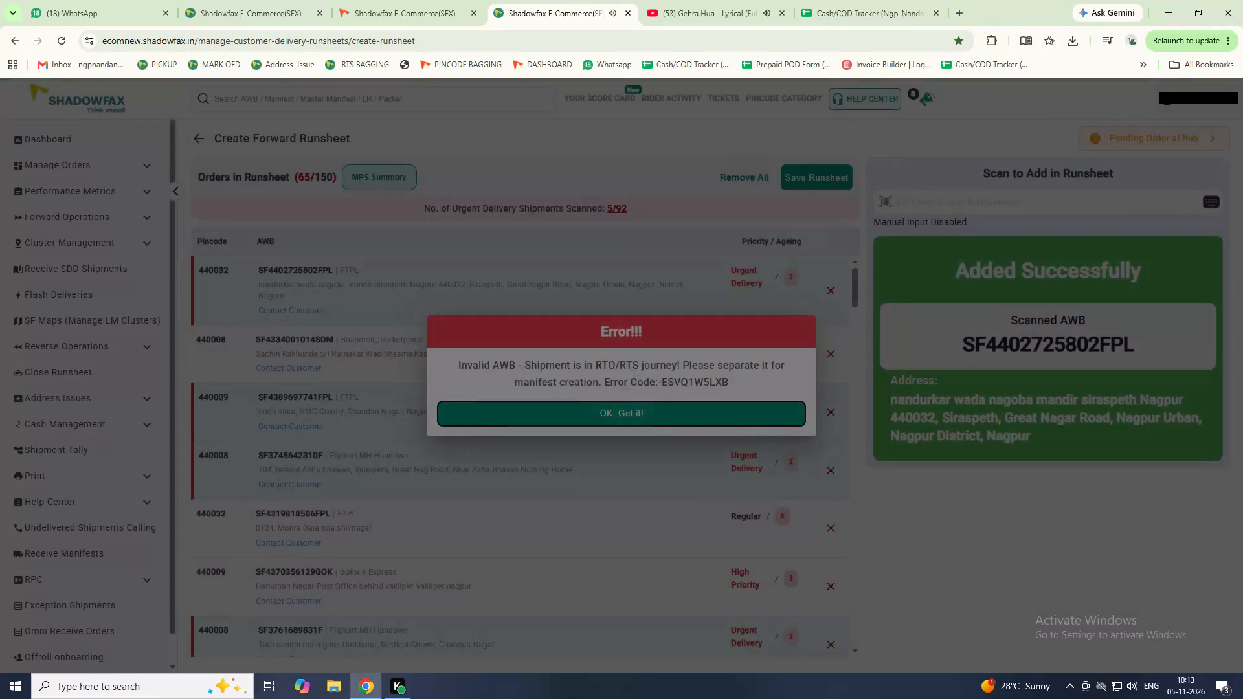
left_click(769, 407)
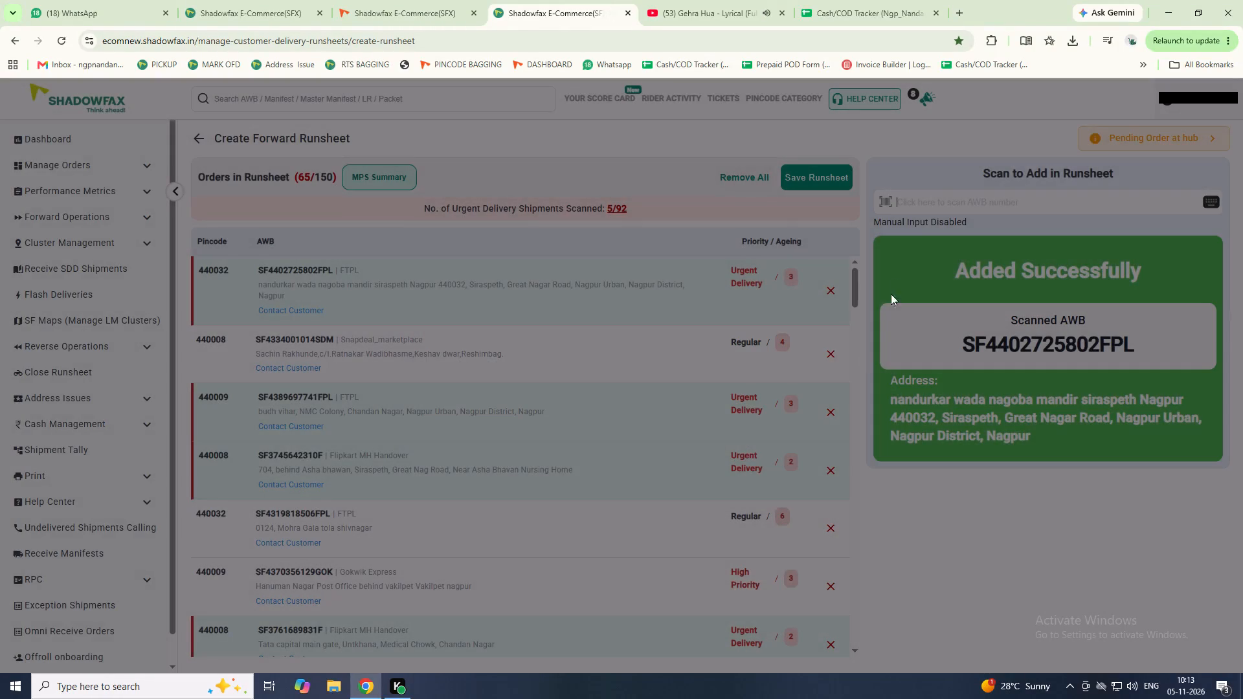
left_click(912, 199)
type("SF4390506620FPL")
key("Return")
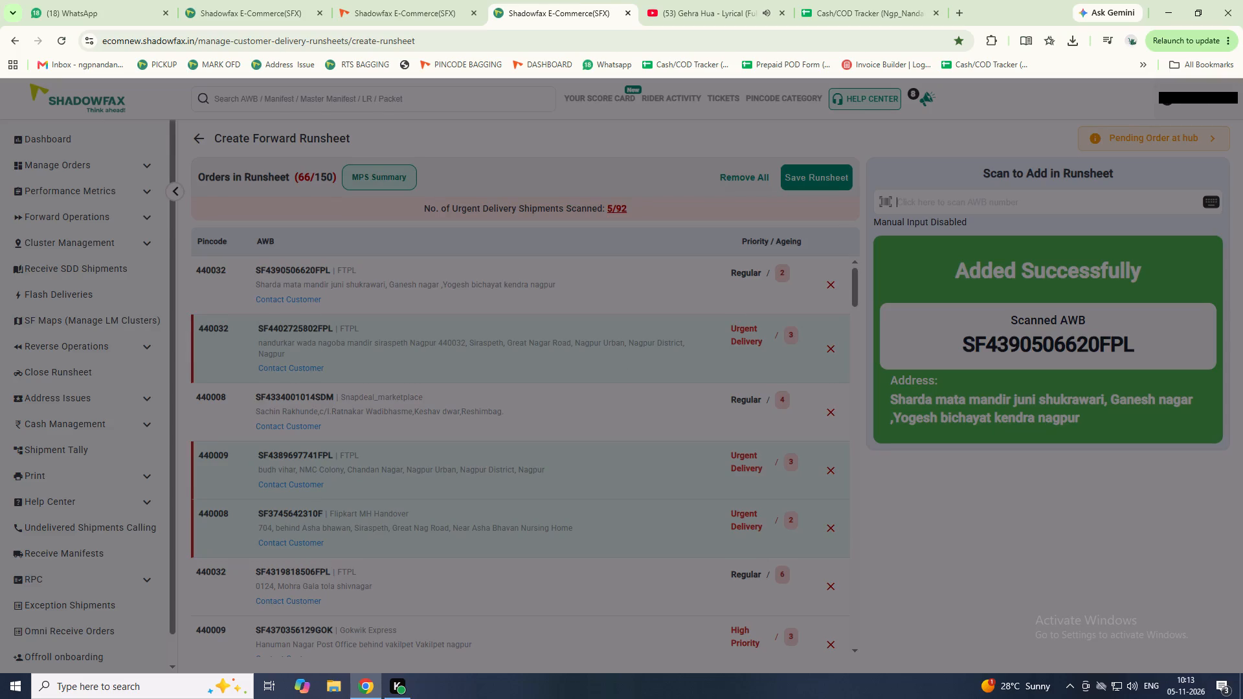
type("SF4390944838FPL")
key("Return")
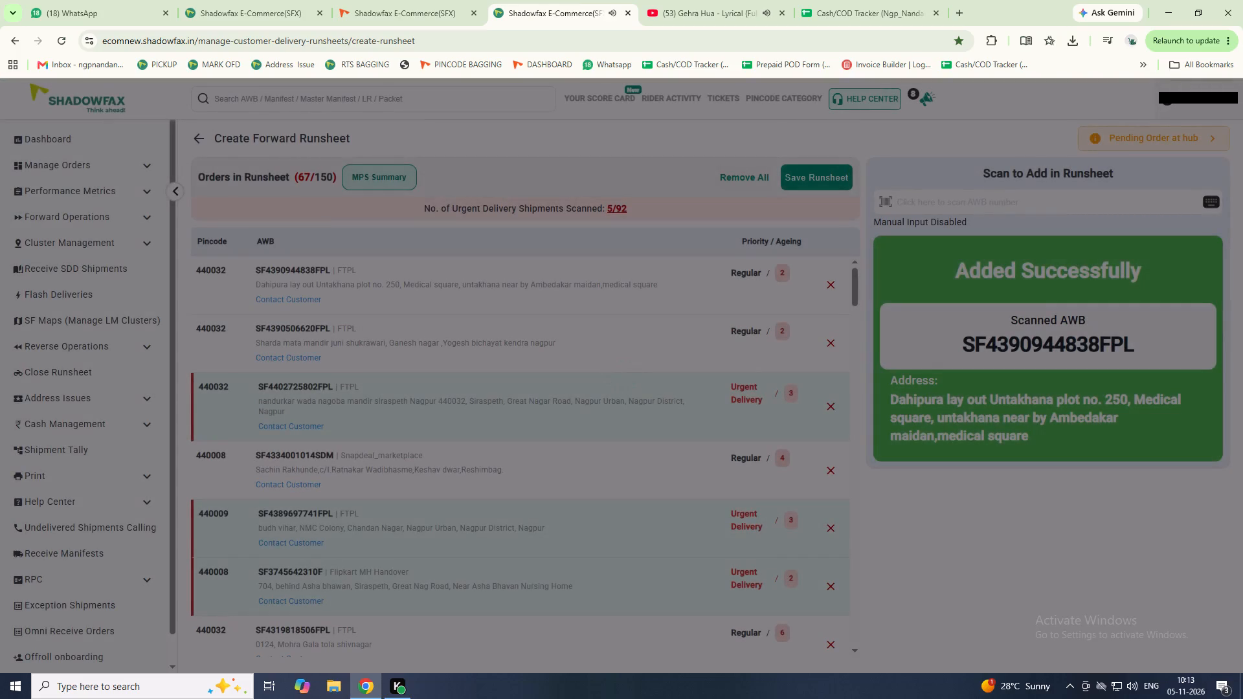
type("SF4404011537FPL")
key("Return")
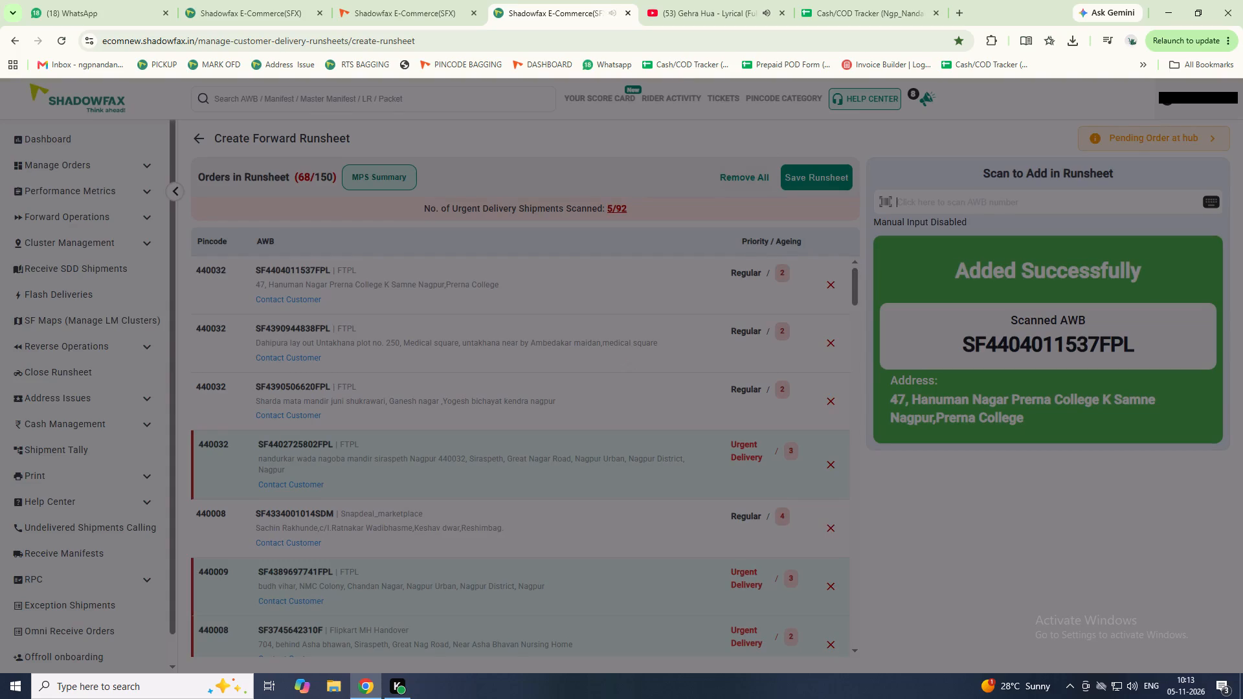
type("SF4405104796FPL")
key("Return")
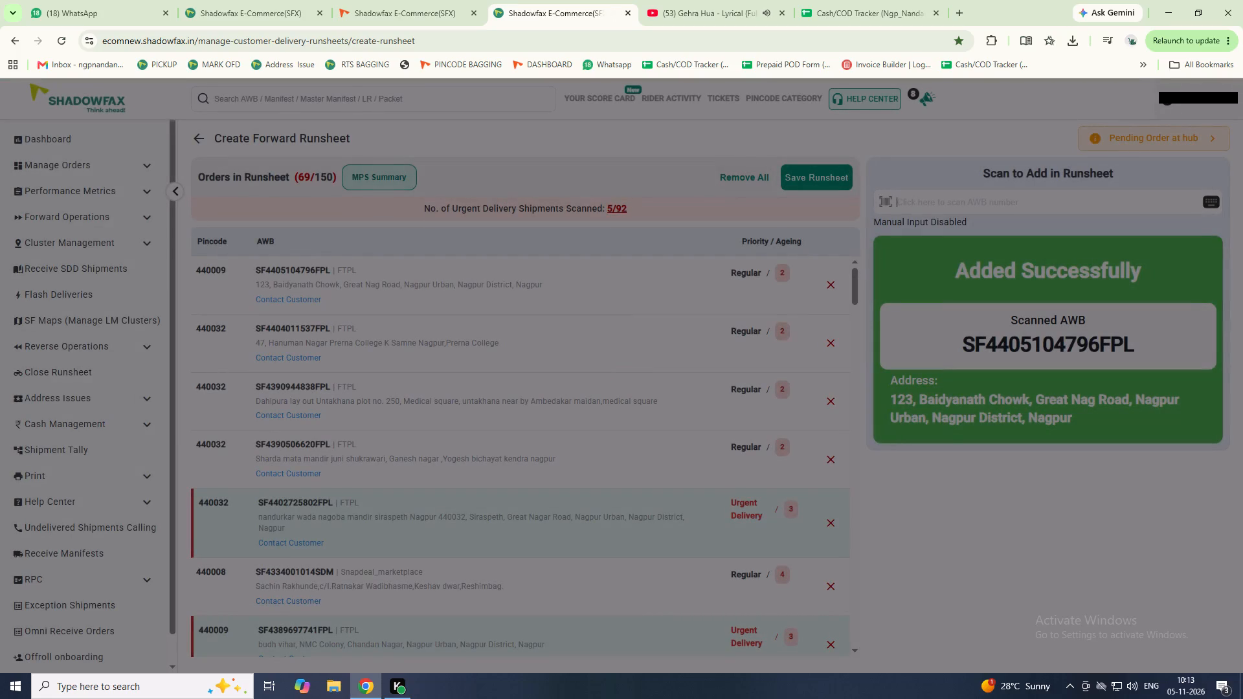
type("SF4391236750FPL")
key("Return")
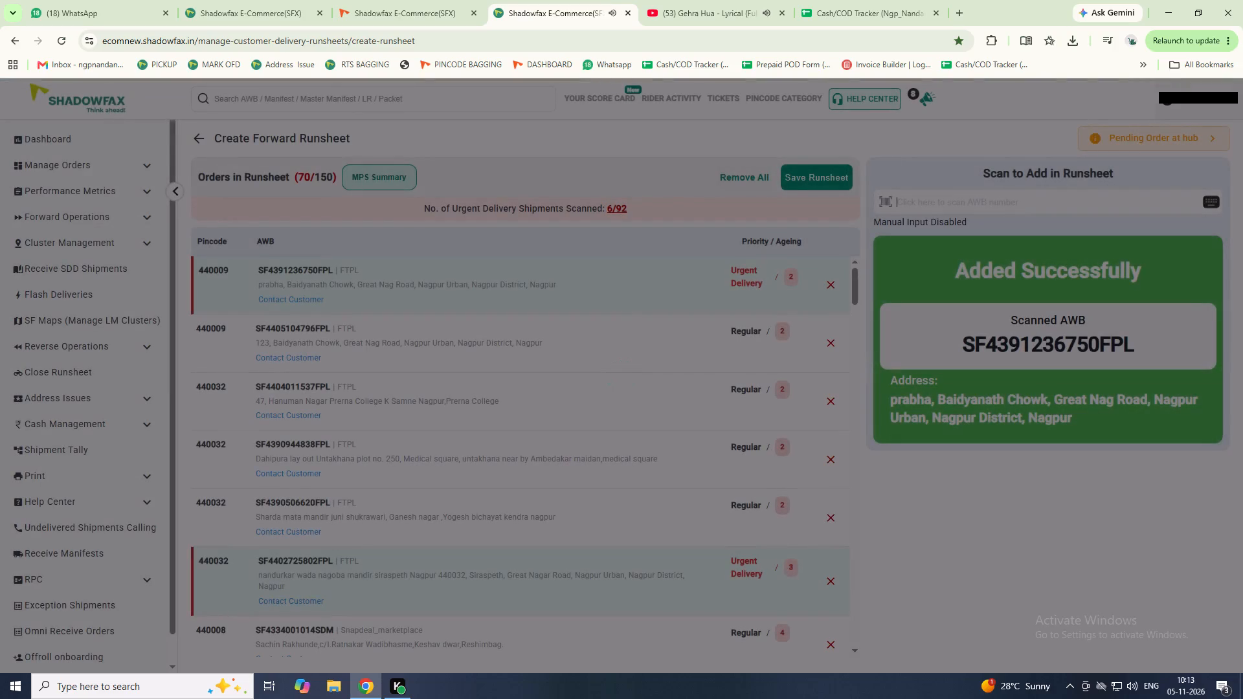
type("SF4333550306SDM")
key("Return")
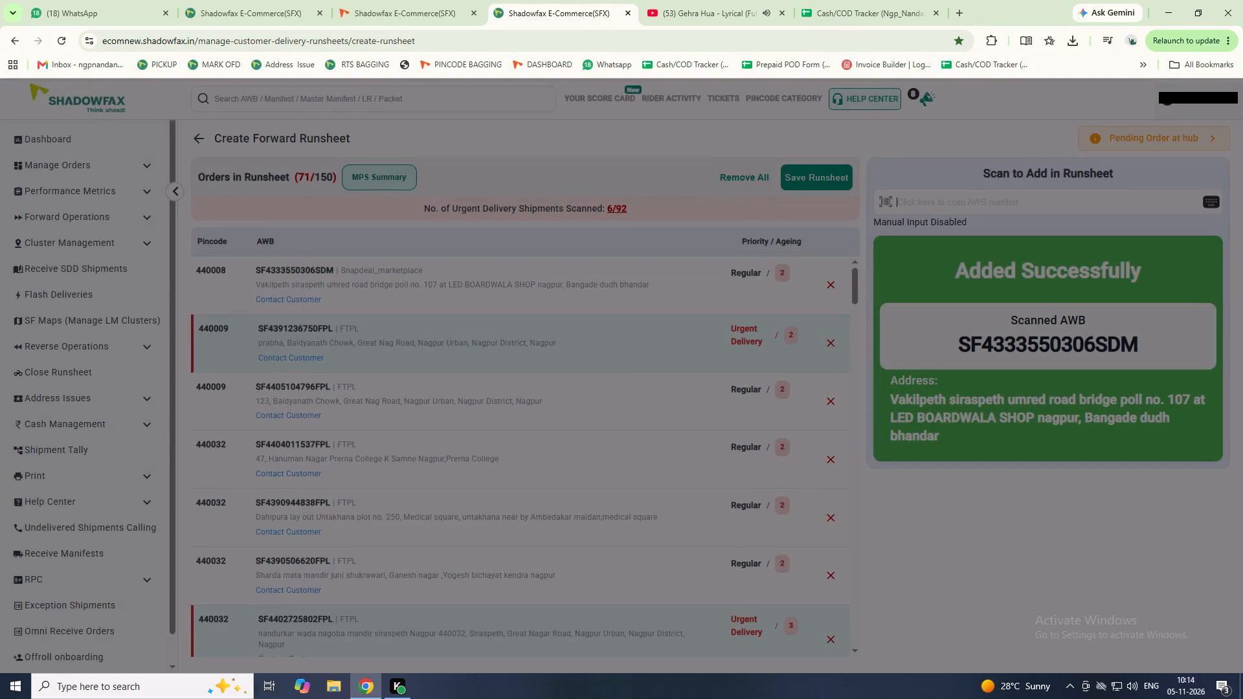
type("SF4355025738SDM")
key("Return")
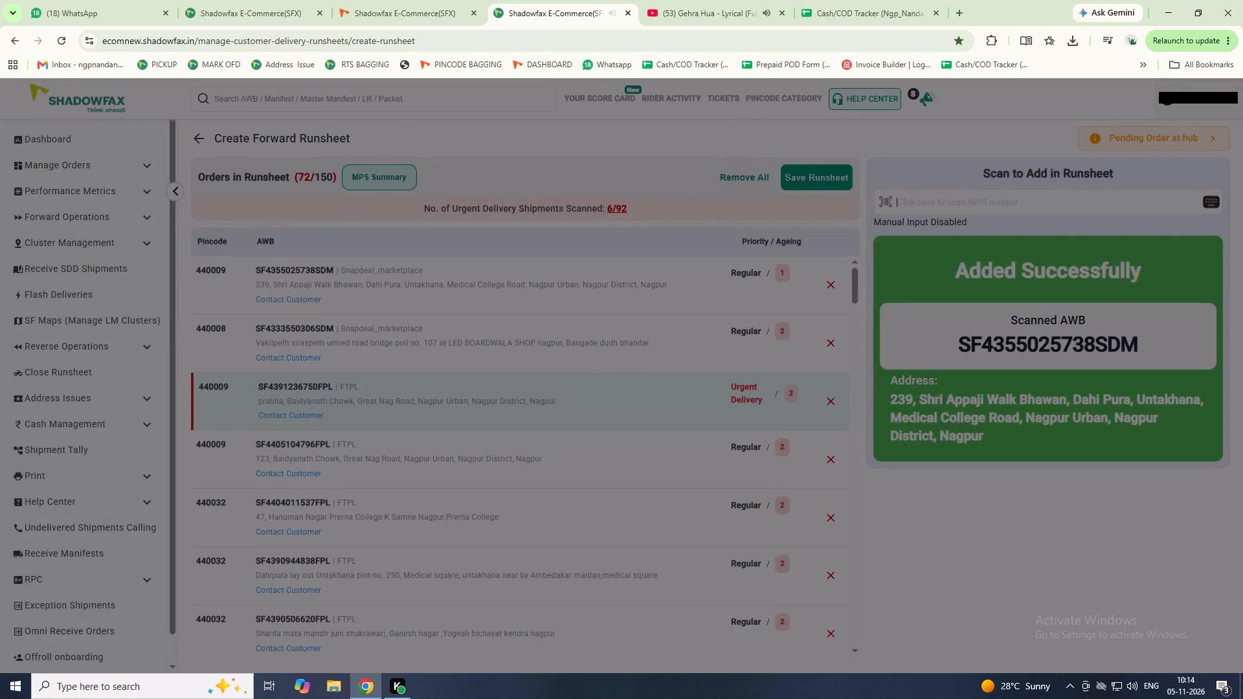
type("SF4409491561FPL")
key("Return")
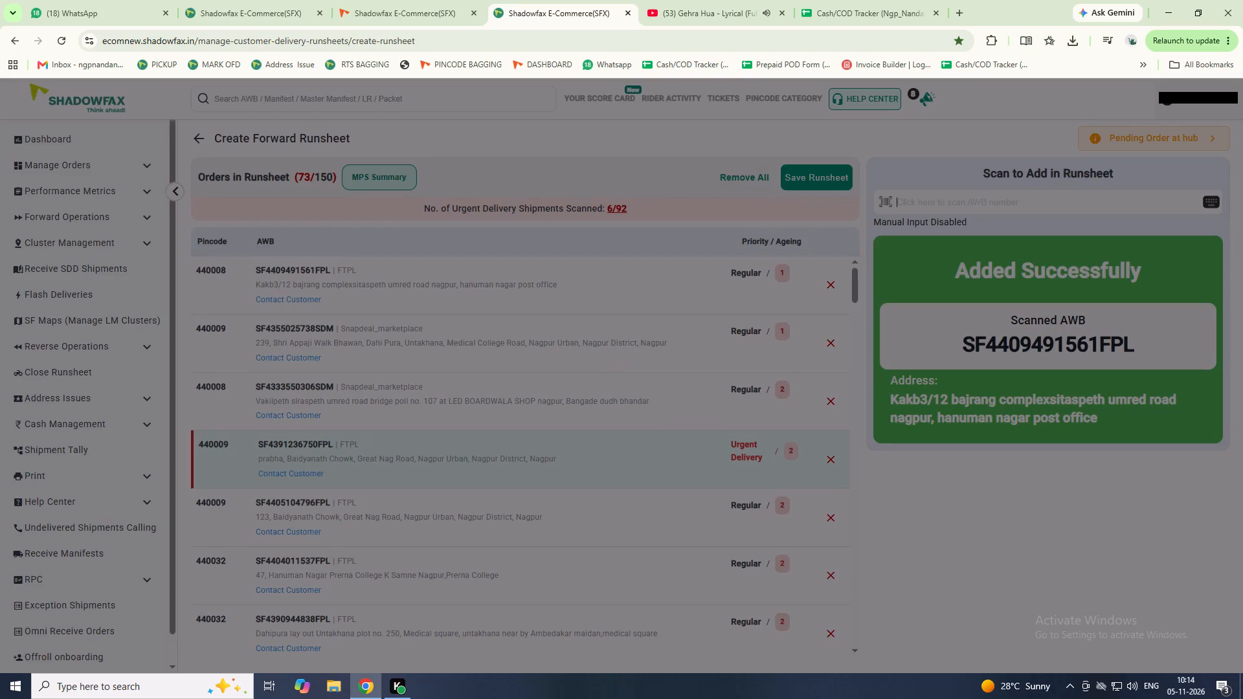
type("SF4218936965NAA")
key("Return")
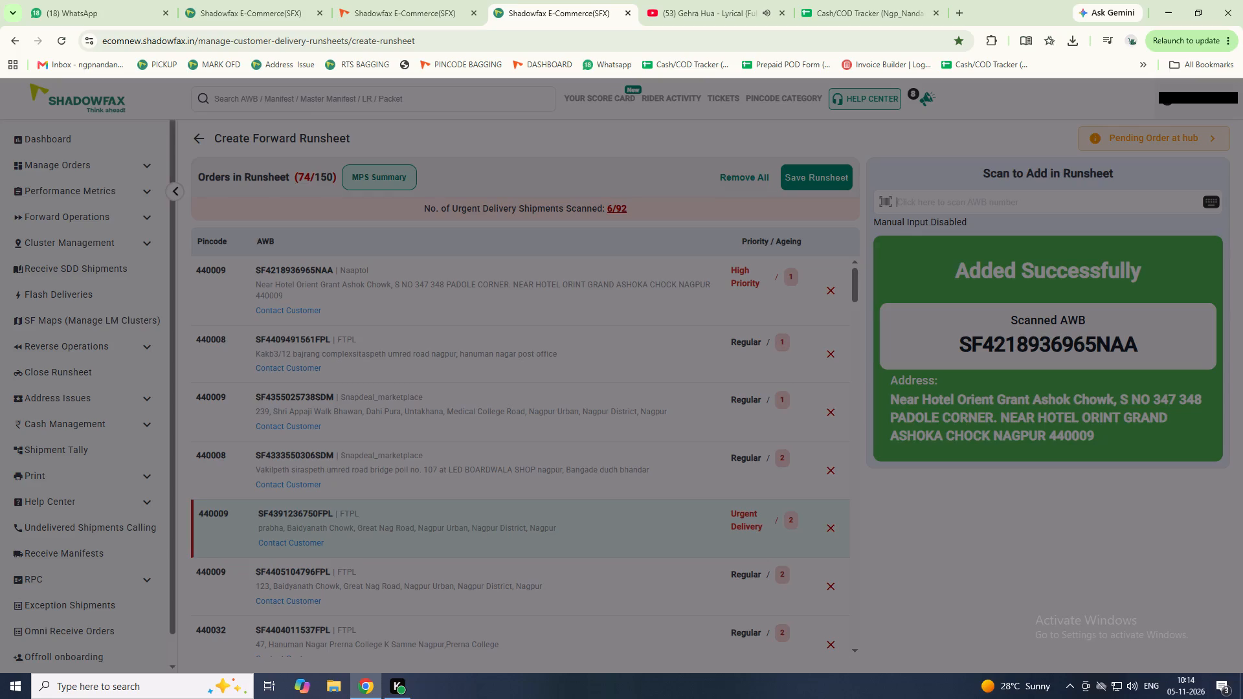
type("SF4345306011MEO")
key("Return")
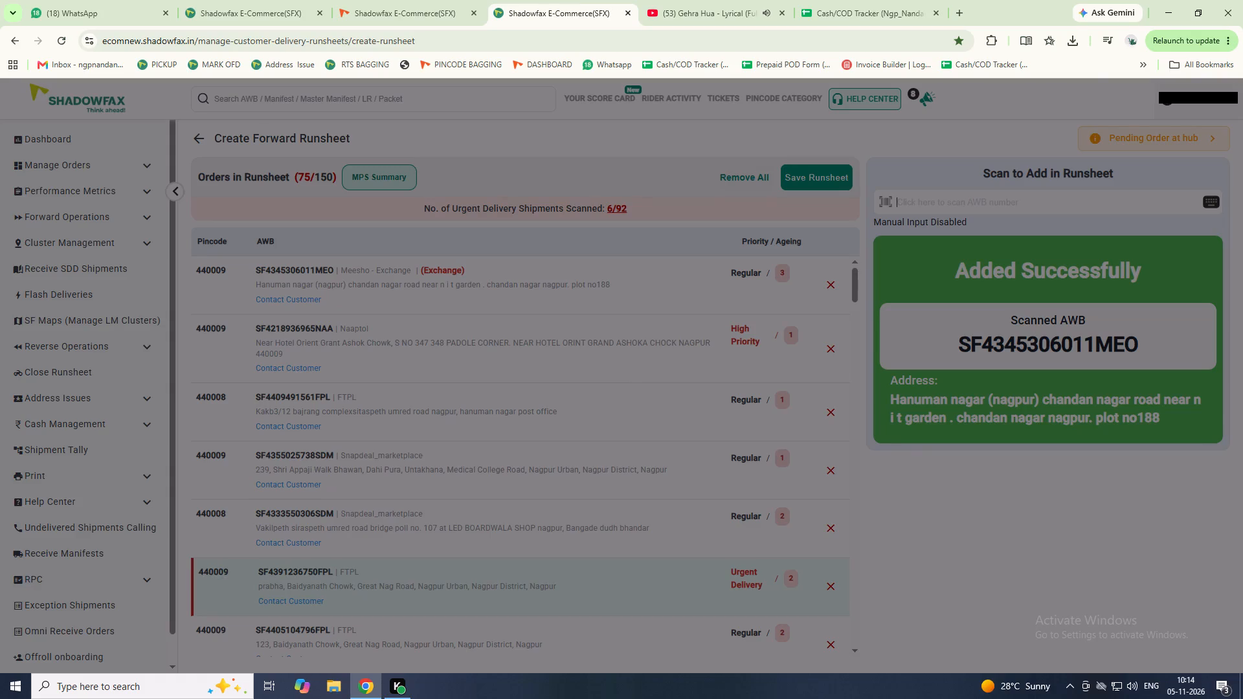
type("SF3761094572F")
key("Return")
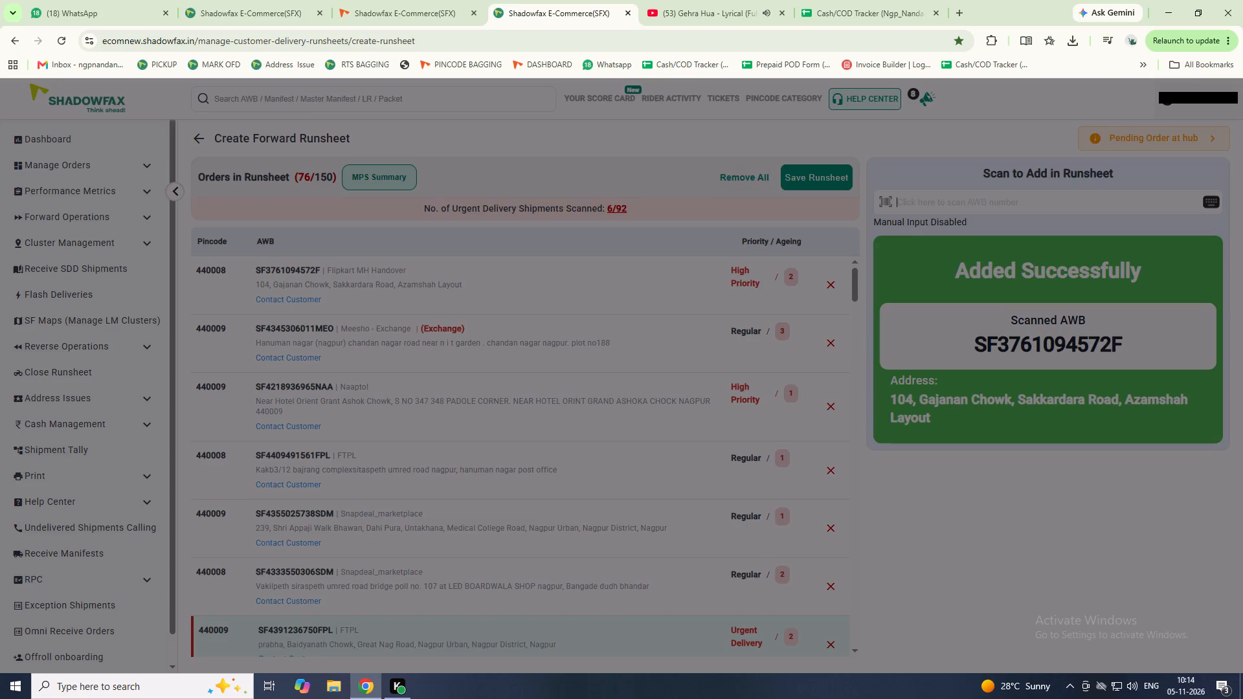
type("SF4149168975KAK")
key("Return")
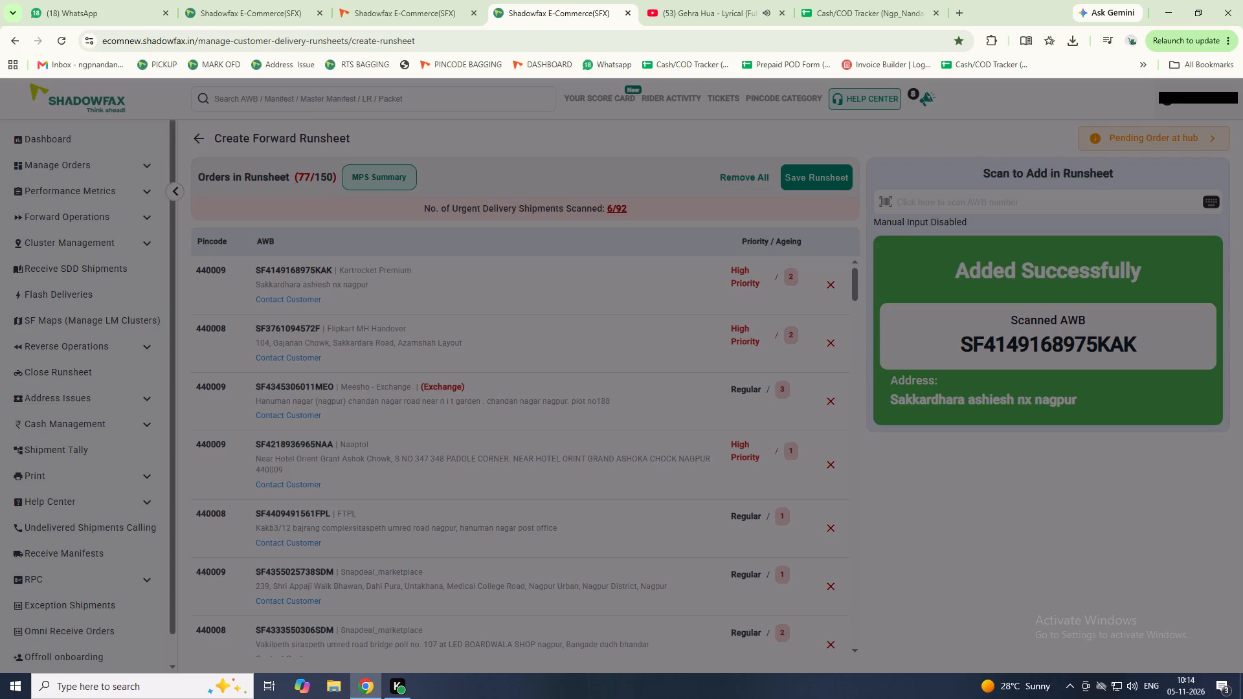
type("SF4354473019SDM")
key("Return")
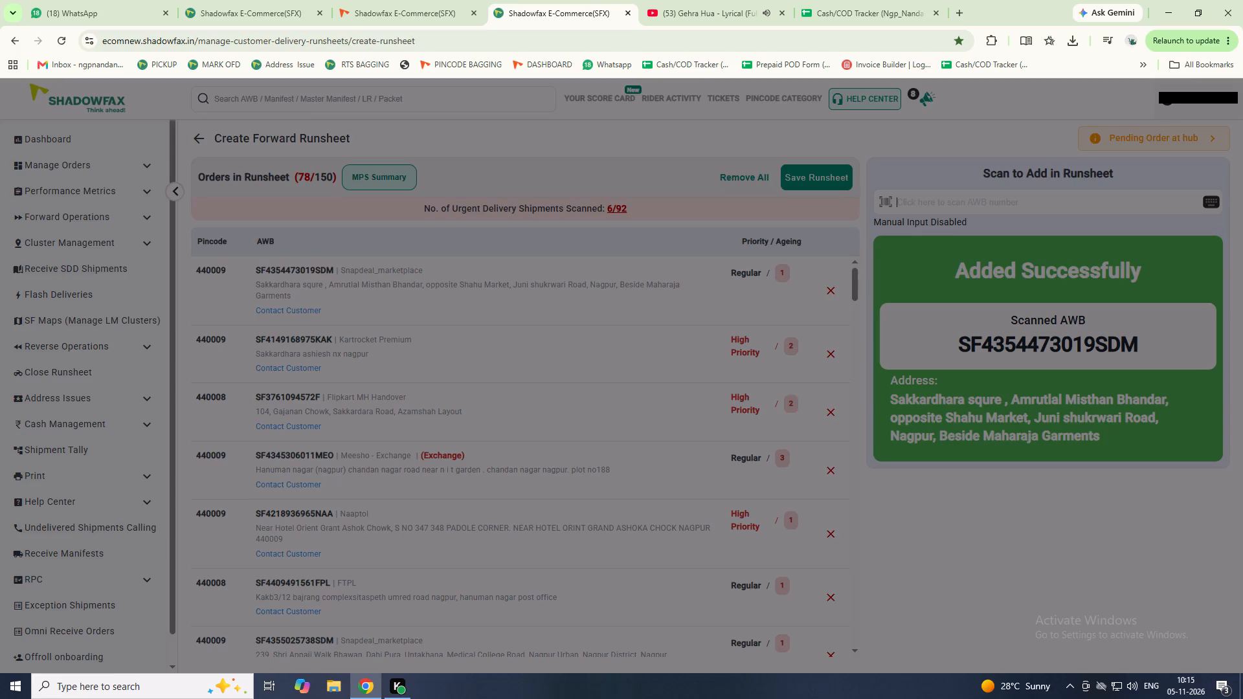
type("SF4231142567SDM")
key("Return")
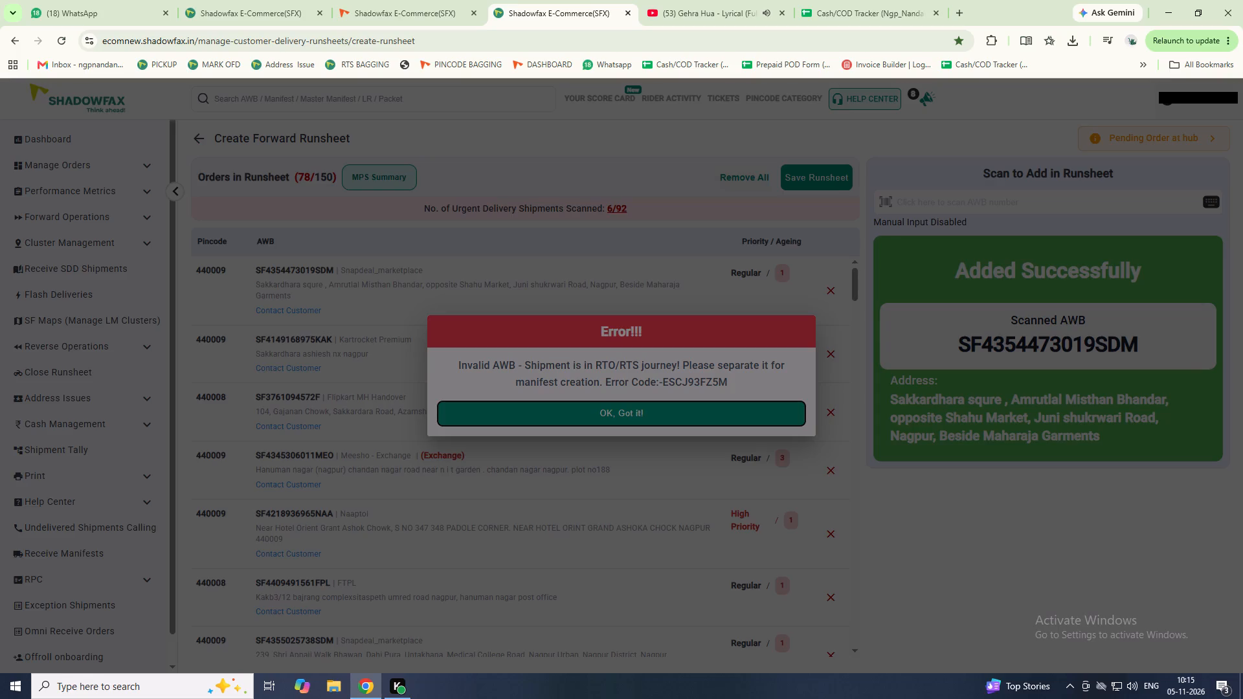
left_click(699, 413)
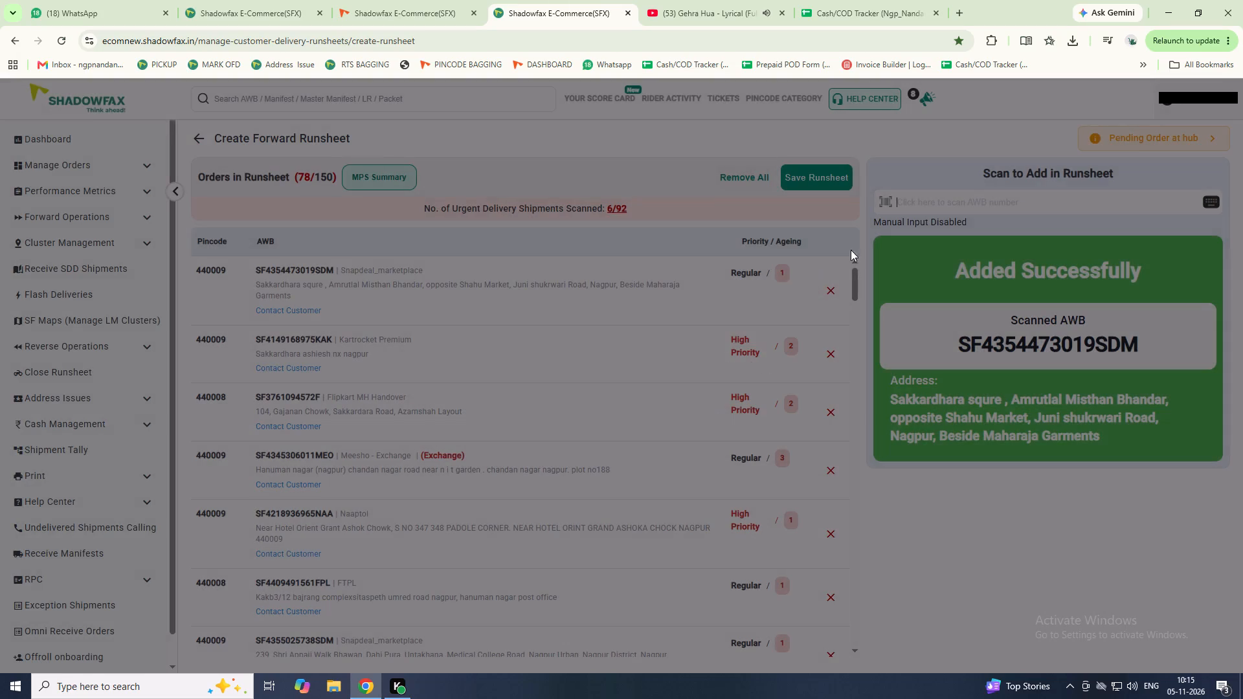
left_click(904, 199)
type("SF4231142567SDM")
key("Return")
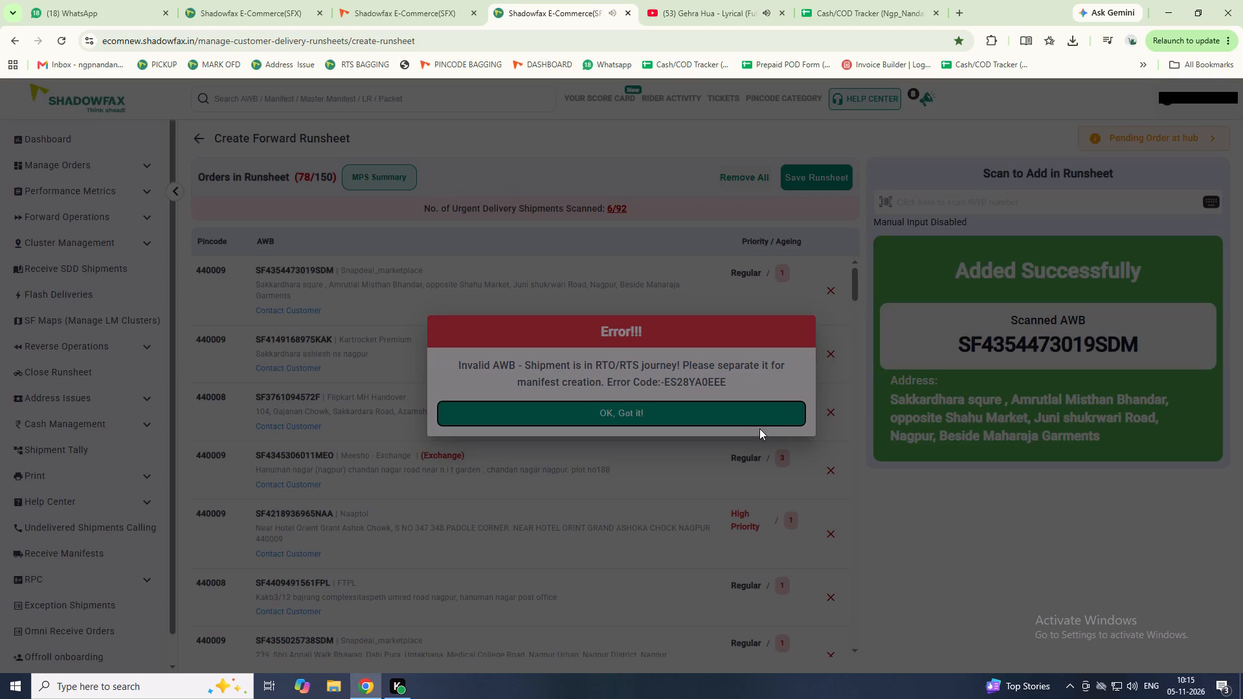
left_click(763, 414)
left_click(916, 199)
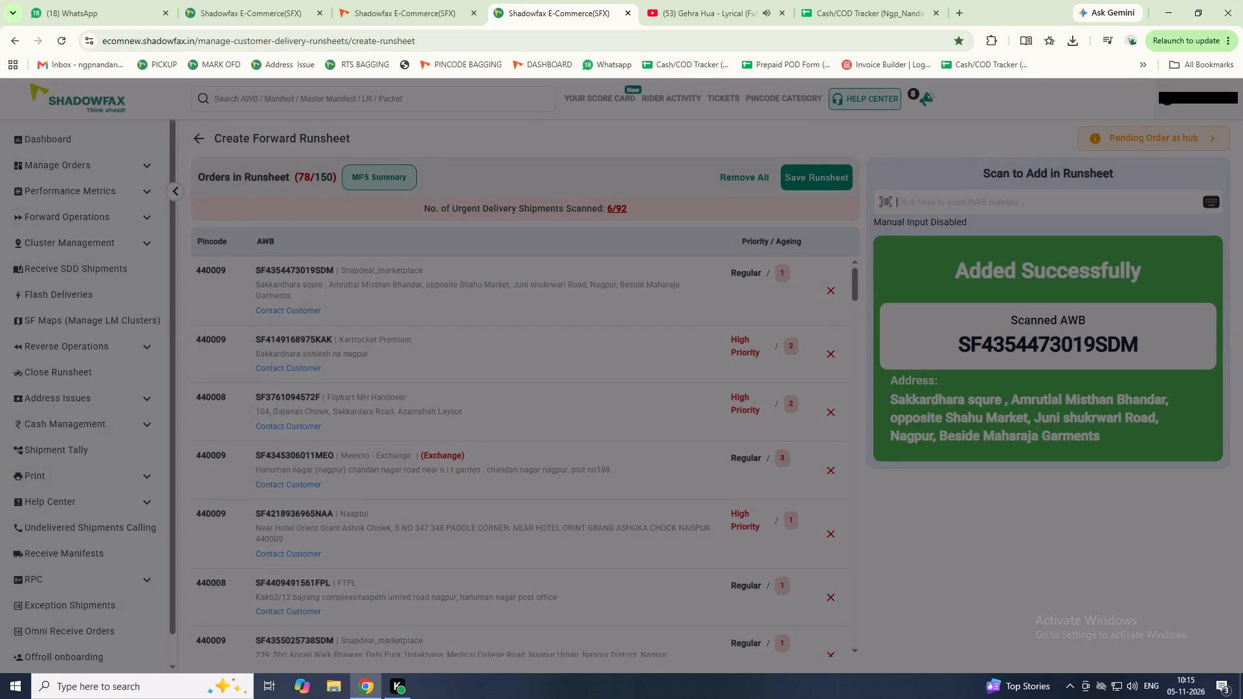
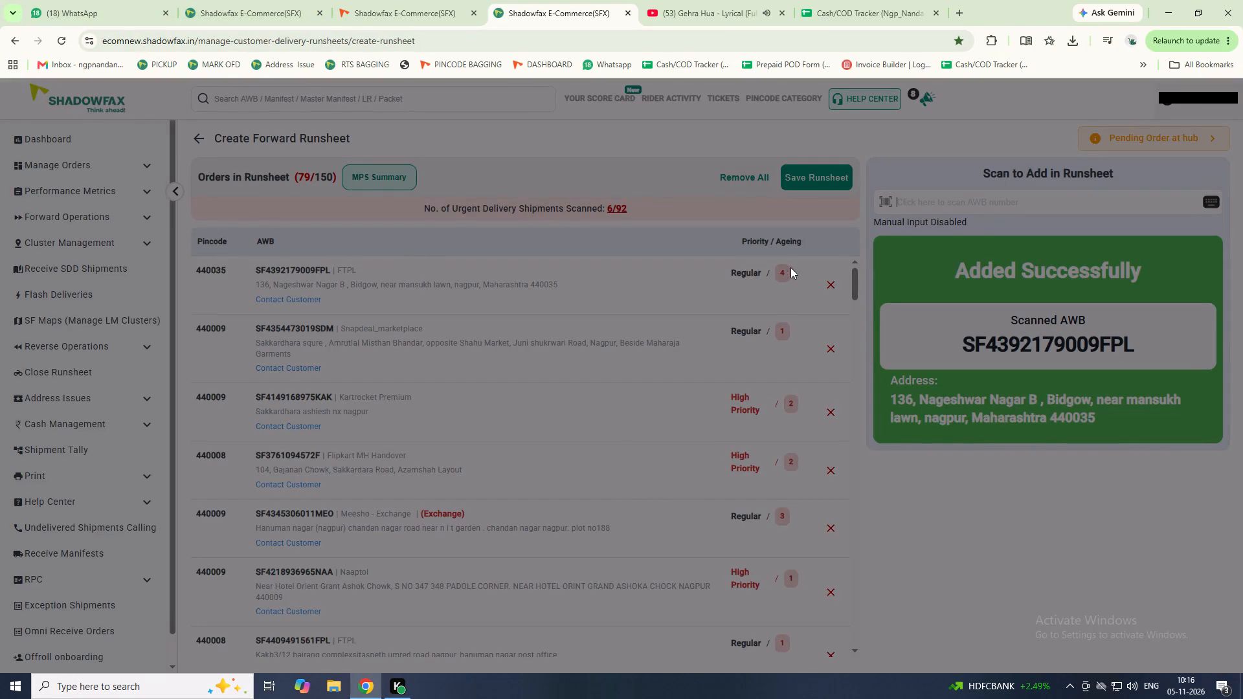
left_click(829, 284)
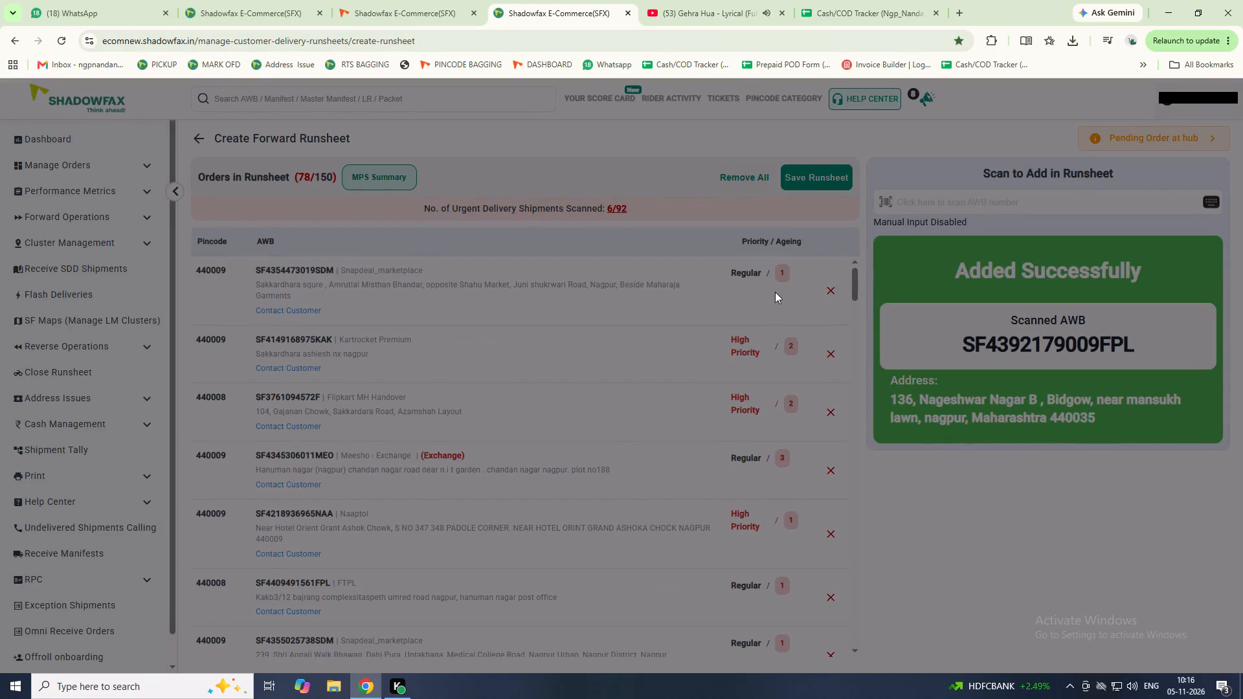
left_click(818, 181)
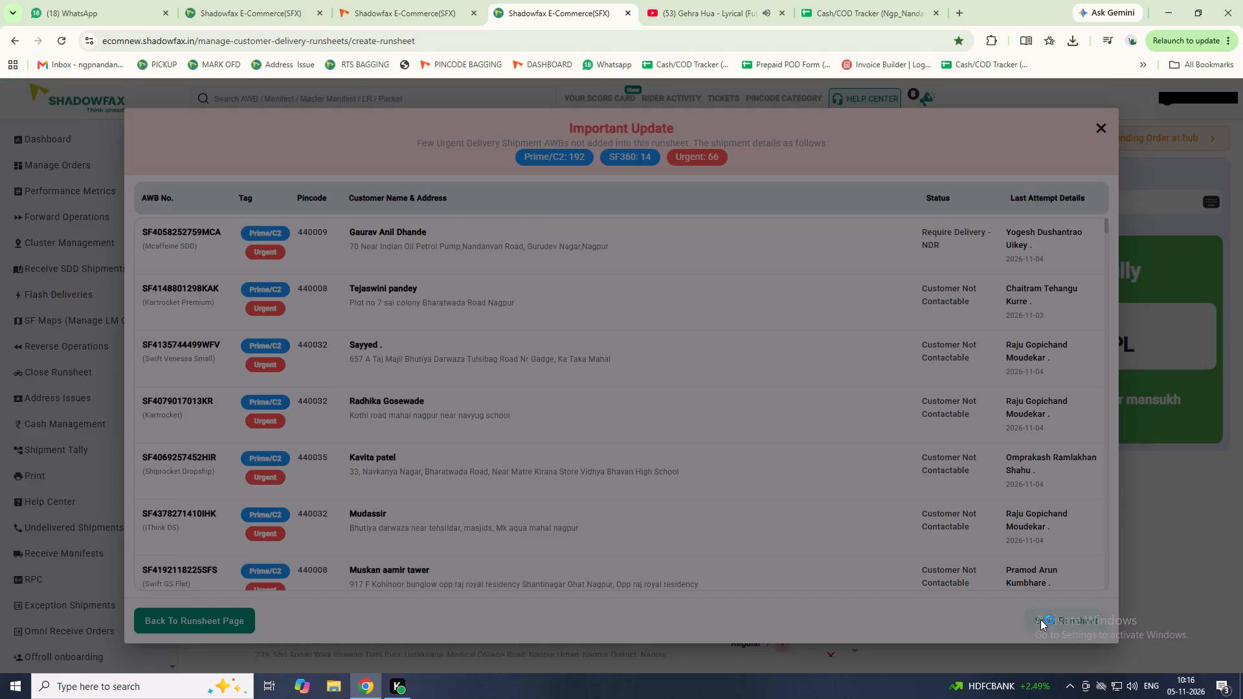
left_click(1050, 617)
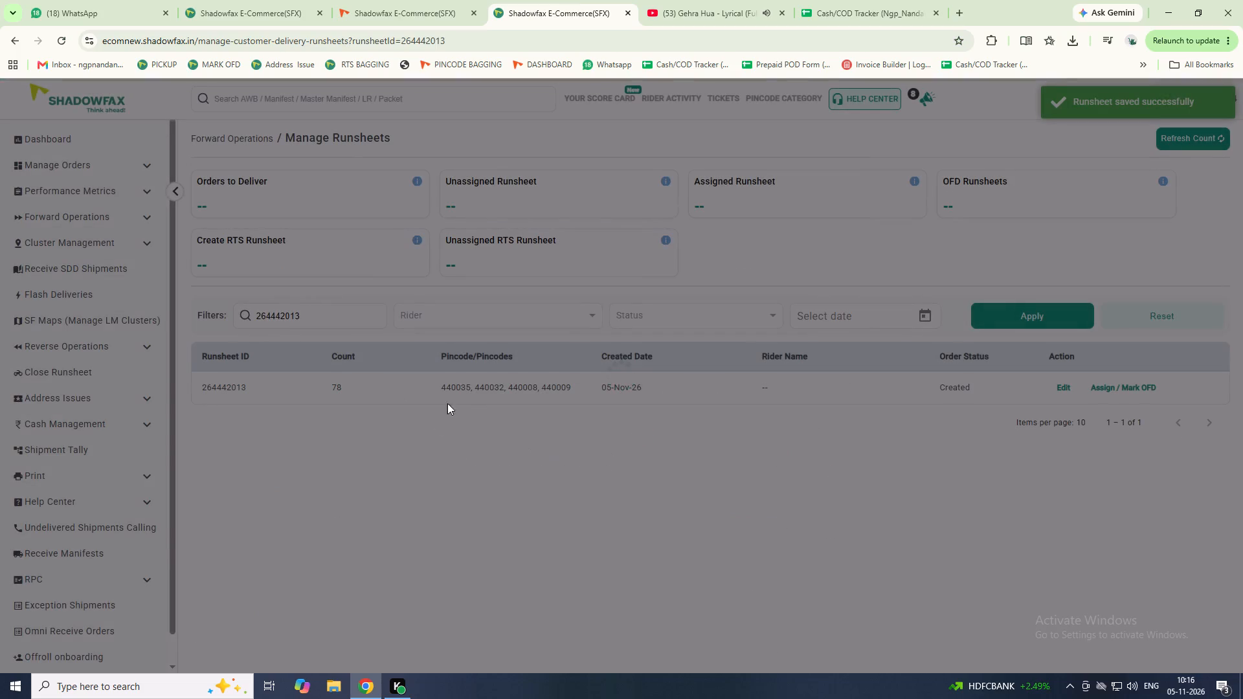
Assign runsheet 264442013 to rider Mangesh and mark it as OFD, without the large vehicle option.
left_click(1136, 388)
left_click(641, 387)
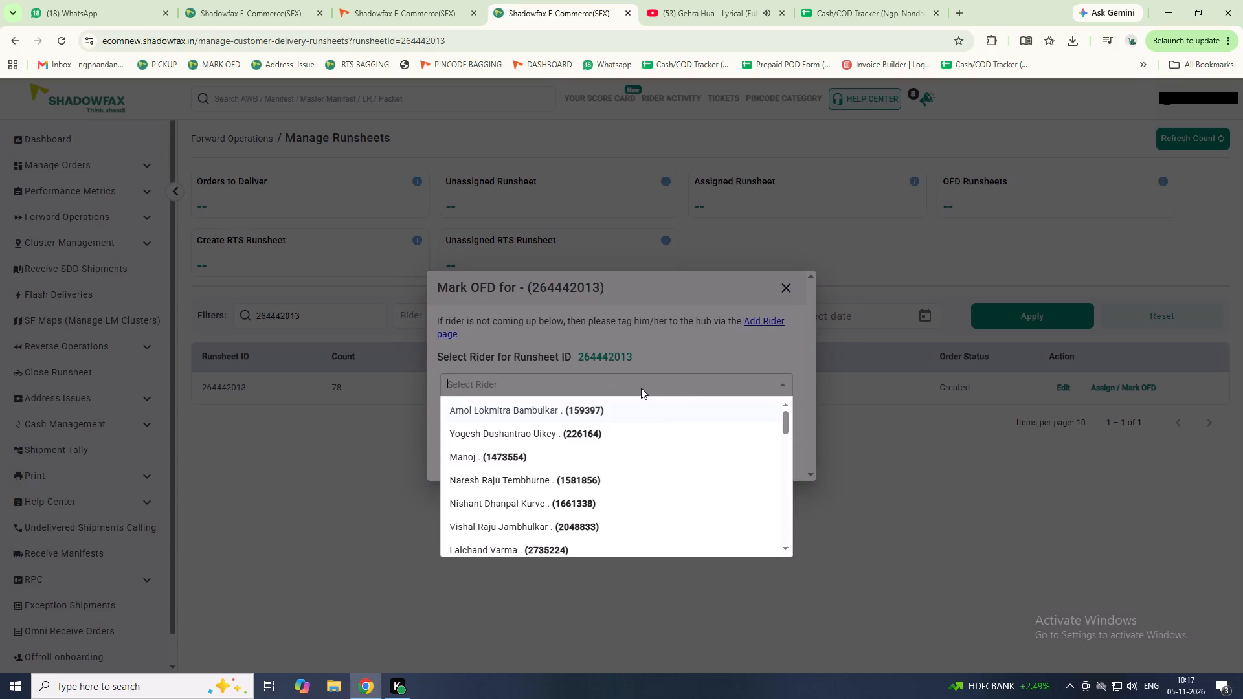
type("man")
left_click(560, 435)
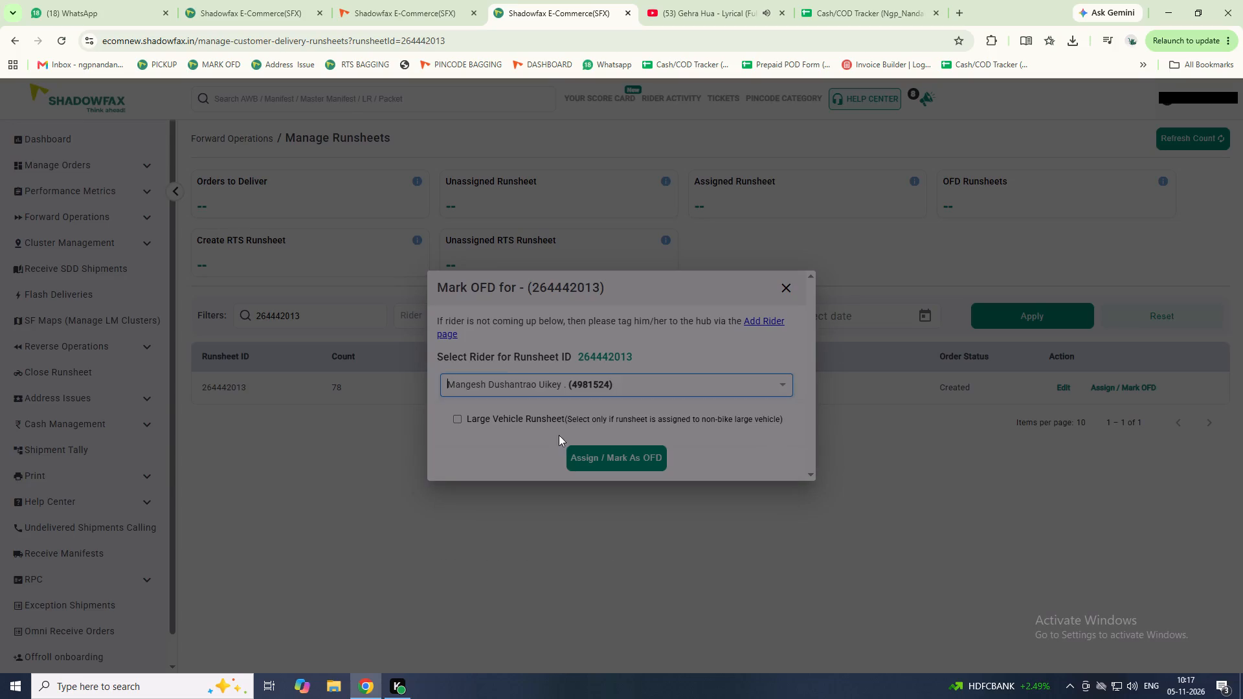
left_click(585, 454)
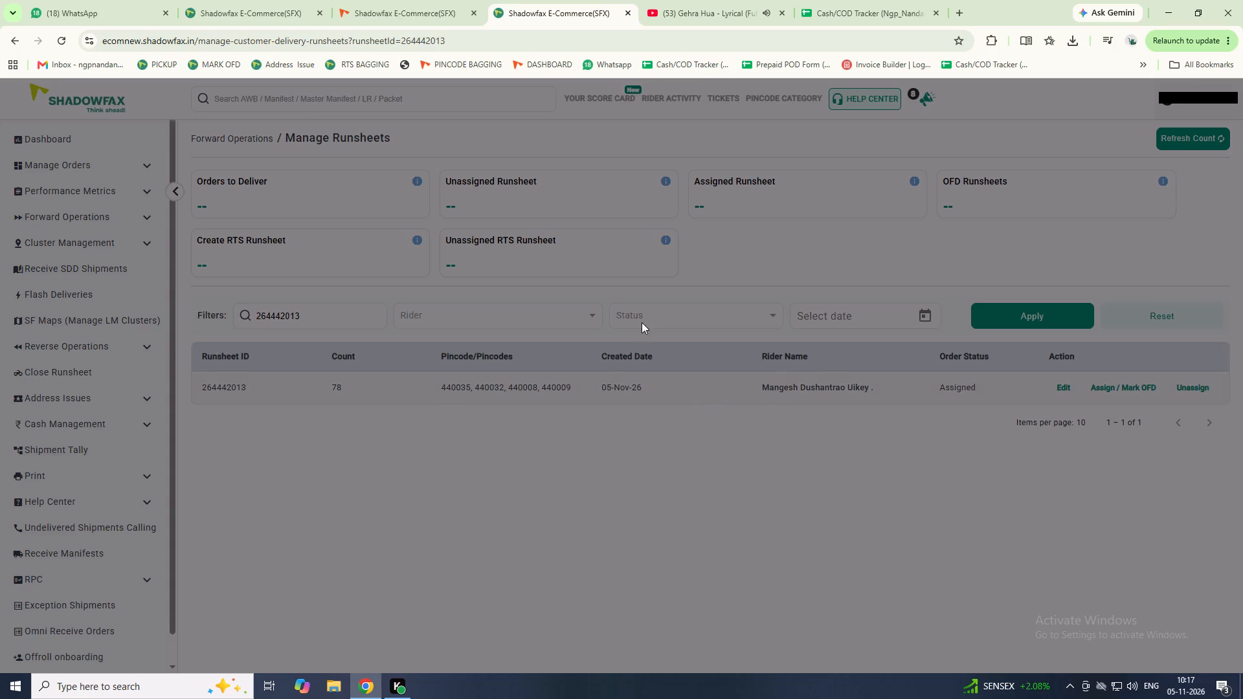
Start a new forward delivery runsheet from the orders to deliver and make it ready for AWB scanning.
left_click(324, 206)
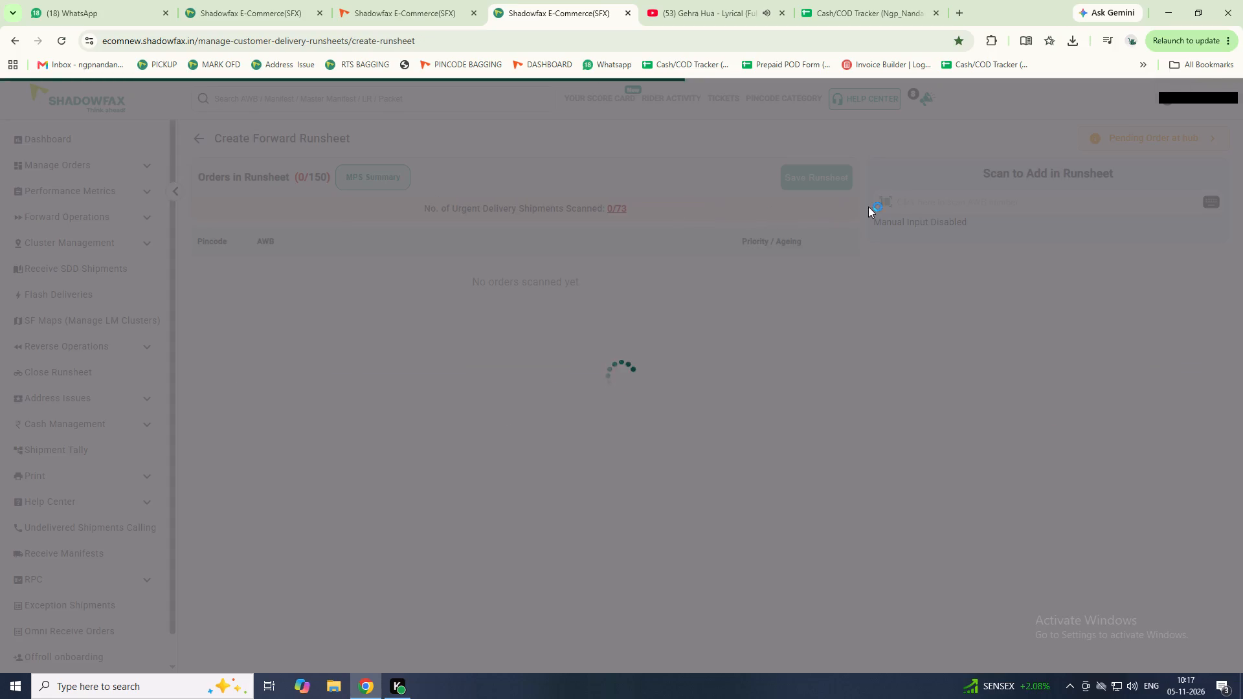
triple_click(903, 205)
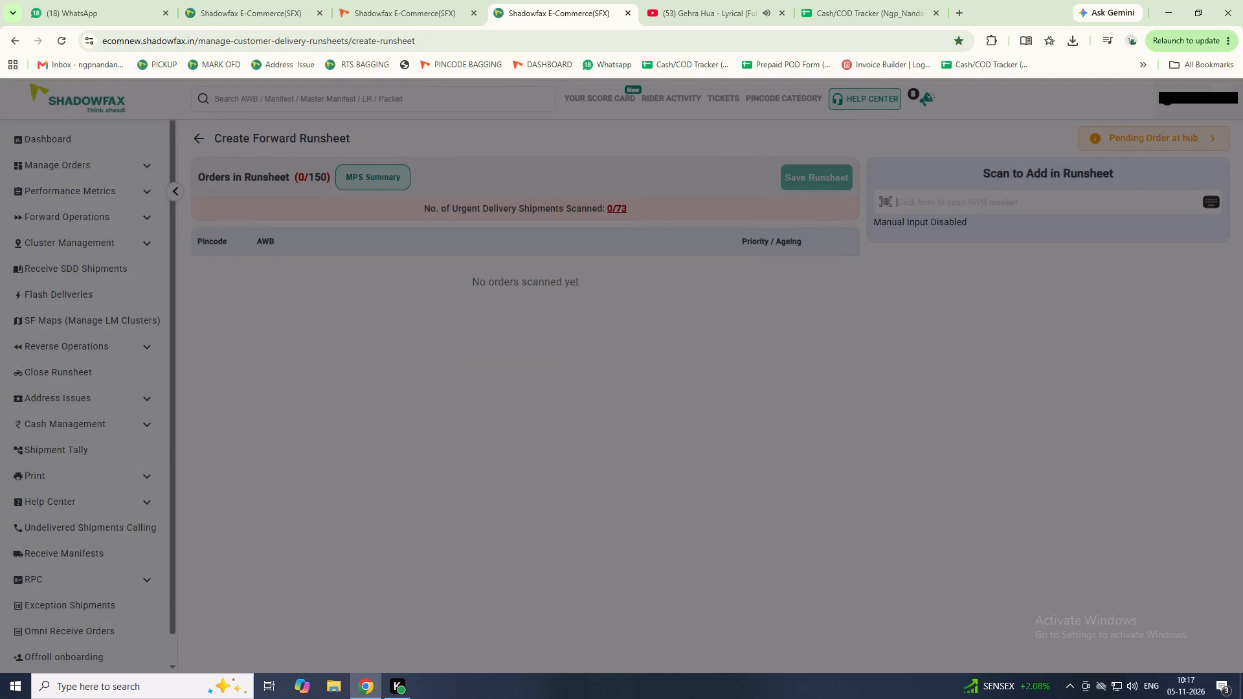
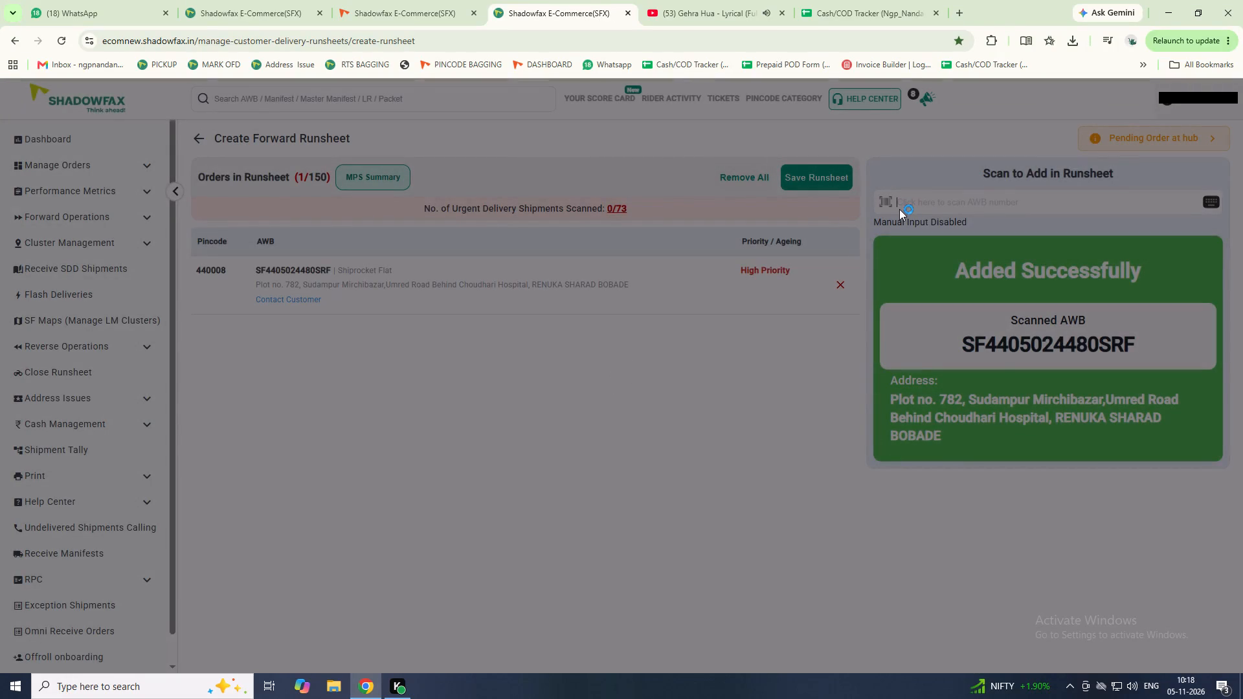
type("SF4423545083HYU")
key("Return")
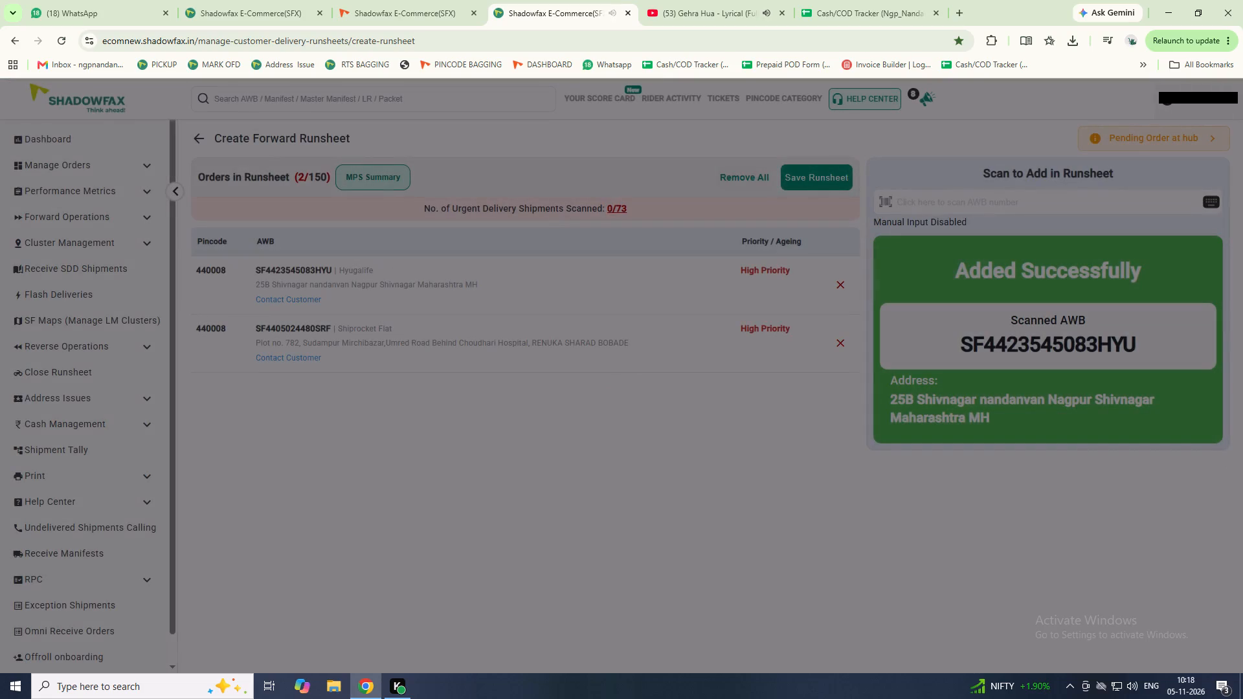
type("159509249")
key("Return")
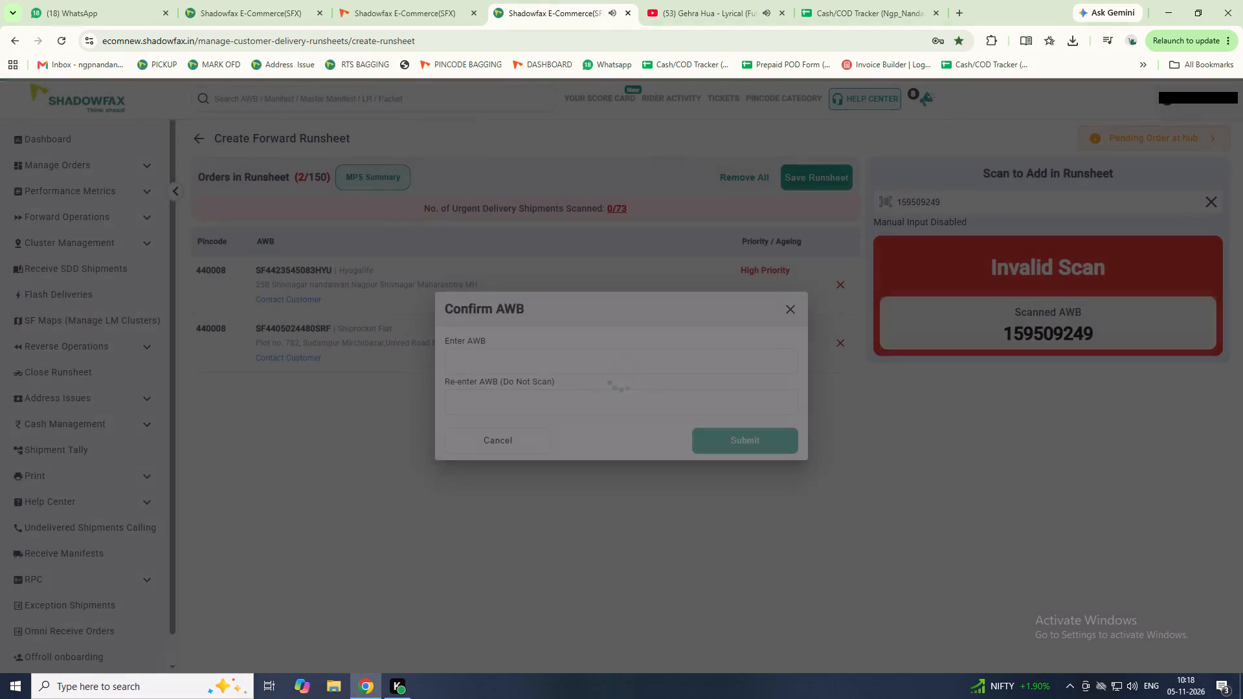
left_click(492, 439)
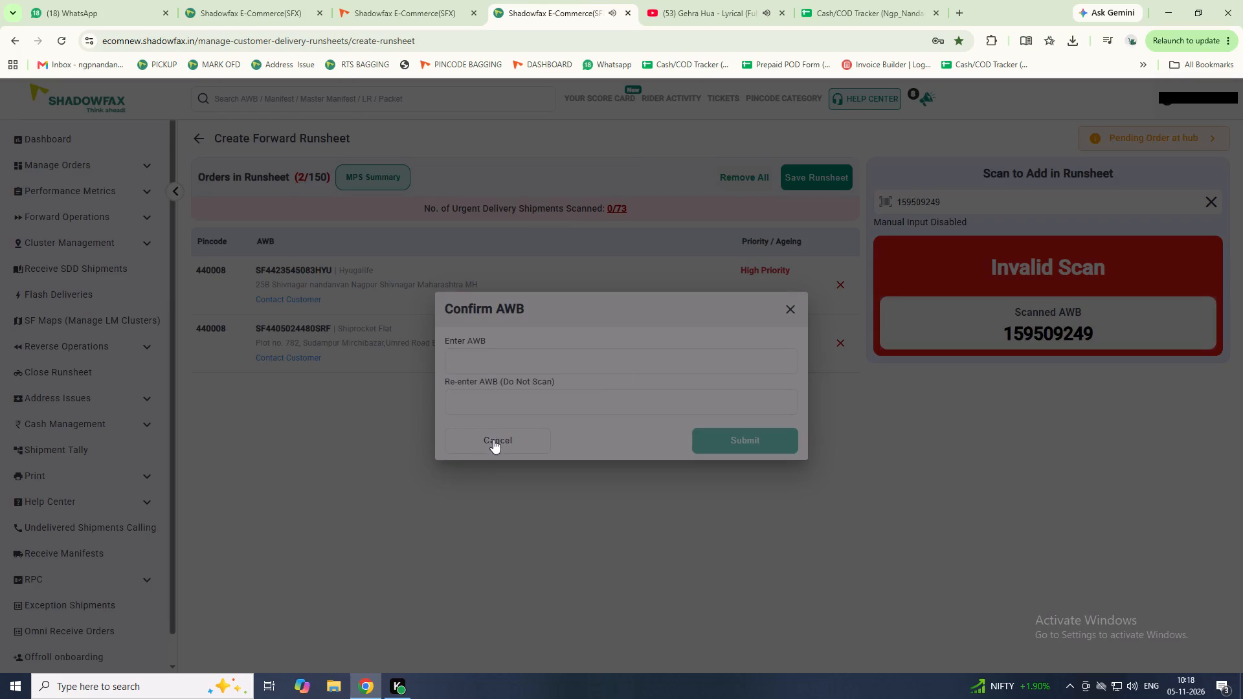
double_click(917, 205)
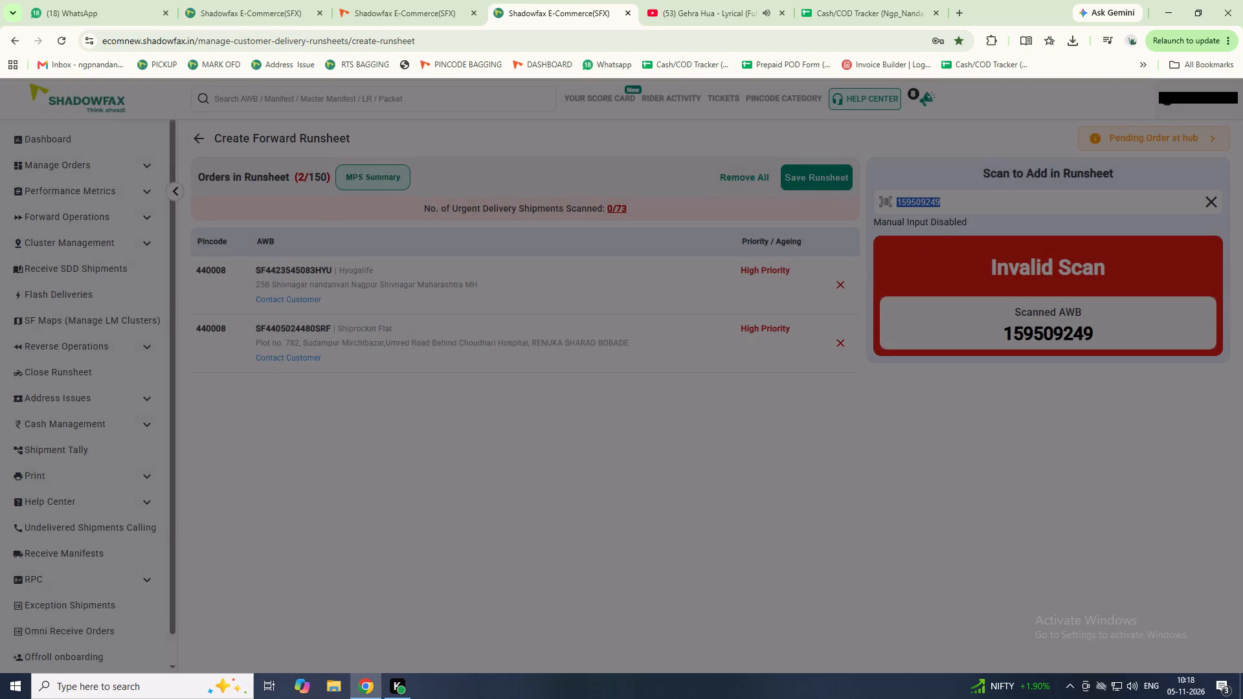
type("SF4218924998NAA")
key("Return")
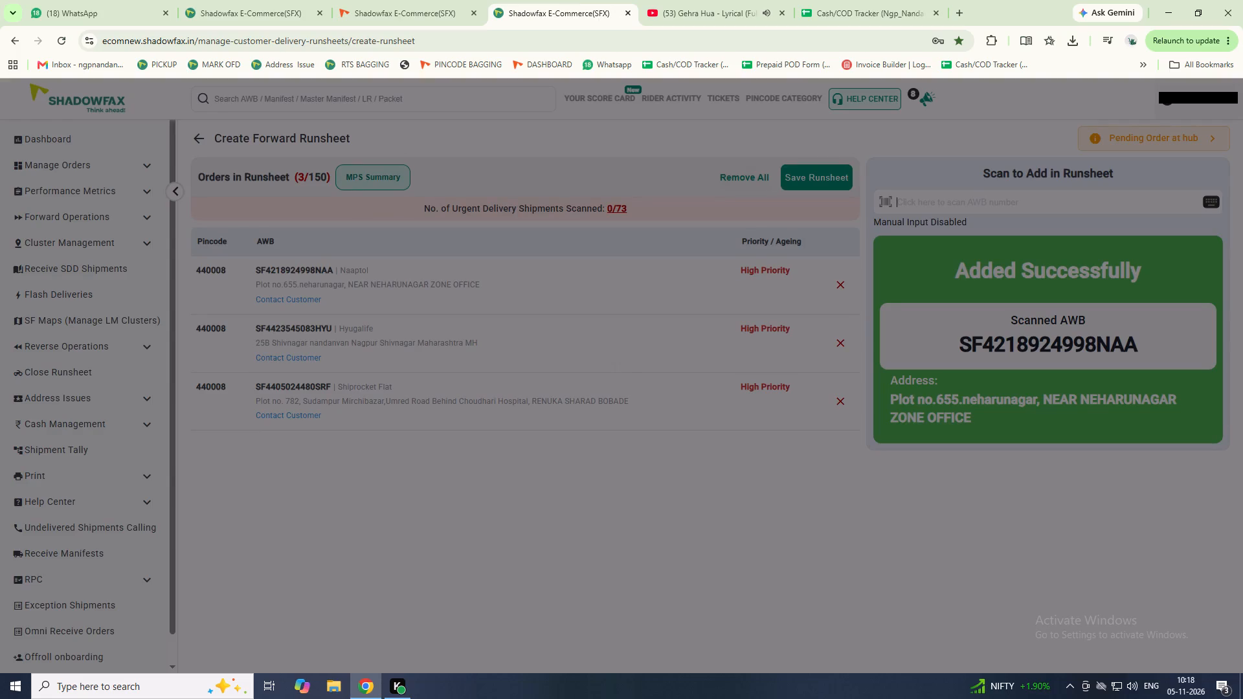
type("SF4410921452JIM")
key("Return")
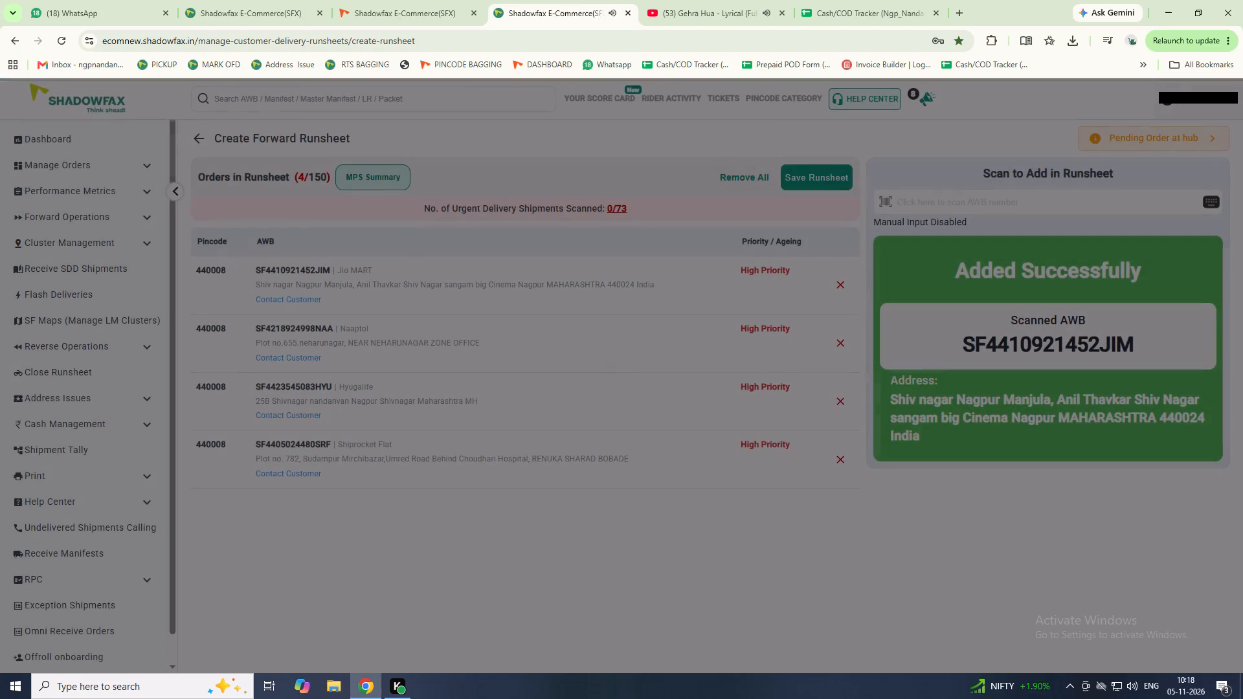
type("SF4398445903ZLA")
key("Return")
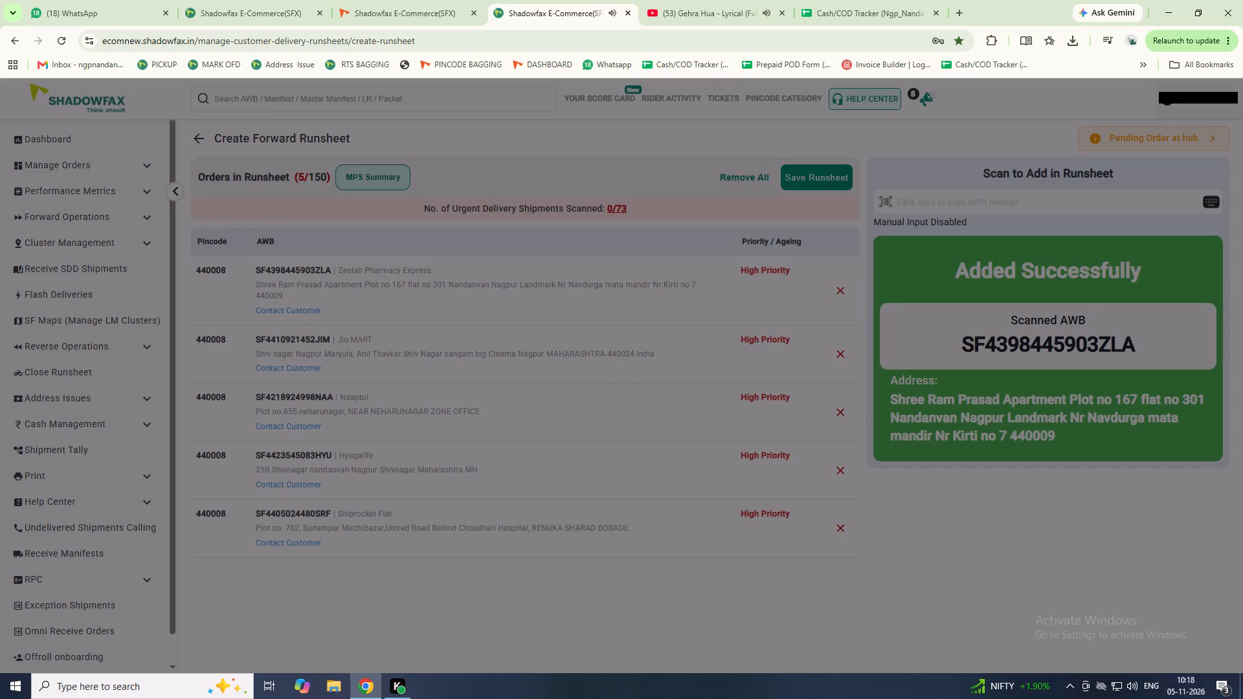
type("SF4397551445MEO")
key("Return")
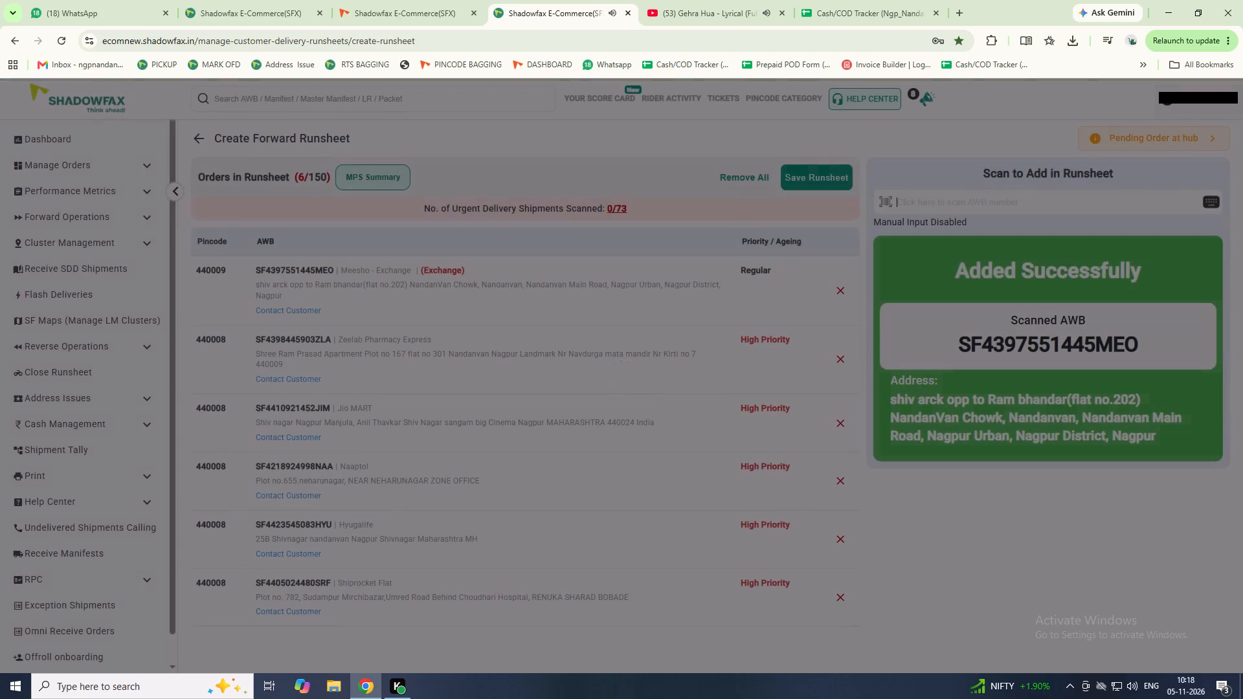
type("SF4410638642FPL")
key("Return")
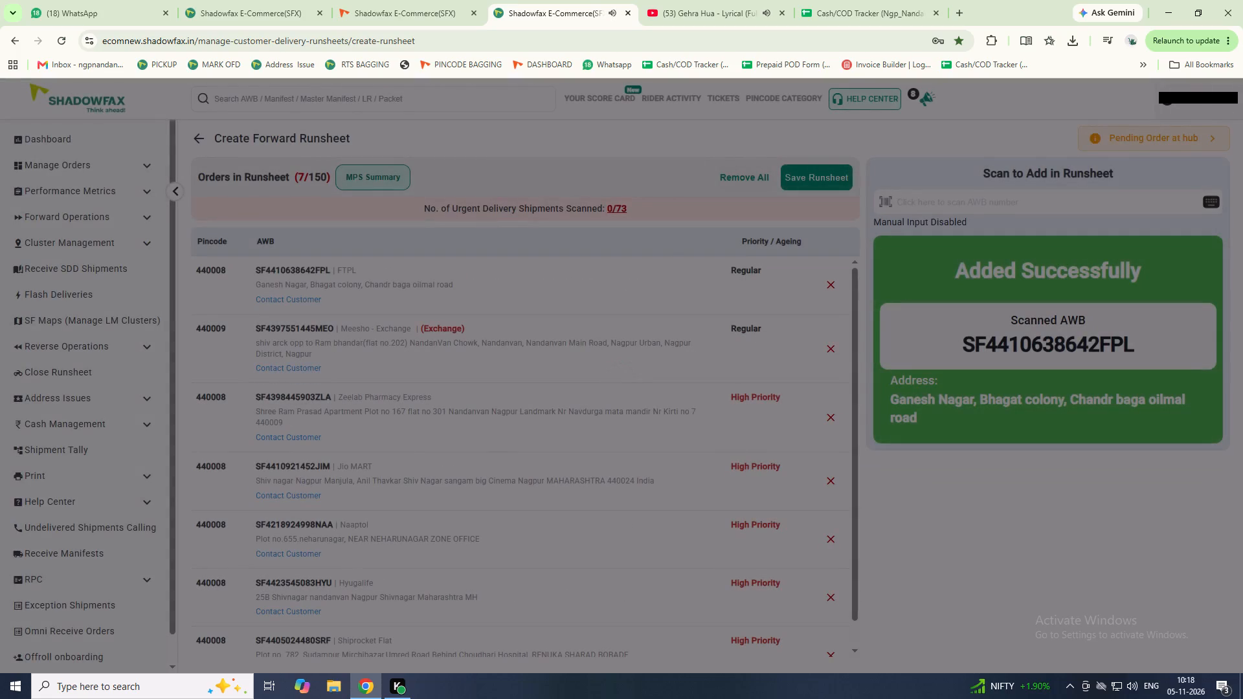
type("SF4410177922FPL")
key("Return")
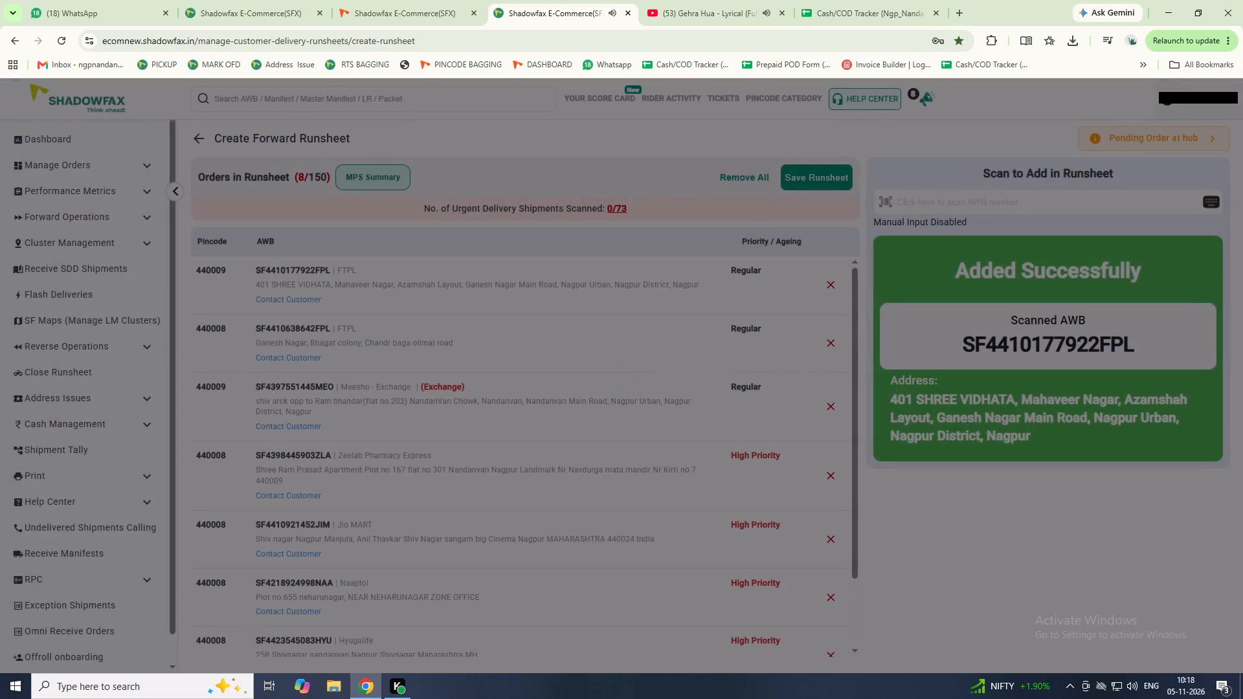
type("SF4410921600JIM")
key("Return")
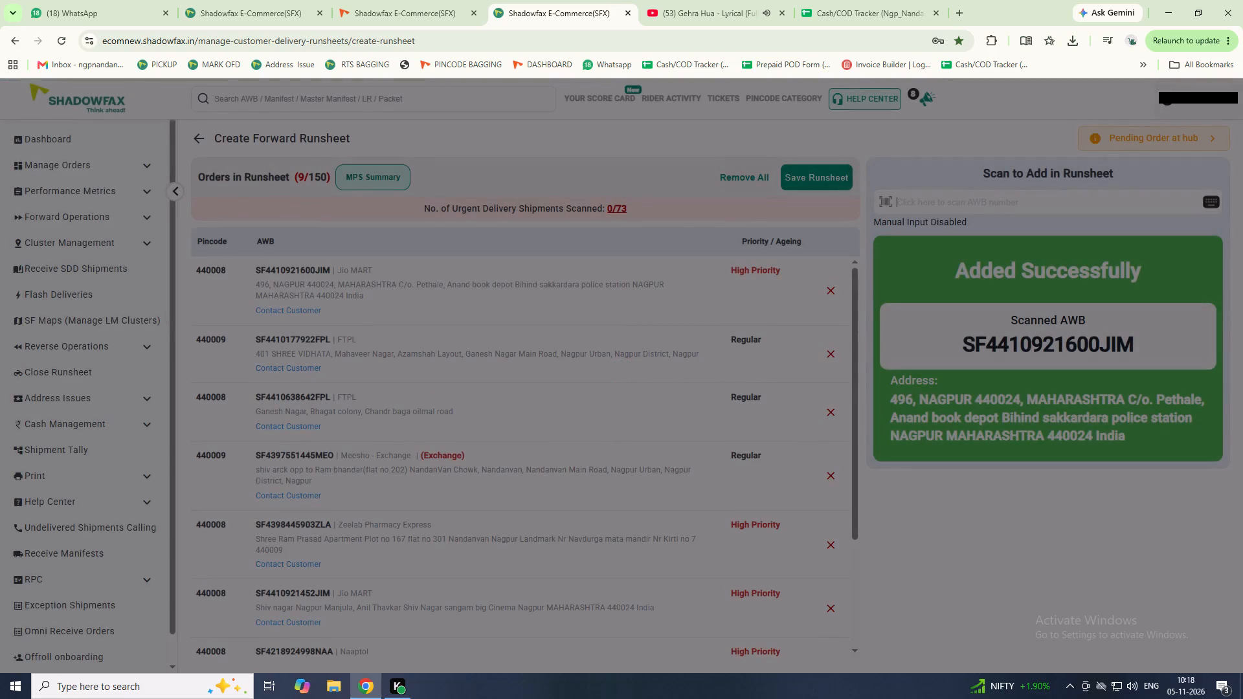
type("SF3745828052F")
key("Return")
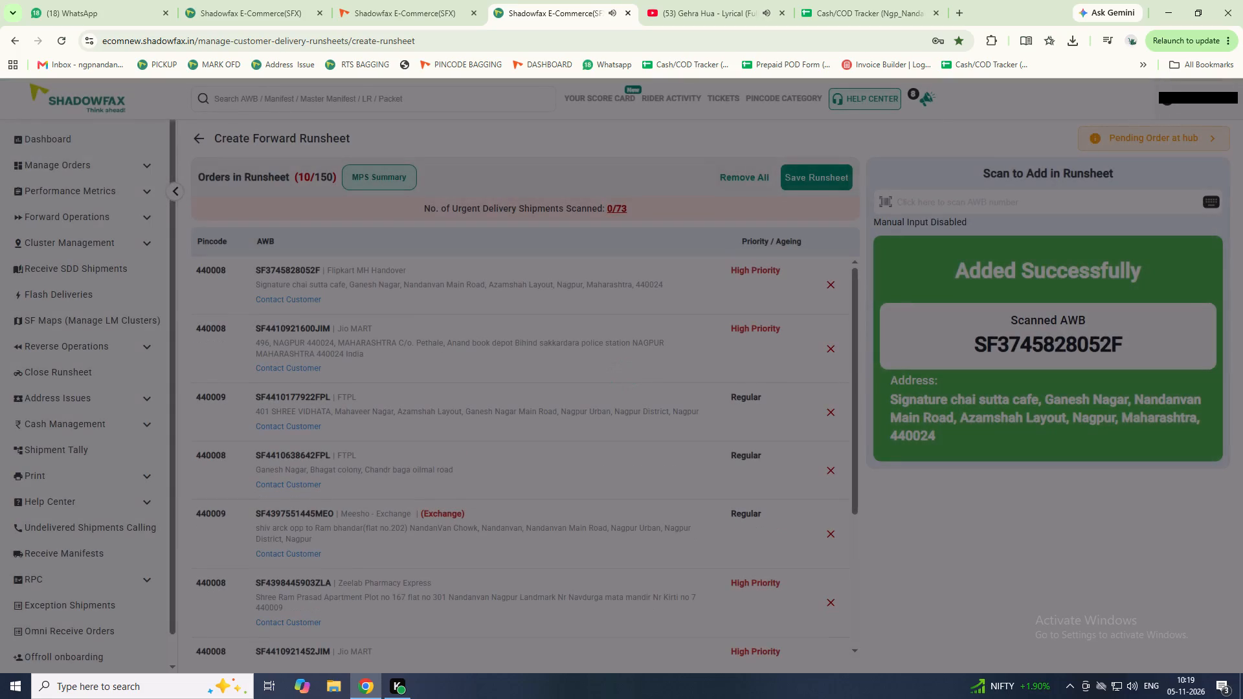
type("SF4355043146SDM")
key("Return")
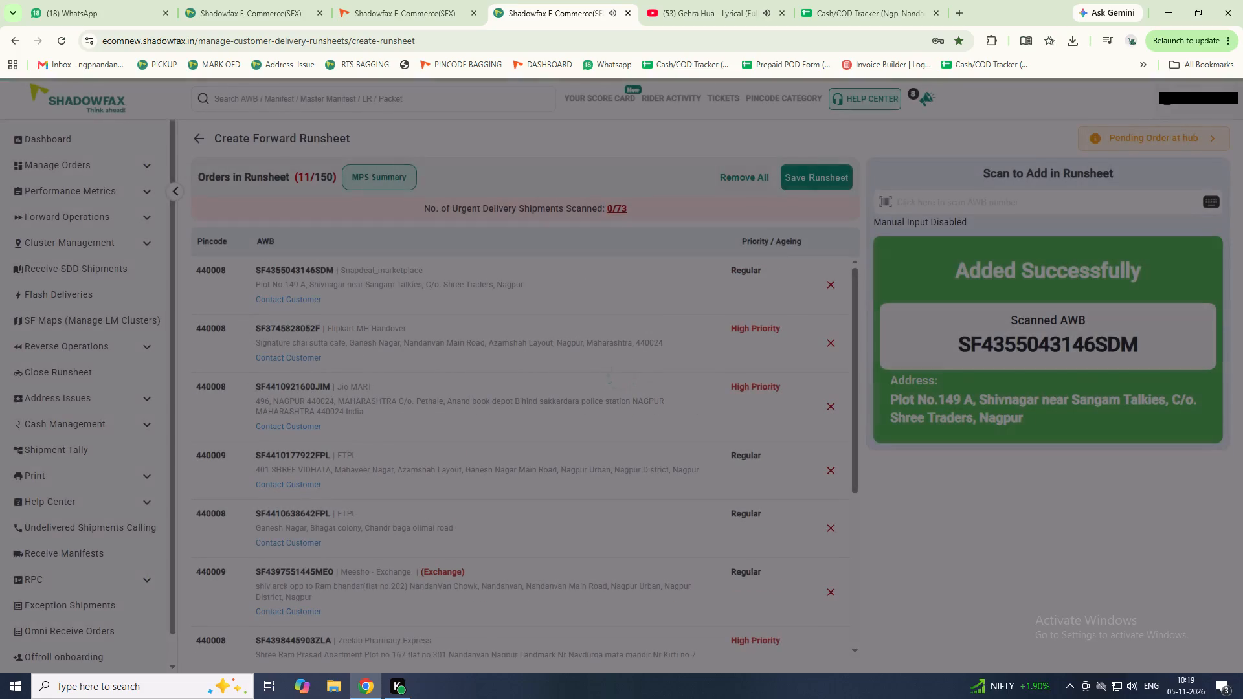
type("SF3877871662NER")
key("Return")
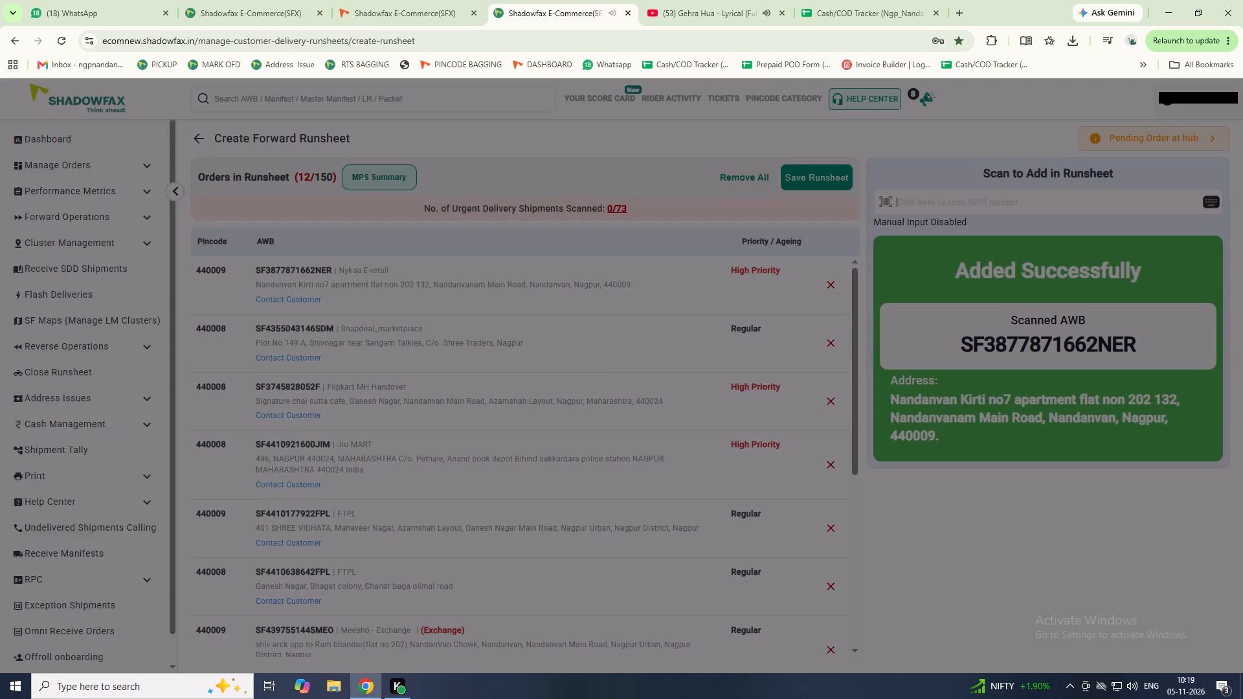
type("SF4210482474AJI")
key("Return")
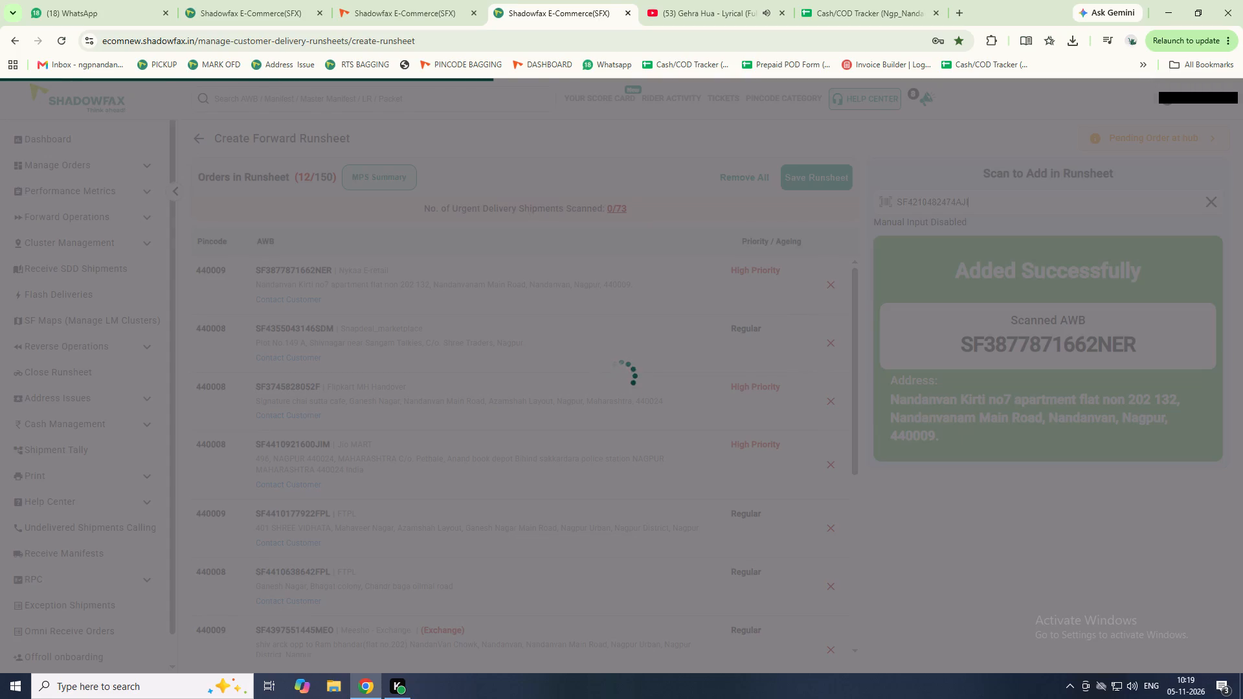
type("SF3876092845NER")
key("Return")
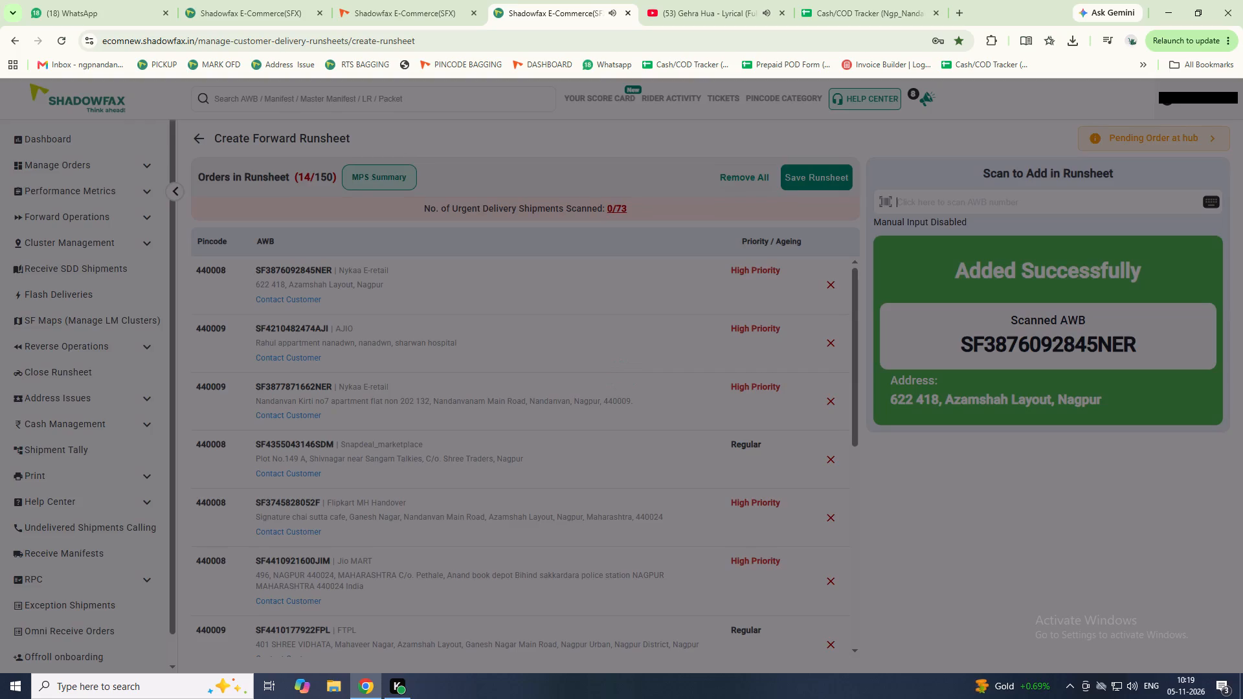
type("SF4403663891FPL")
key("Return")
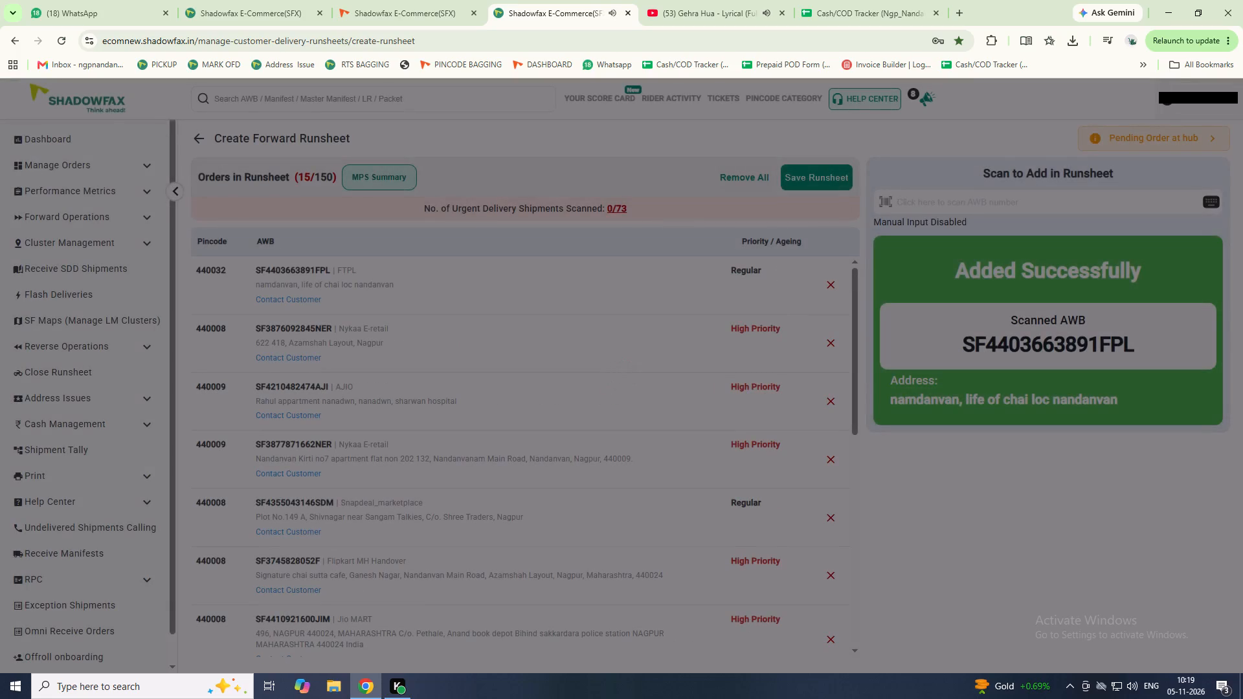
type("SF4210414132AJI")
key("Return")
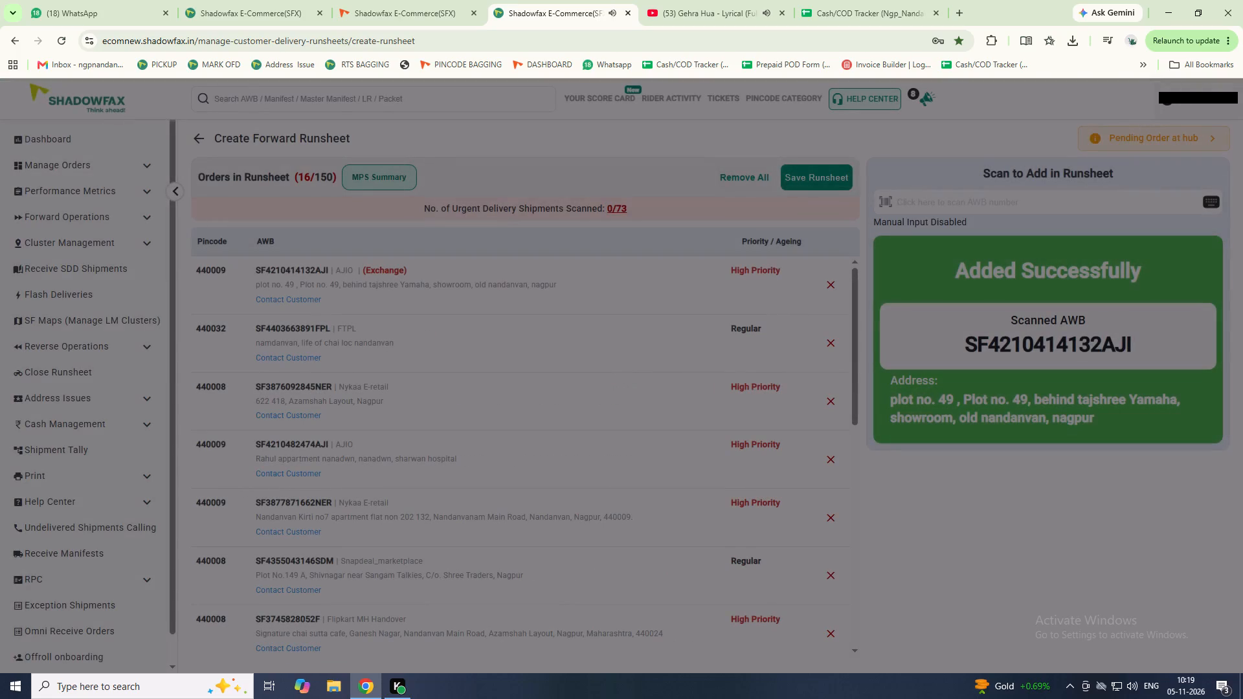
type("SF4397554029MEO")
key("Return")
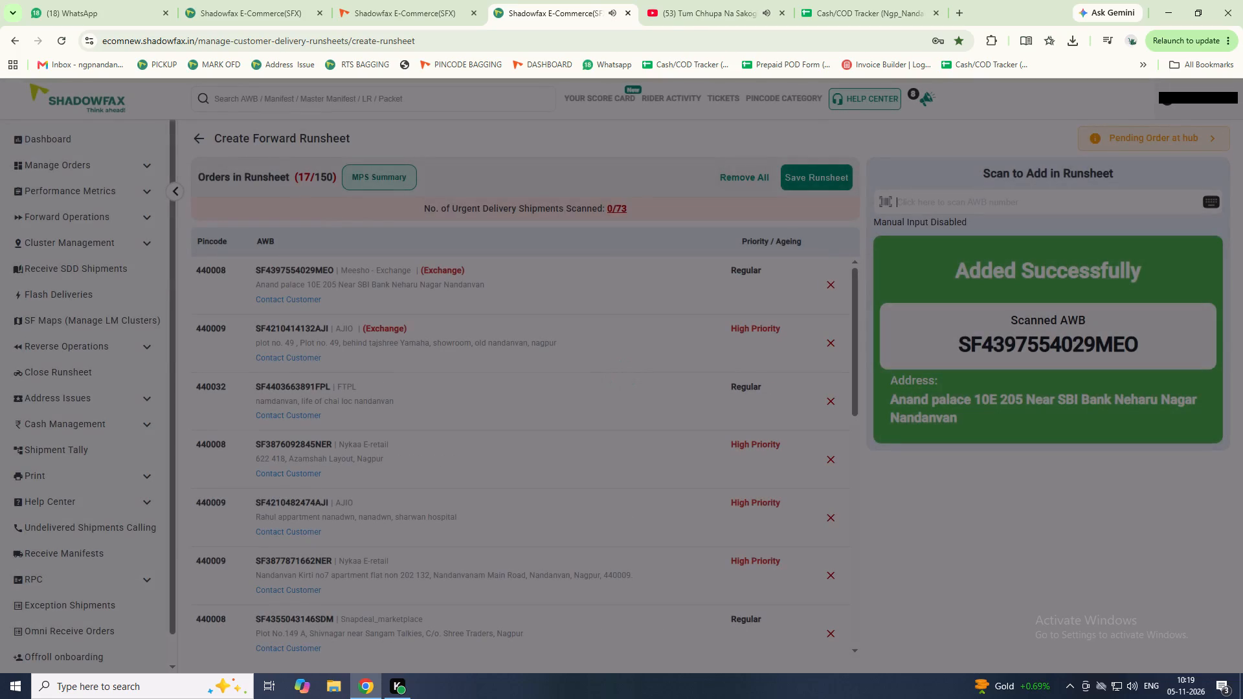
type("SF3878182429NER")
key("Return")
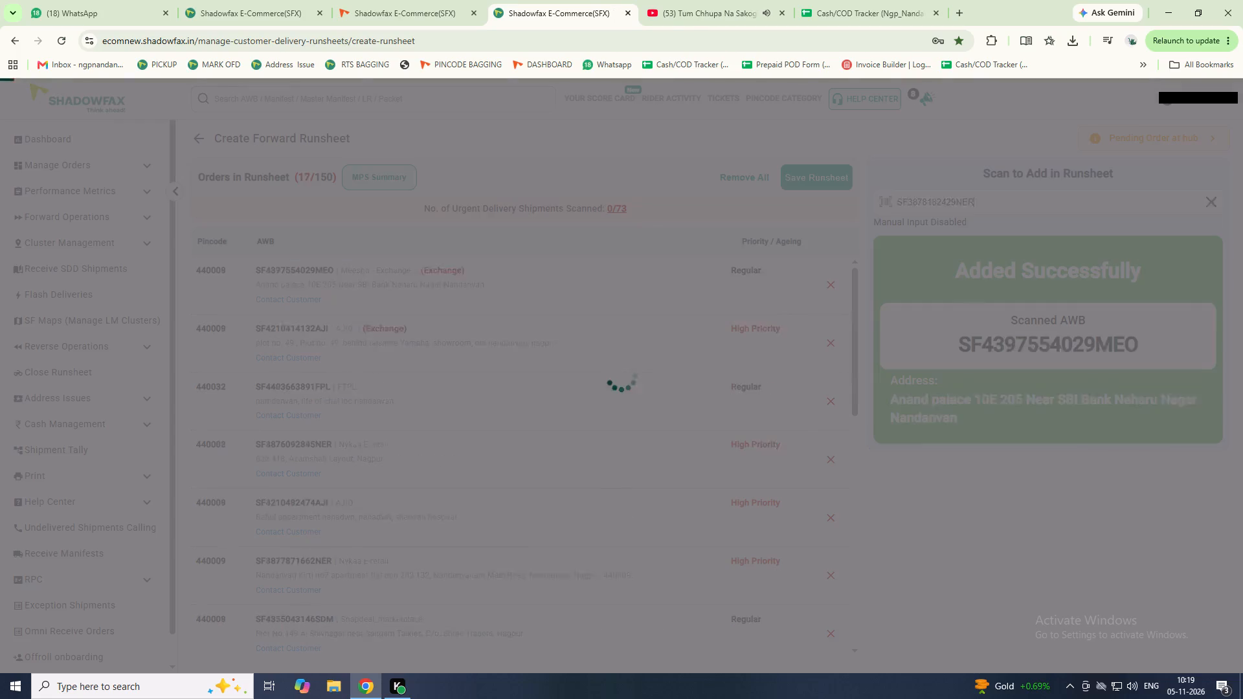
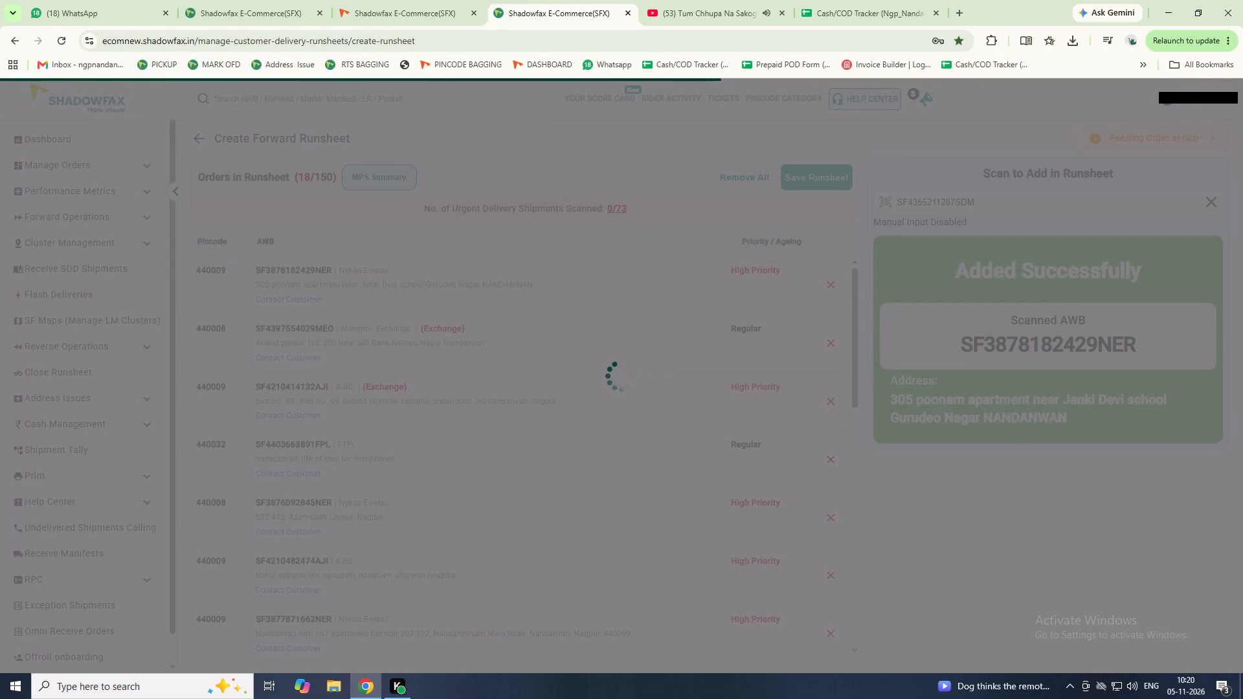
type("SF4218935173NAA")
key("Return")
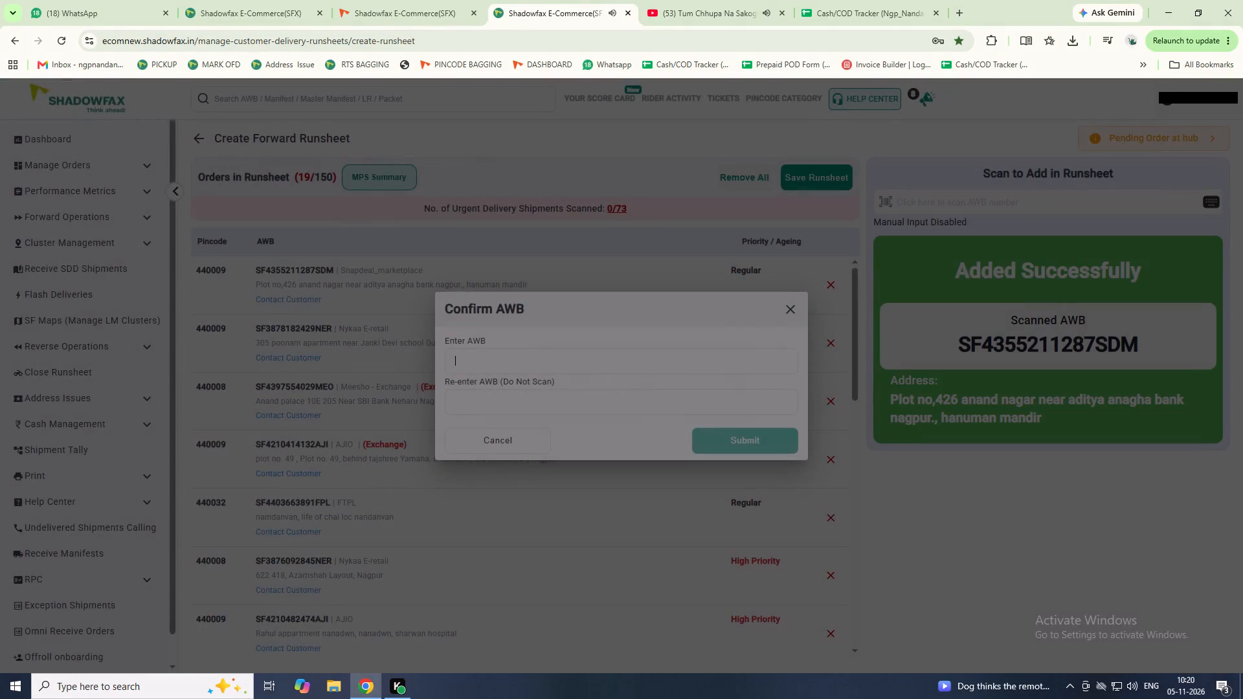
left_click(504, 441)
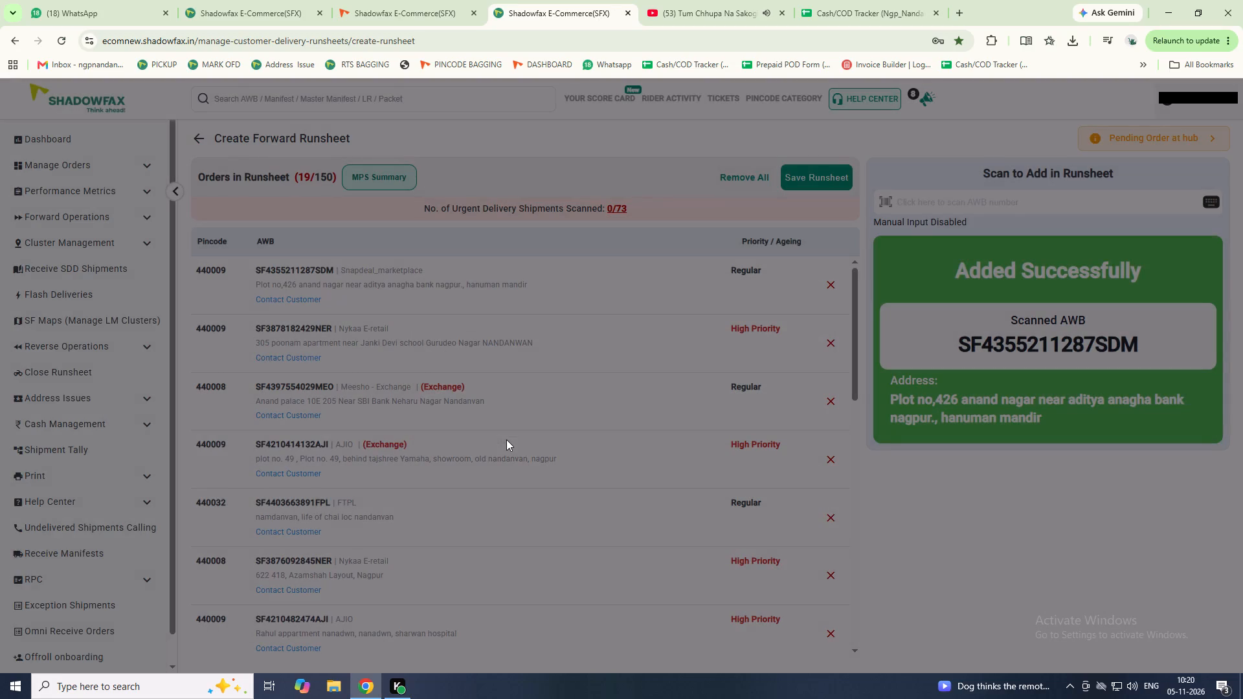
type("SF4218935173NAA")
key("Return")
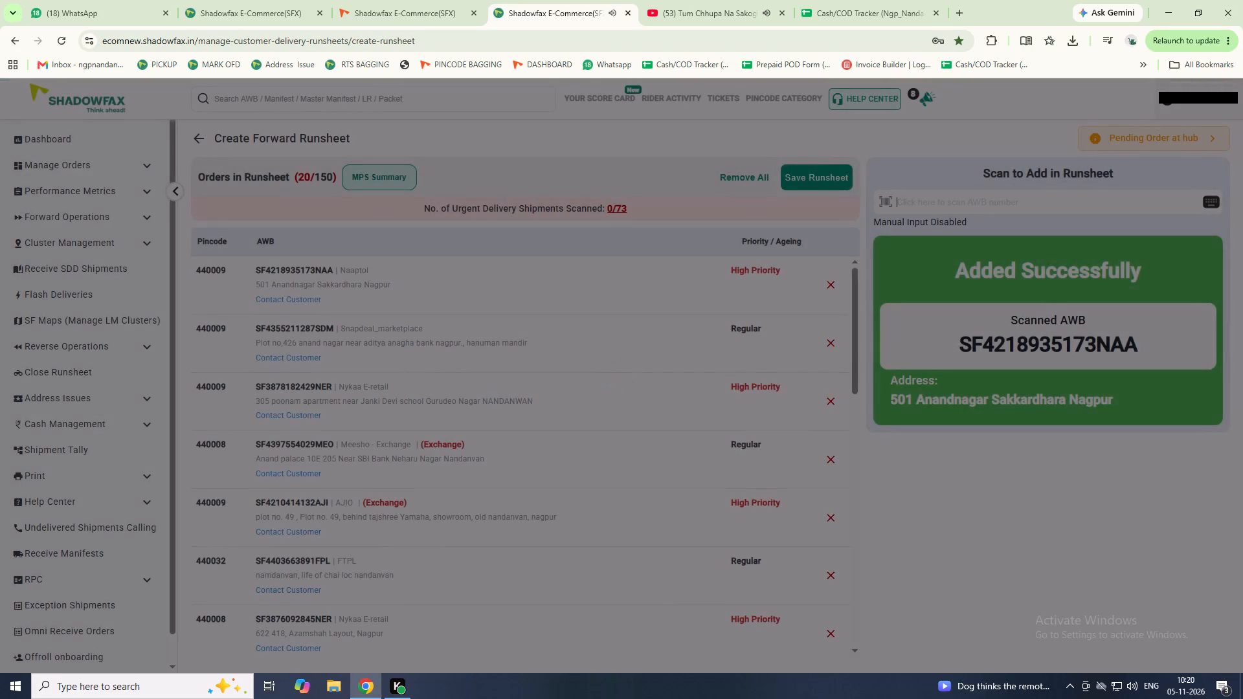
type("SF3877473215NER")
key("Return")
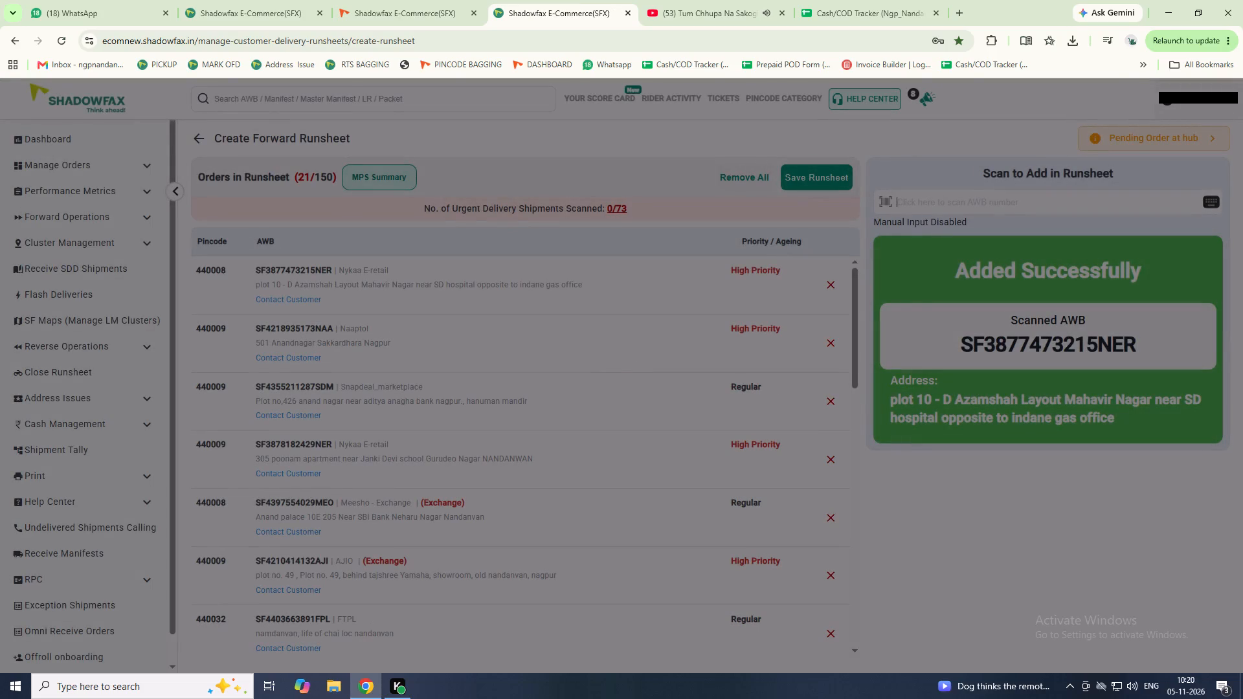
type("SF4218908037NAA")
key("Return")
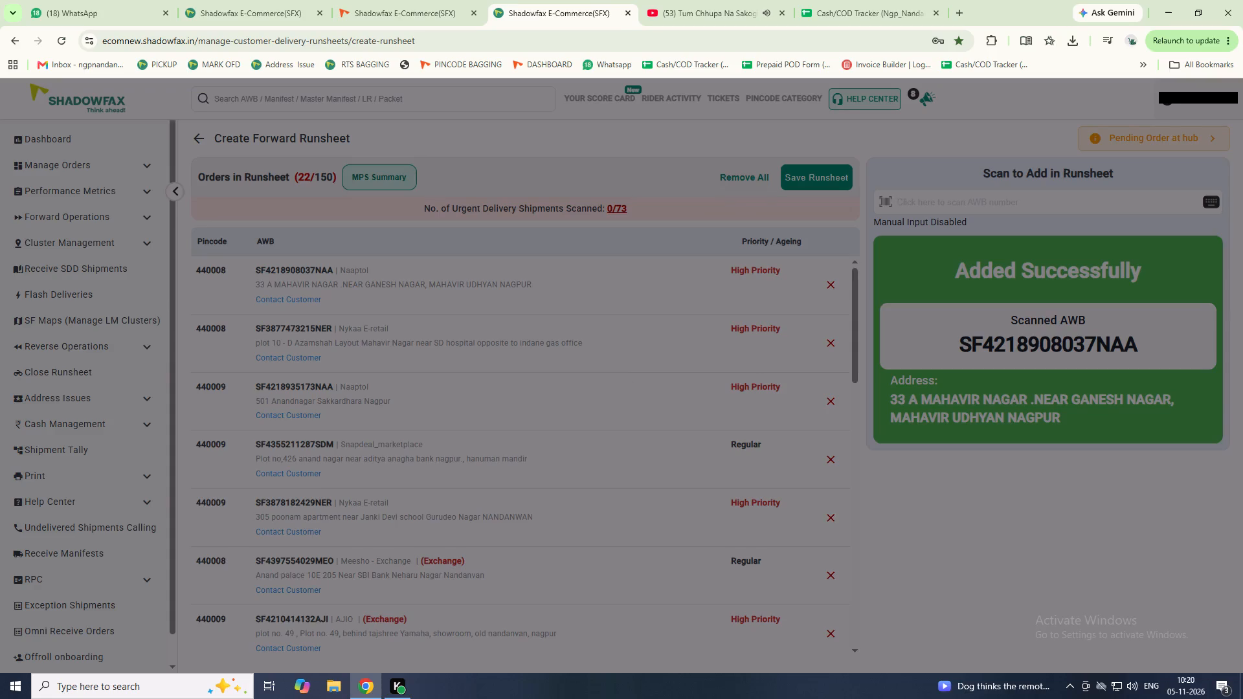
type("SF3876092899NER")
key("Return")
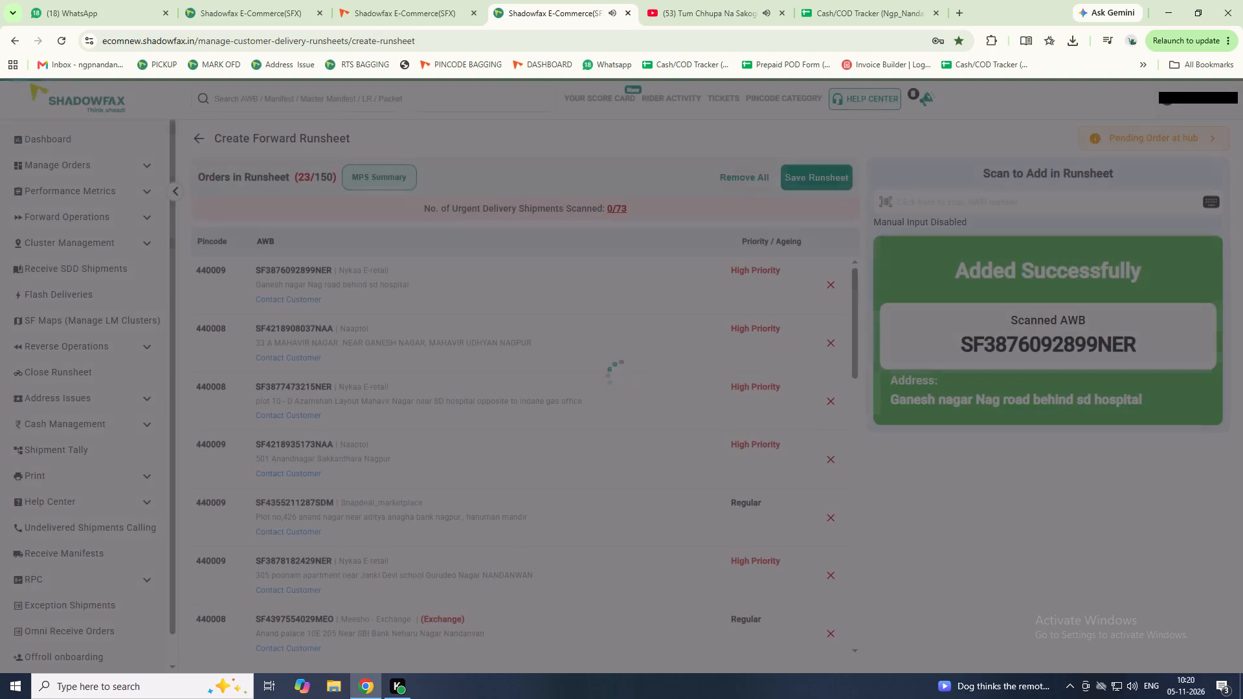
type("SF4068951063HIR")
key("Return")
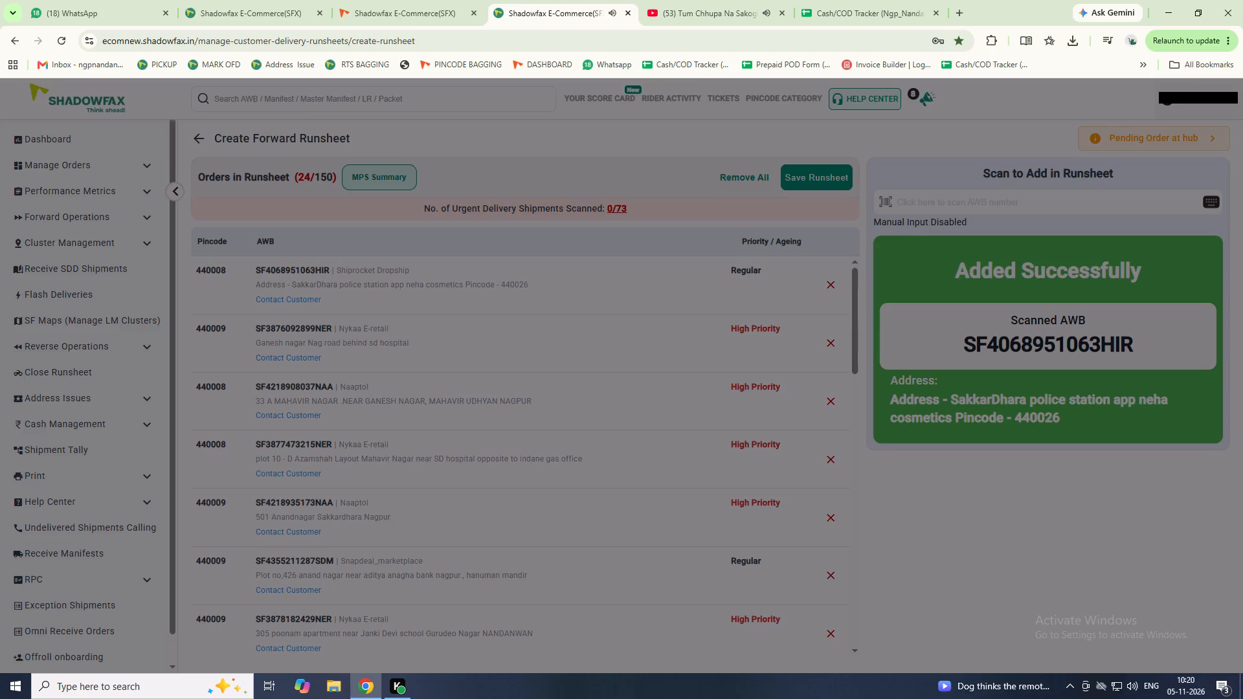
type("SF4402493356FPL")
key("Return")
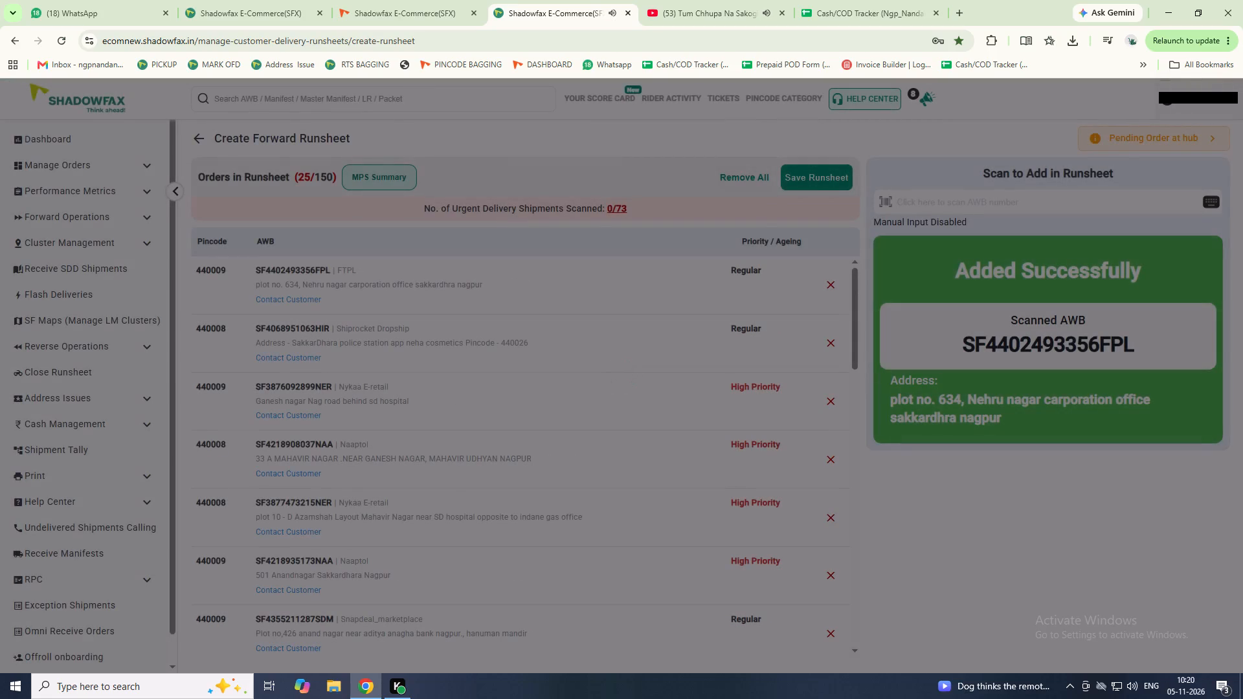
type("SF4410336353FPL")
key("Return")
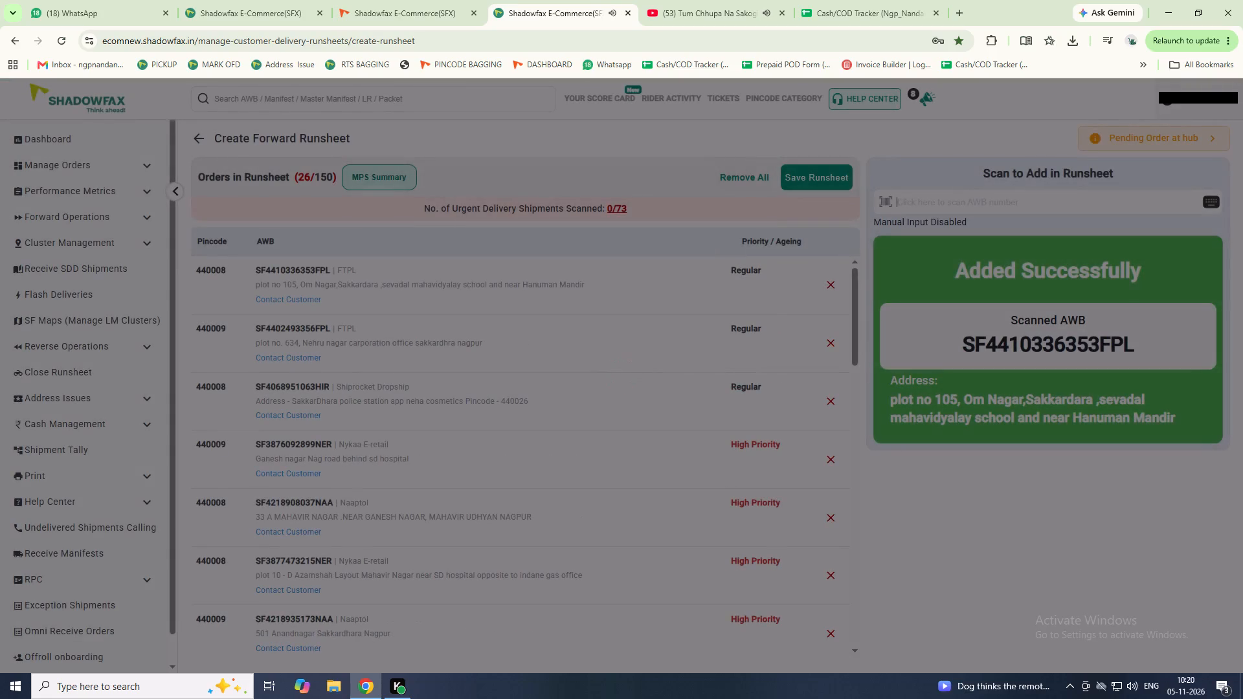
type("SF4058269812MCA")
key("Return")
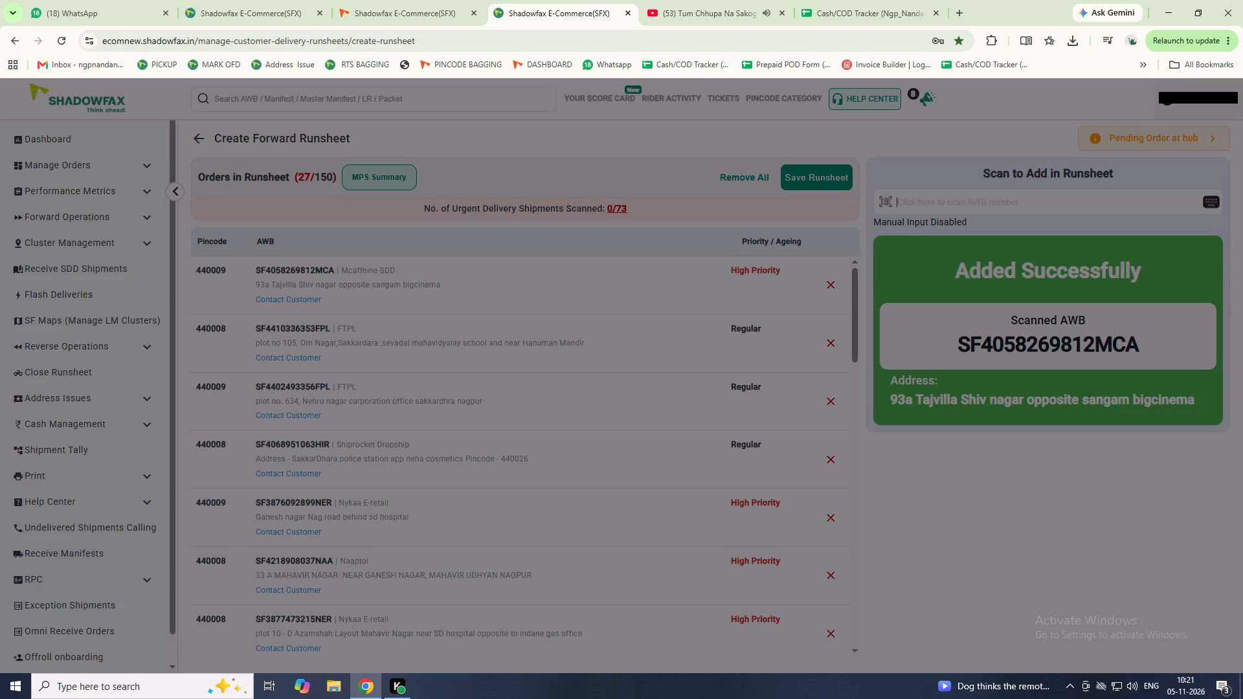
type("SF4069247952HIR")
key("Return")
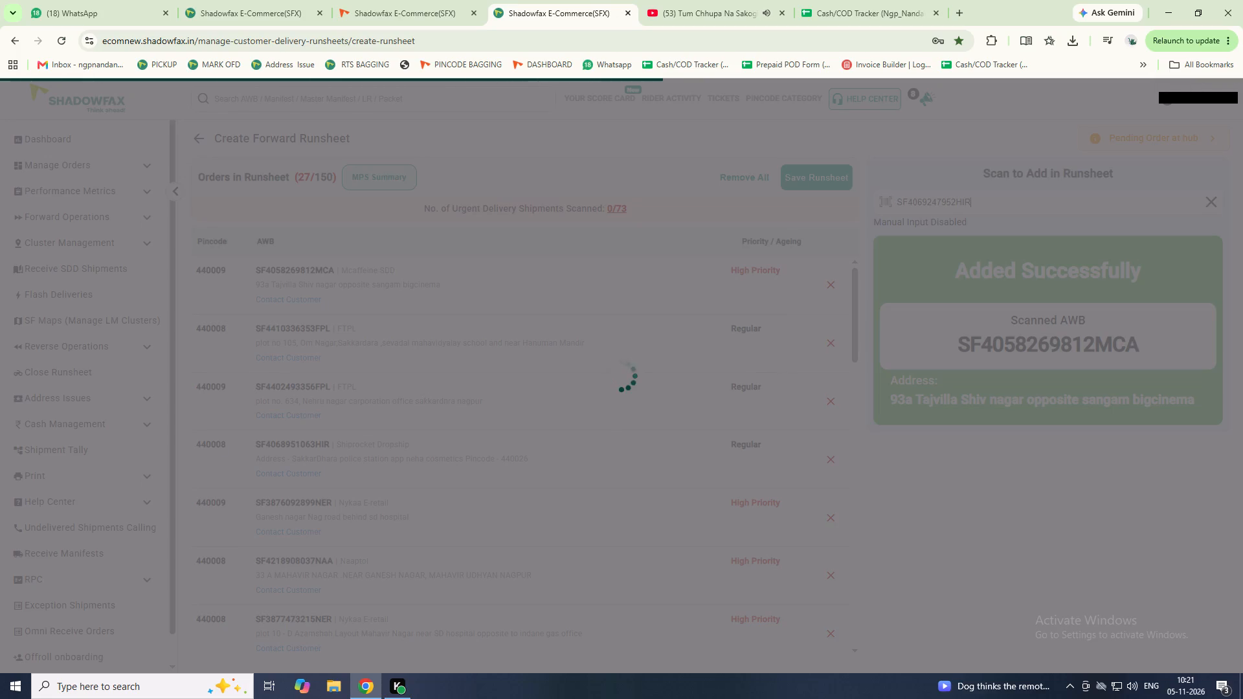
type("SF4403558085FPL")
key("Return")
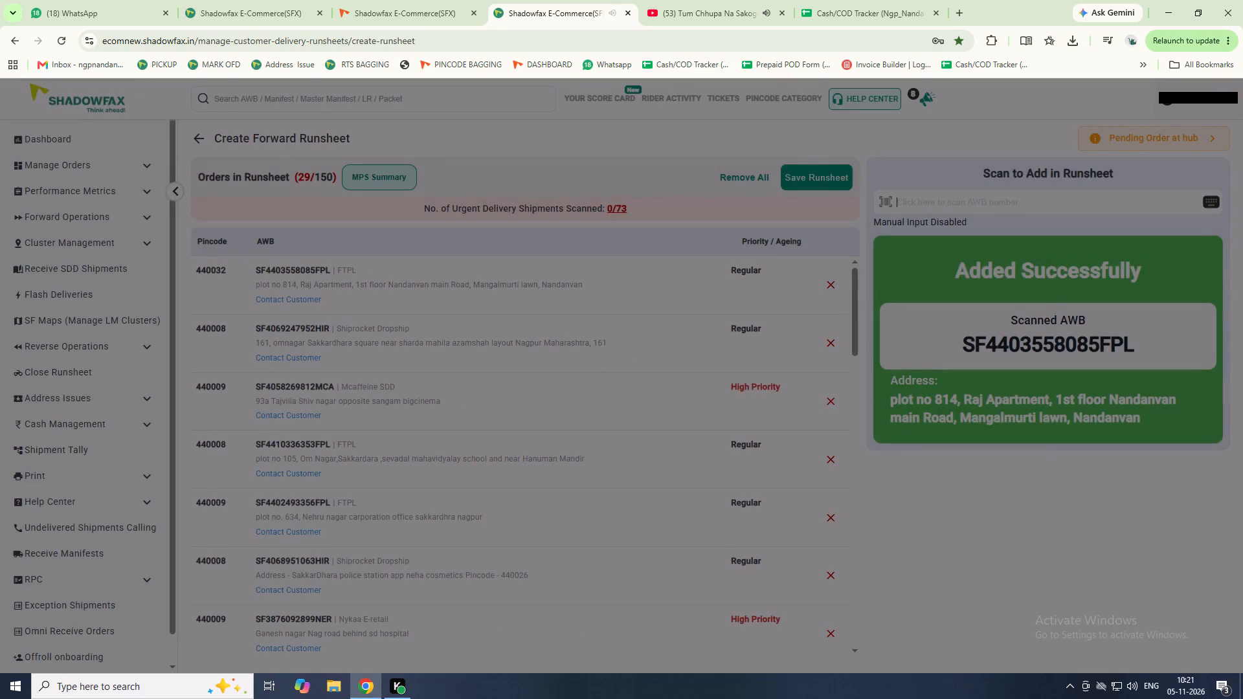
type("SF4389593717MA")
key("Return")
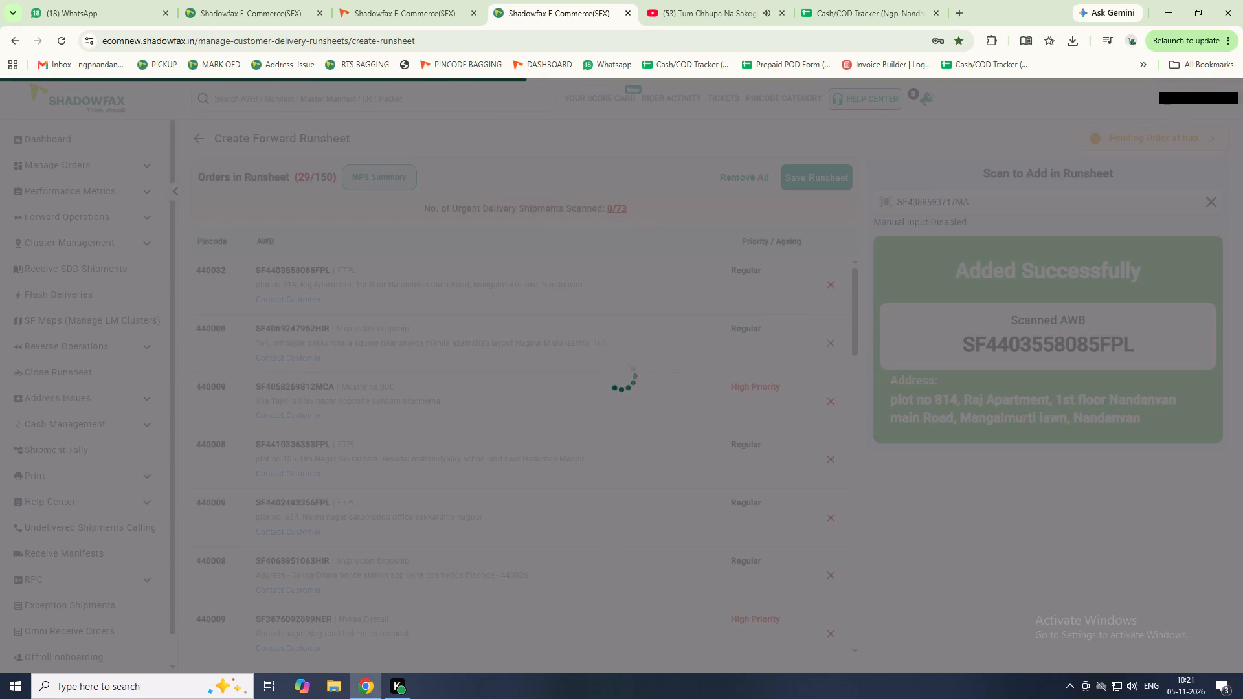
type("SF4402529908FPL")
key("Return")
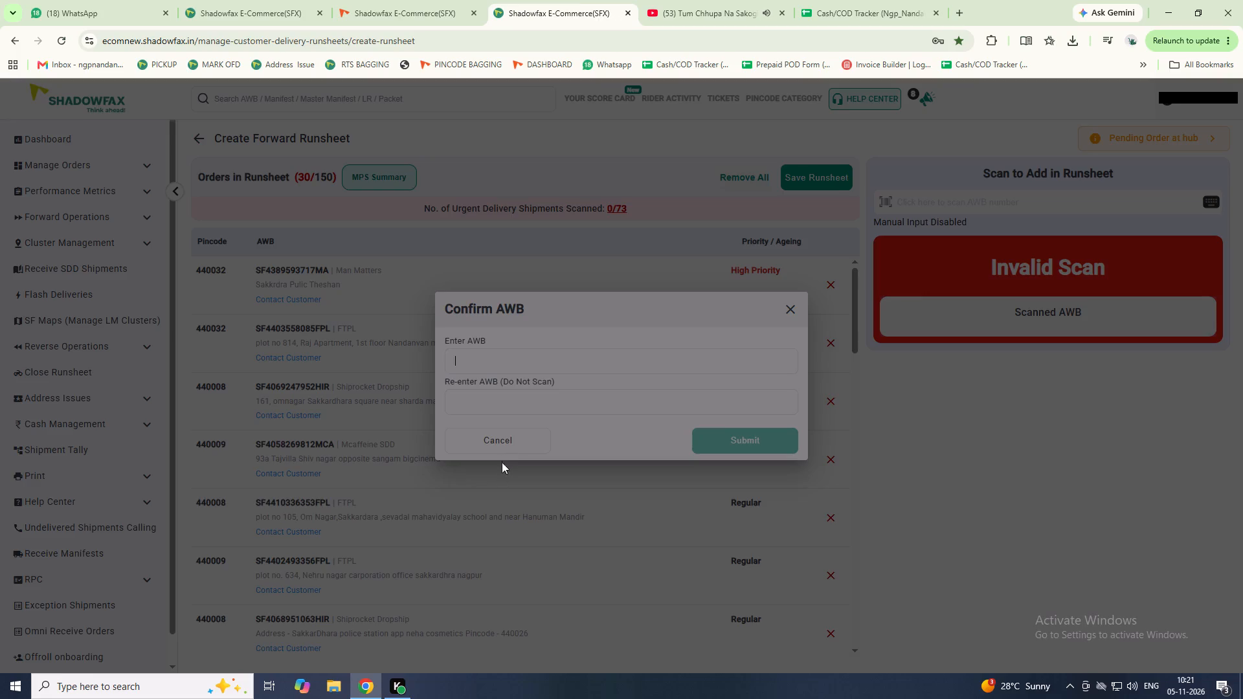
left_click(508, 445)
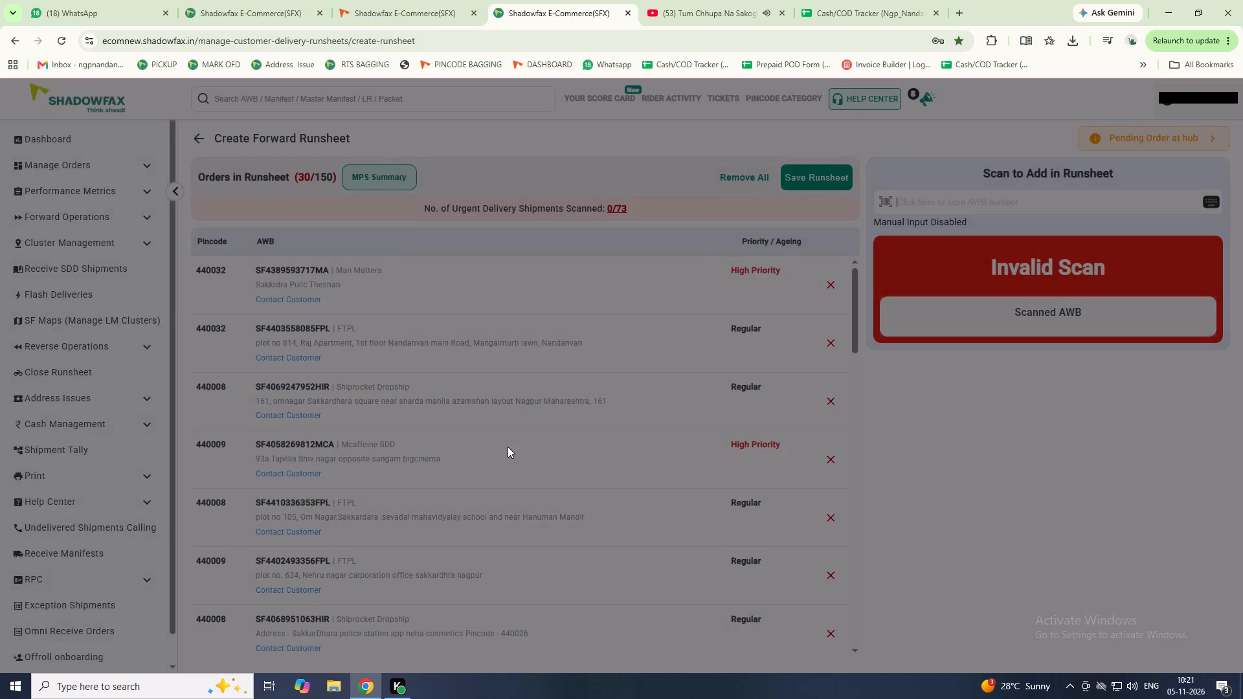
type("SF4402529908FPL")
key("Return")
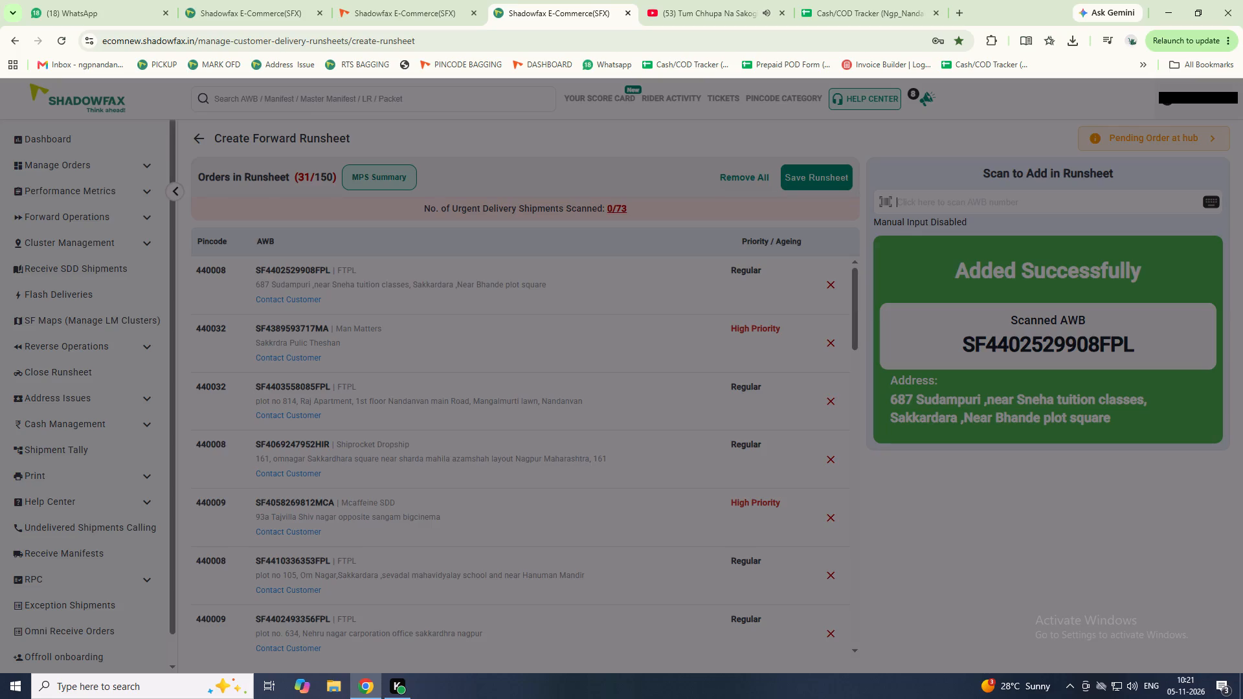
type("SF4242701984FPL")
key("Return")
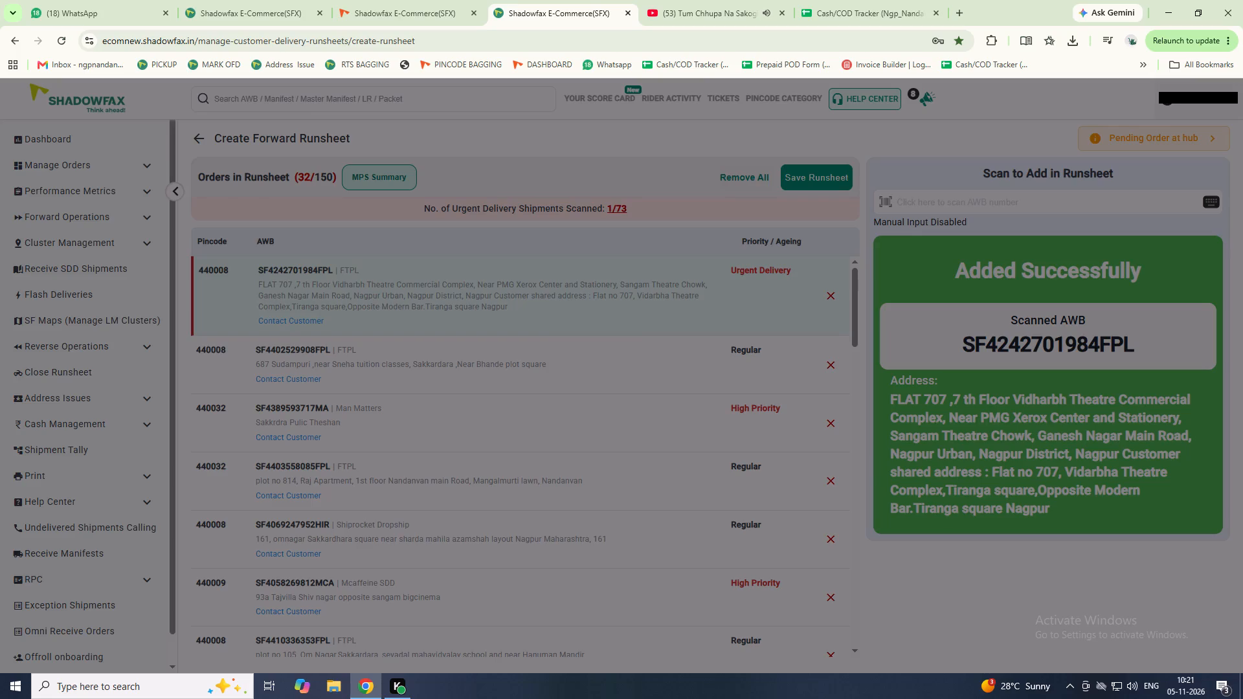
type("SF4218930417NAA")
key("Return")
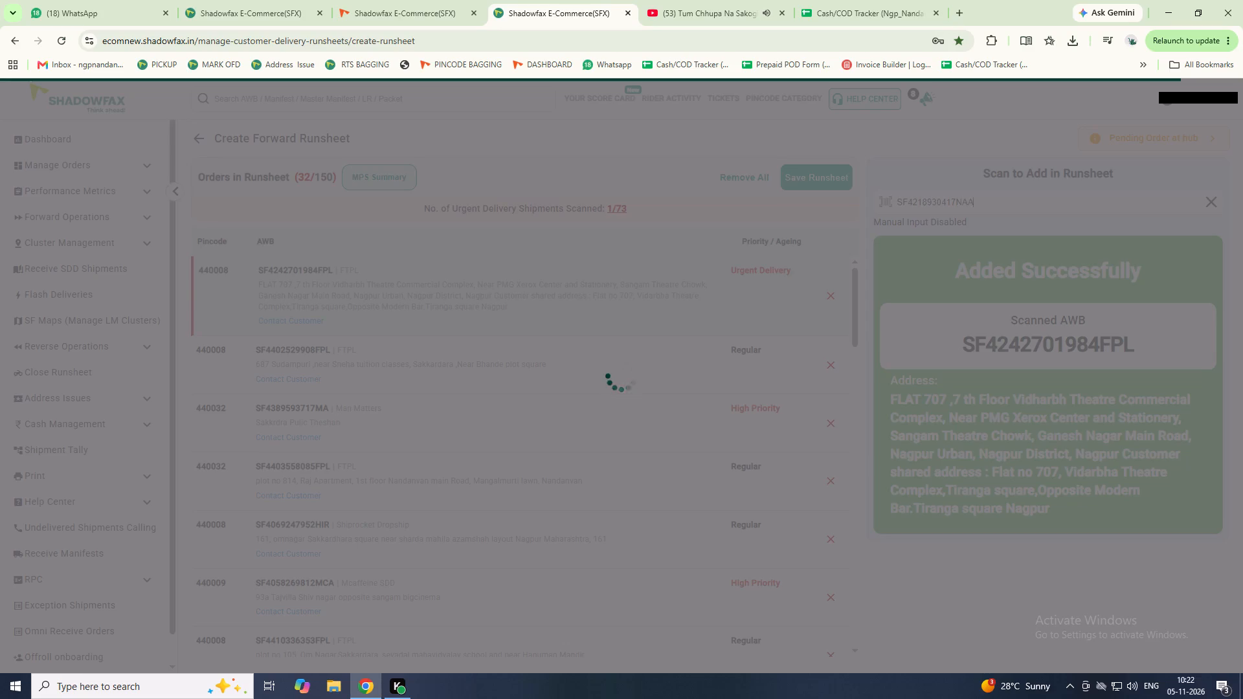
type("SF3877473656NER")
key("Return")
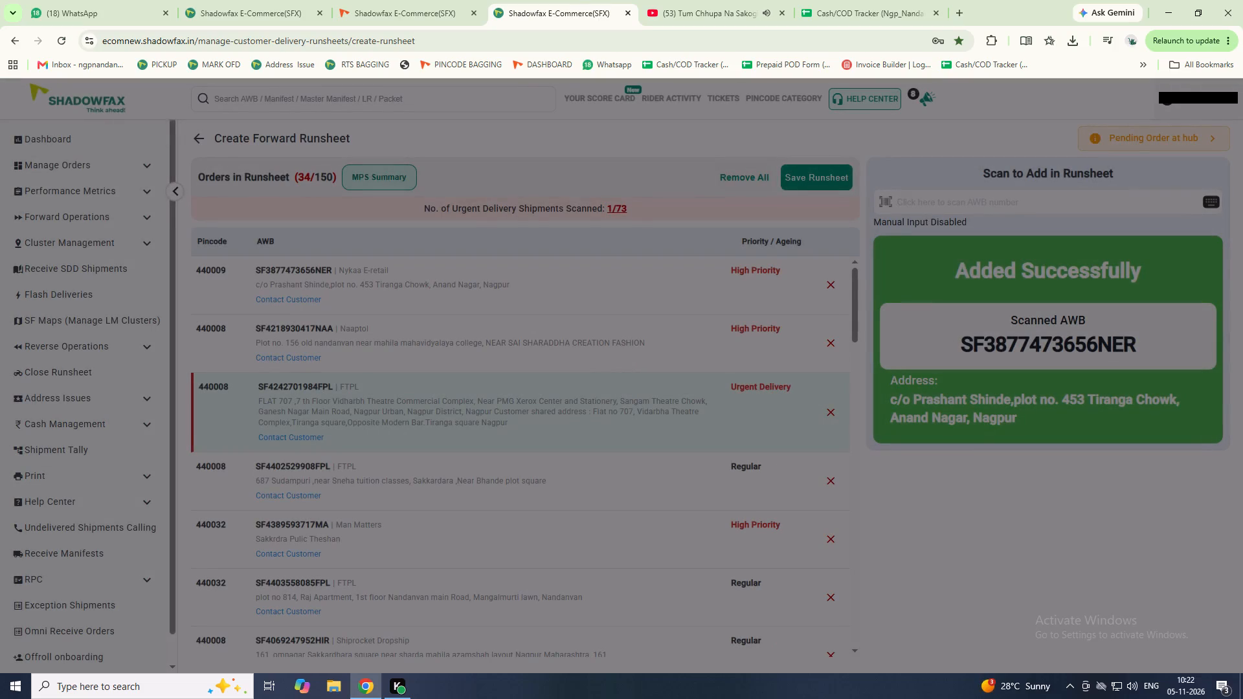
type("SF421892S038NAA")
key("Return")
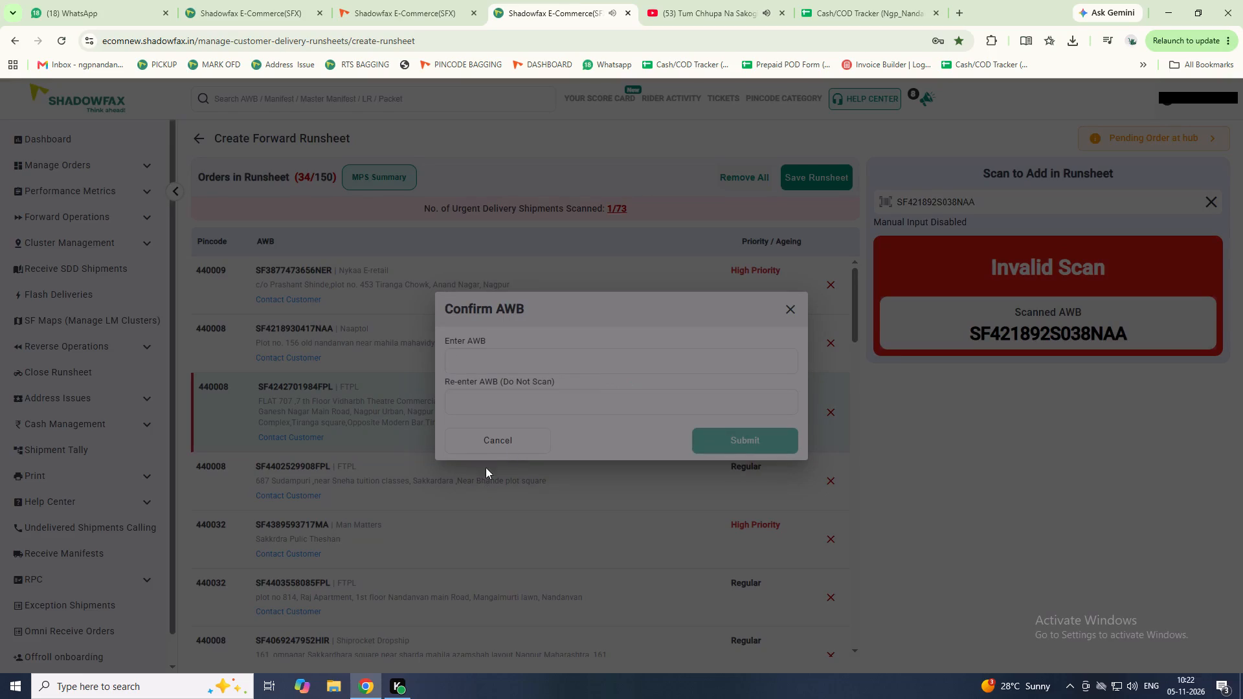
left_click(499, 445)
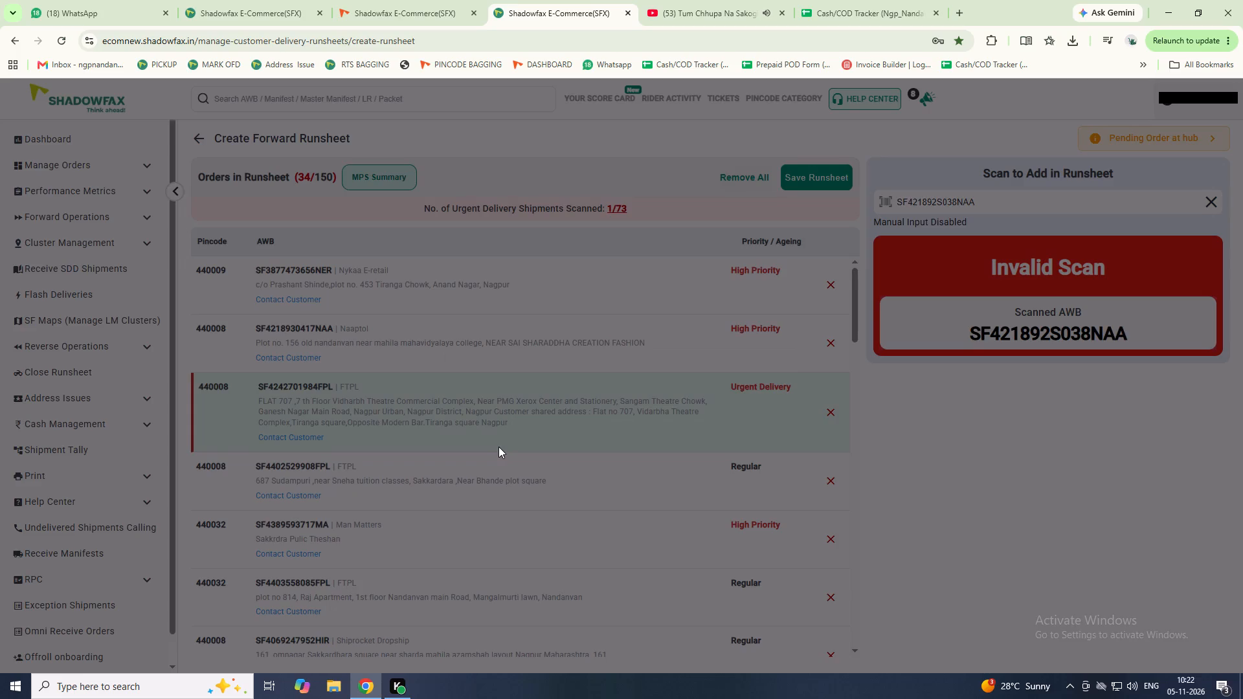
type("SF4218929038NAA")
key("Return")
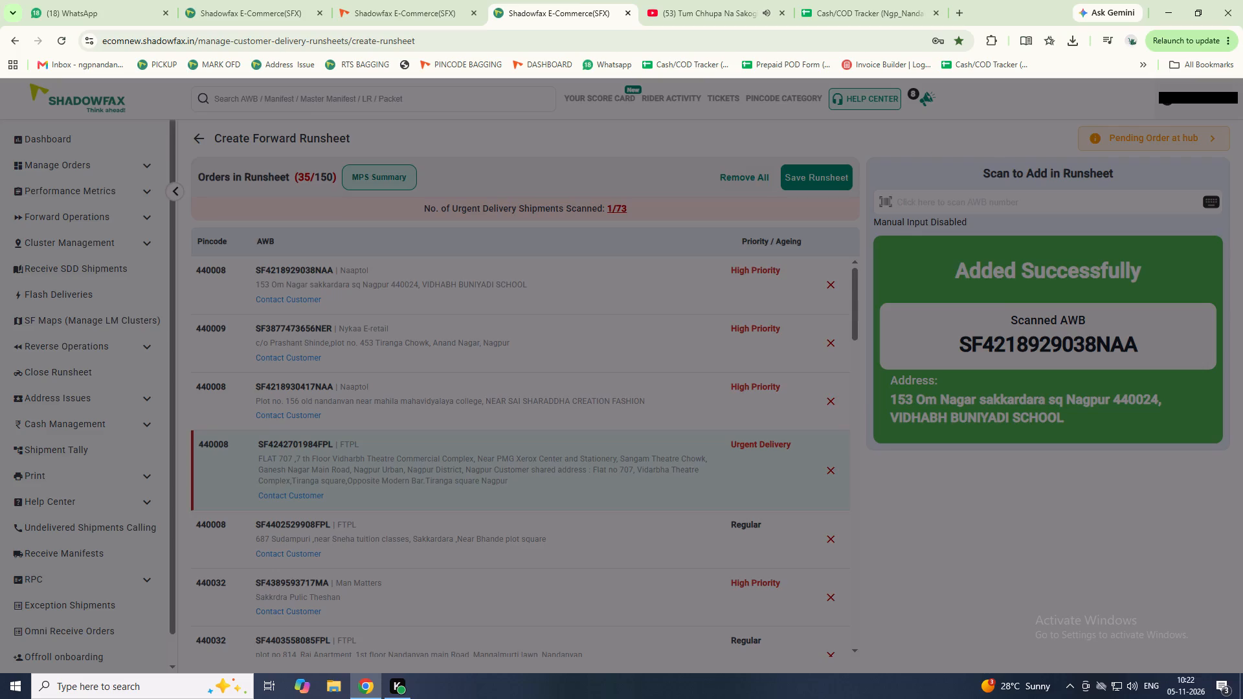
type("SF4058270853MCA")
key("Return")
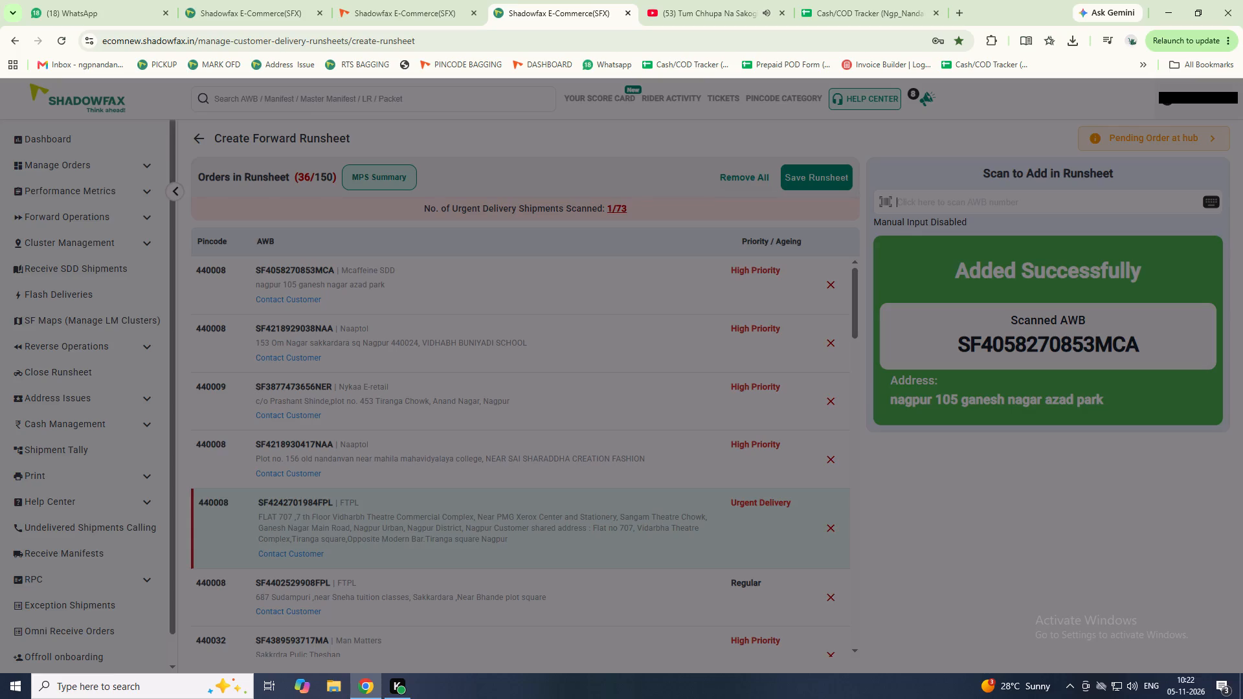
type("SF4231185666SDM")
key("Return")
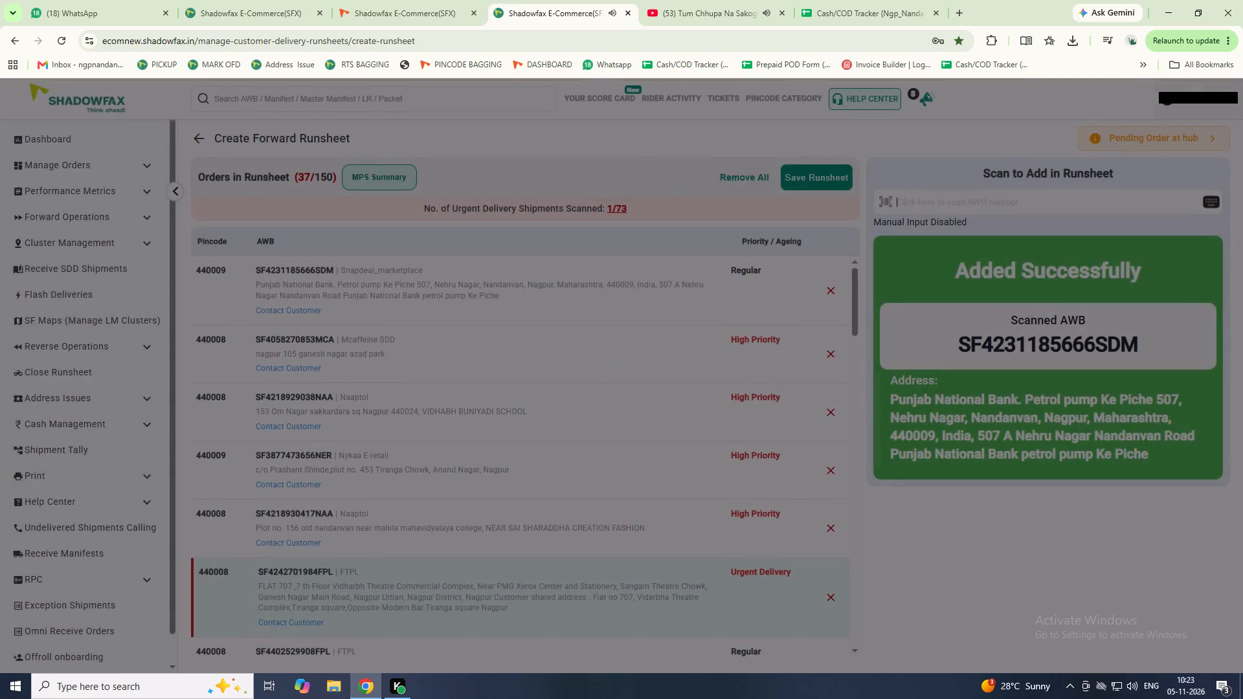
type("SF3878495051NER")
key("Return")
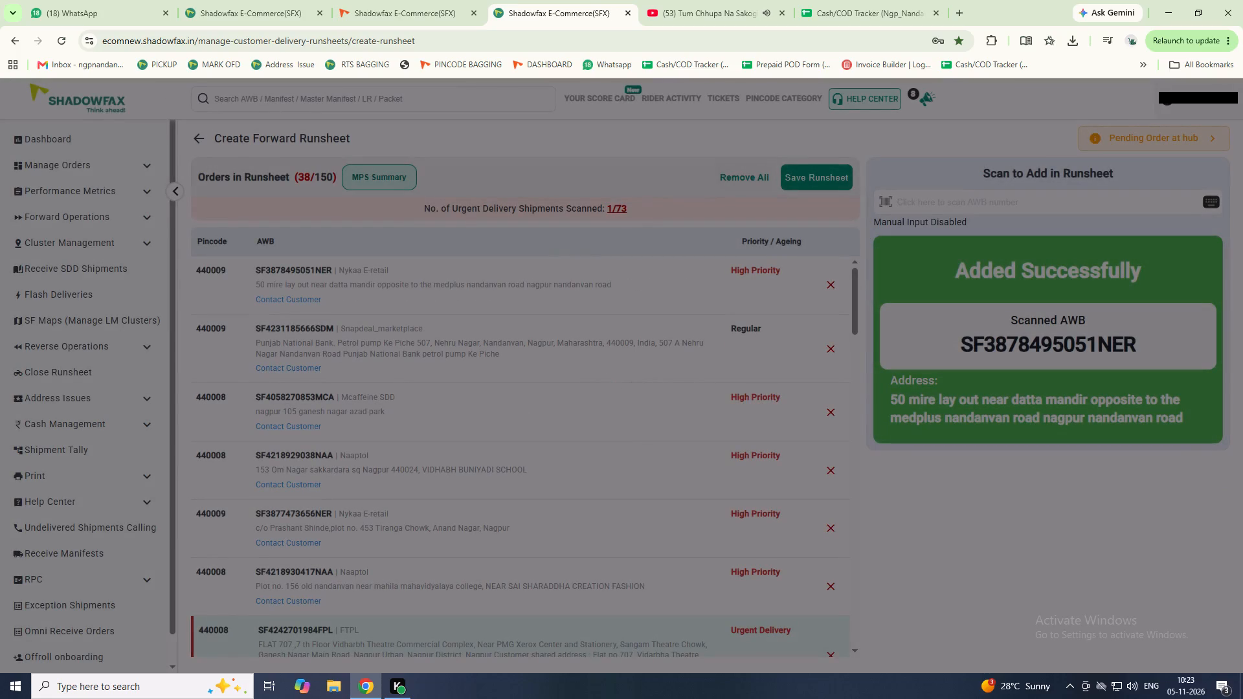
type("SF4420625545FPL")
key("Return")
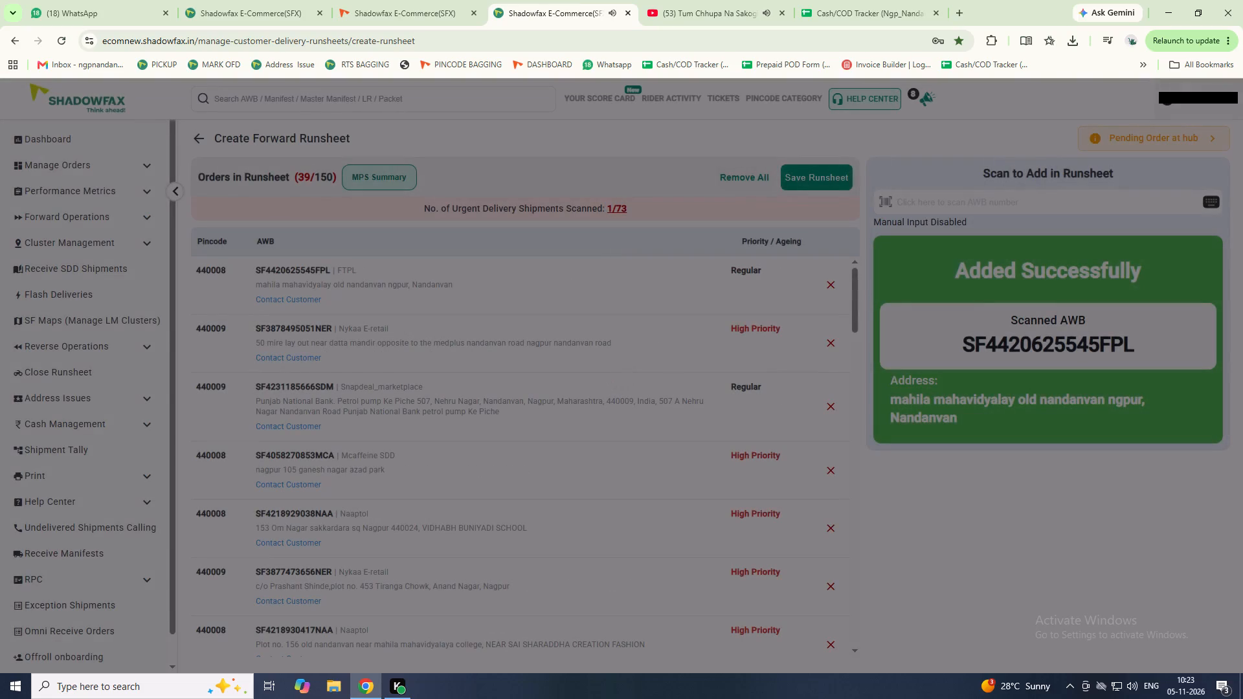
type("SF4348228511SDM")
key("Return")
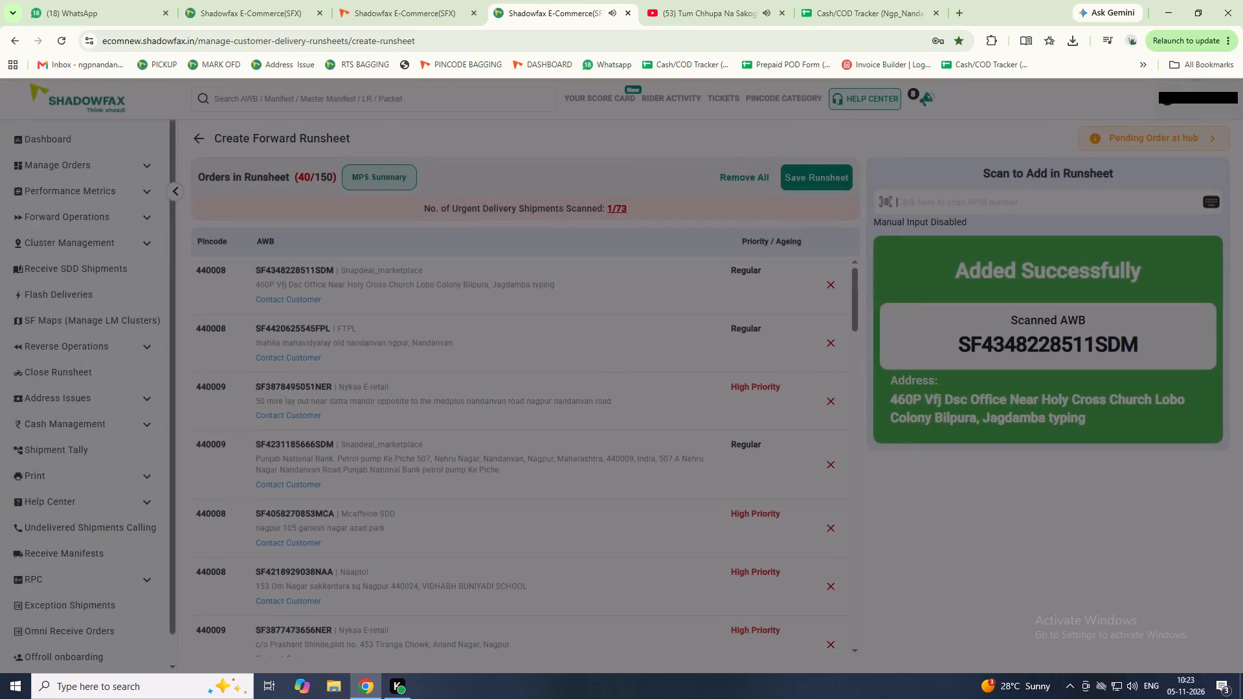
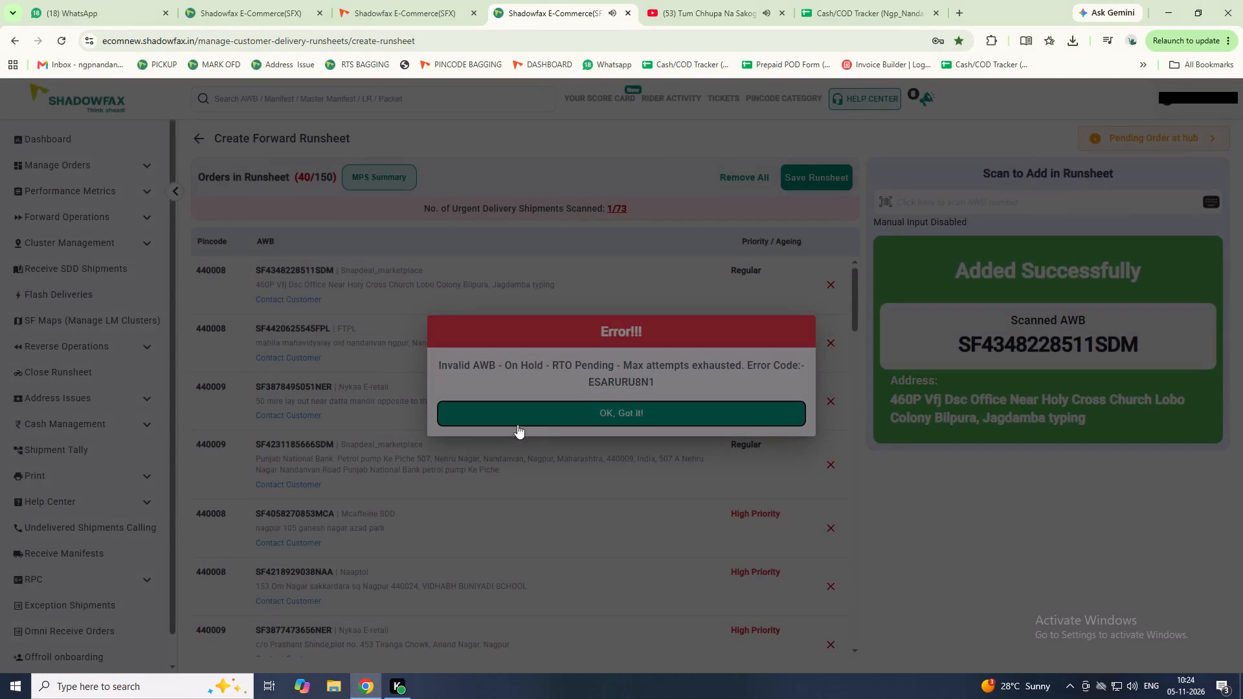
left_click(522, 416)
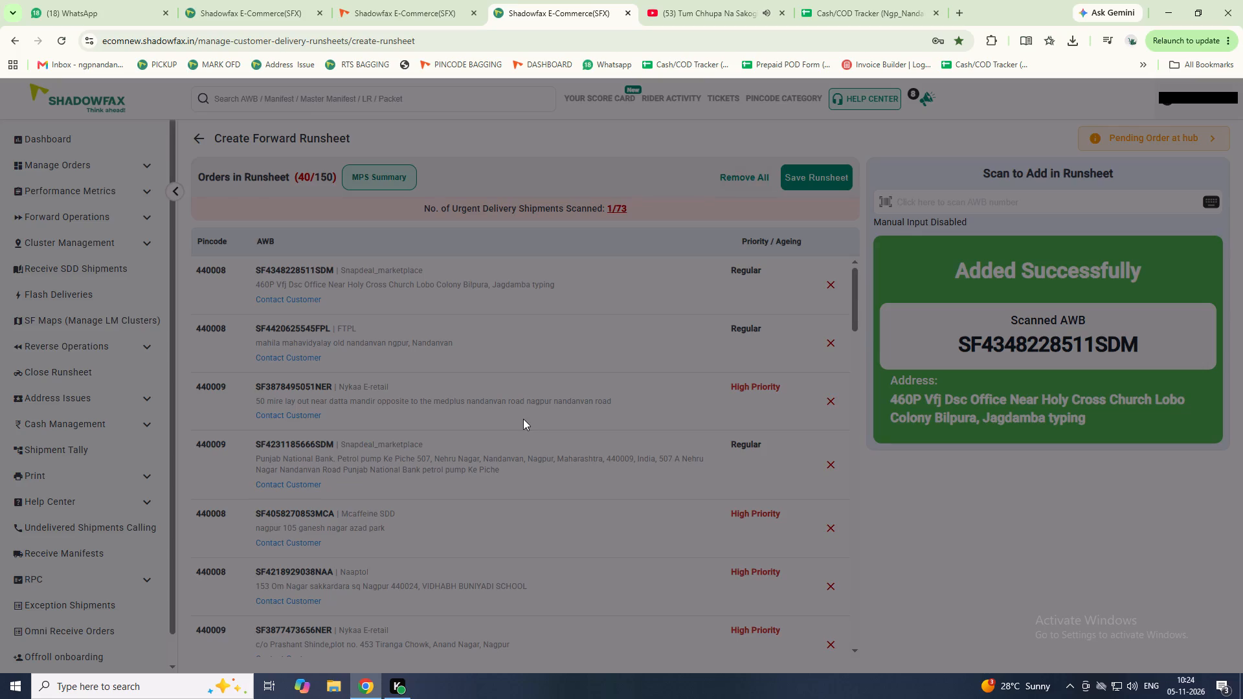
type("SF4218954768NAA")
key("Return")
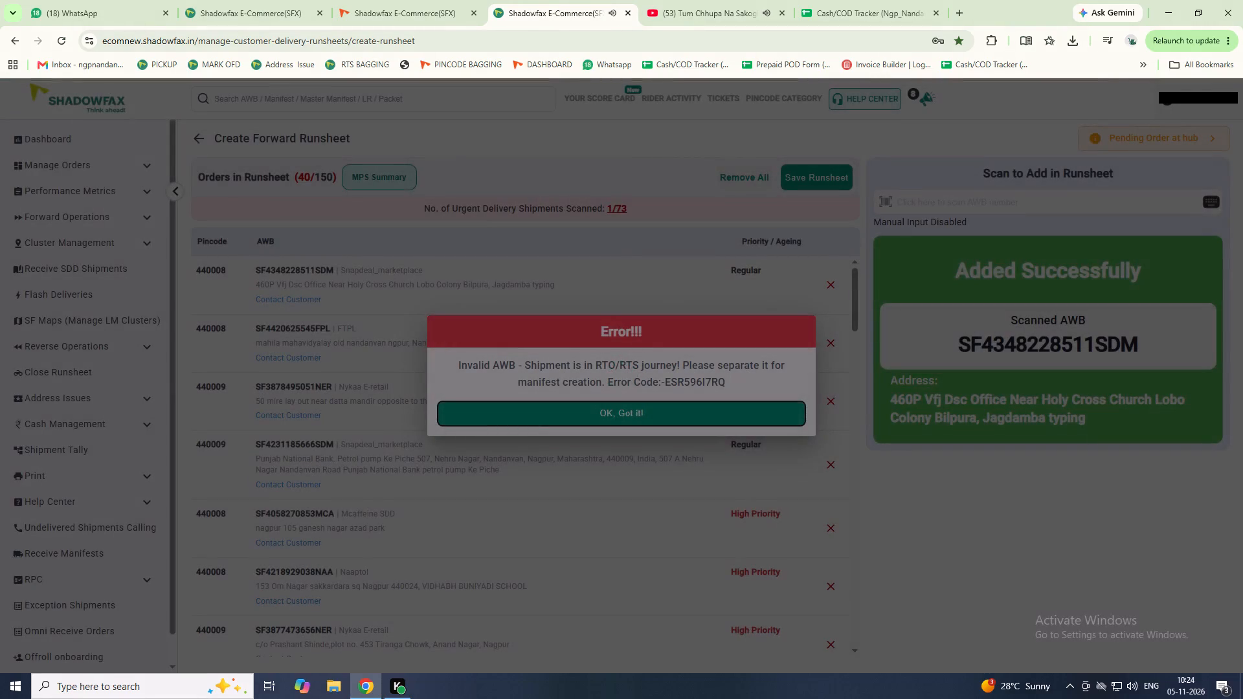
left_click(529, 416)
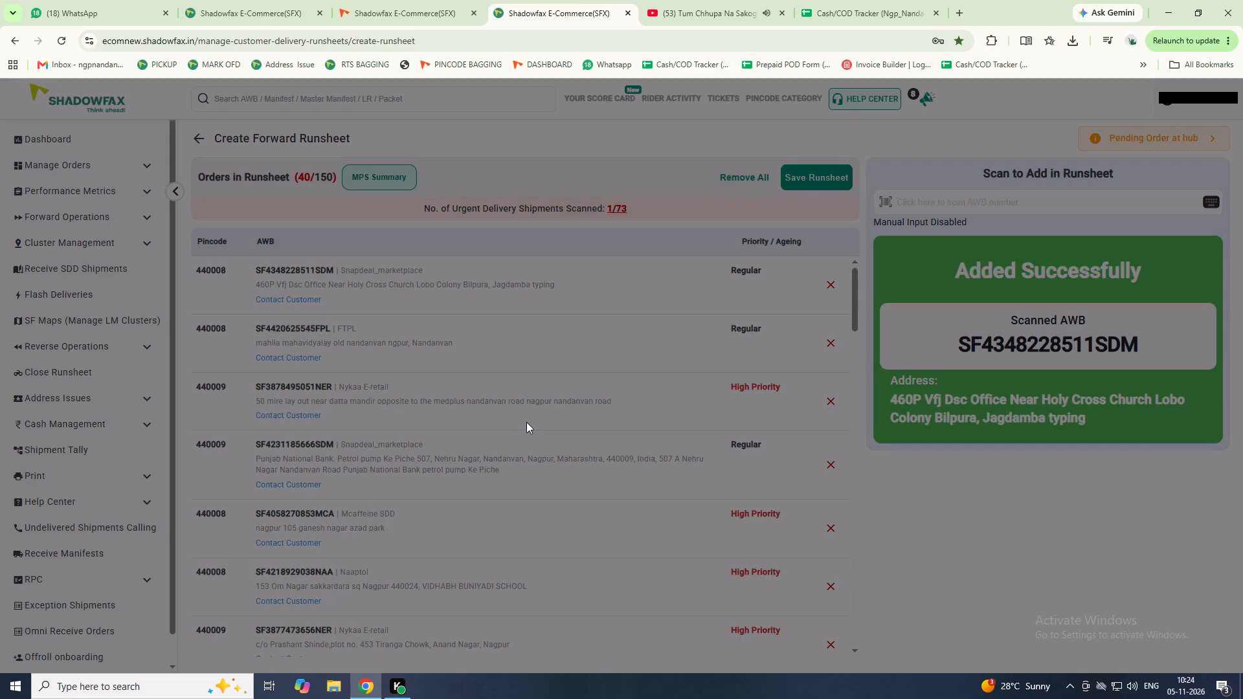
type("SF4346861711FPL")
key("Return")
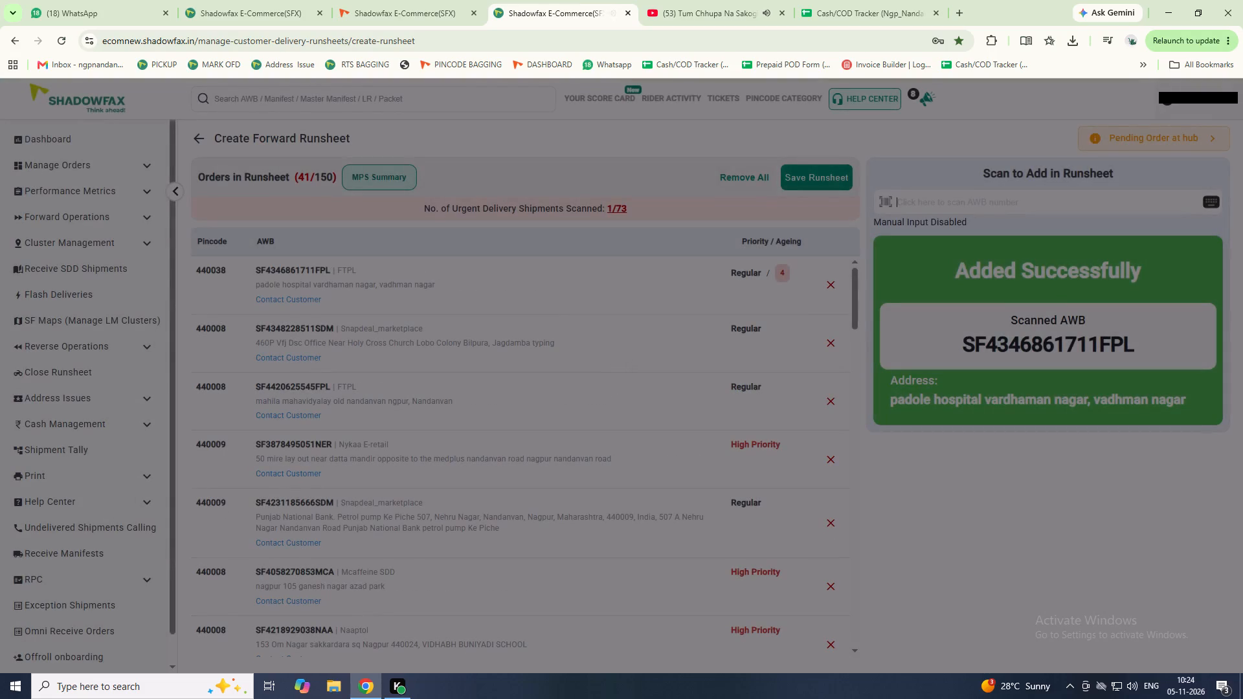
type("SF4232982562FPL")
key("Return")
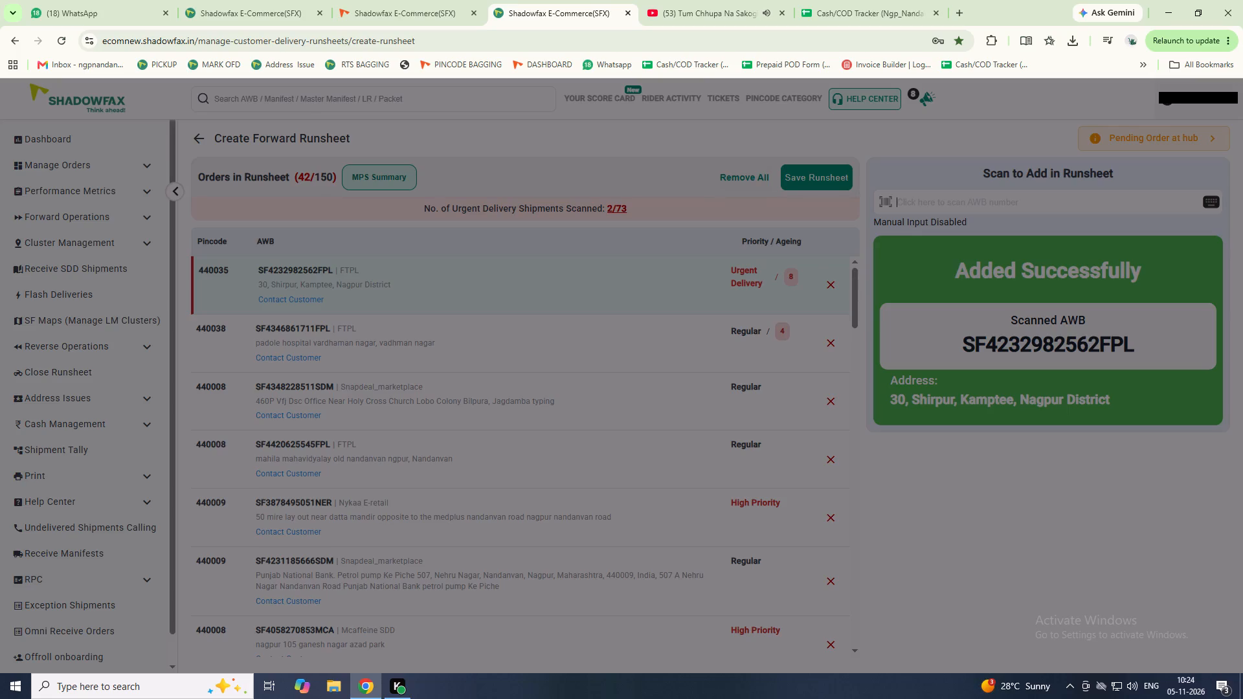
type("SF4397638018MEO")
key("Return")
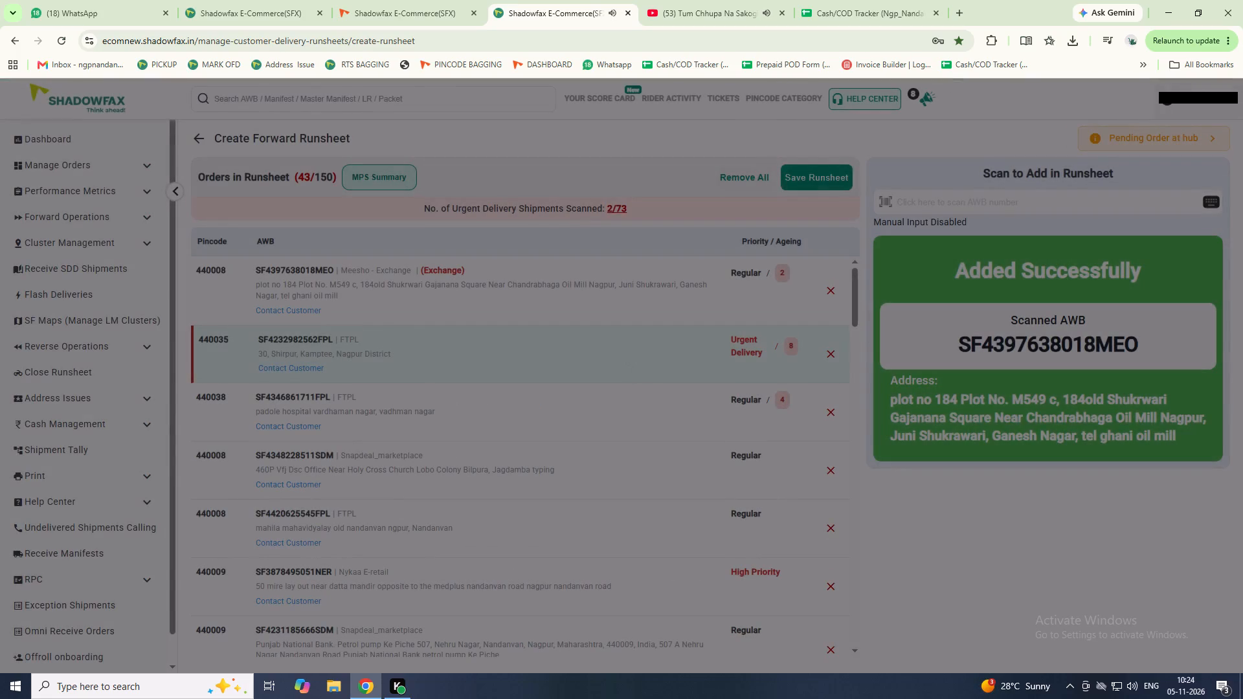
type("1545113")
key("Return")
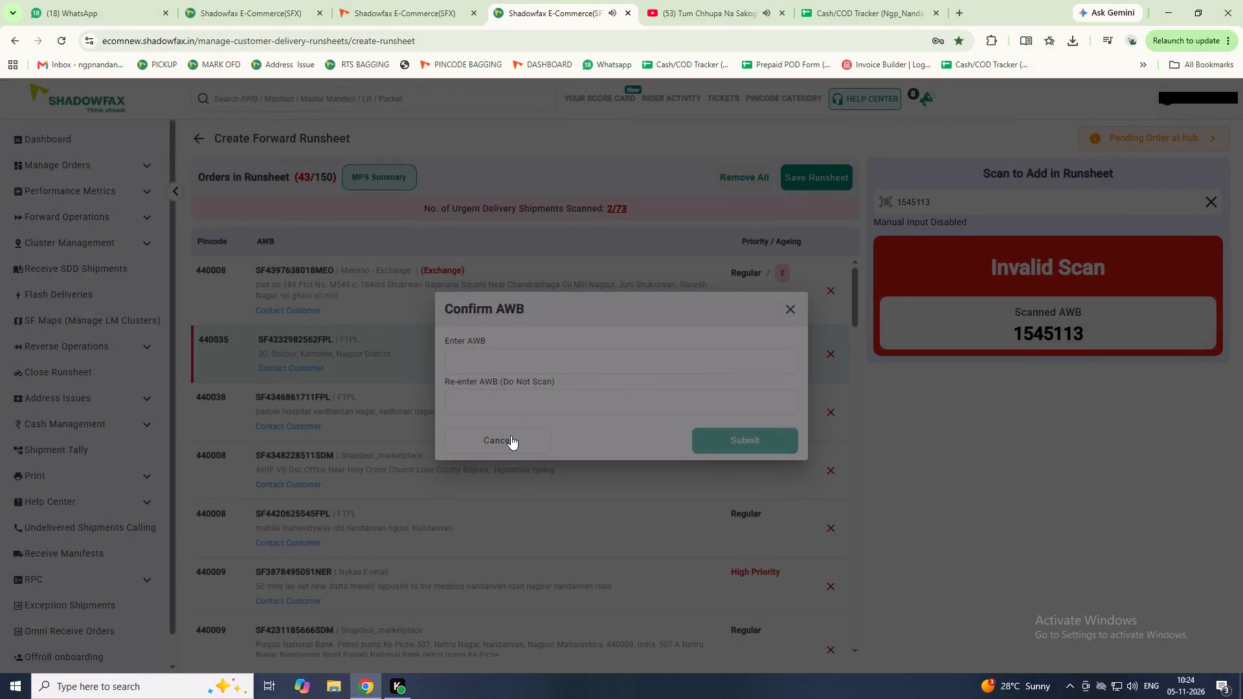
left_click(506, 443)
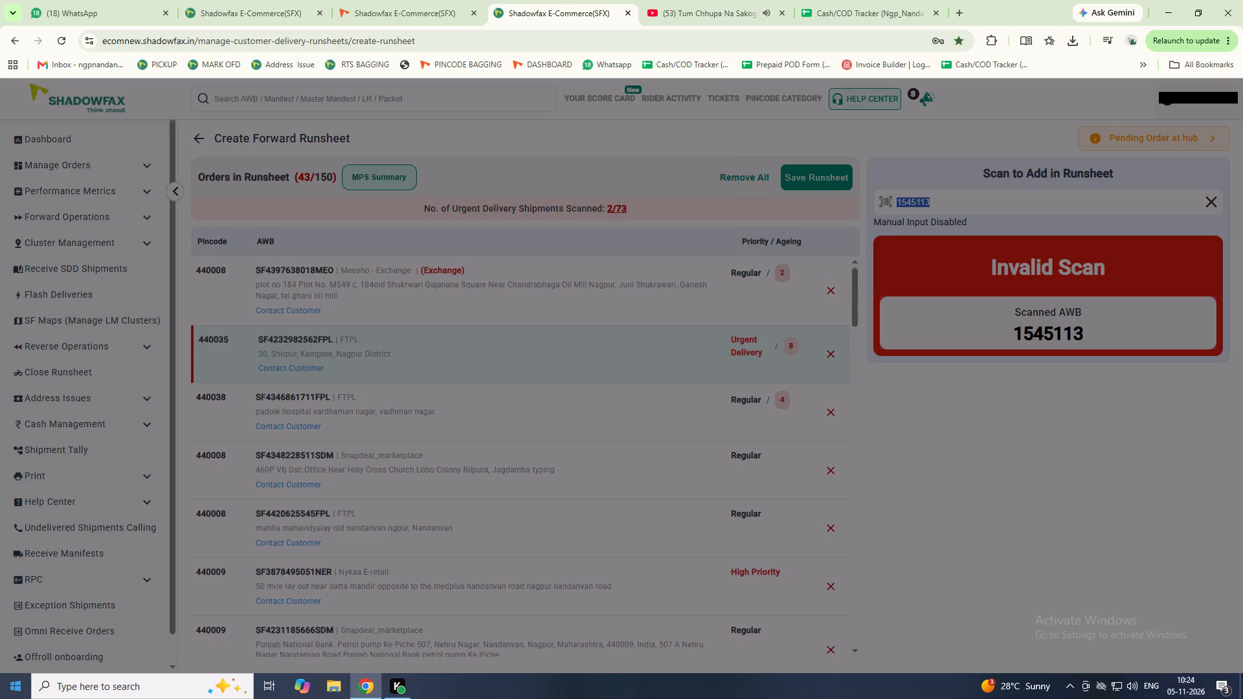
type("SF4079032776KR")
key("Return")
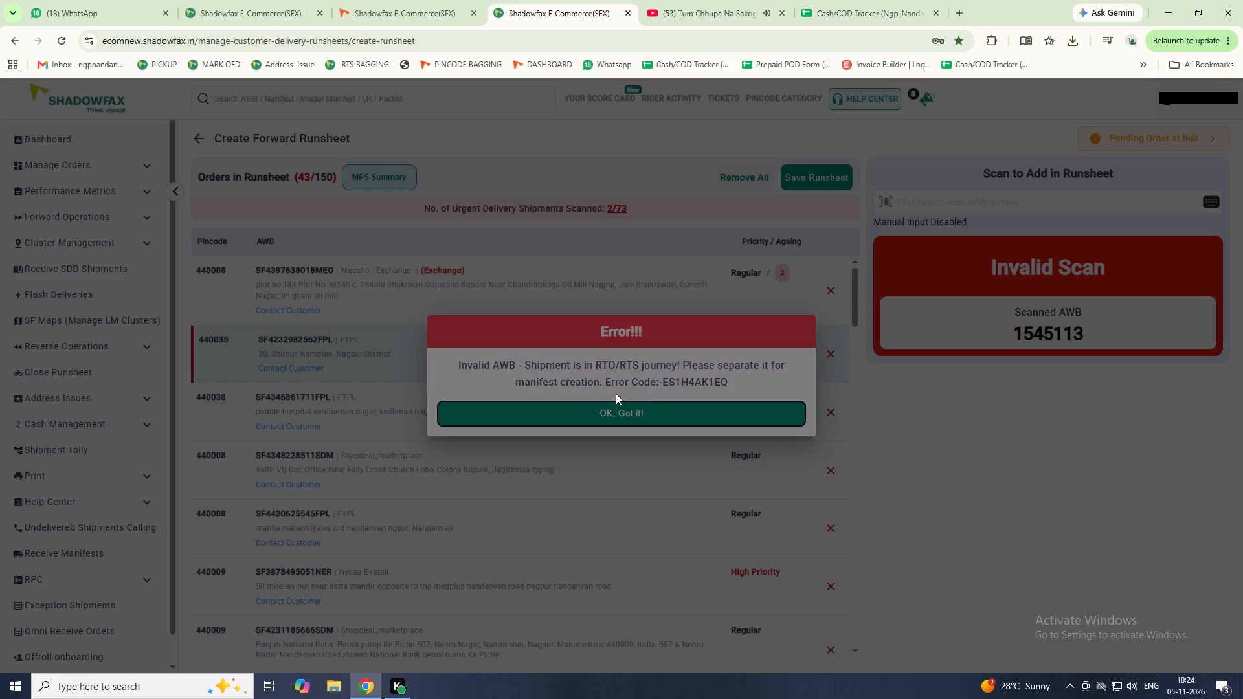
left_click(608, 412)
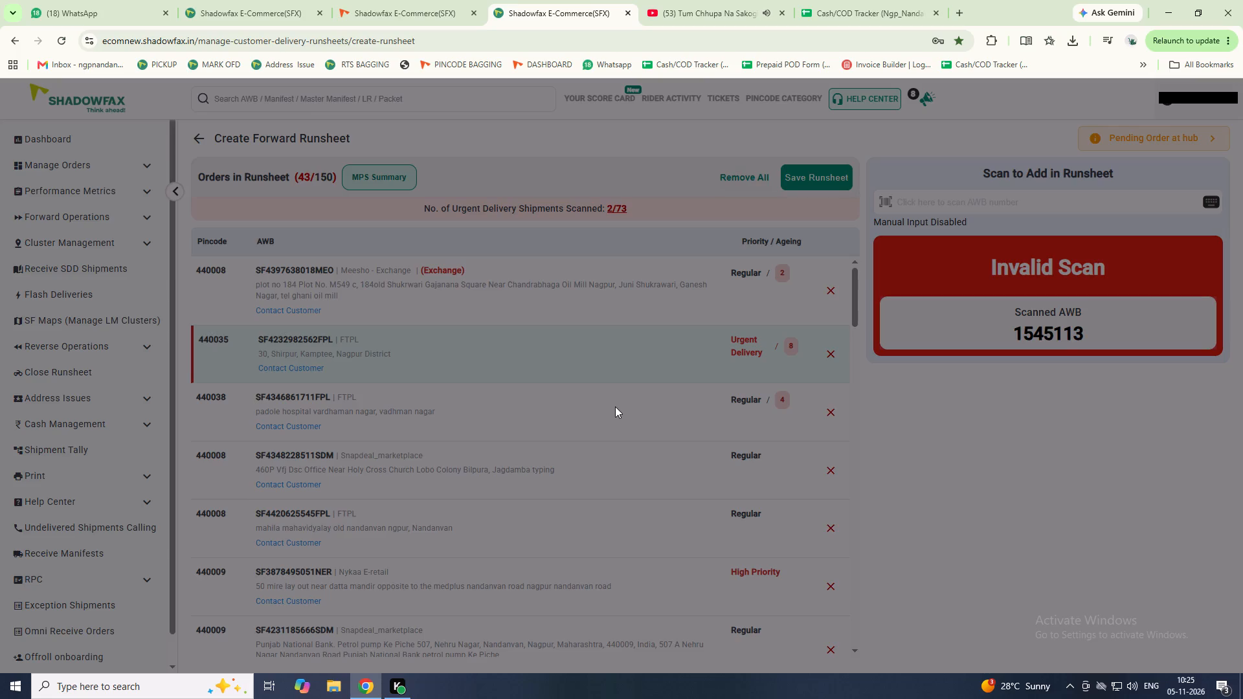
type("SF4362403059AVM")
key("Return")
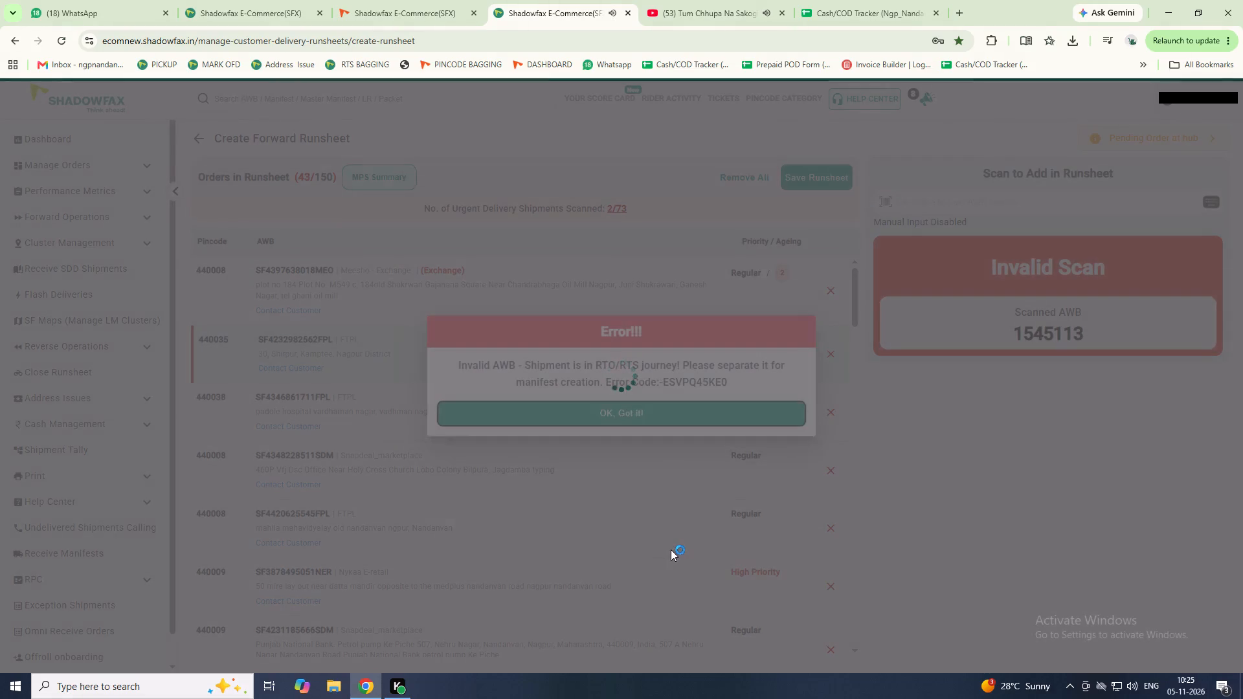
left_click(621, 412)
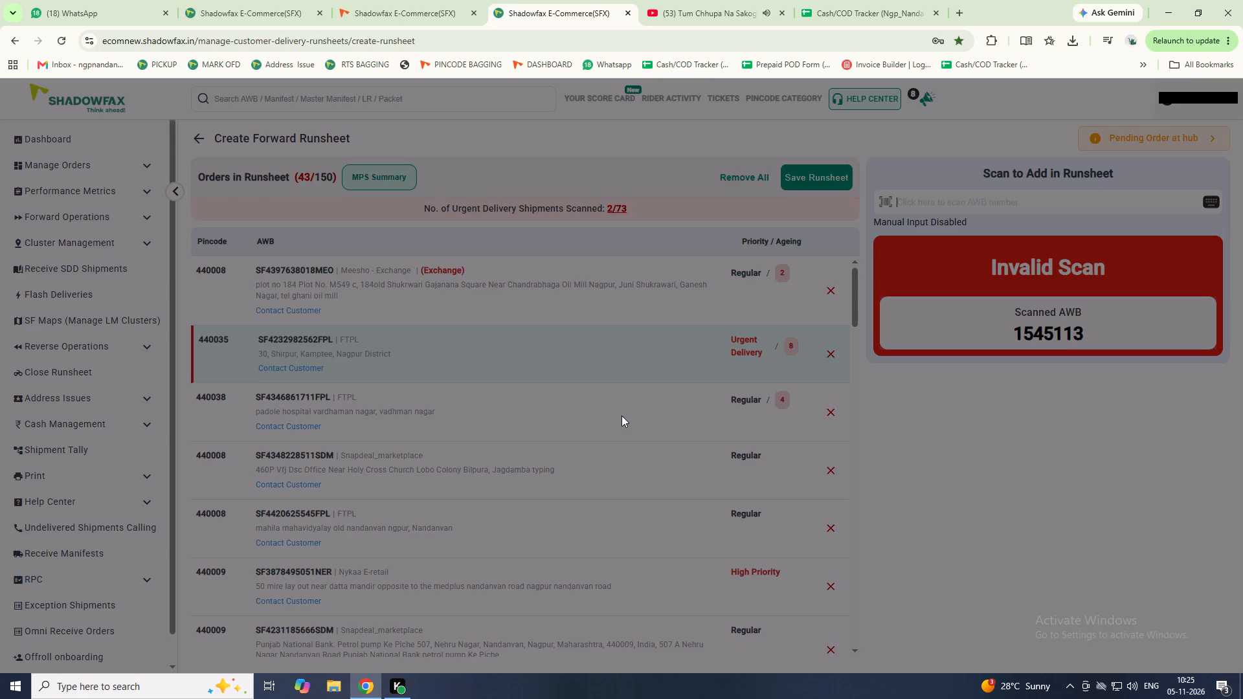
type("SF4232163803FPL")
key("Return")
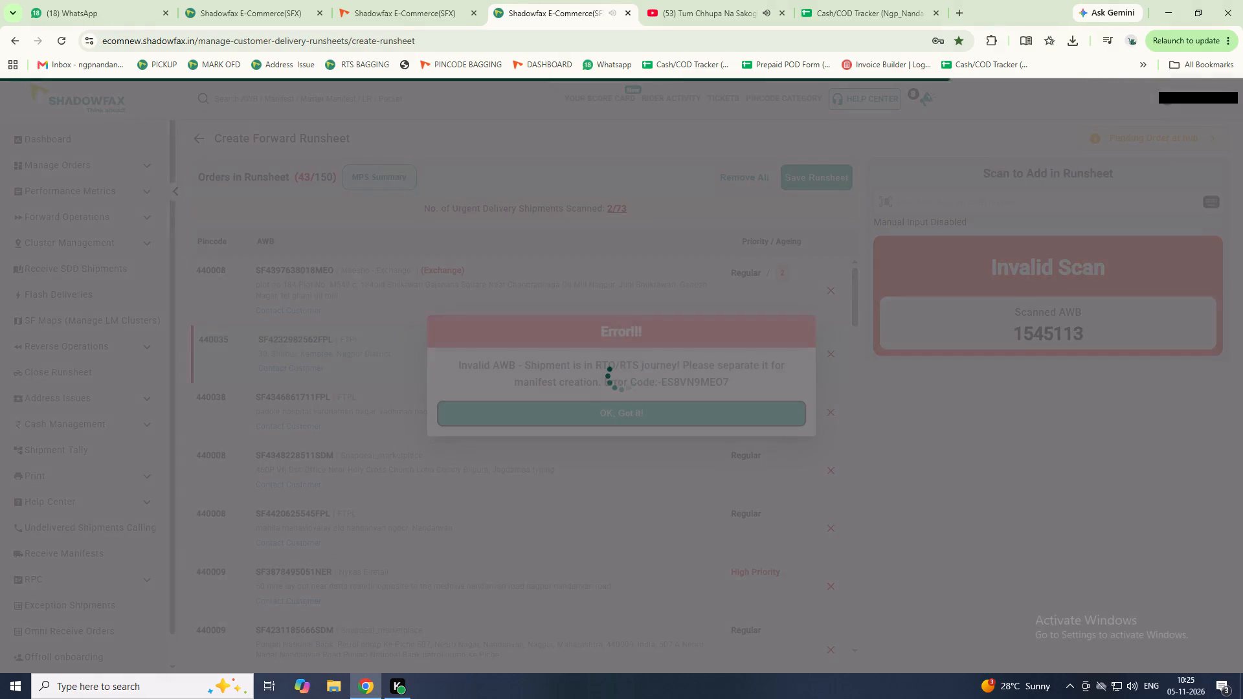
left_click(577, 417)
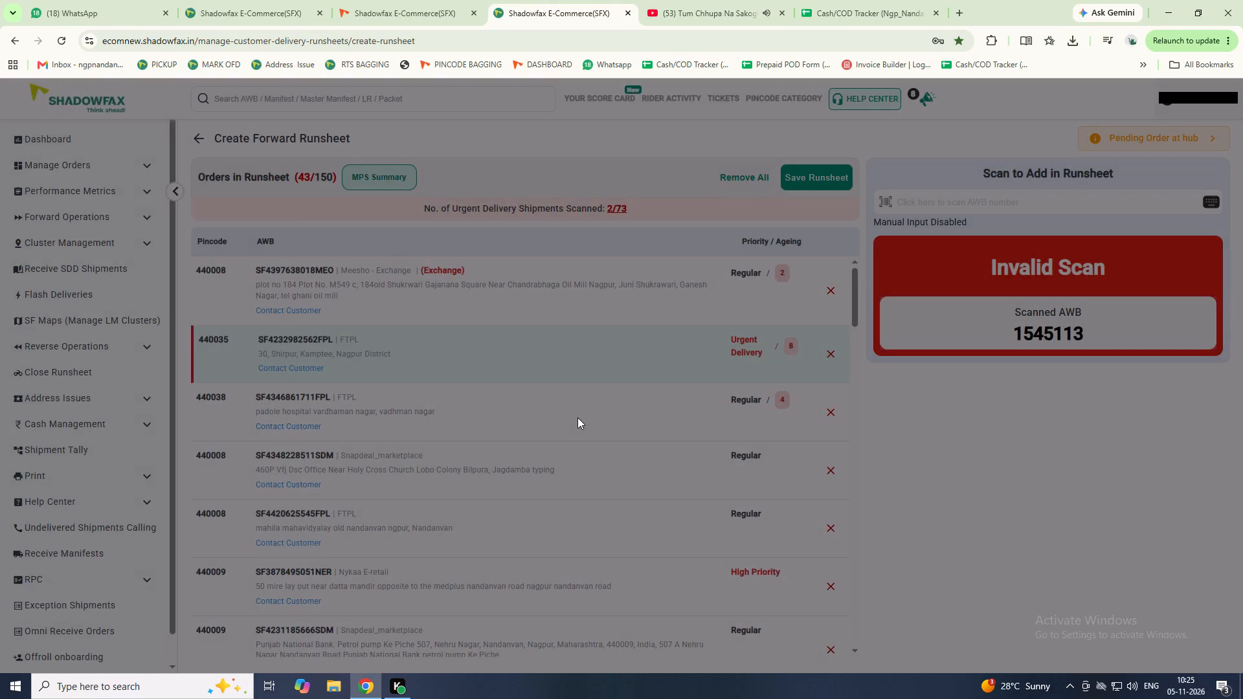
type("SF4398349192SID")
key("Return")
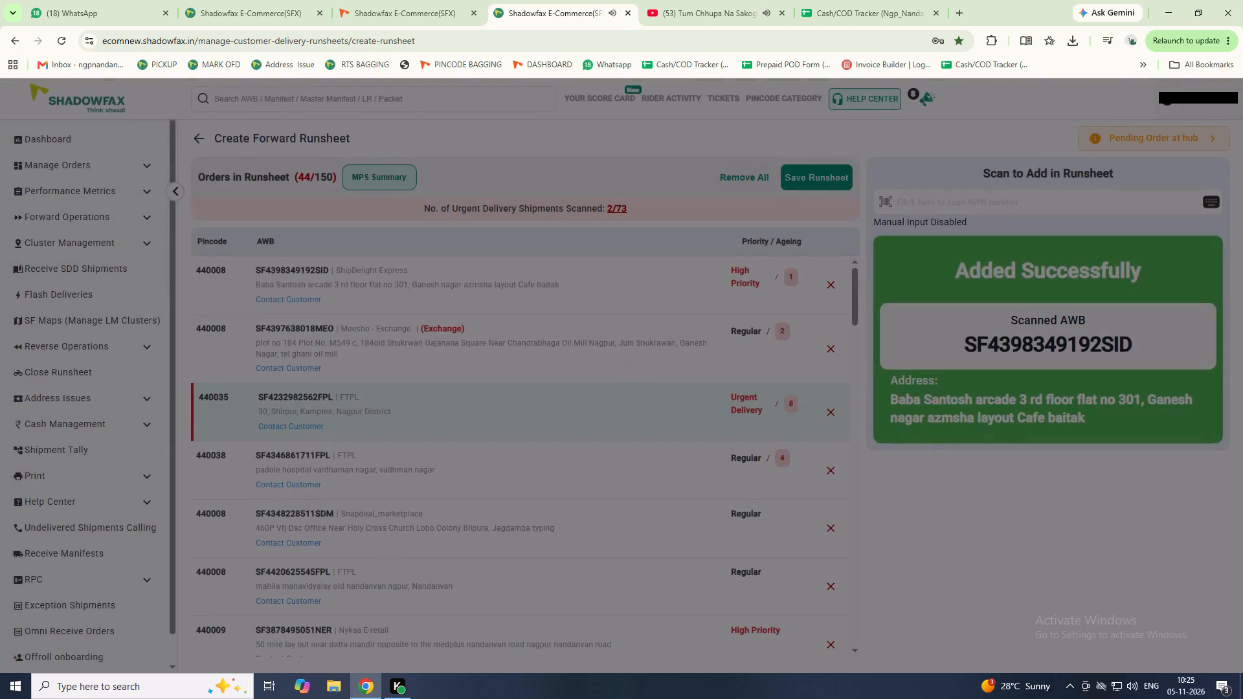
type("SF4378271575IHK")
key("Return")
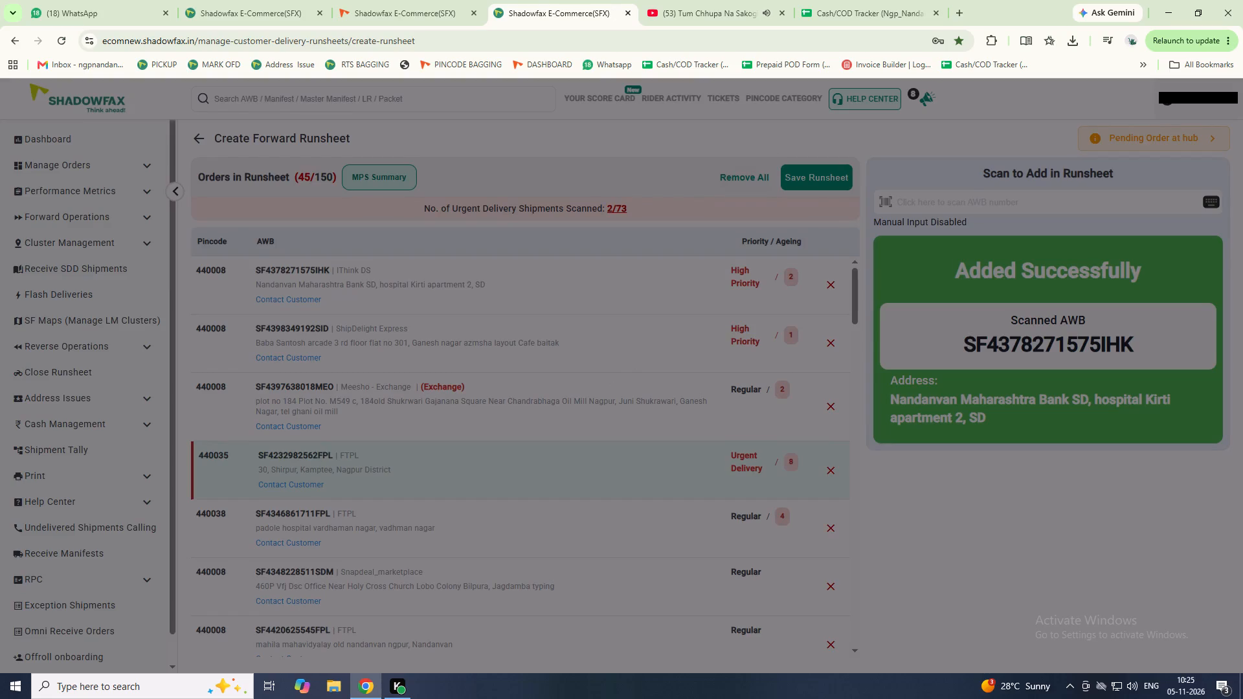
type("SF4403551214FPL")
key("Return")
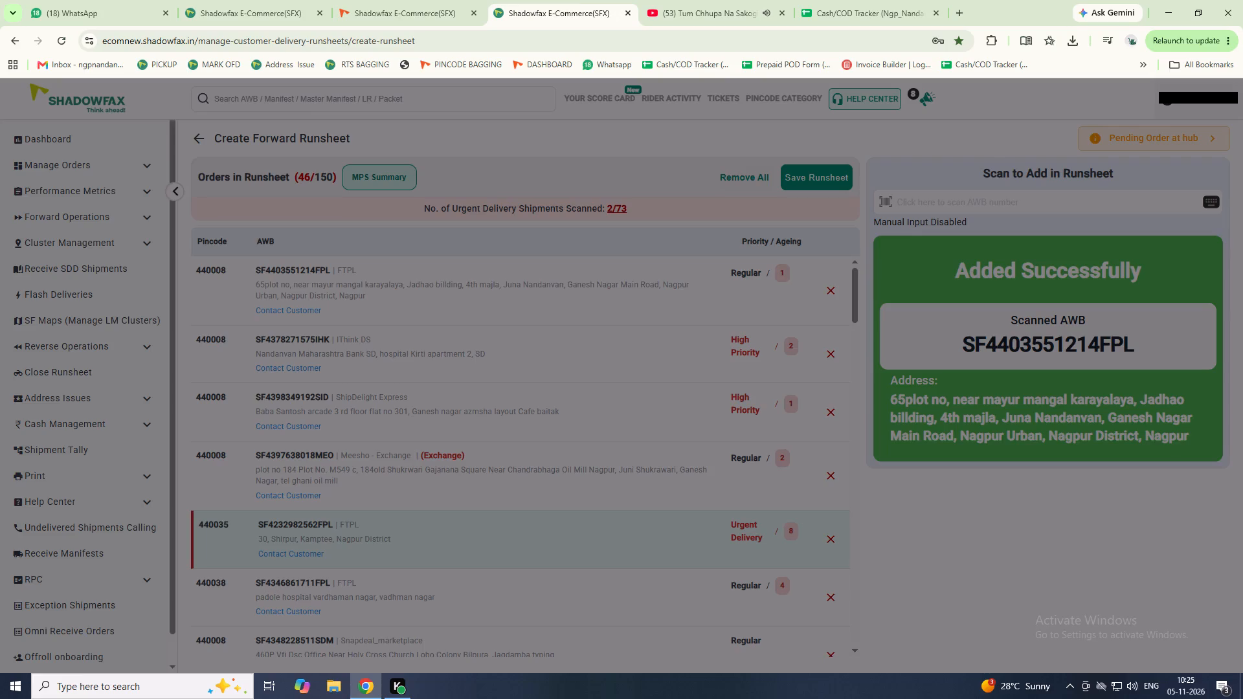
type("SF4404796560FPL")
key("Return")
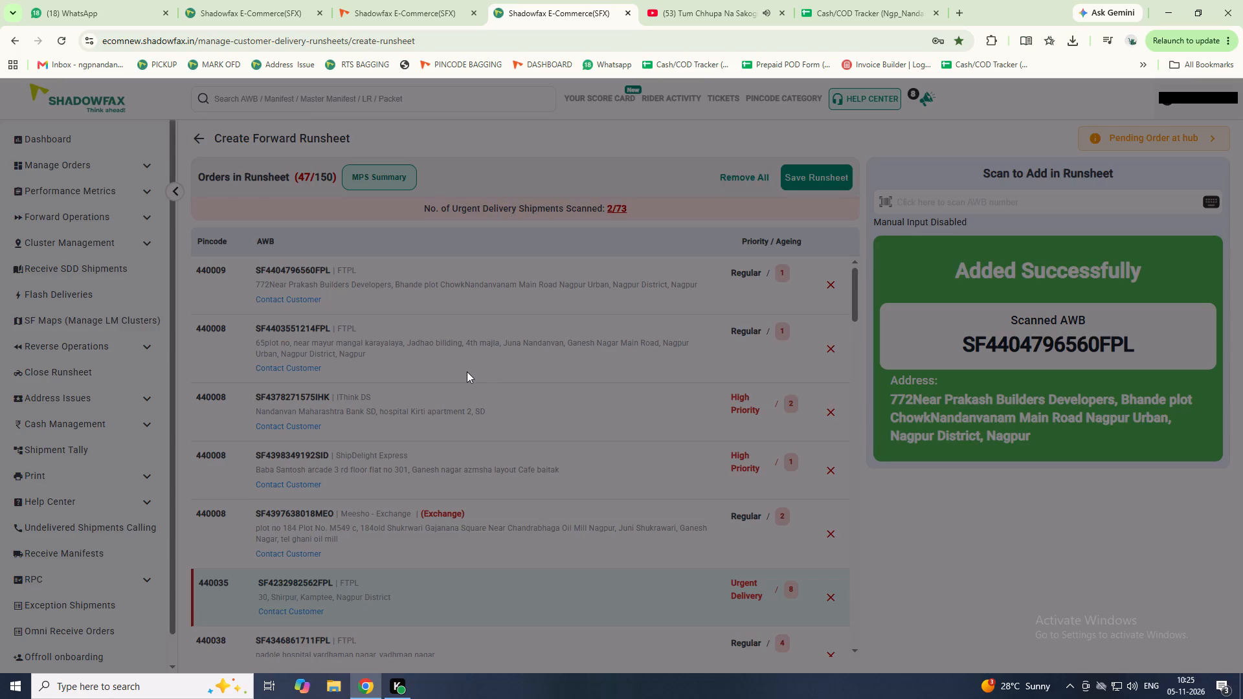
Save the forward runsheet without adding the remaining urgent delivery shipments.
left_click(794, 181)
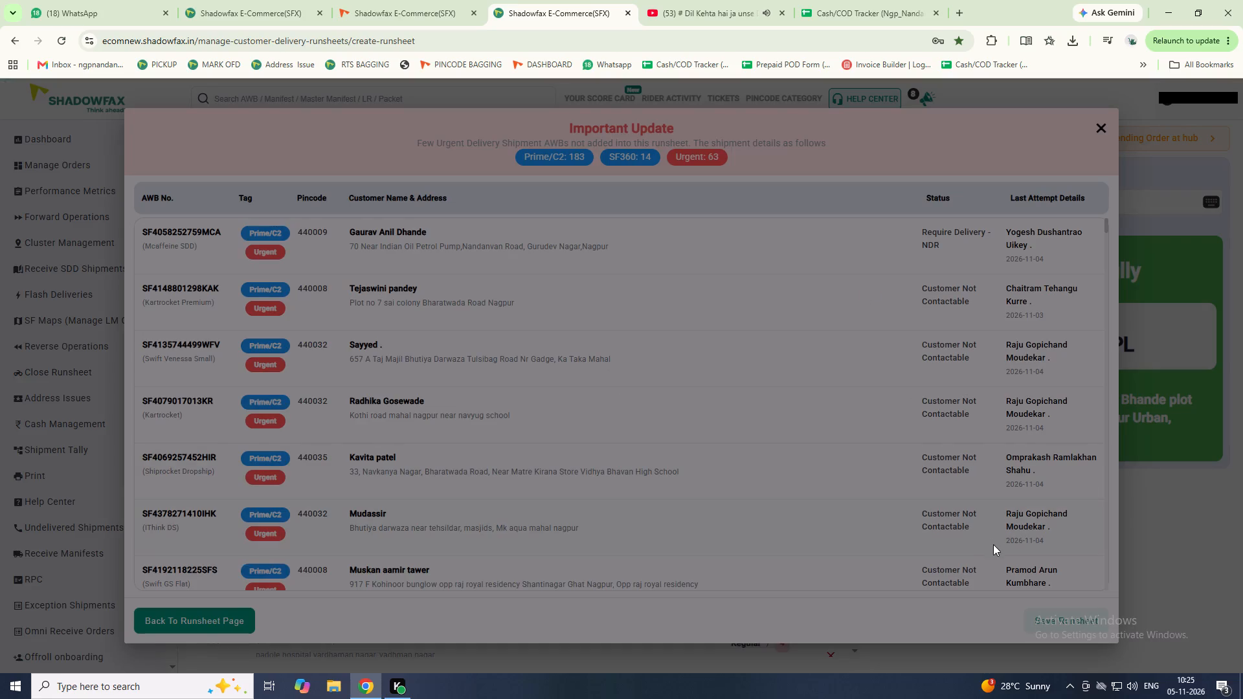
left_click(1046, 618)
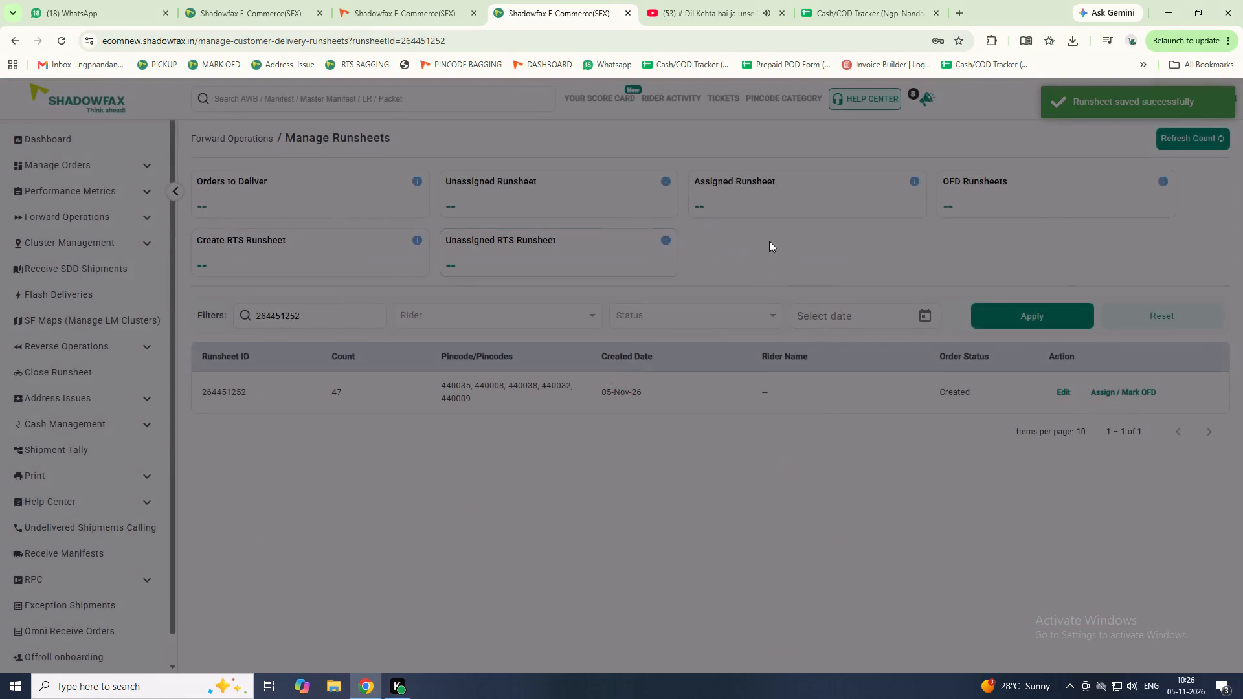
Assign the saved forward runsheet to rider Aniket, leaving it as a non-large-vehicle runsheet.
left_click(1108, 389)
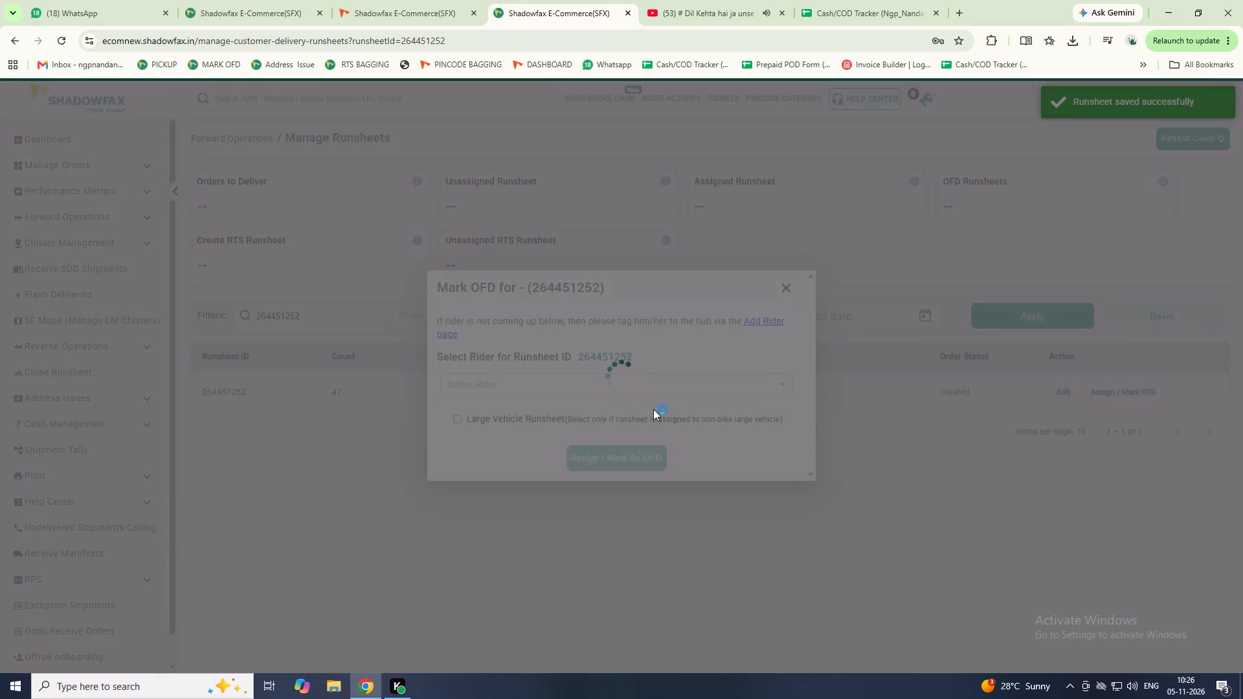
left_click(656, 383)
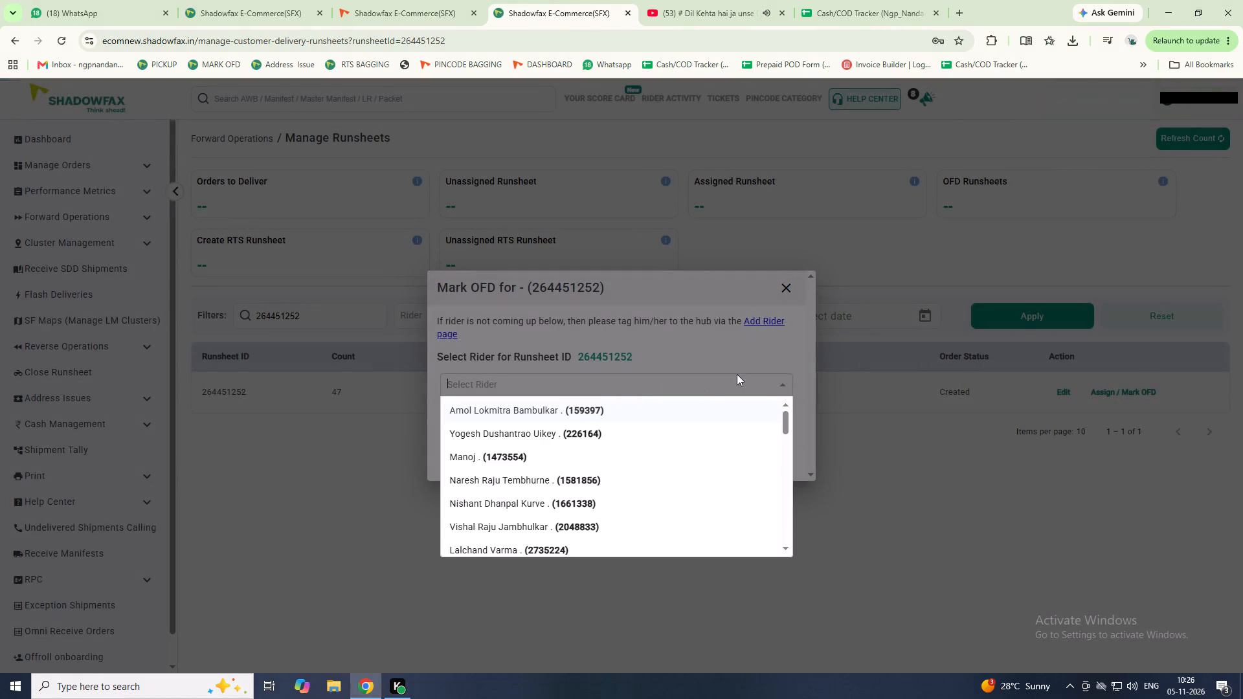
type("ani")
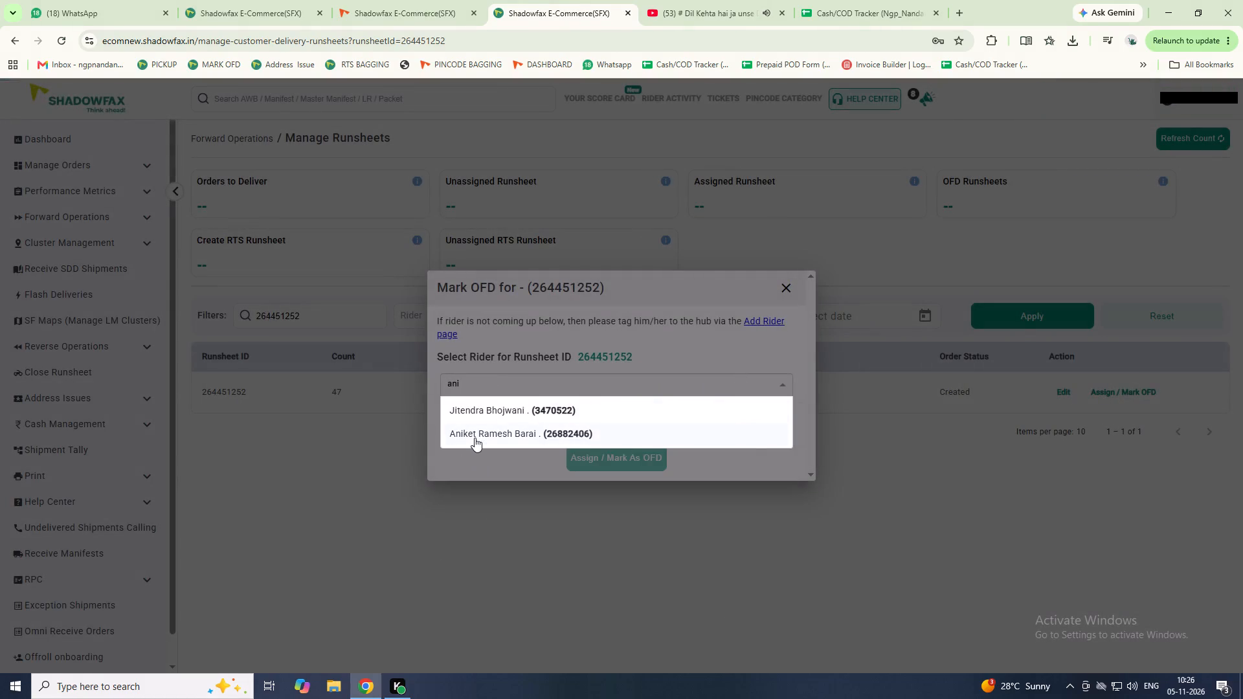
left_click(475, 438)
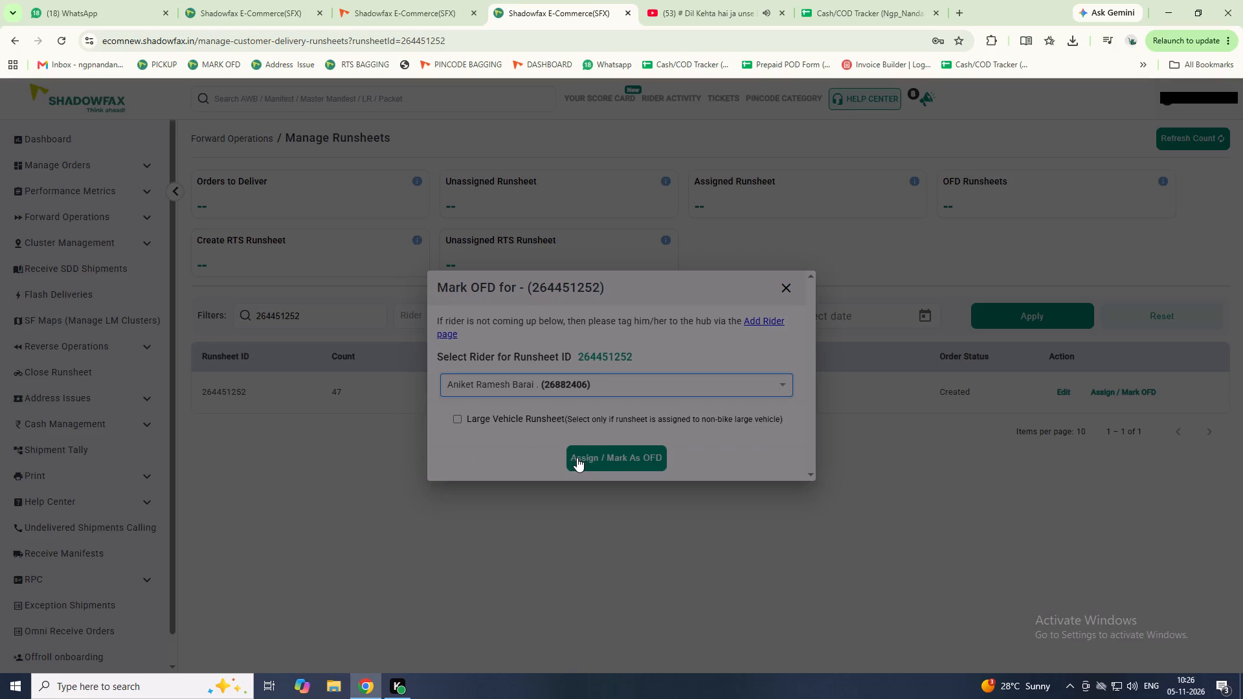
left_click(574, 454)
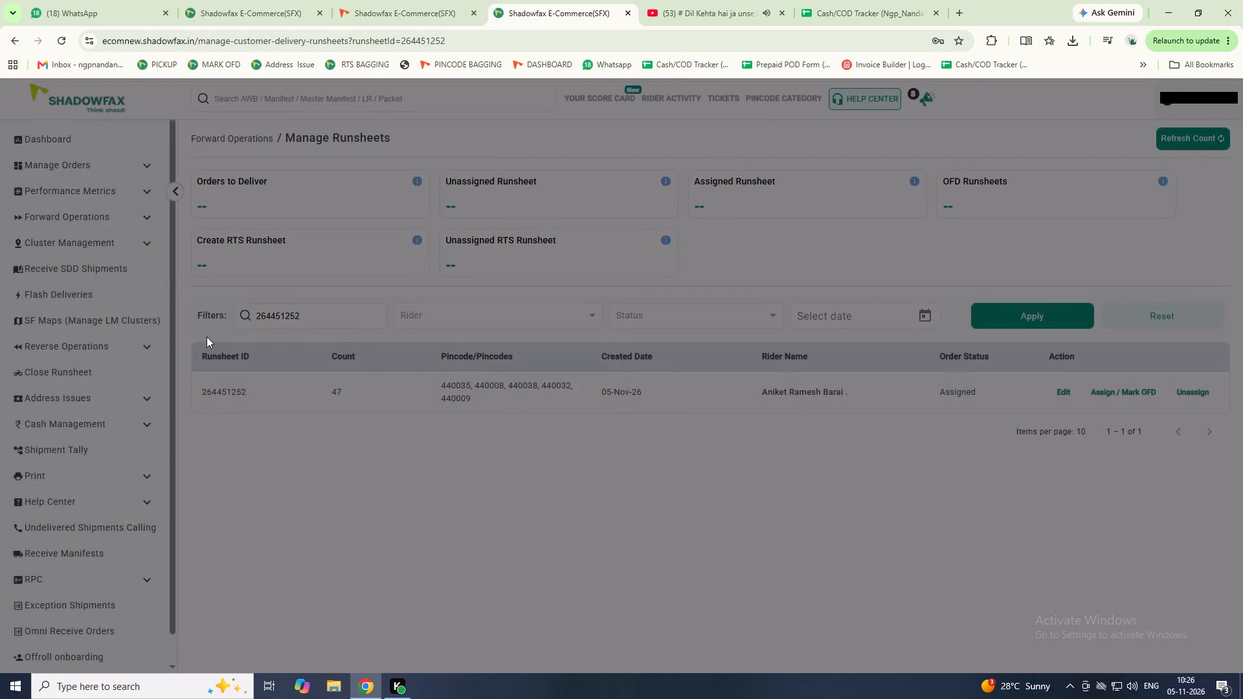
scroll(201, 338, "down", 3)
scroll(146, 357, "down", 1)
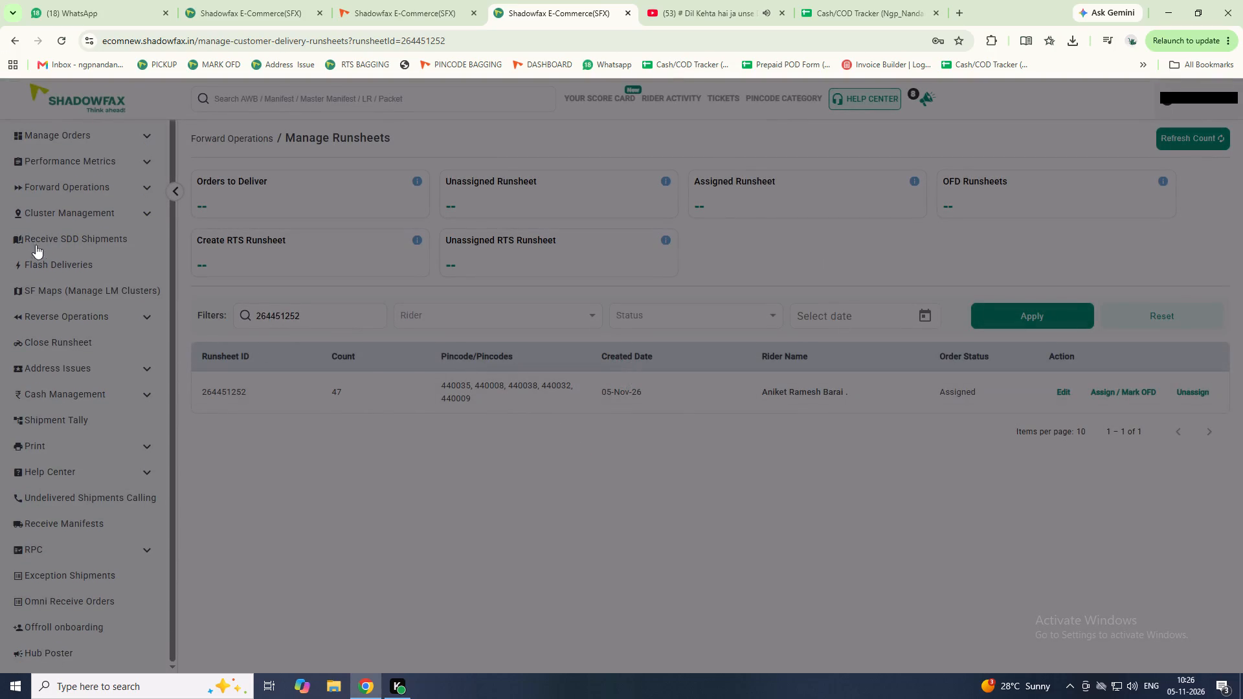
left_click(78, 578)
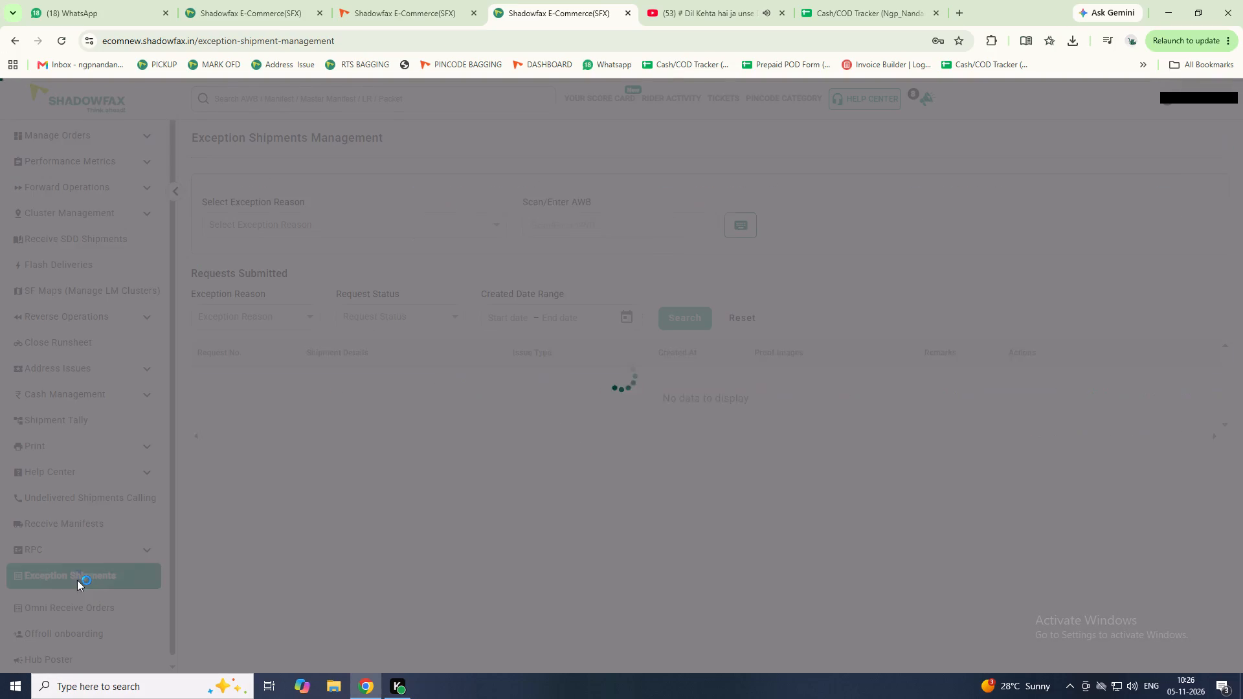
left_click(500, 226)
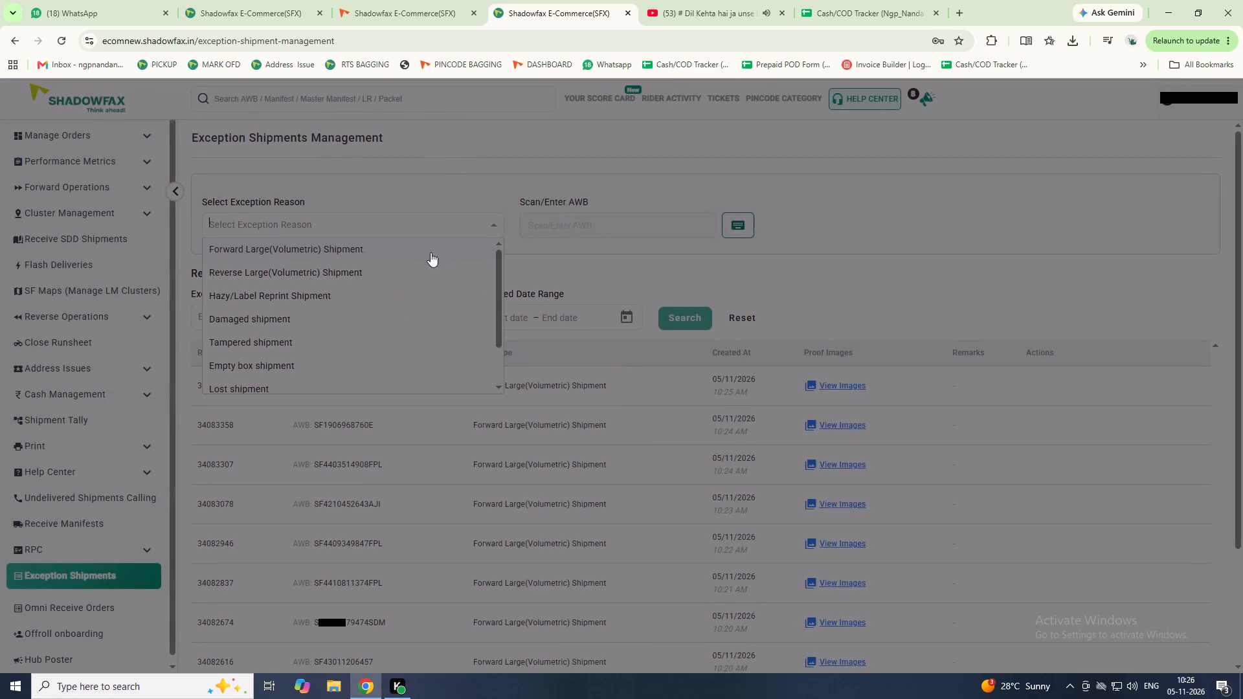
Start a new customer pickup runsheet and filter its pending orders to pincode 440009.
scroll(52, 168, "up", 4)
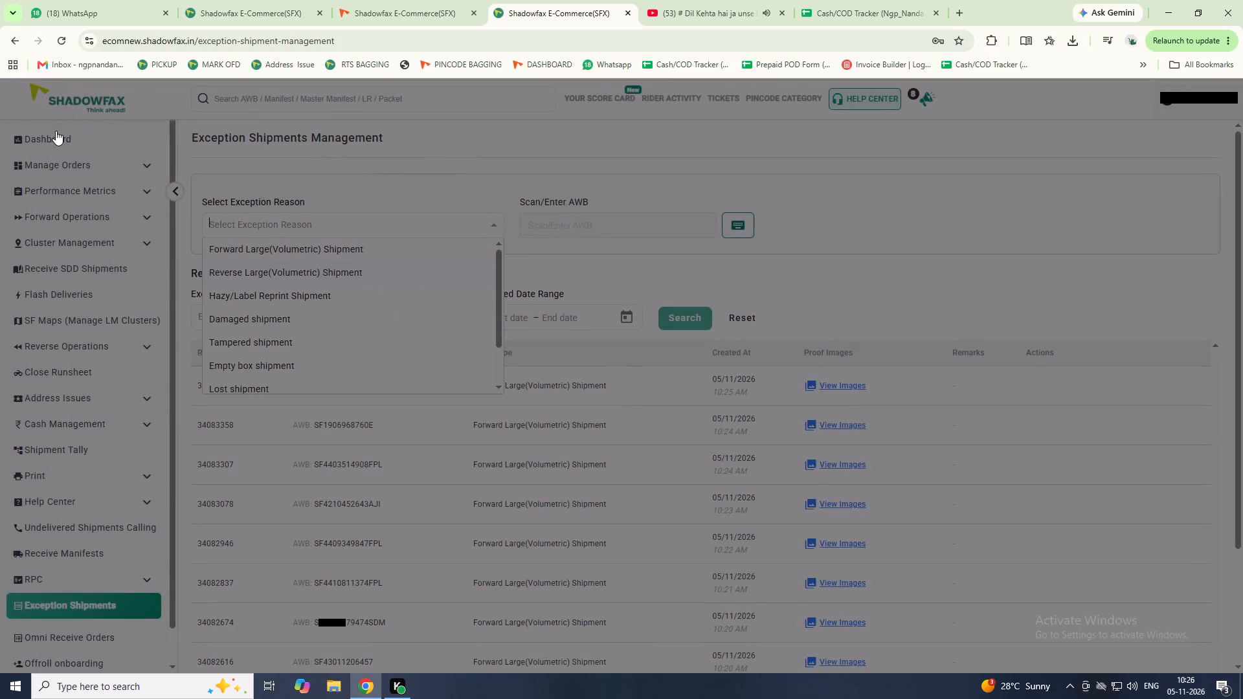
left_click(56, 136)
left_click(247, 425)
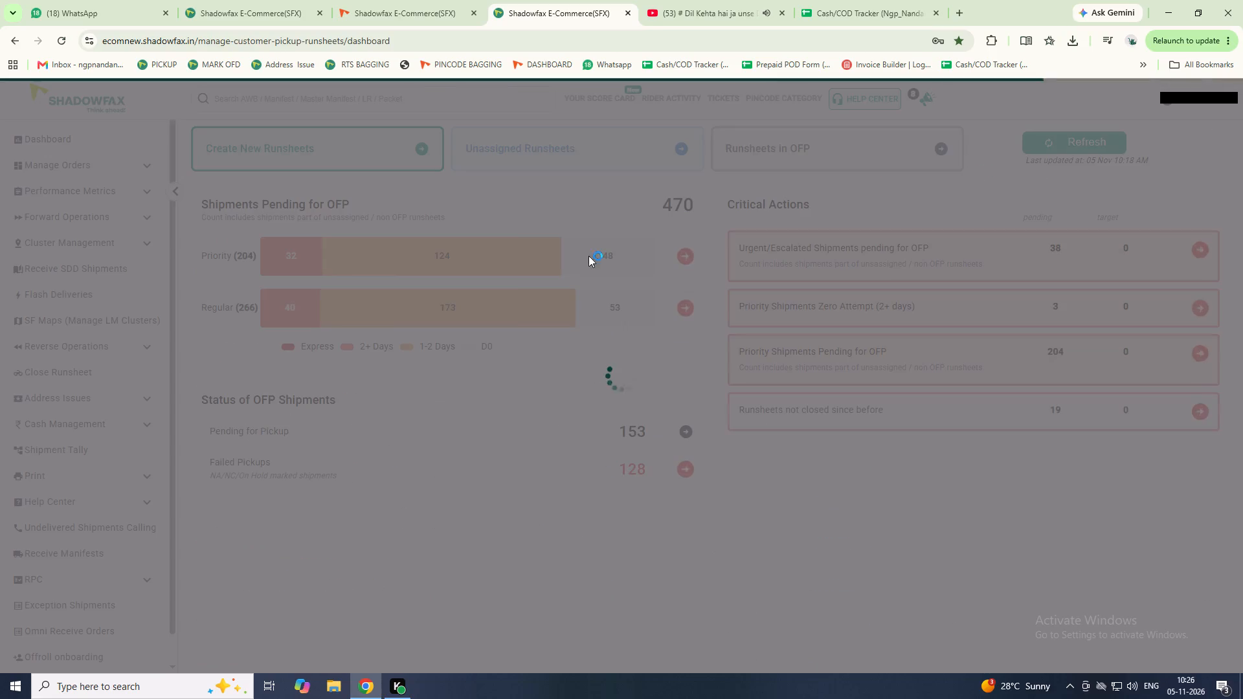
double_click(392, 156)
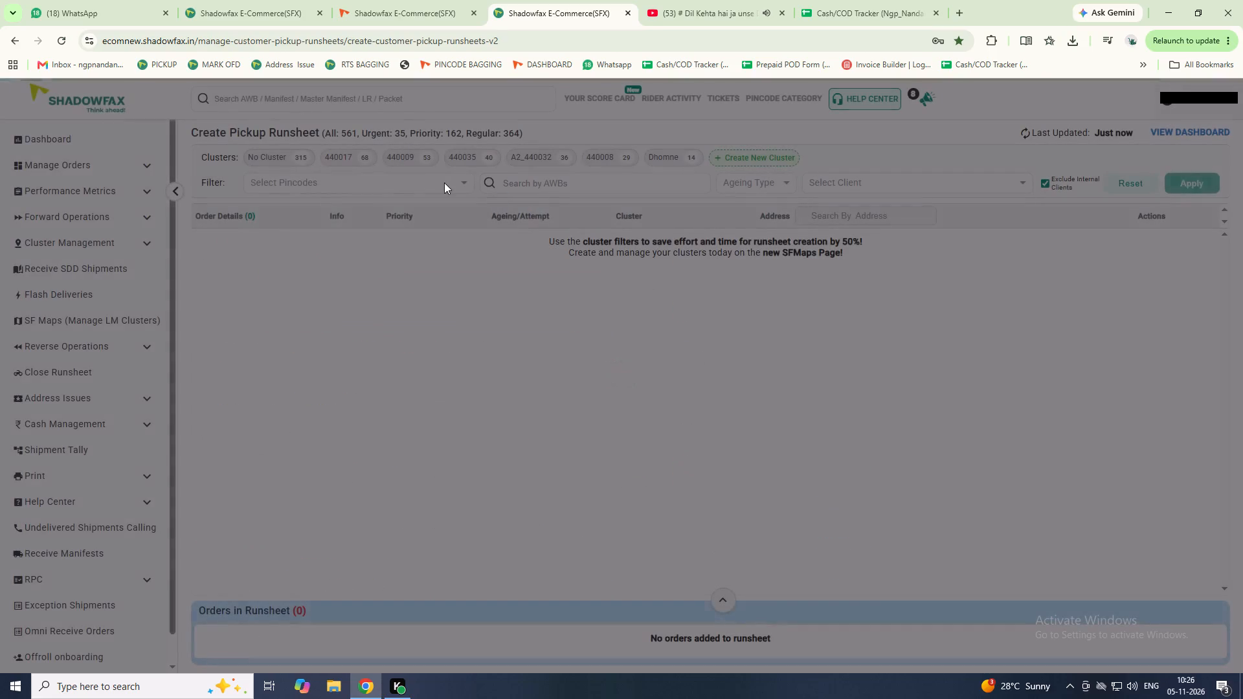
left_click(444, 182)
left_click(294, 317)
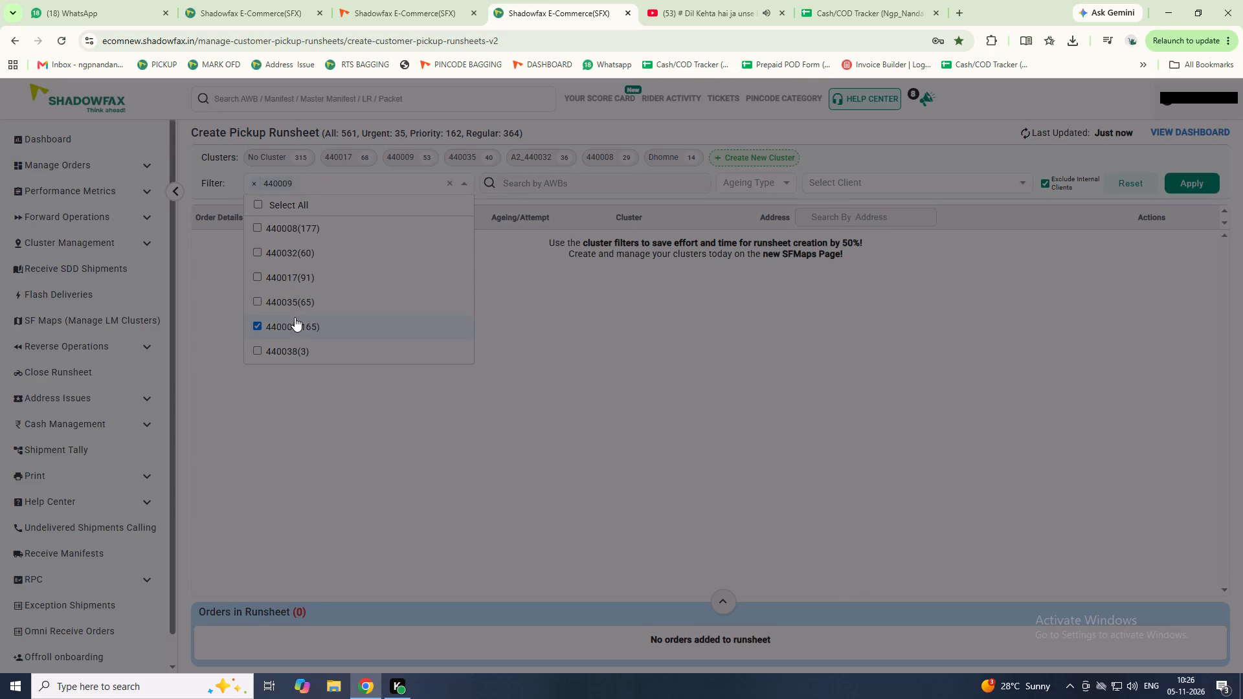
left_click(295, 317)
left_click(286, 324)
left_click(1193, 186)
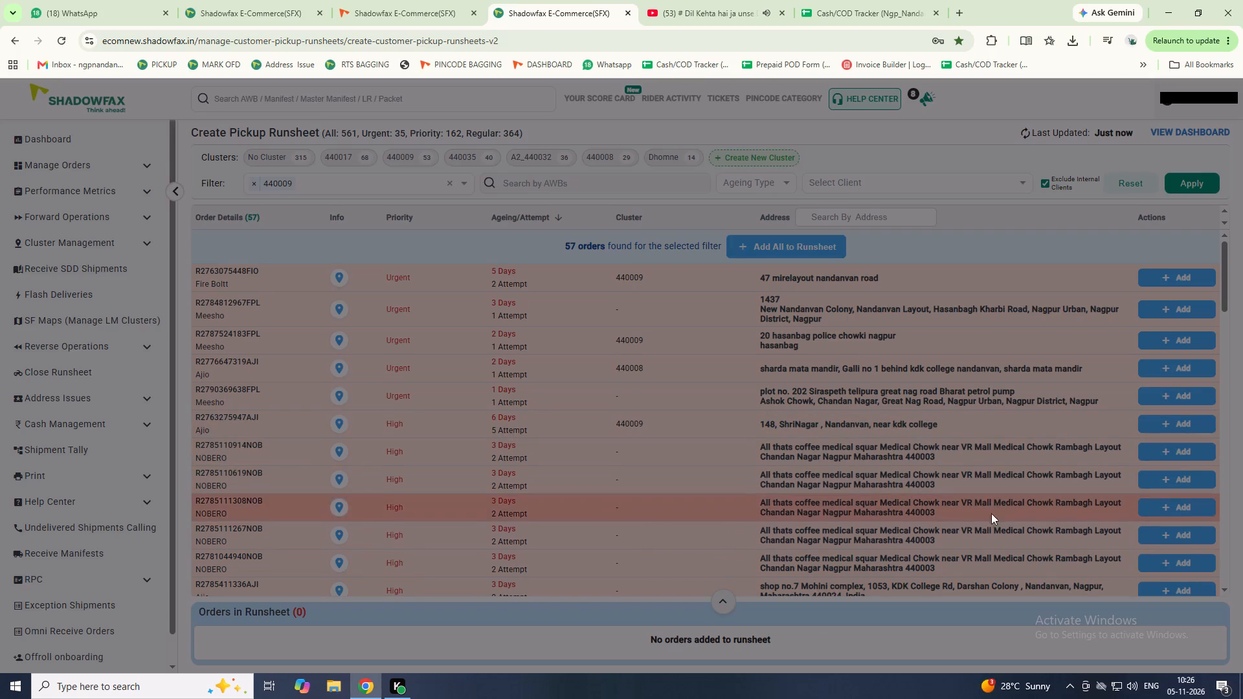
triple_click(1223, 588)
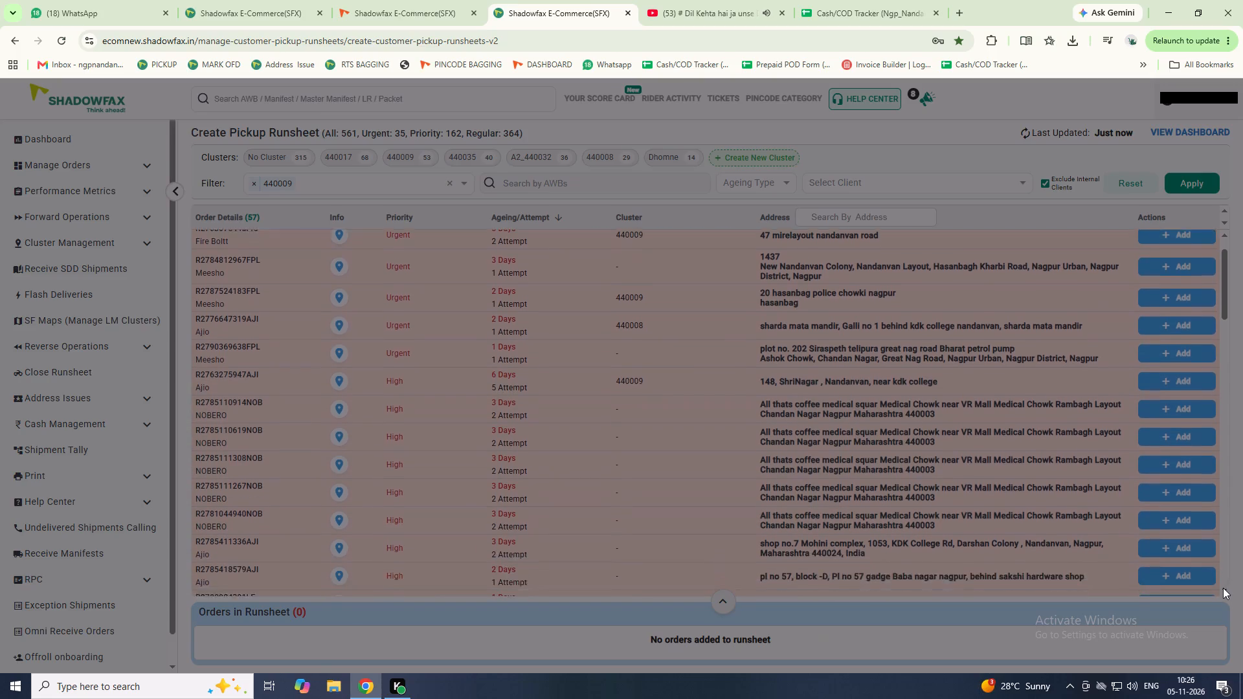
triple_click(1223, 588)
left_click(1223, 588)
double_click(1223, 588)
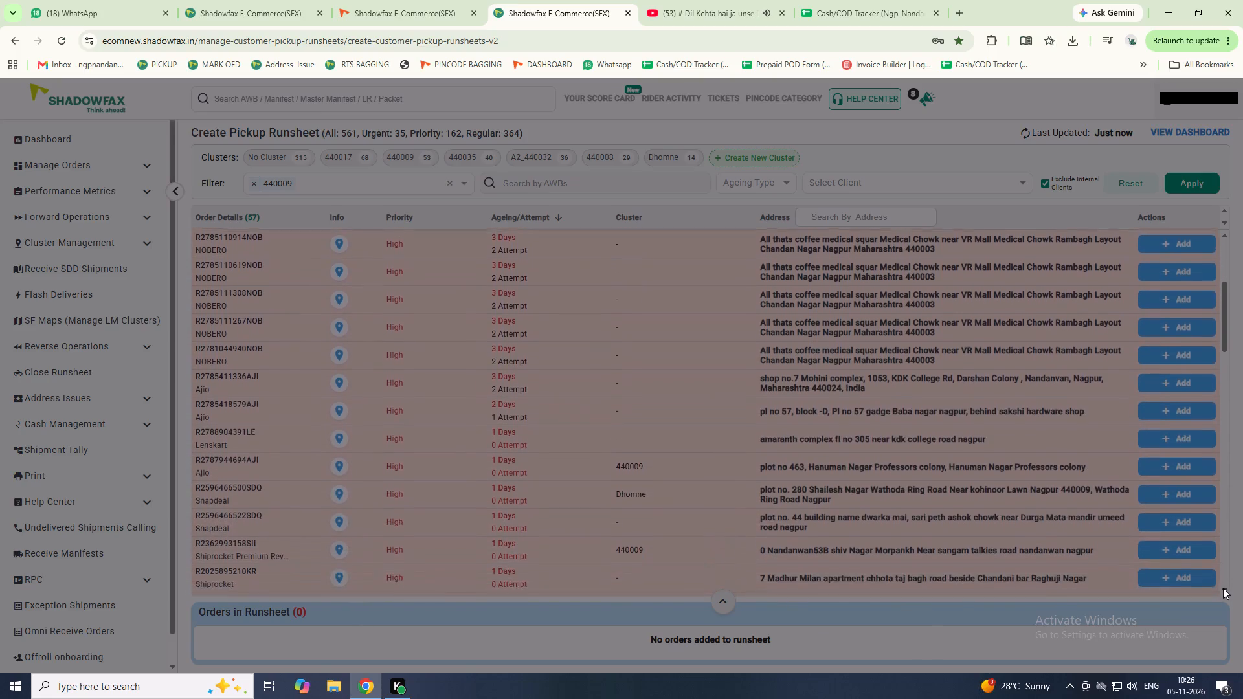
double_click(1223, 588)
left_click(1223, 588)
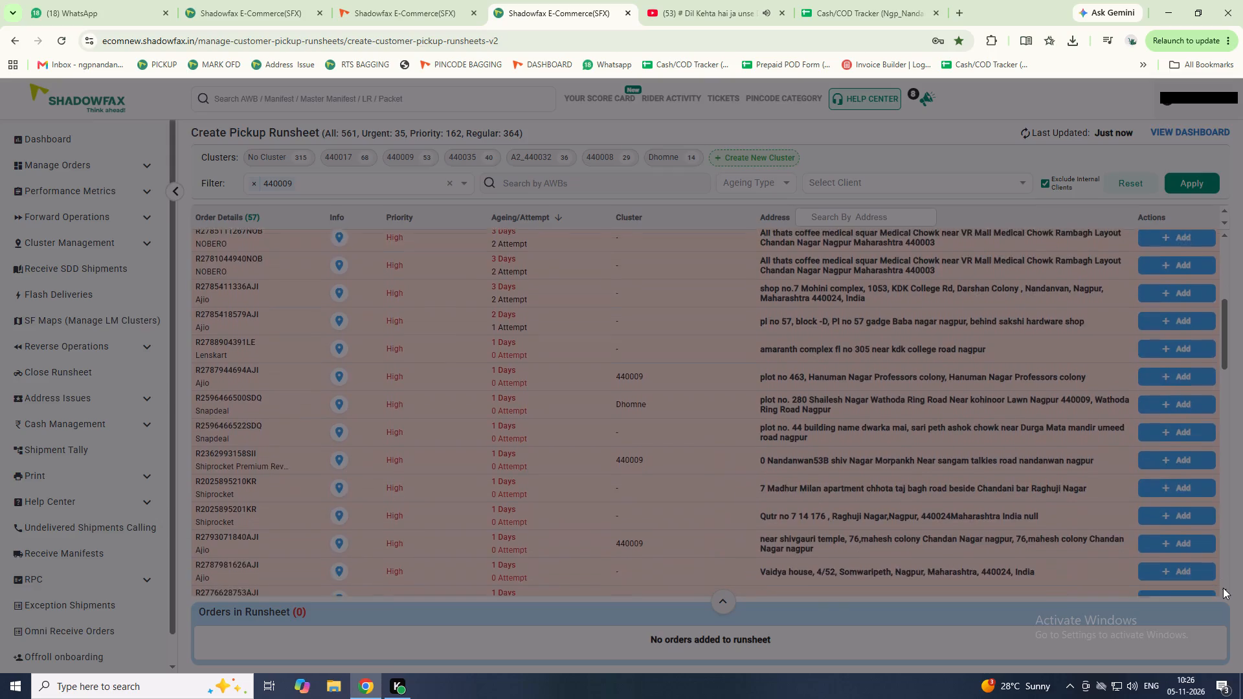
double_click(1223, 588)
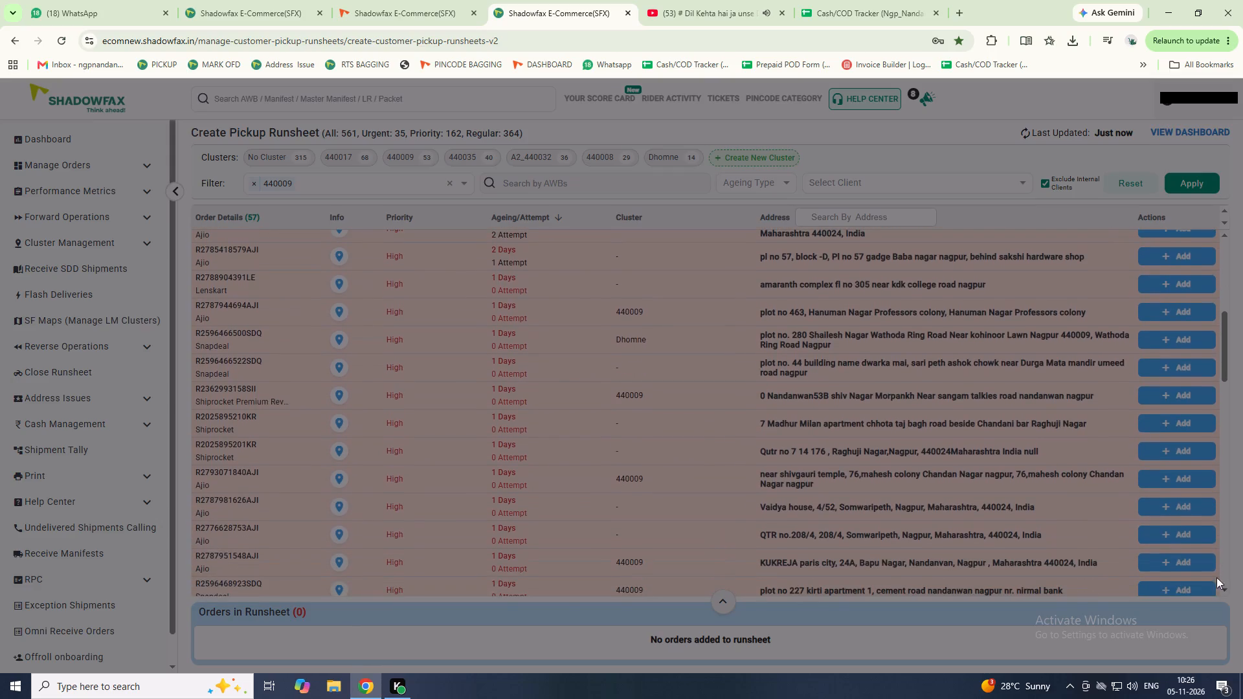
left_click(1160, 395)
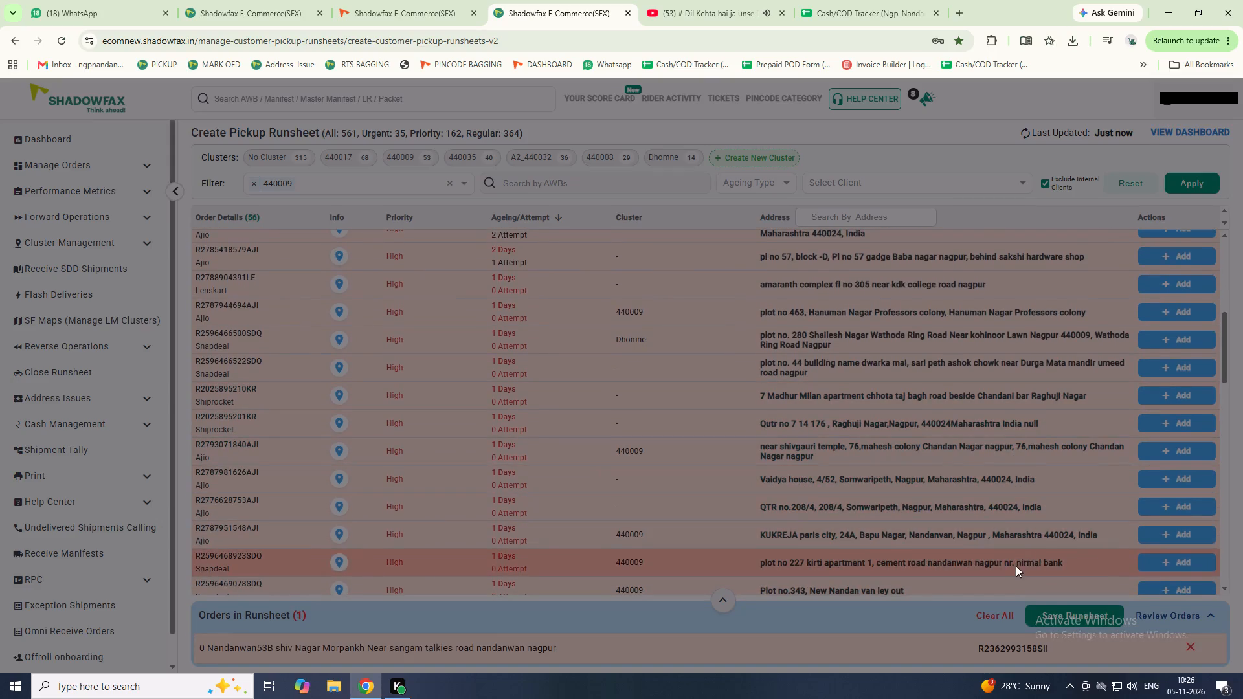
left_click(1143, 559)
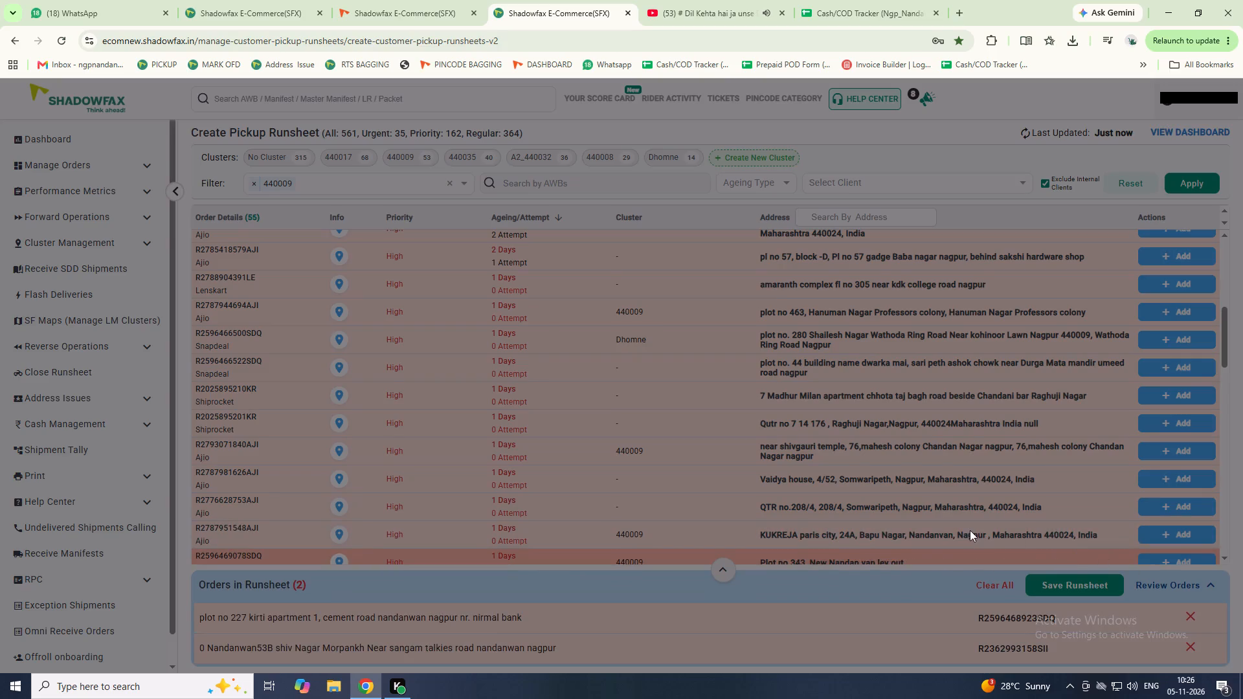
triple_click(1227, 557)
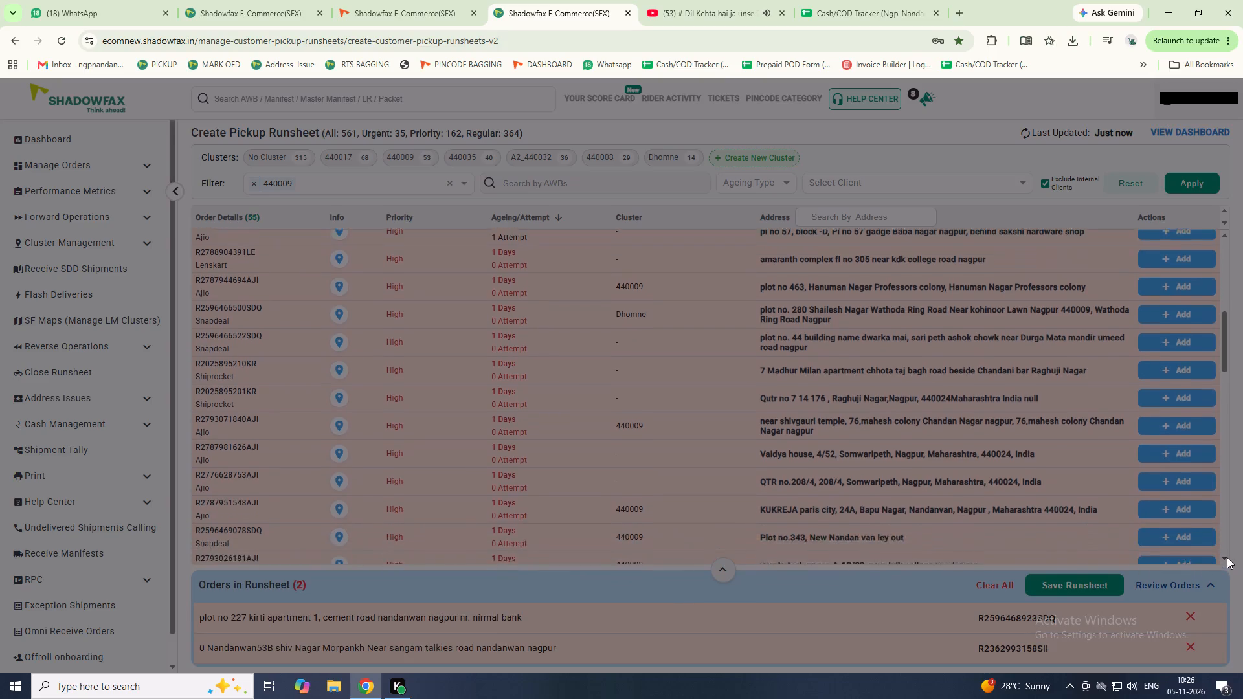
triple_click(1227, 557)
double_click(1227, 557)
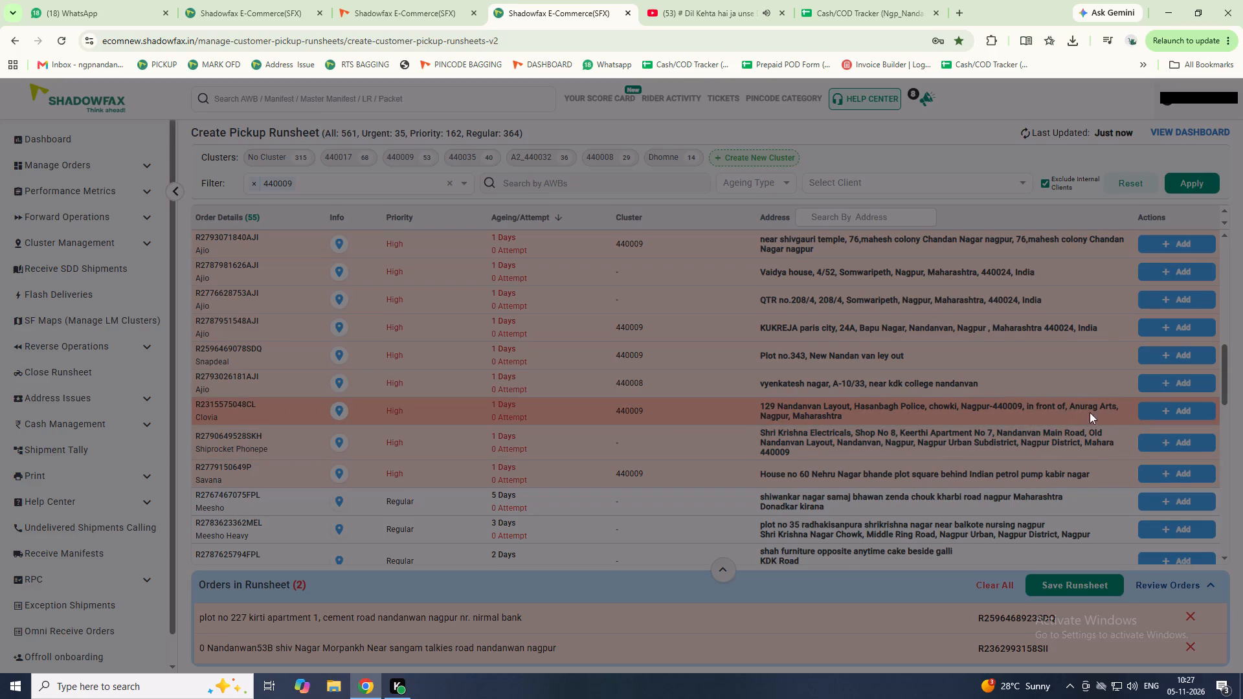
left_click(1159, 409)
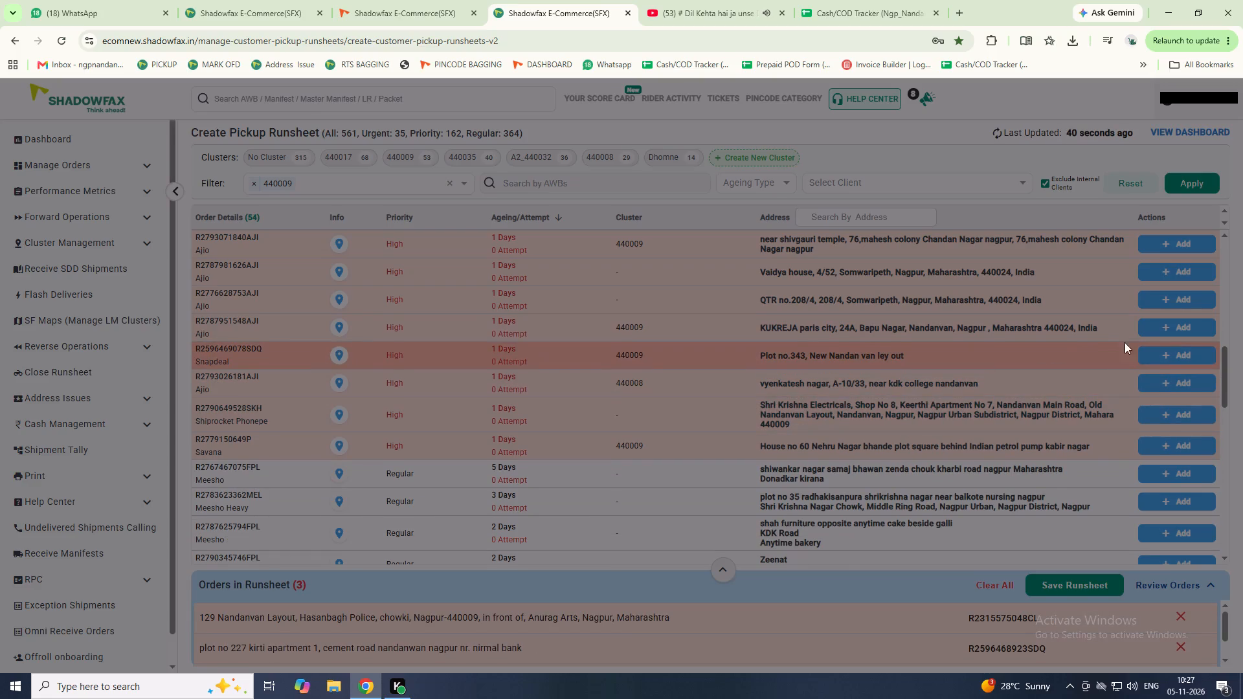
left_click(1168, 355)
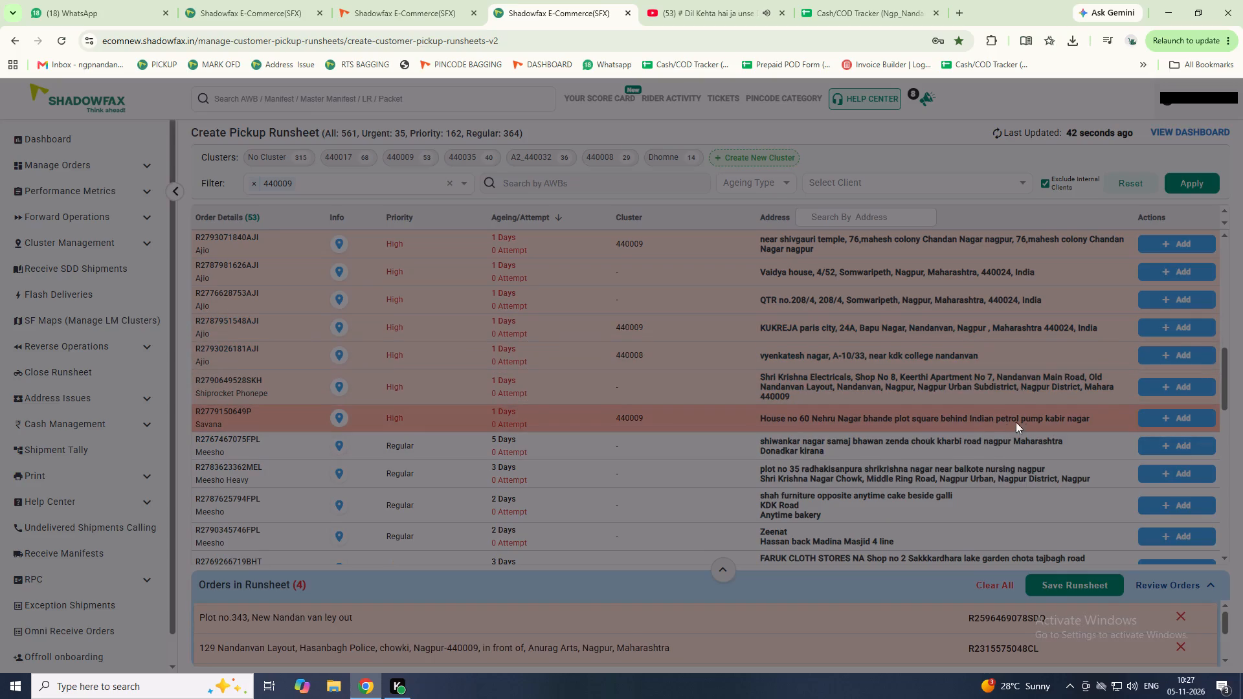
left_click(1150, 417)
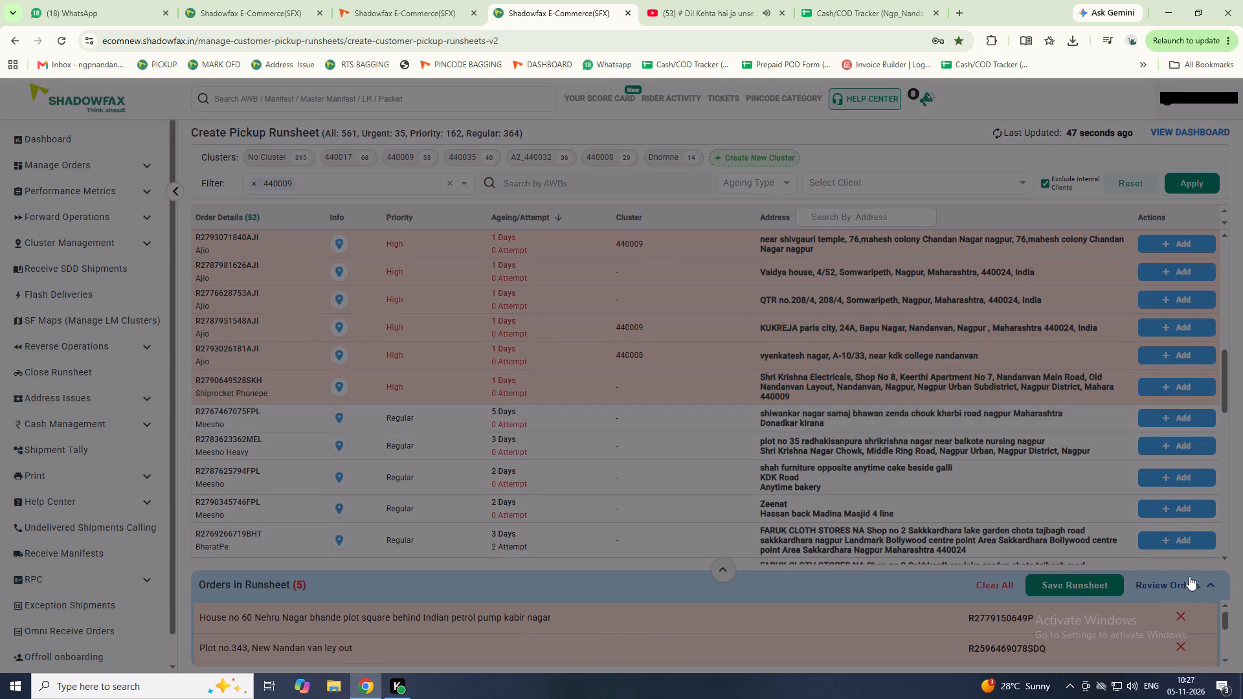
triple_click(1222, 556)
double_click(1224, 557)
double_click(1226, 557)
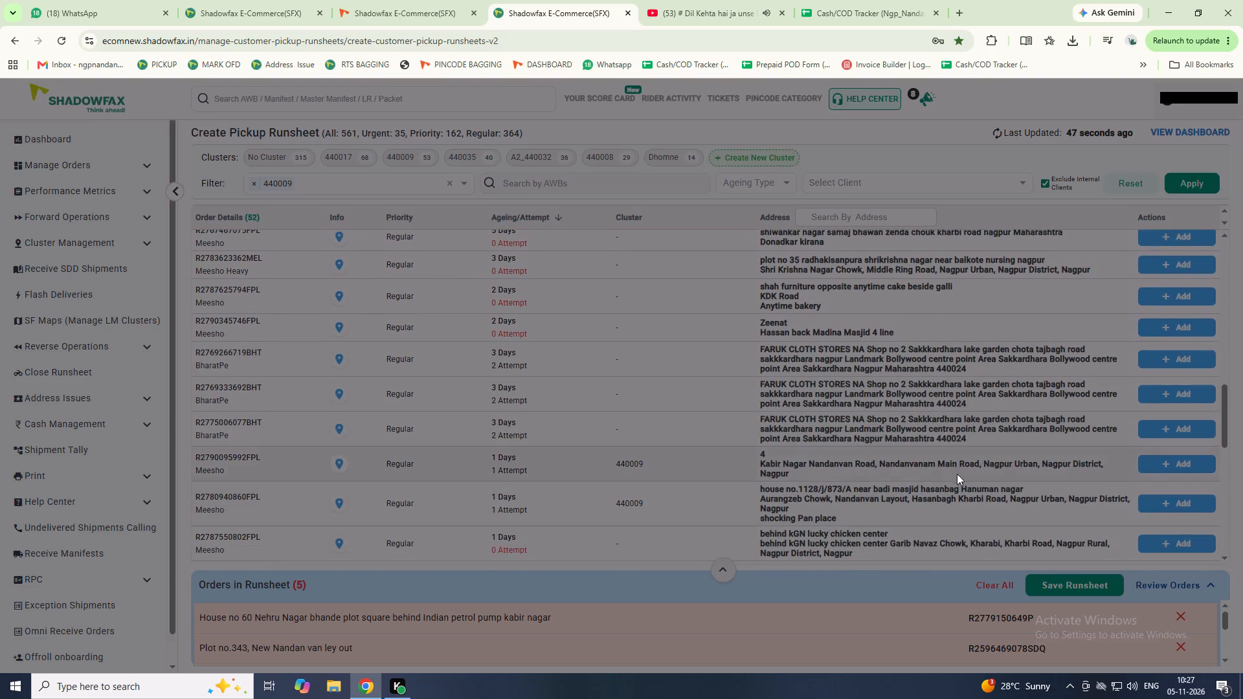
triple_click(1227, 557)
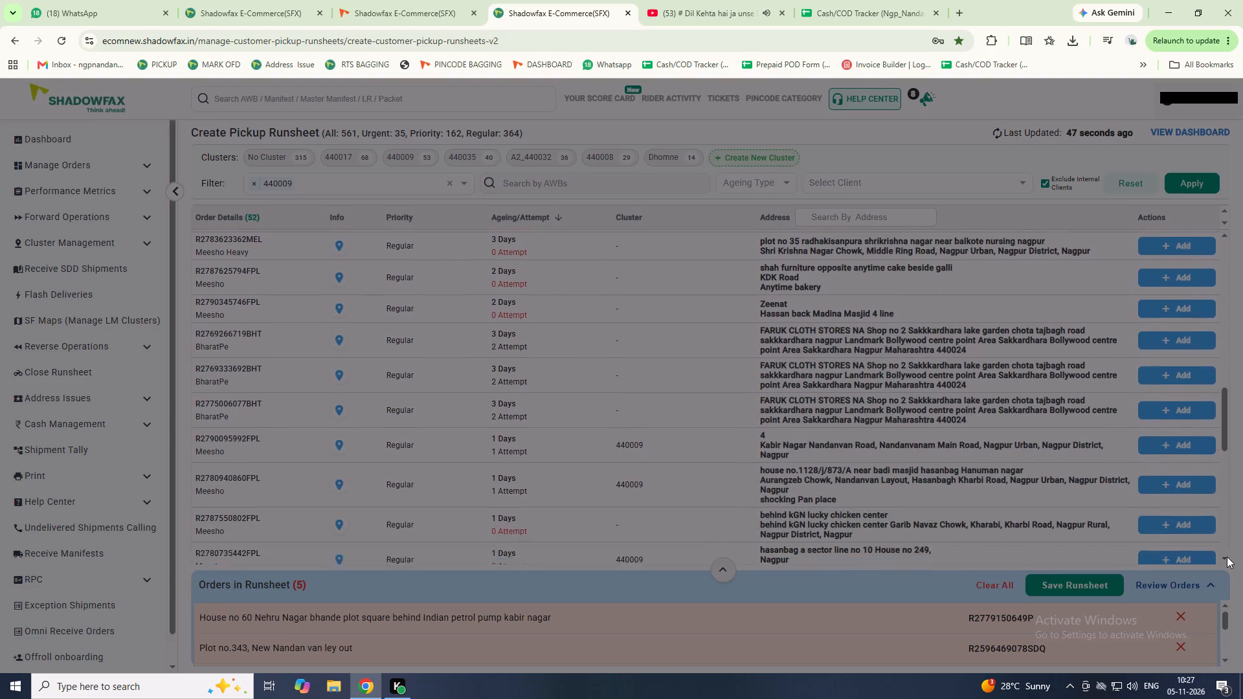
triple_click(1226, 557)
triple_click(1227, 557)
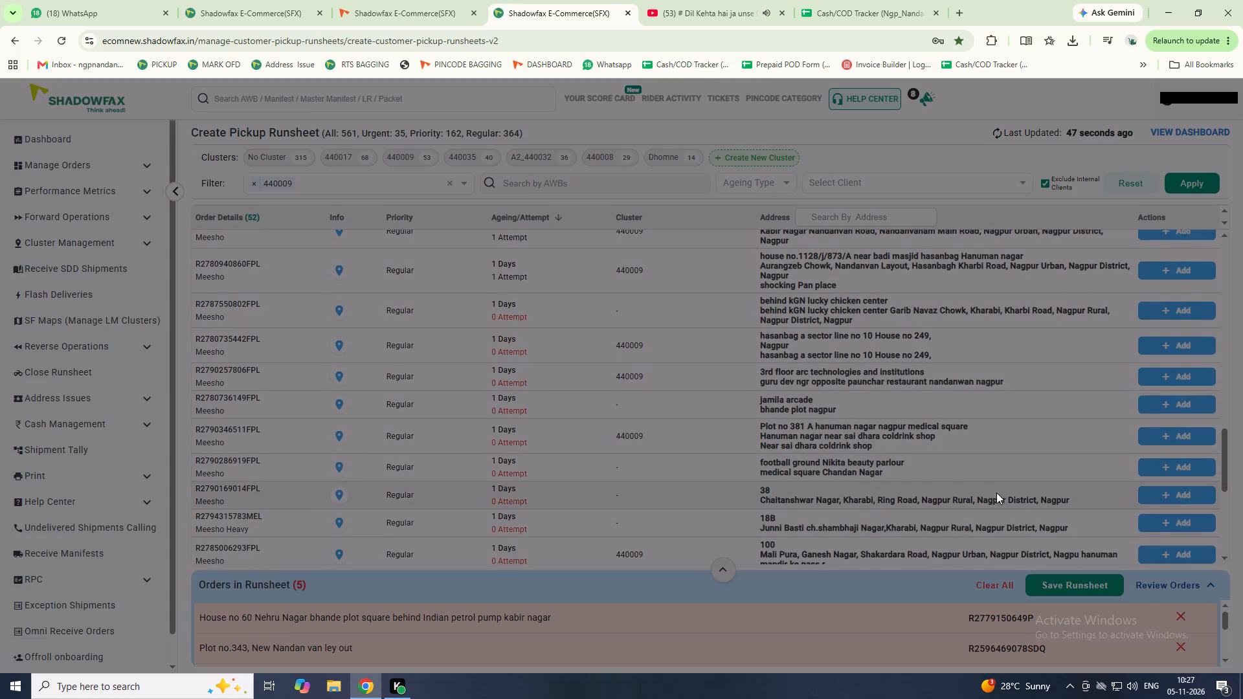
triple_click(1225, 559)
left_click(1224, 558)
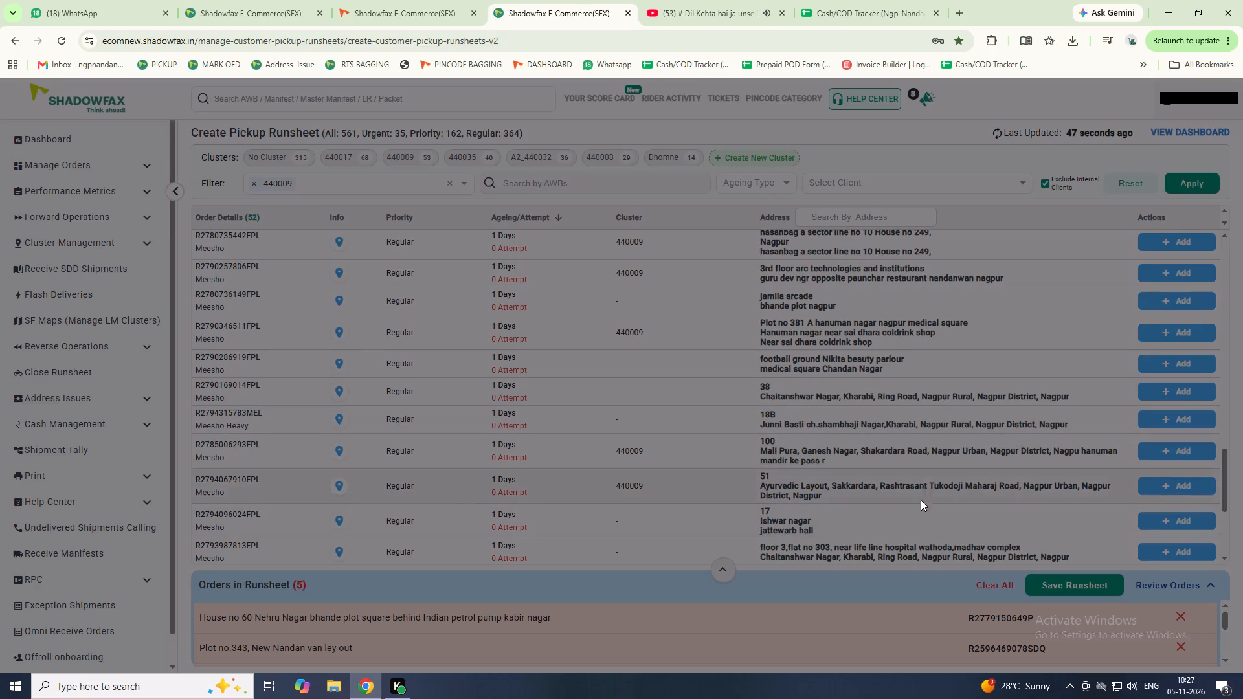
triple_click(1226, 557)
double_click(1226, 557)
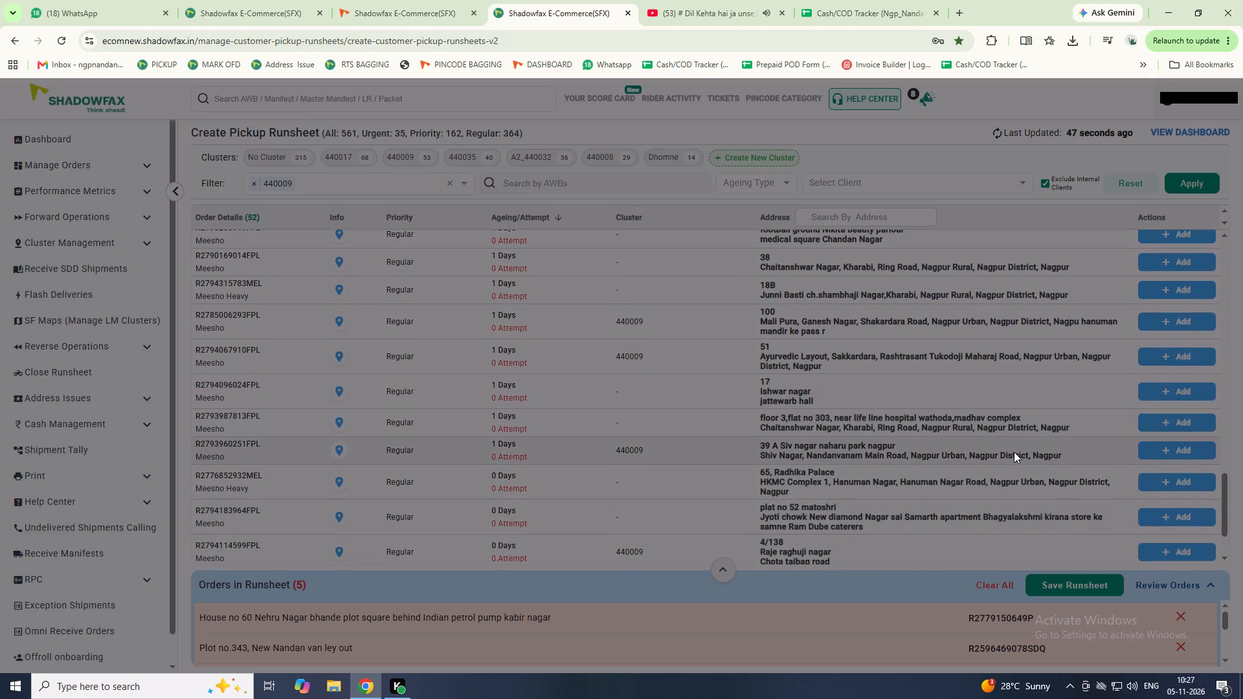
left_click(1148, 451)
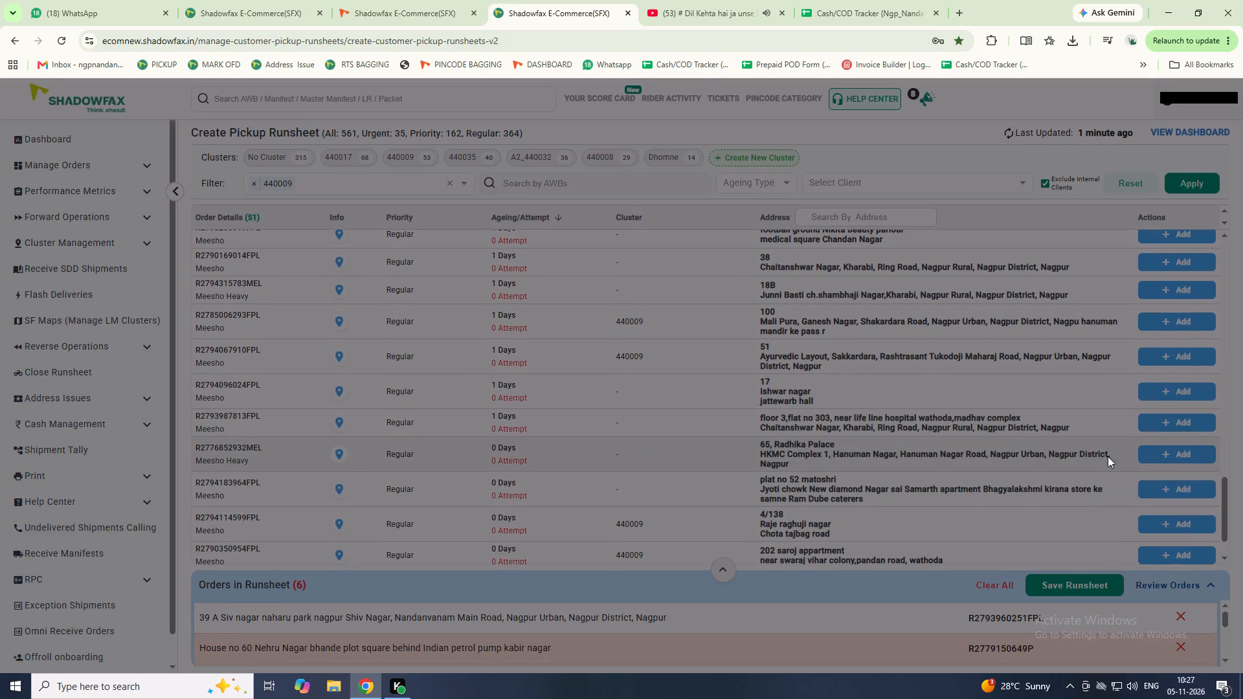
Review the remaining pincode 440009 orders from the urgent ones through to the end of the list for missed pickups.
triple_click(1223, 556)
triple_click(1223, 556)
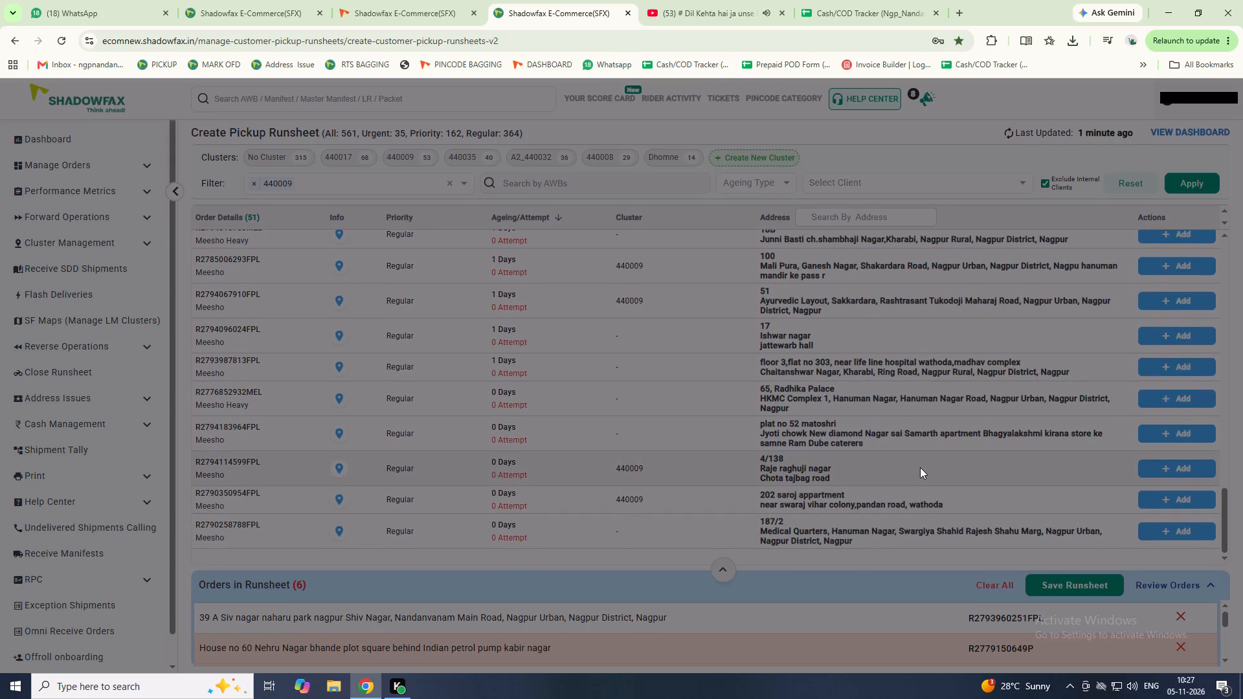
scroll(919, 468, "up", 20)
scroll(919, 468, "up", 8)
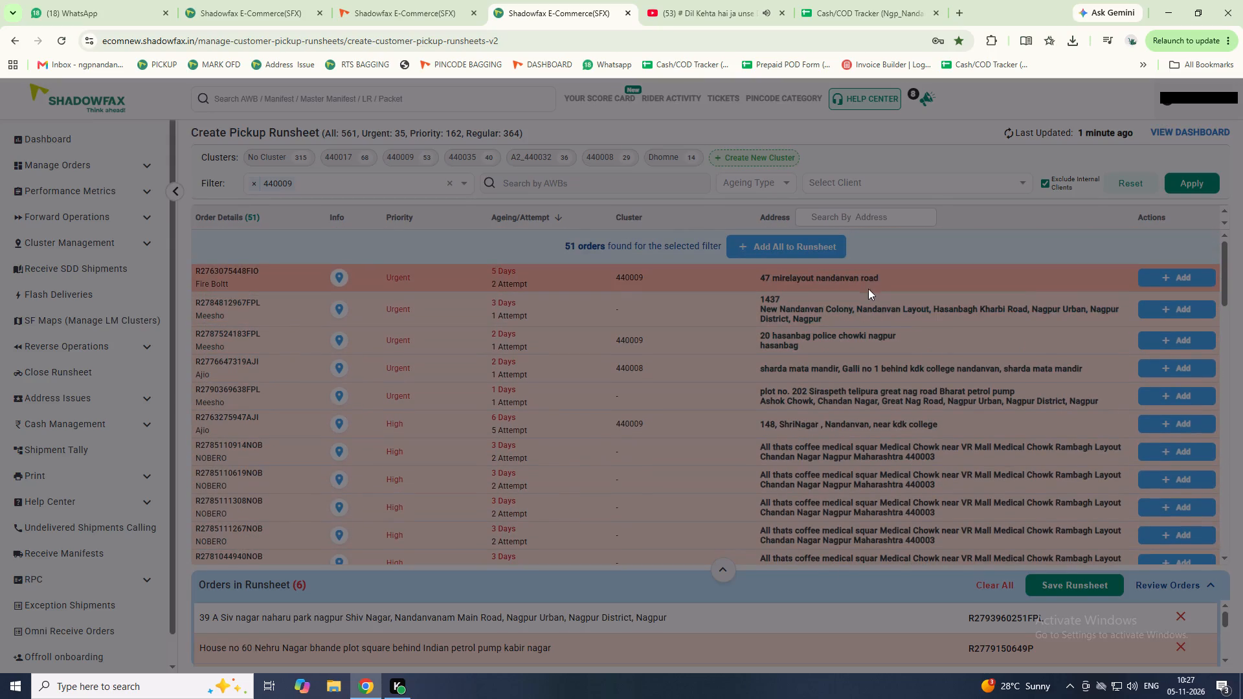
scroll(881, 451, "down", 6)
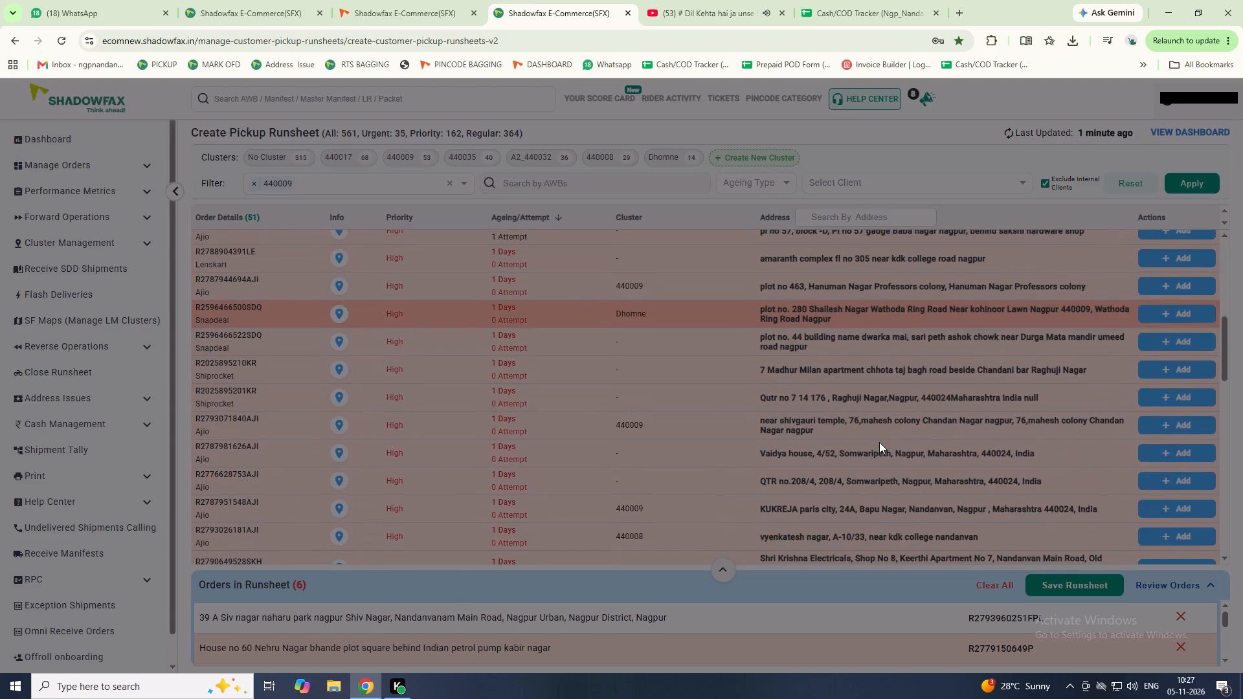
scroll(879, 441, "down", 1)
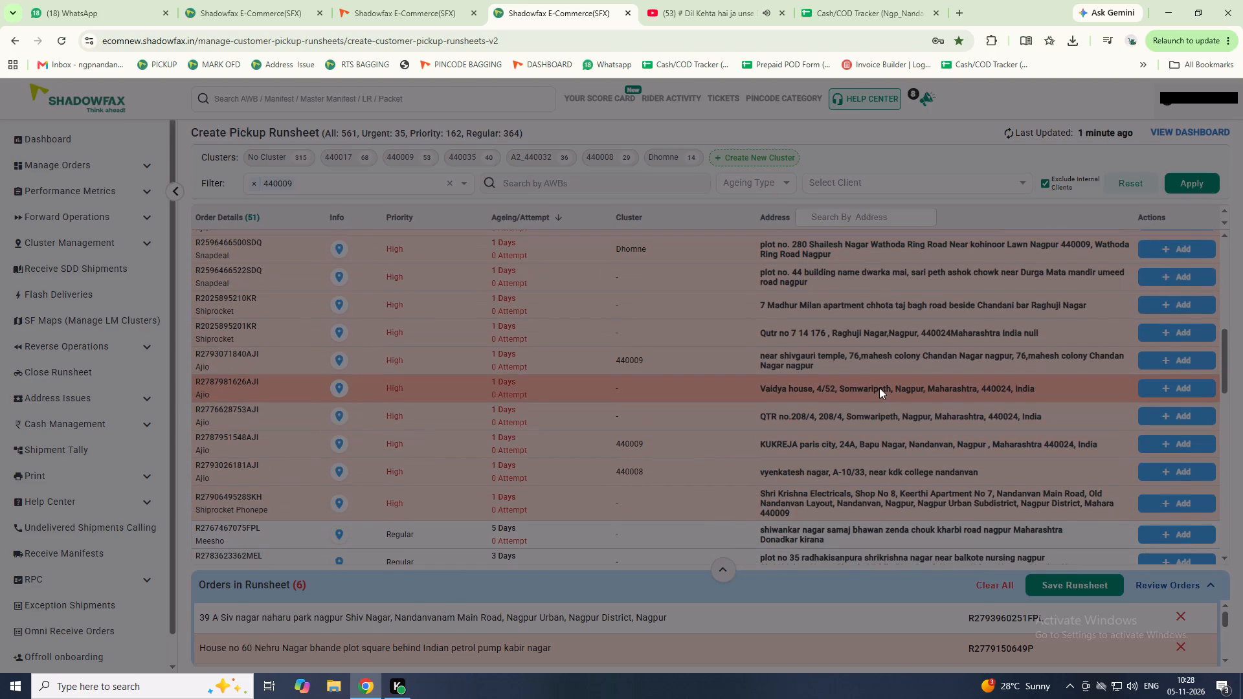
scroll(870, 407, "down", 2)
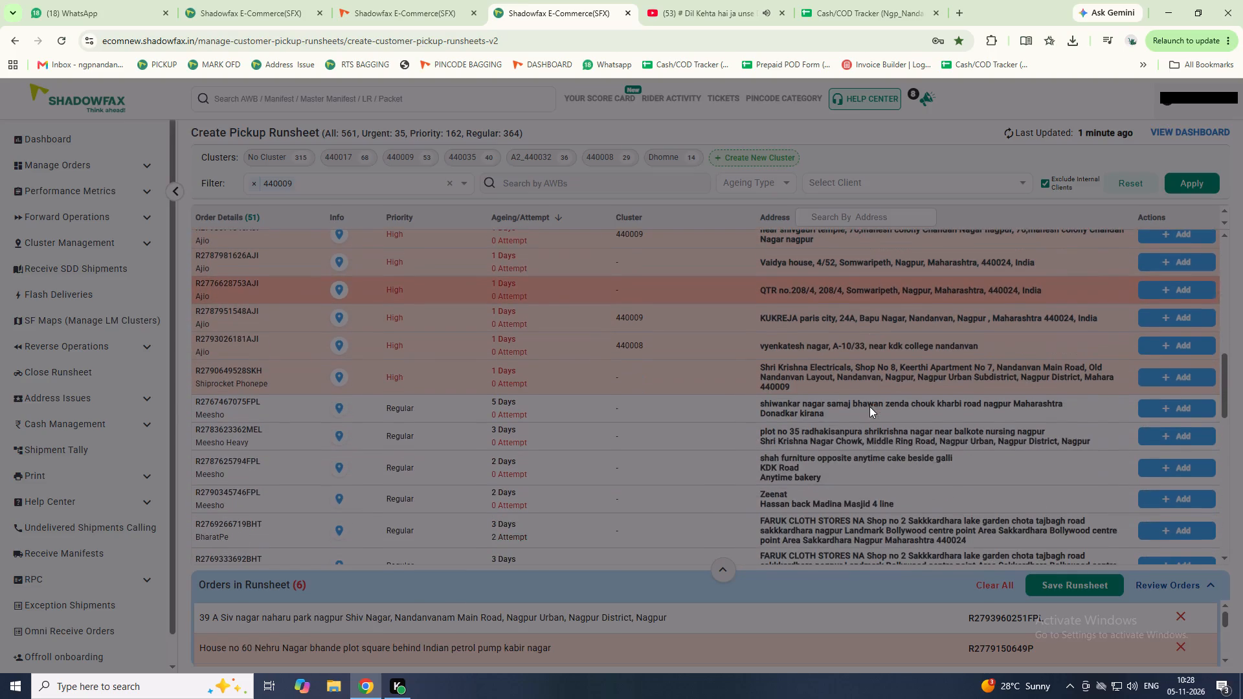
scroll(869, 406, "down", 4)
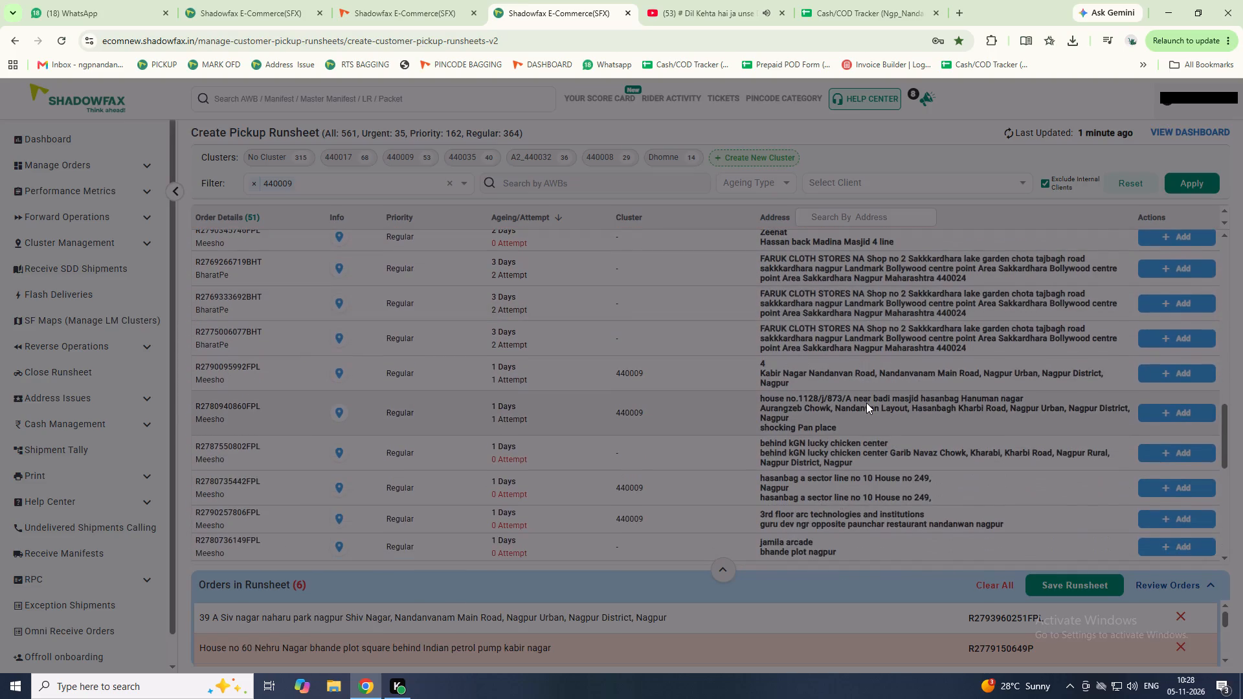
scroll(866, 403, "down", 9)
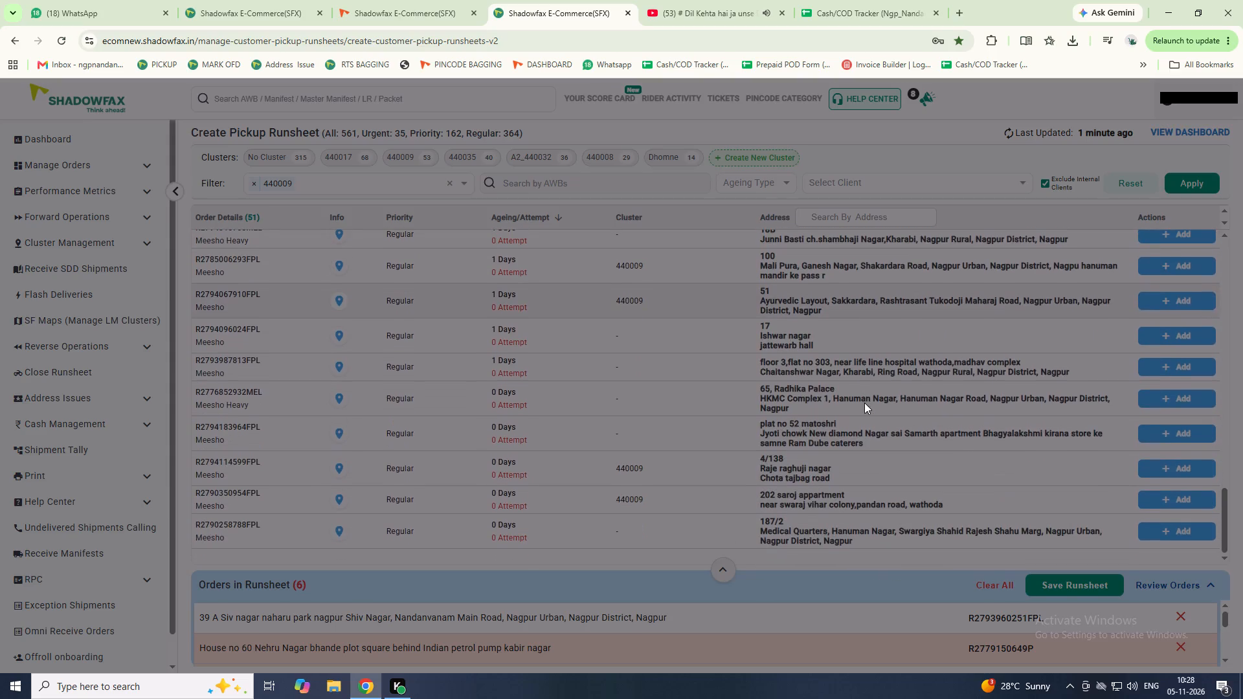
scroll(864, 403, "down", 7)
Replace the 440009 pincode filter with 440008 and apply it to the pending pickup orders.
left_click(256, 181)
left_click(465, 178)
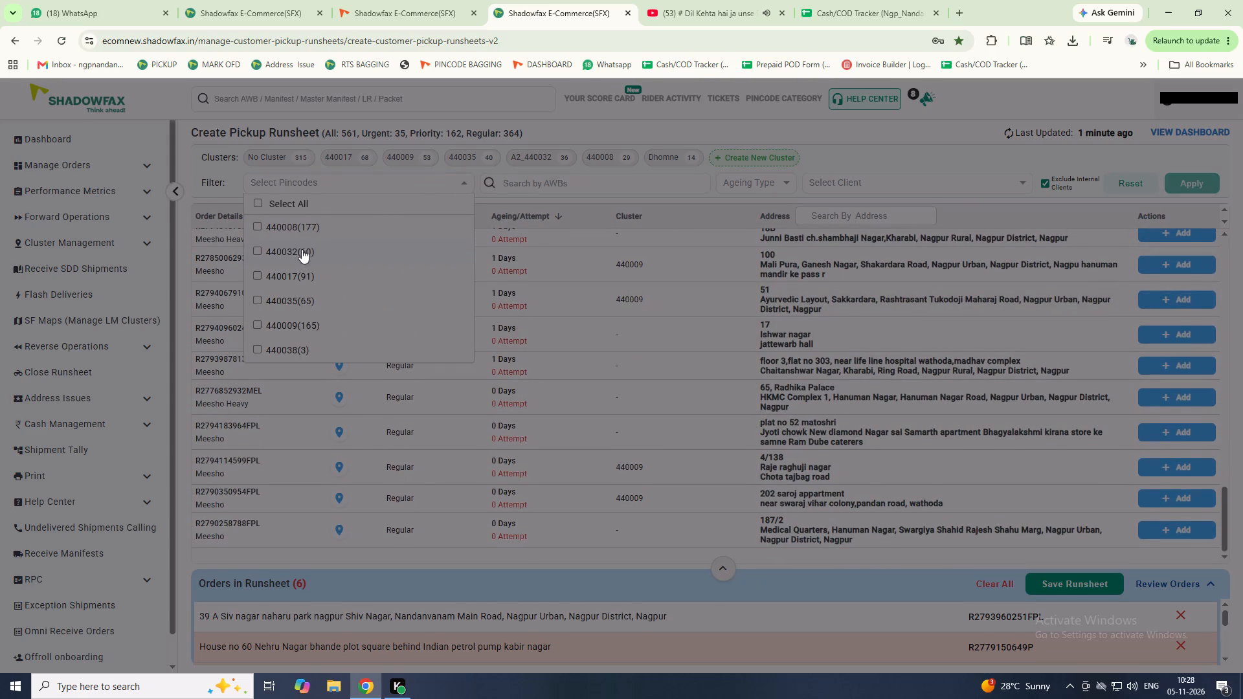
left_click(304, 230)
left_click(1178, 183)
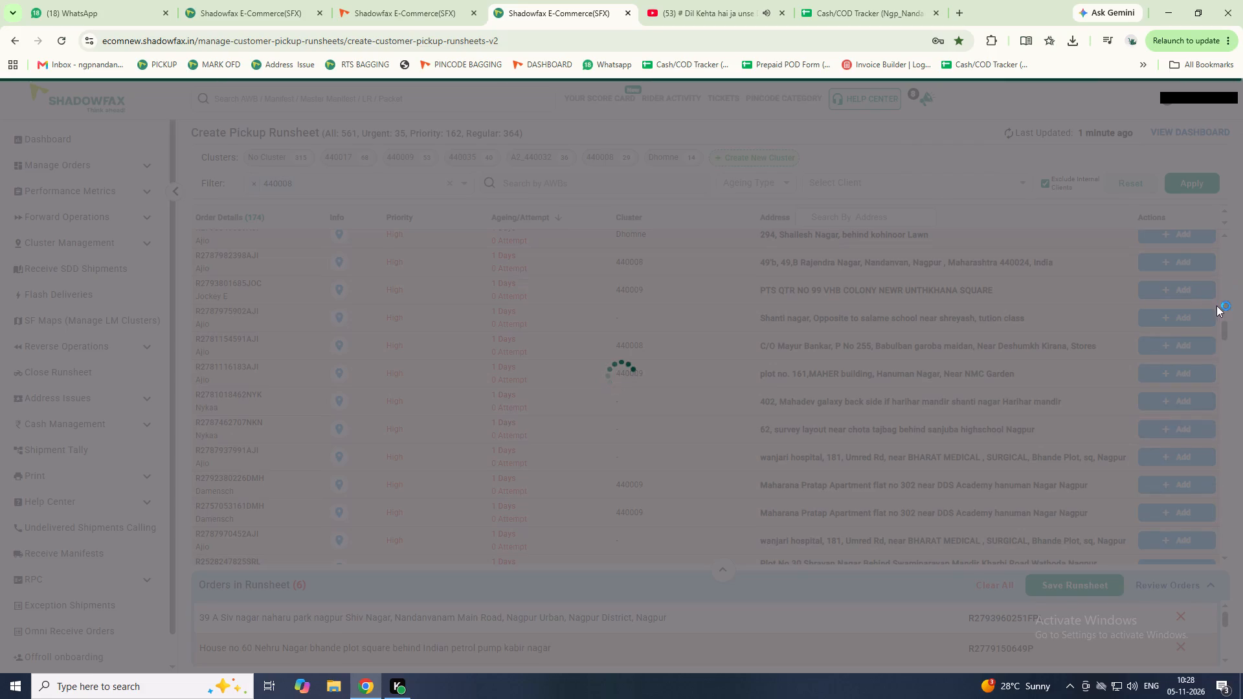
left_click_drag(1226, 333, 1217, 239)
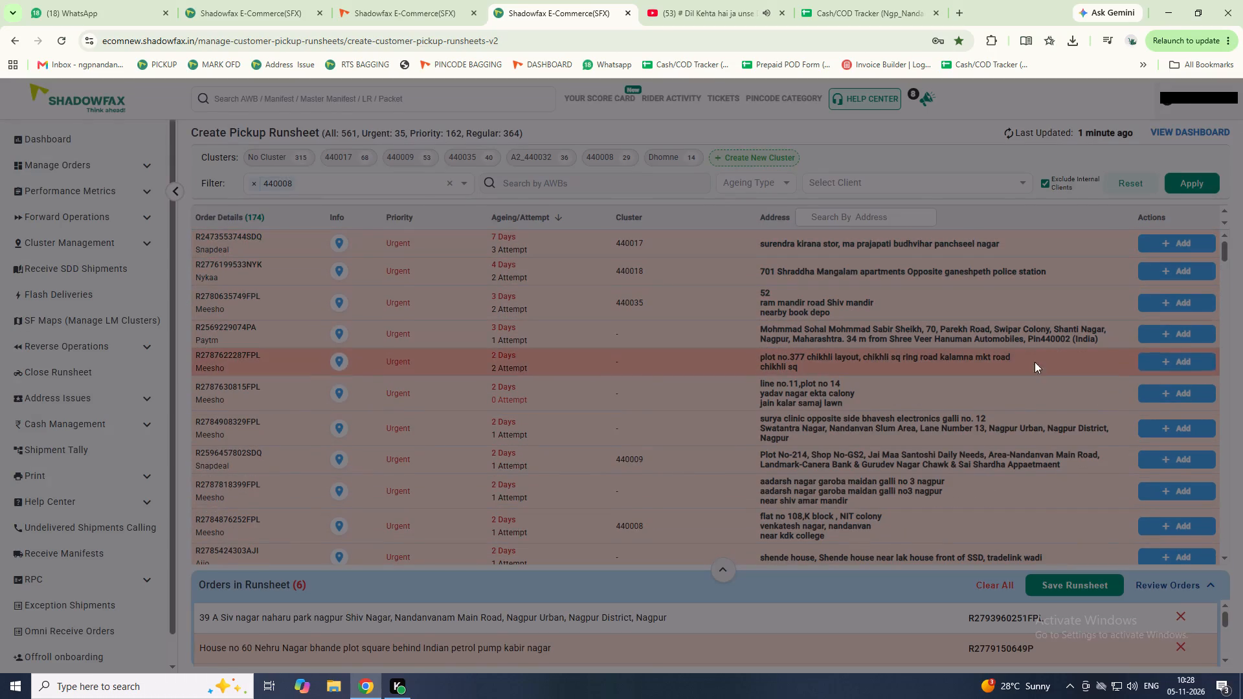
triple_click(1227, 557)
triple_click(1227, 557)
triple_click(1227, 558)
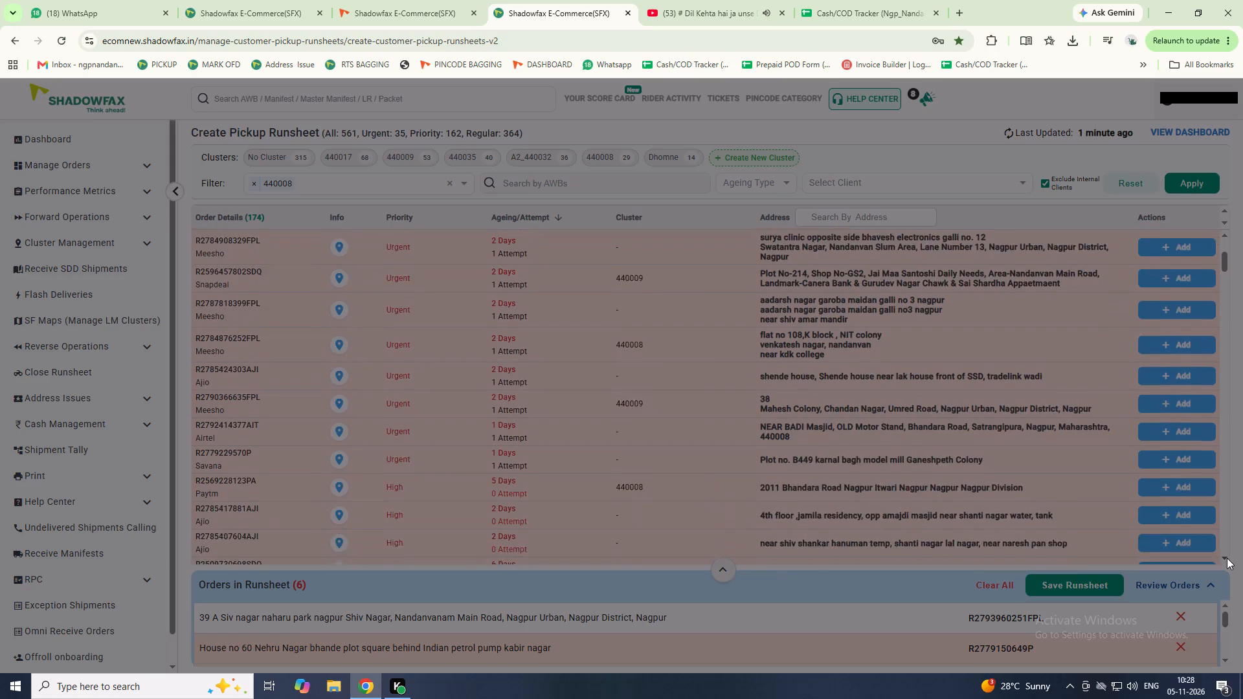
triple_click(1227, 558)
triple_click(1227, 558)
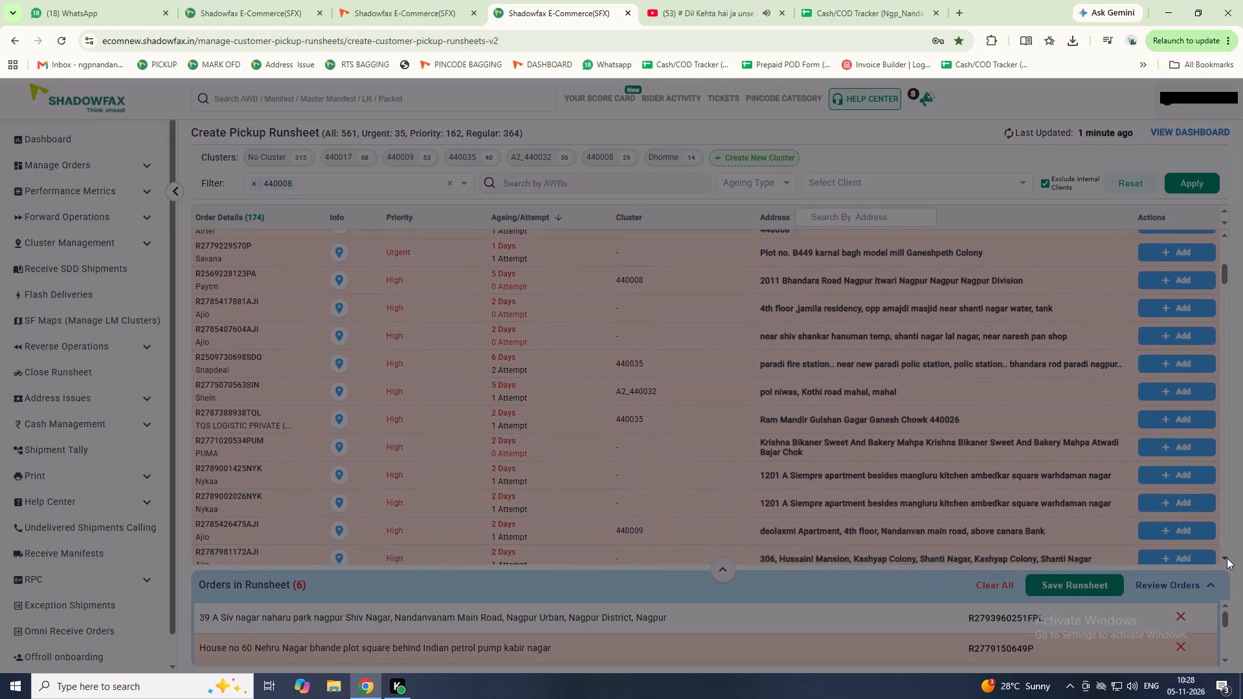
triple_click(1227, 558)
triple_click(1227, 558)
triple_click(1227, 558)
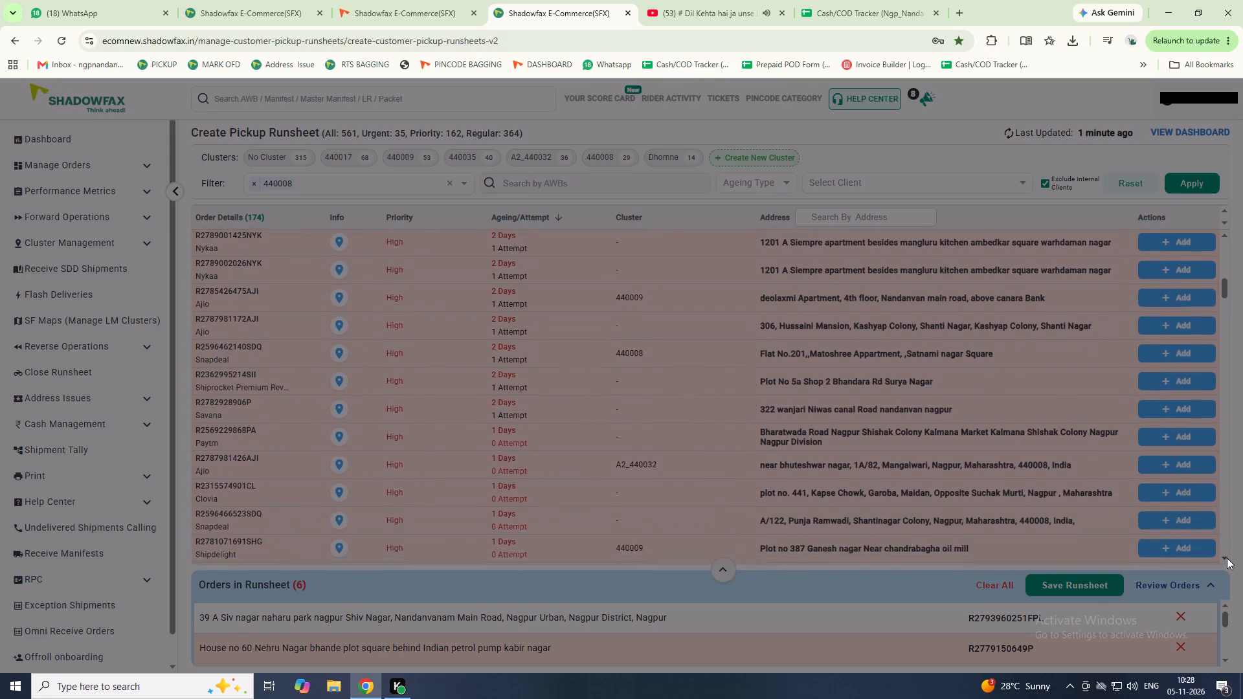
left_click(1227, 558)
left_click(1227, 558)
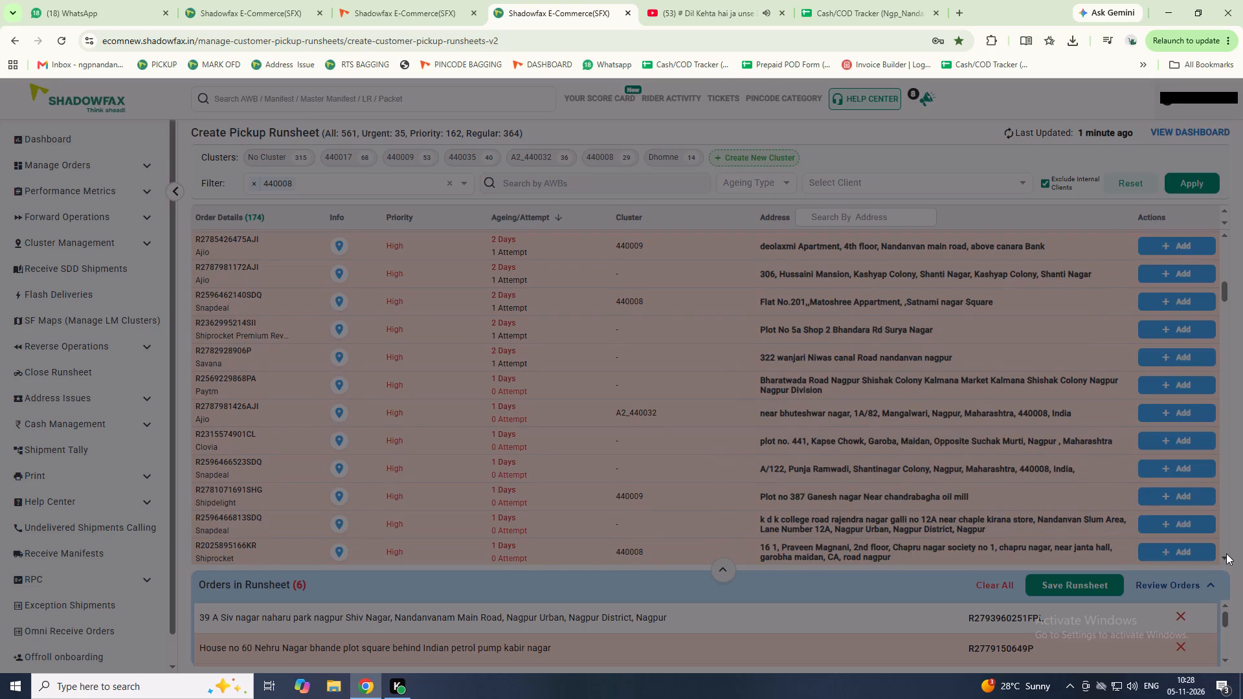
left_click(1156, 498)
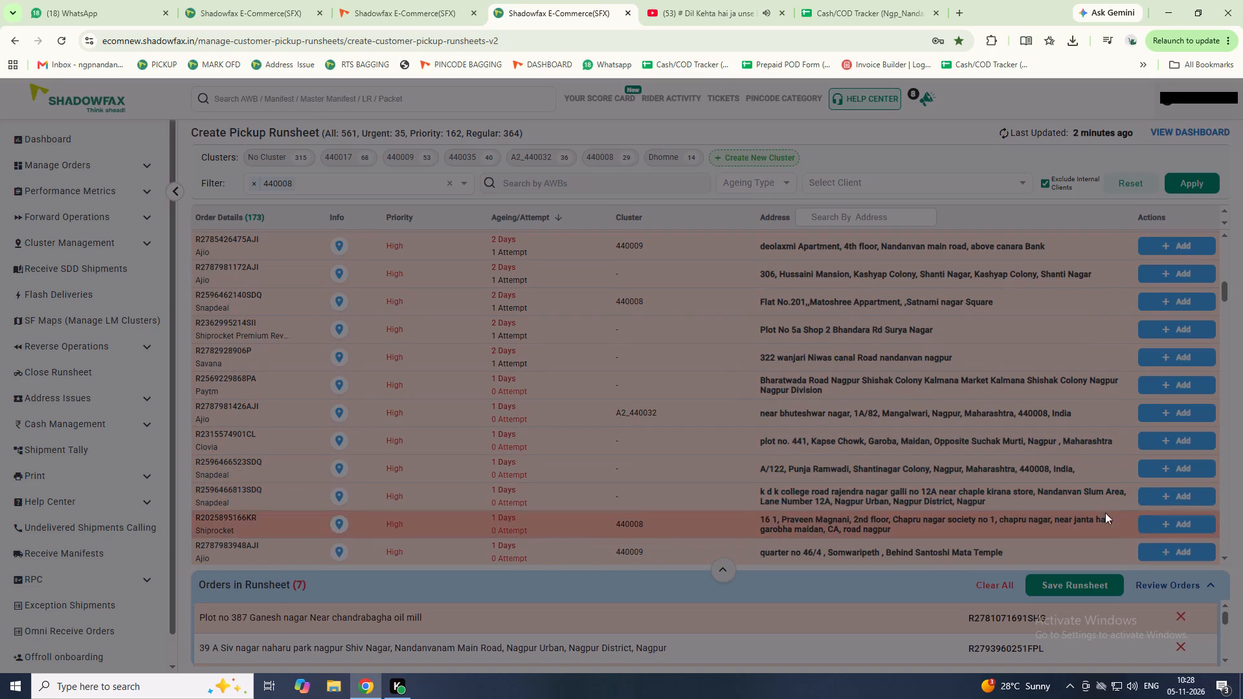
triple_click(1223, 557)
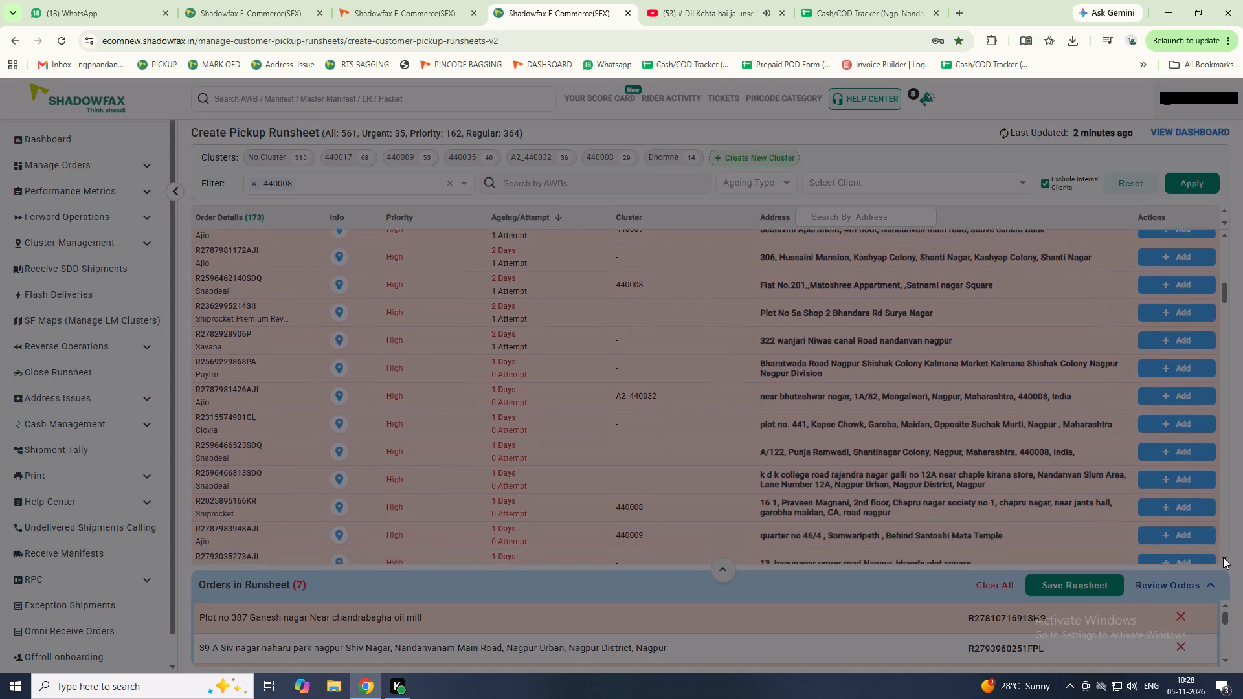
triple_click(1223, 557)
triple_click(1223, 556)
triple_click(1222, 555)
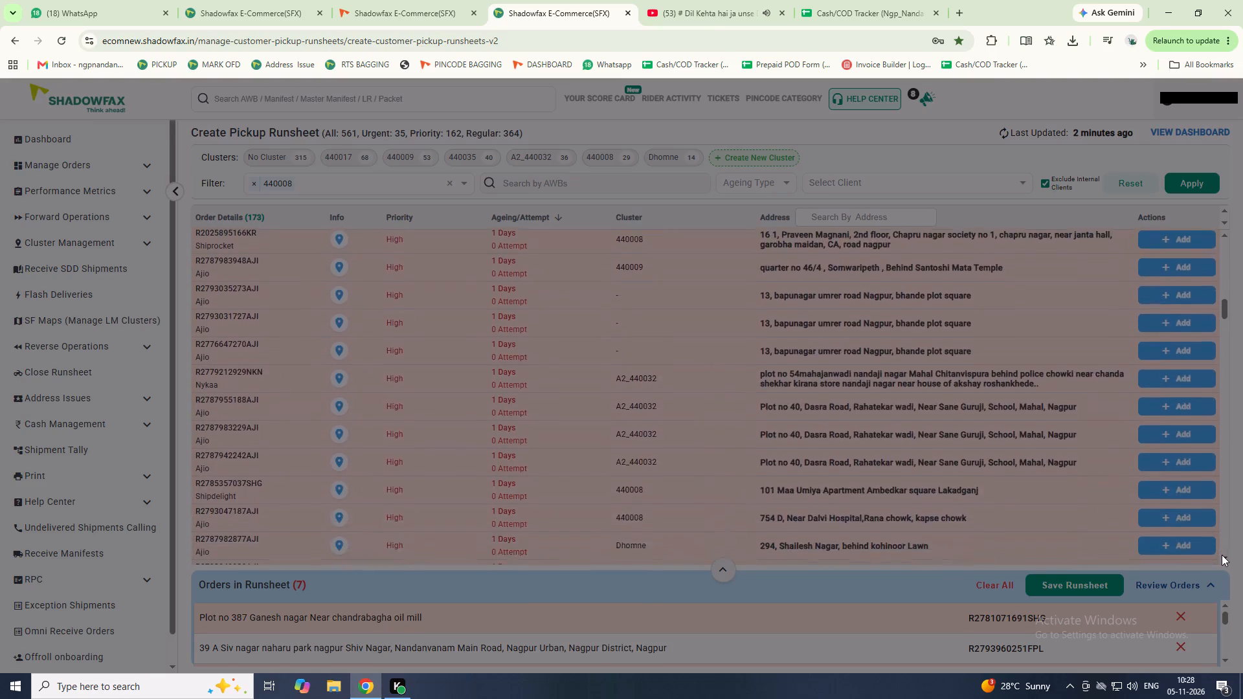
triple_click(1222, 554)
triple_click(1222, 554)
triple_click(1222, 554)
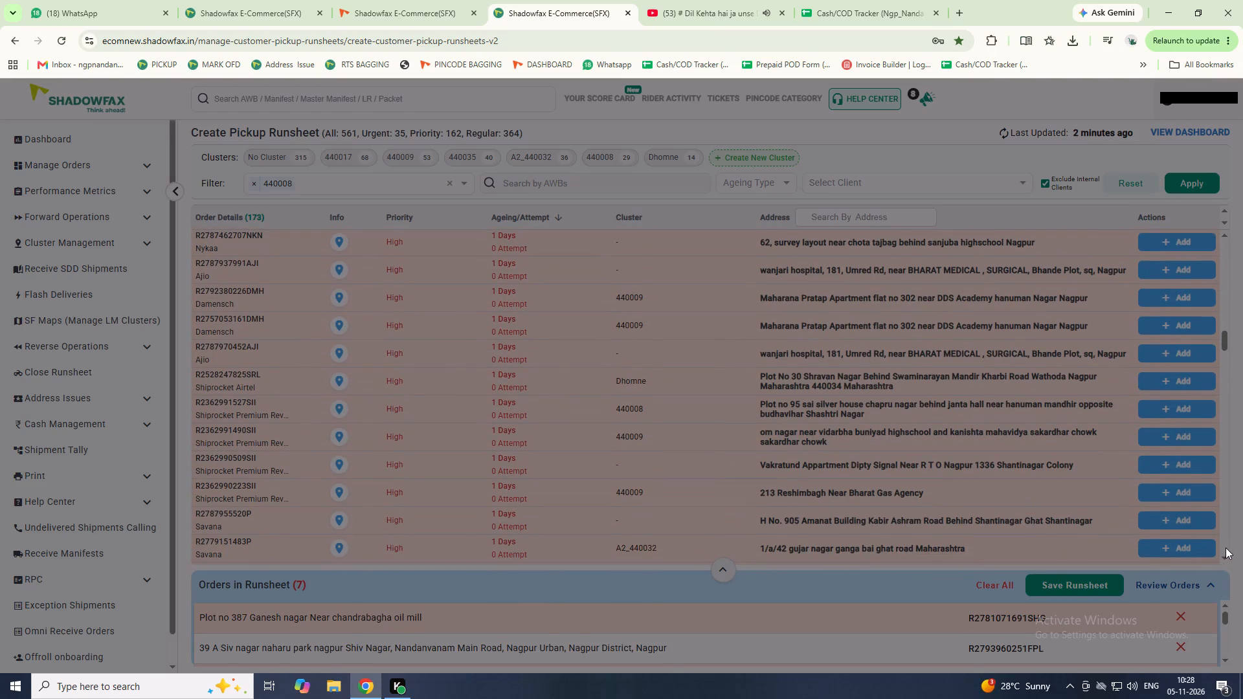
triple_click(1224, 559)
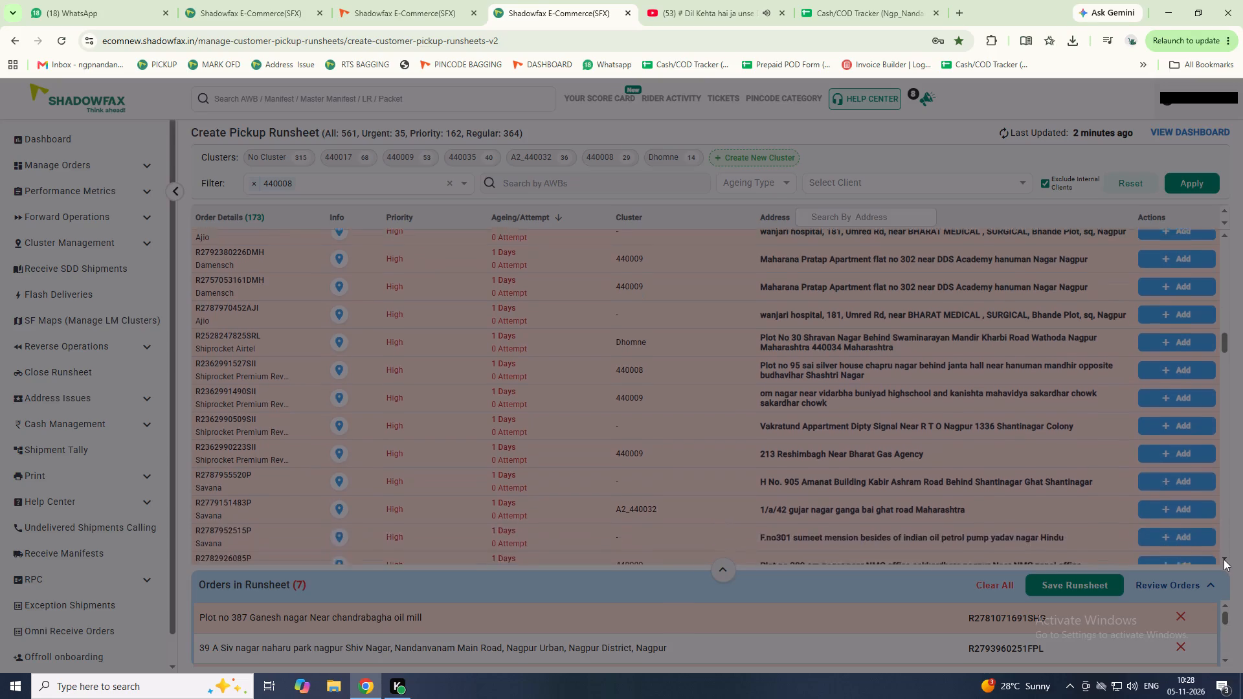
triple_click(1224, 559)
left_click(1224, 559)
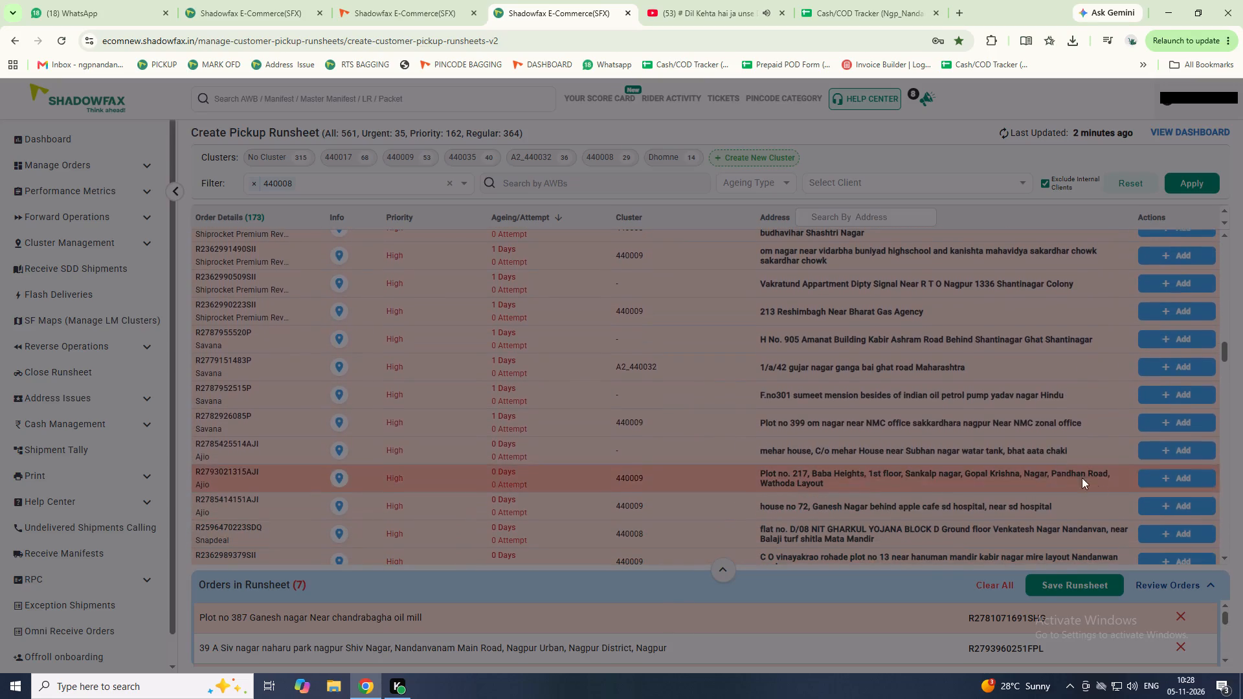
left_click(1158, 424)
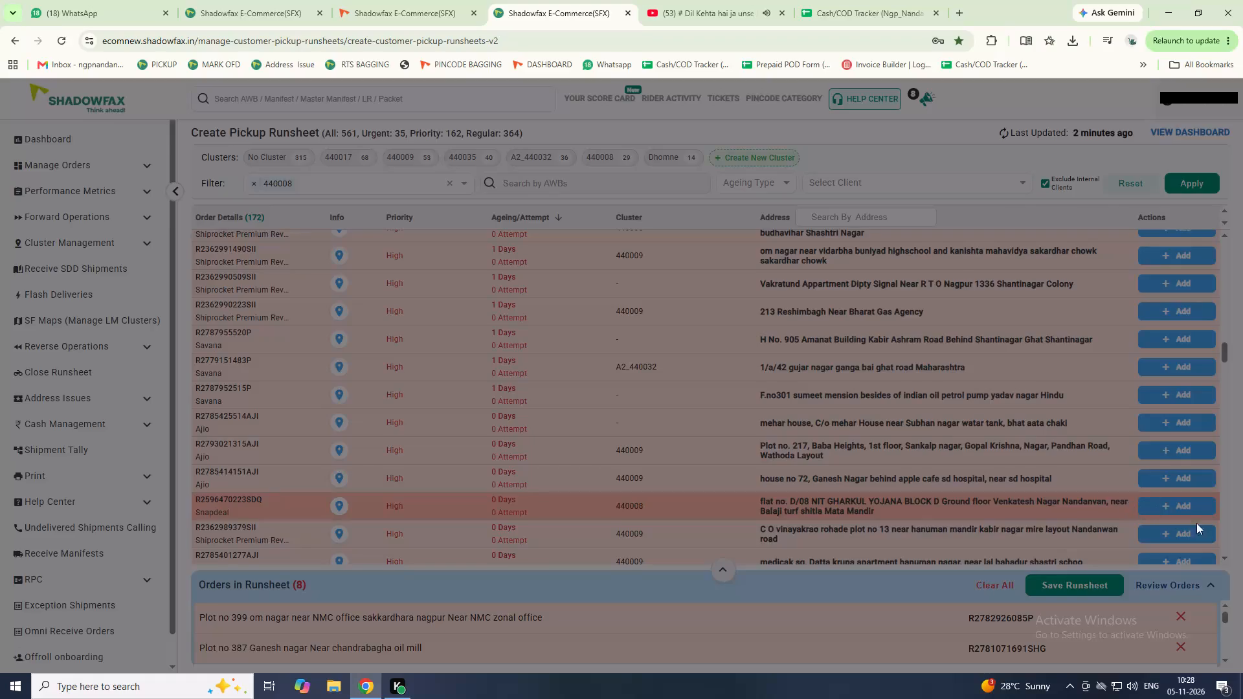
triple_click(1224, 555)
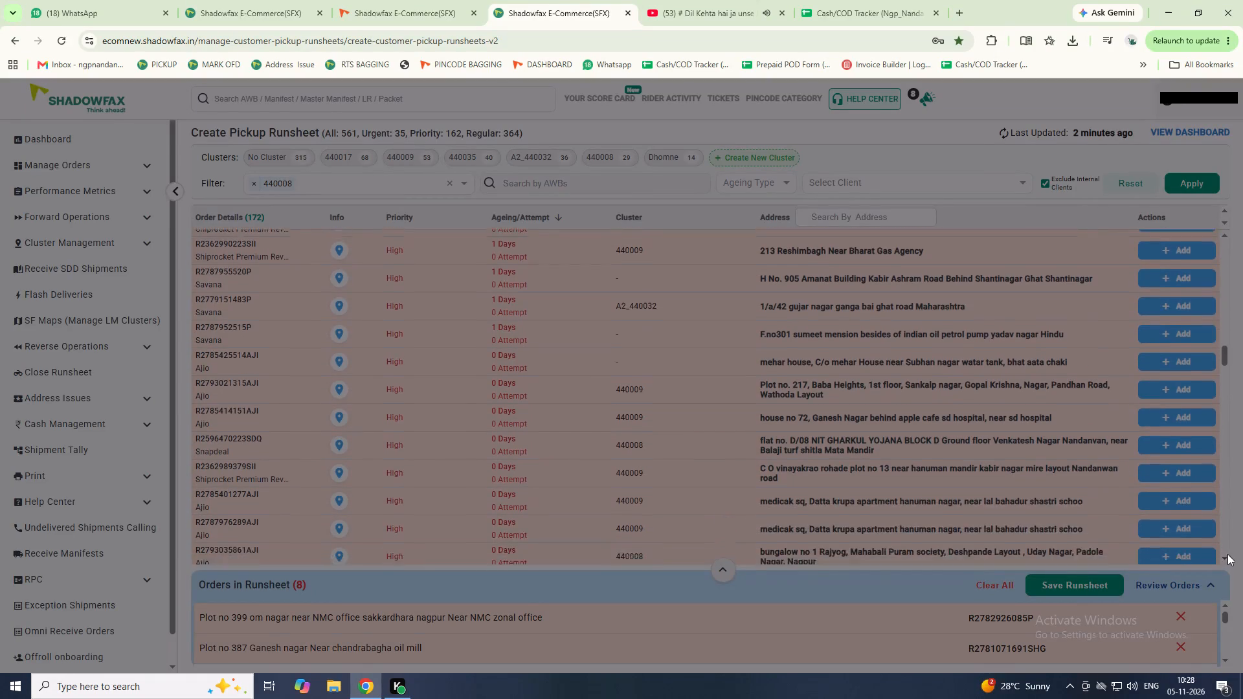
triple_click(1227, 553)
triple_click(1232, 553)
left_click(1233, 554)
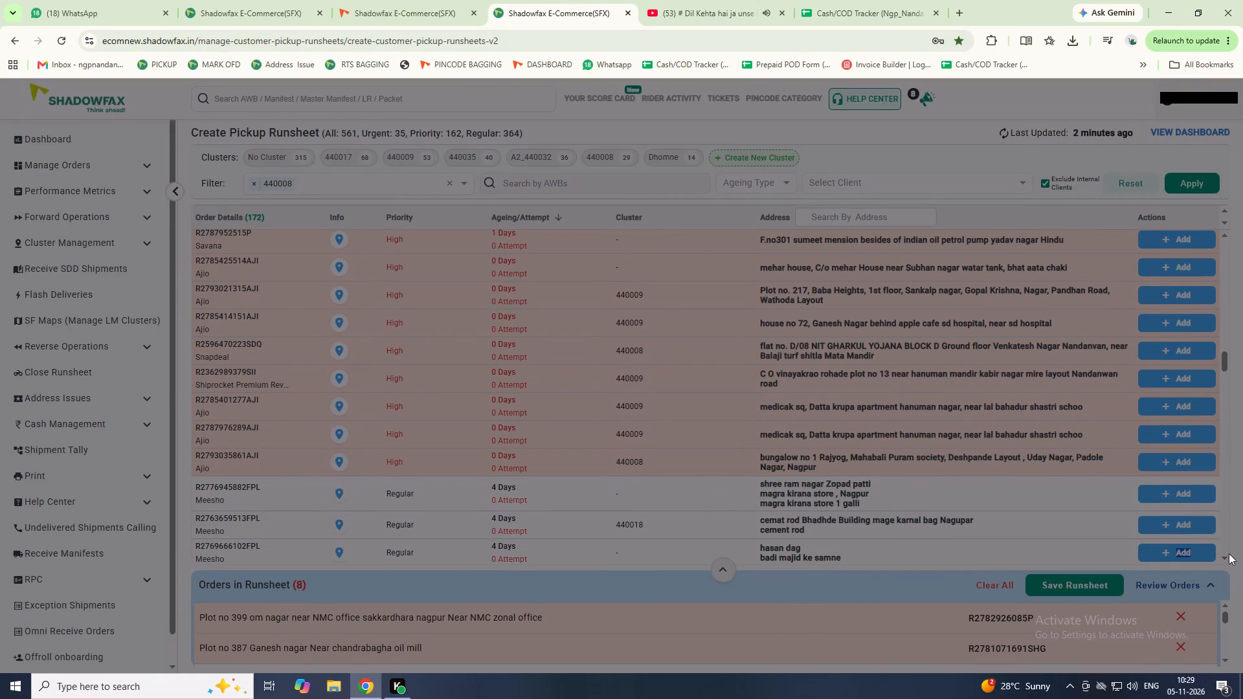
triple_click(1225, 556)
triple_click(1227, 554)
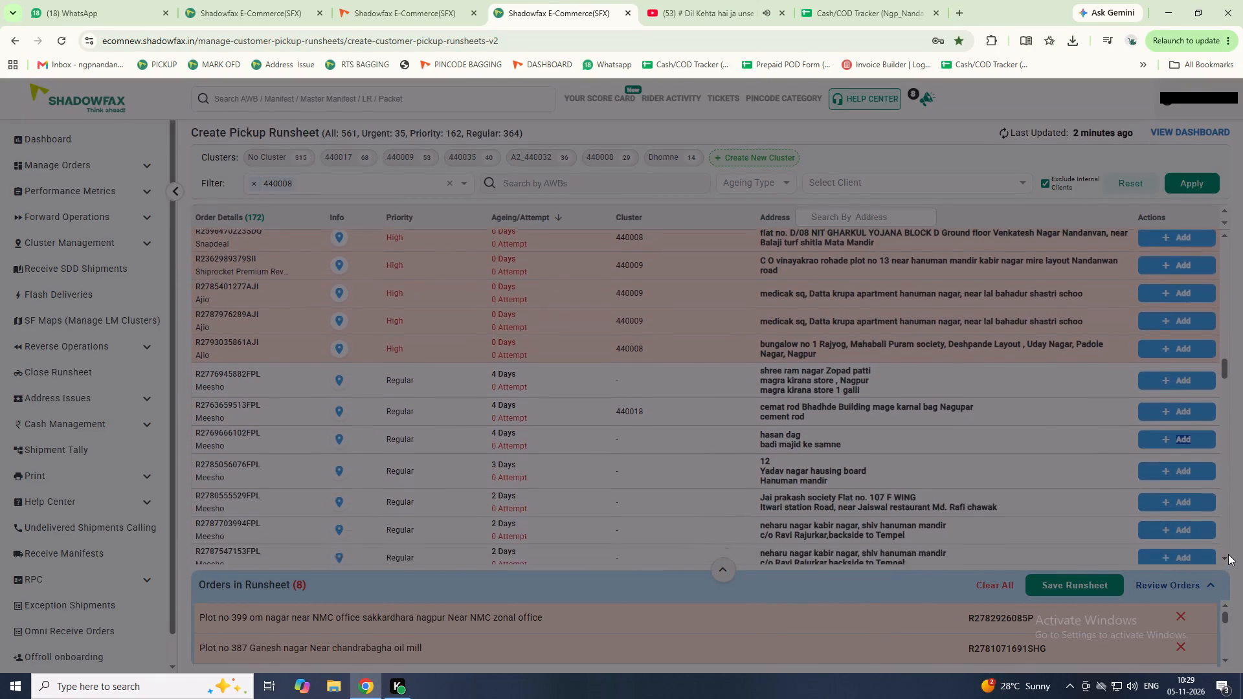
triple_click(1228, 554)
left_click(1231, 554)
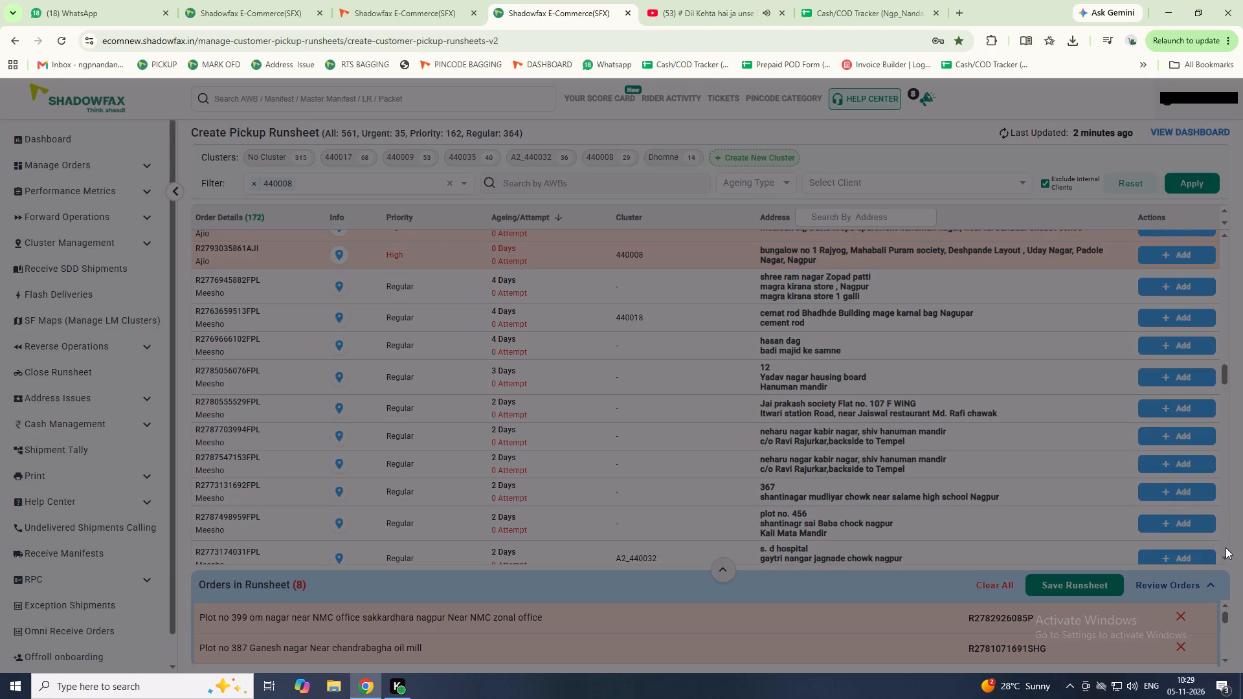
triple_click(1224, 557)
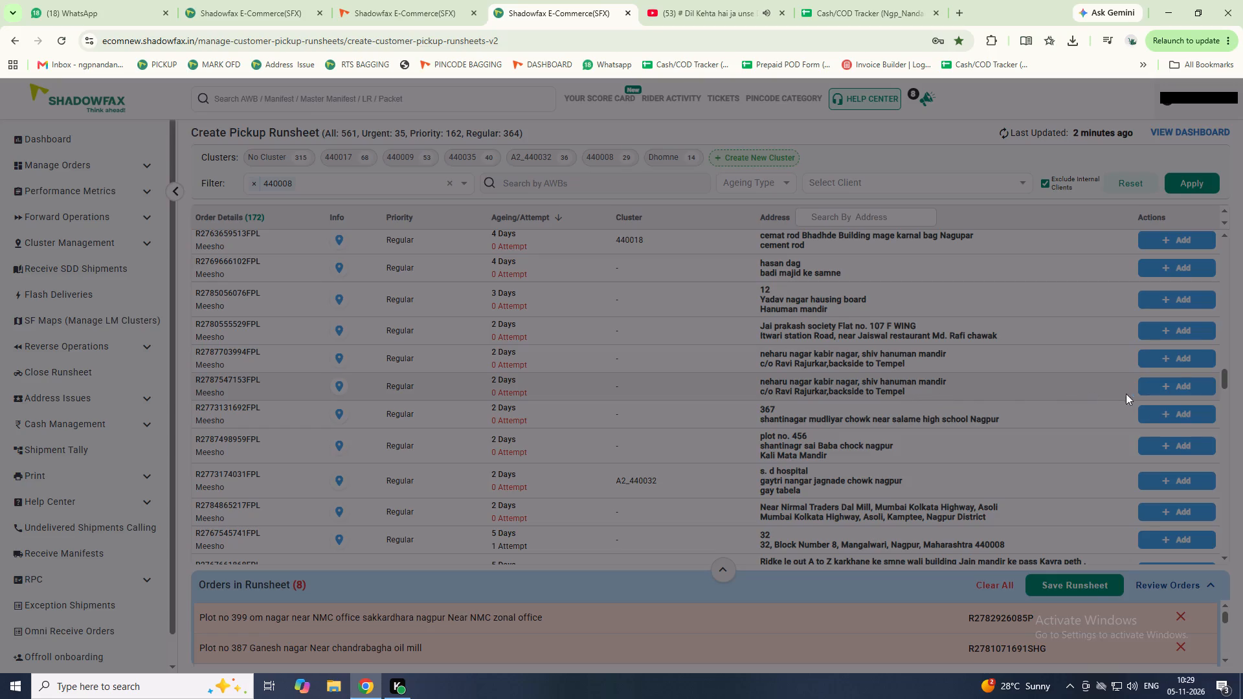
left_click(1149, 387)
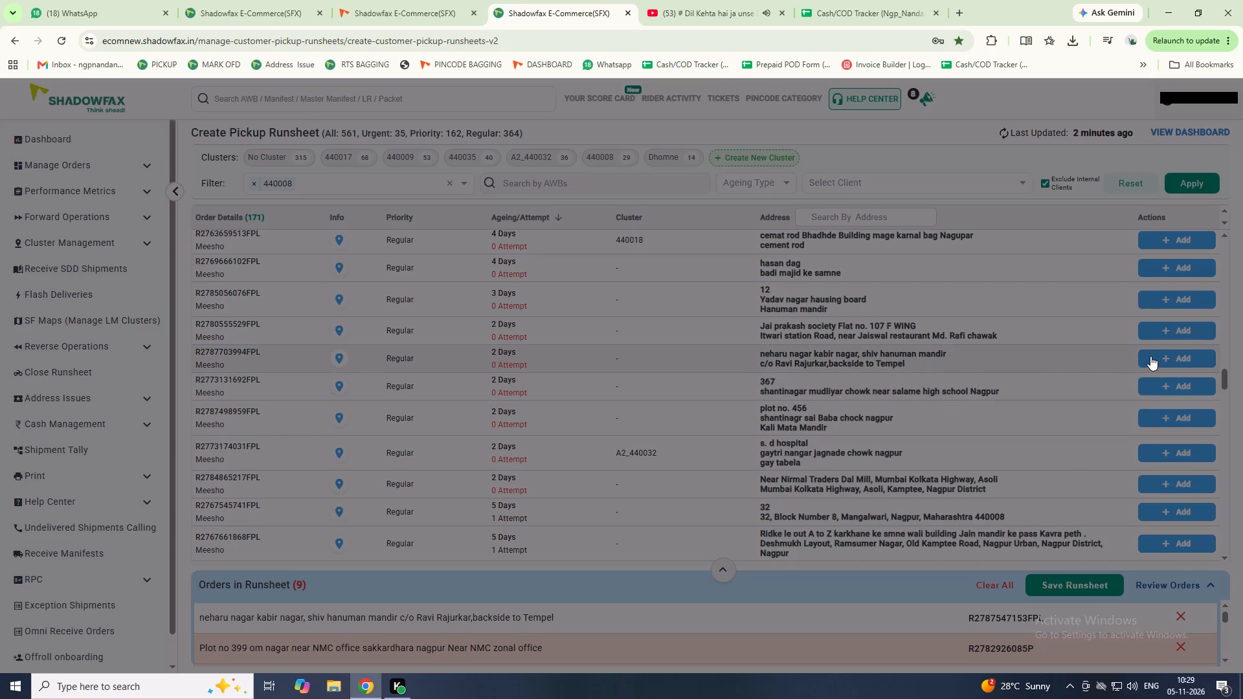
left_click(1150, 356)
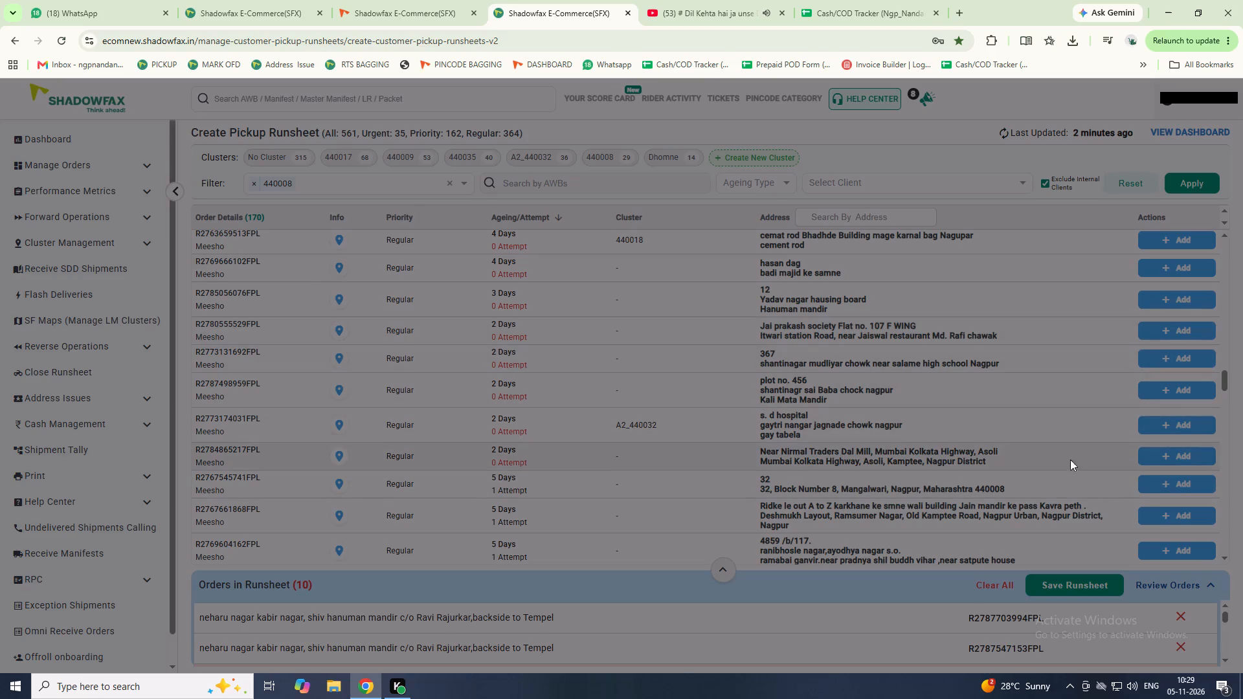
triple_click(1224, 555)
triple_click(1223, 556)
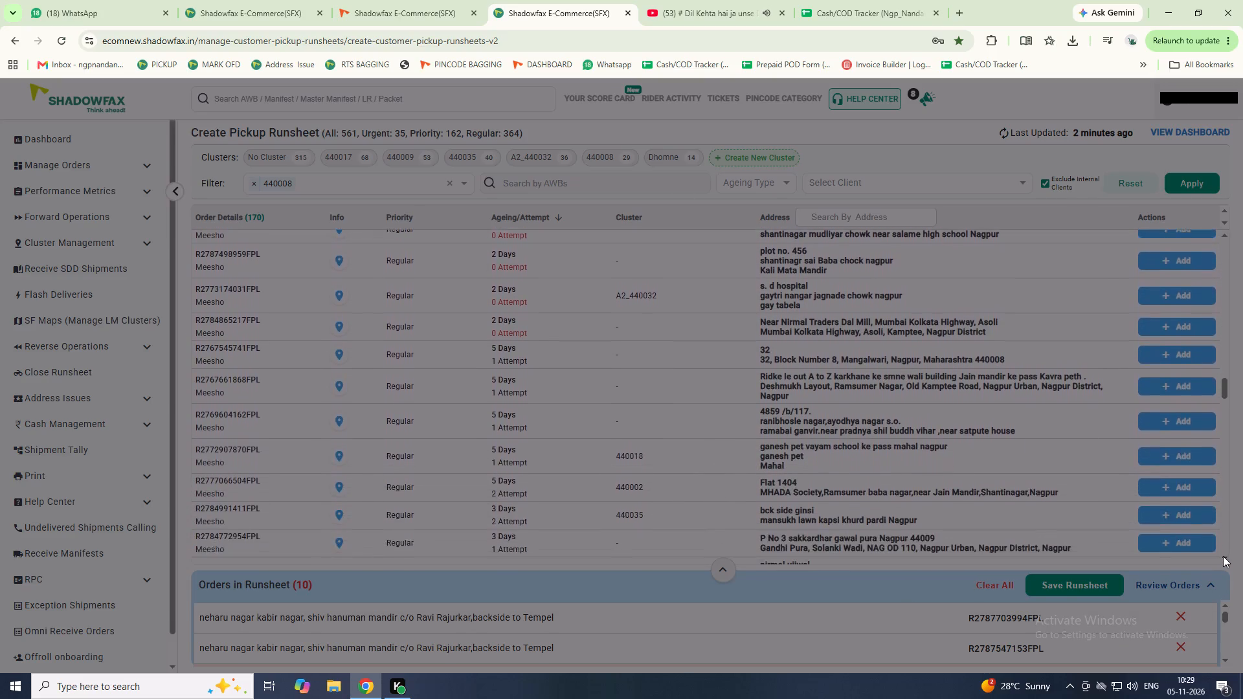
left_click(1223, 556)
double_click(1223, 556)
left_click(1222, 556)
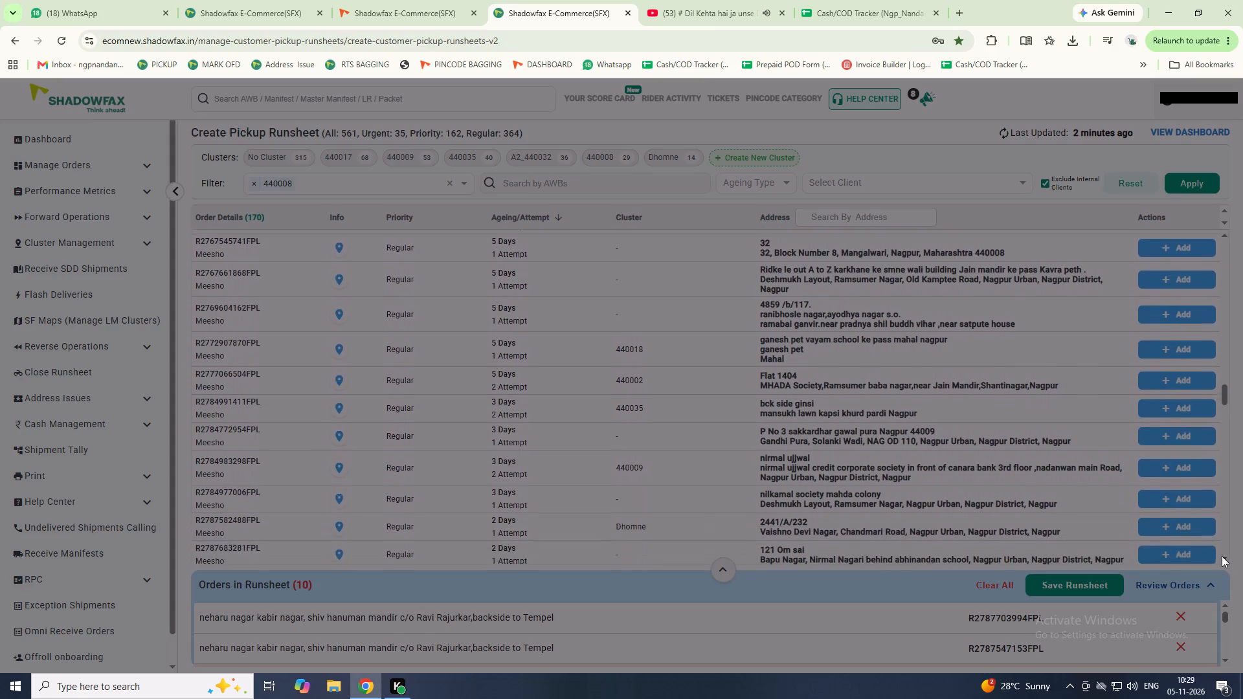
triple_click(1222, 556)
left_click(1222, 556)
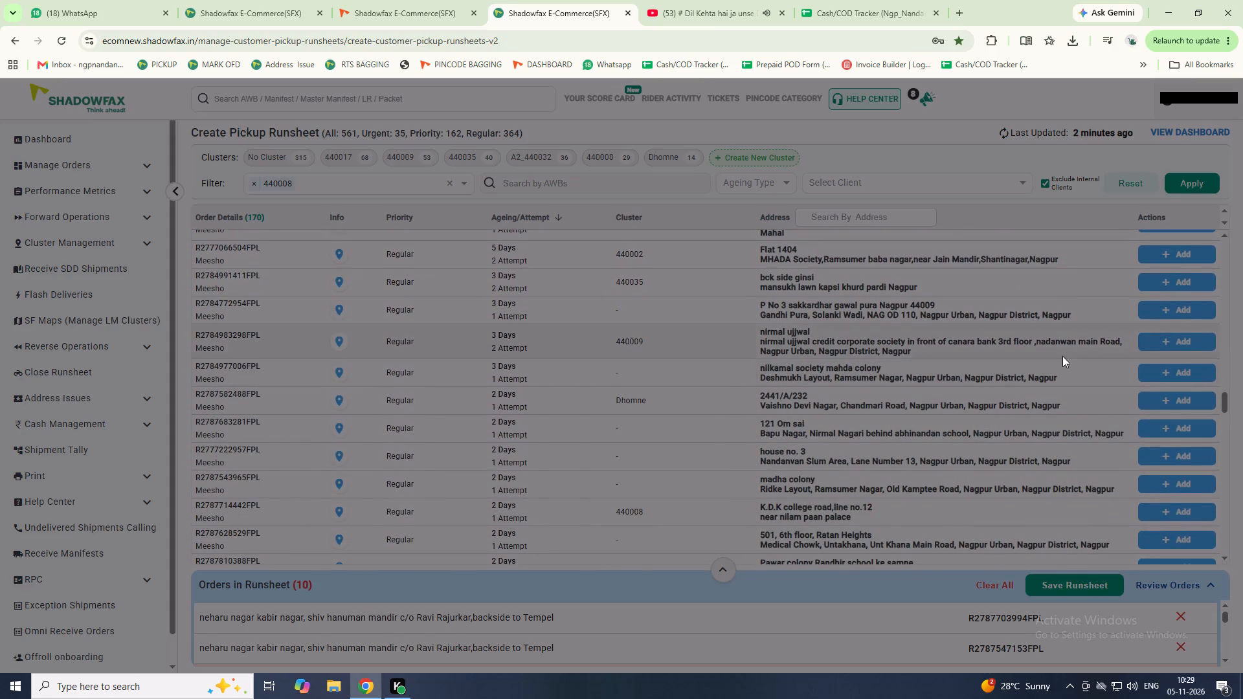
left_click(1165, 340)
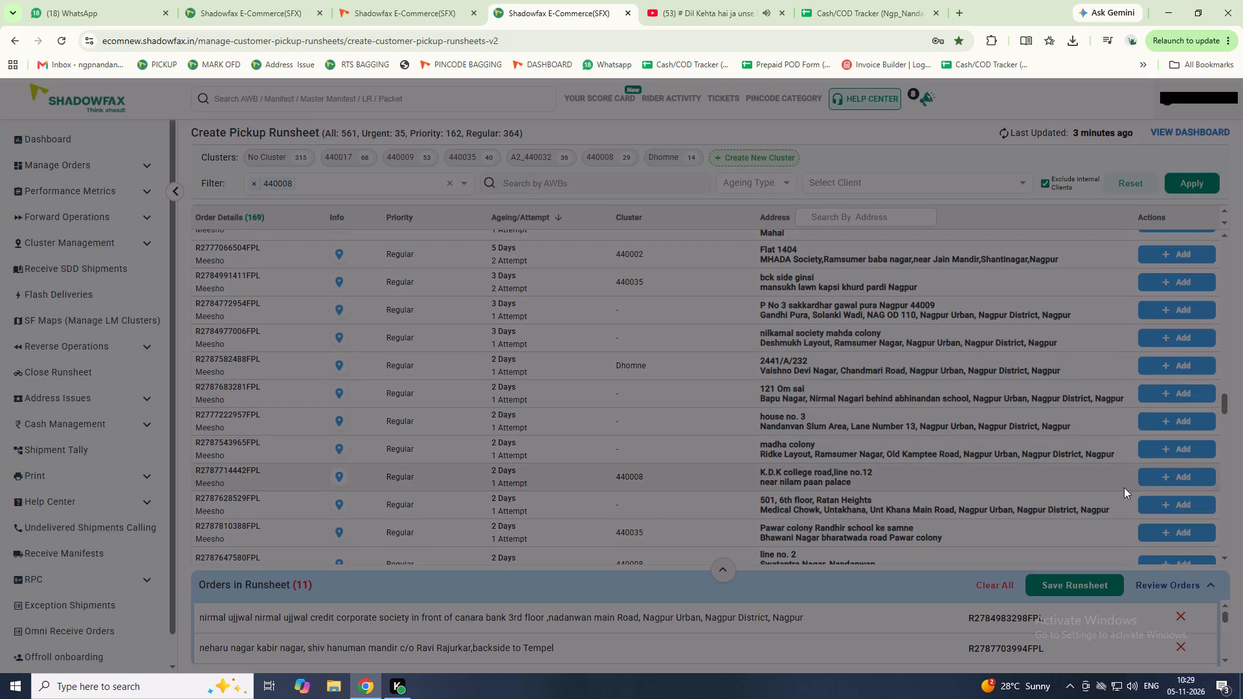
Review the remaining regular-priority orders for pincode 440008 through to the end of the list for further pickups.
triple_click(1225, 558)
left_click(1225, 559)
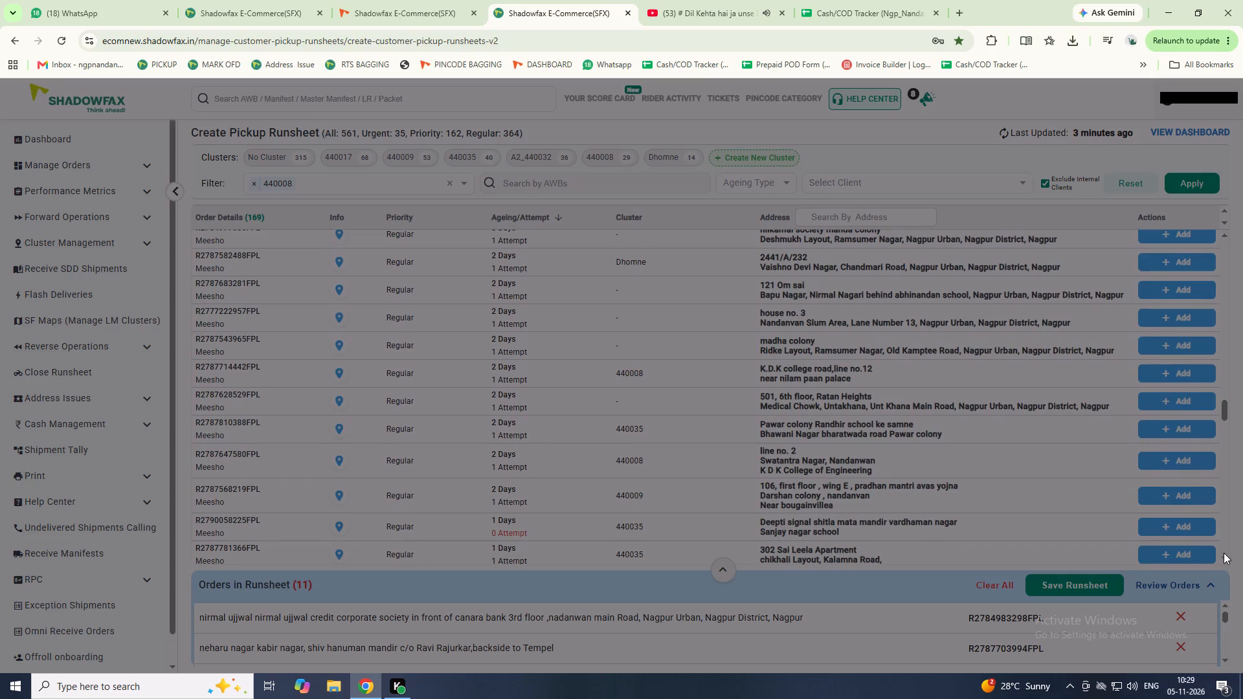
triple_click(1225, 558)
triple_click(1225, 558)
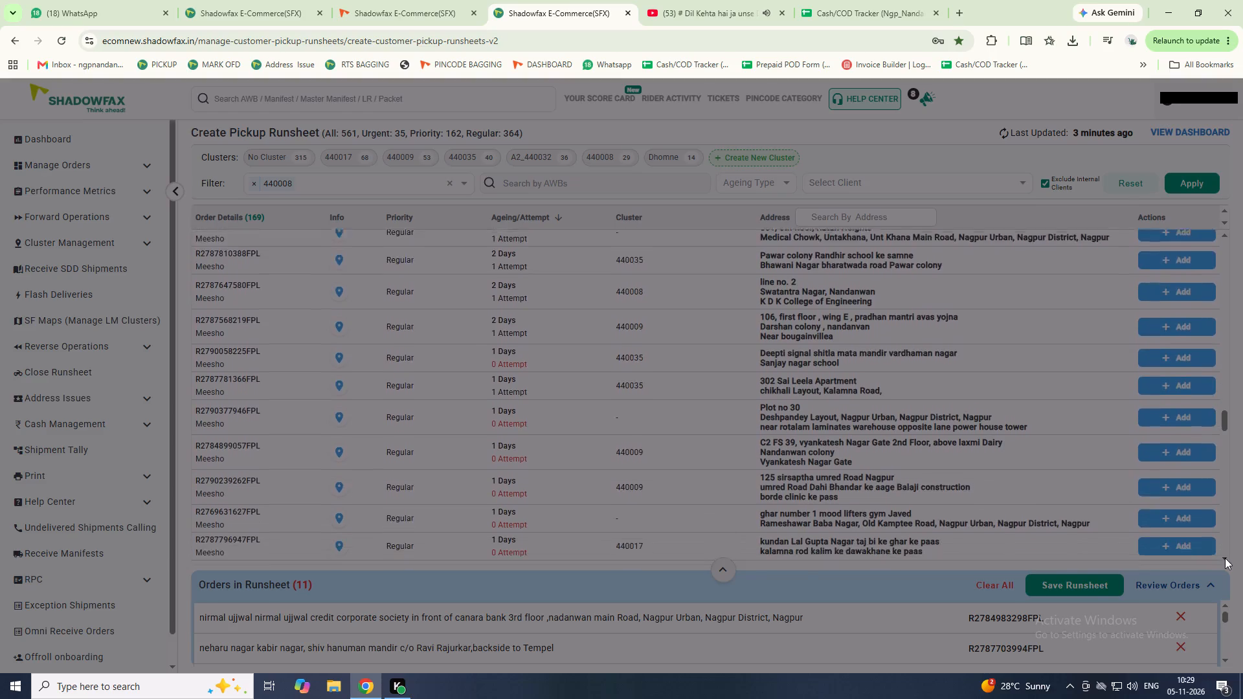
left_click(1225, 558)
triple_click(1225, 558)
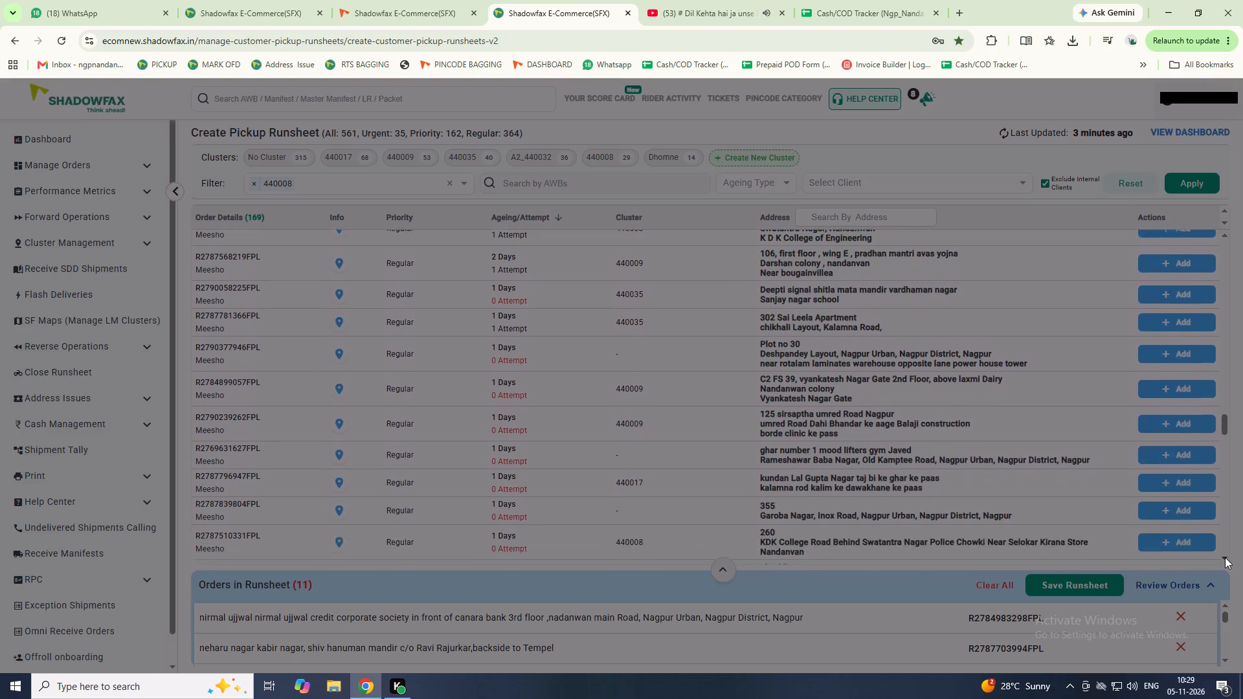
left_click(1225, 557)
triple_click(1225, 557)
triple_click(1225, 557)
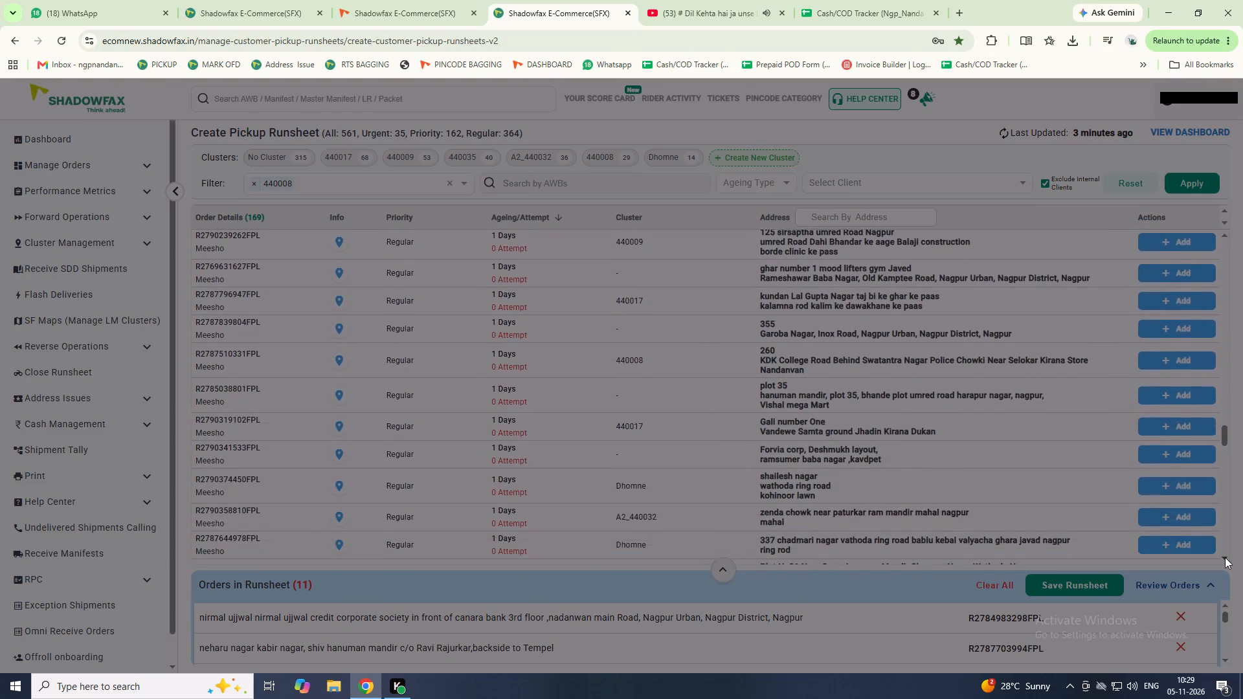
double_click(1225, 557)
triple_click(1225, 557)
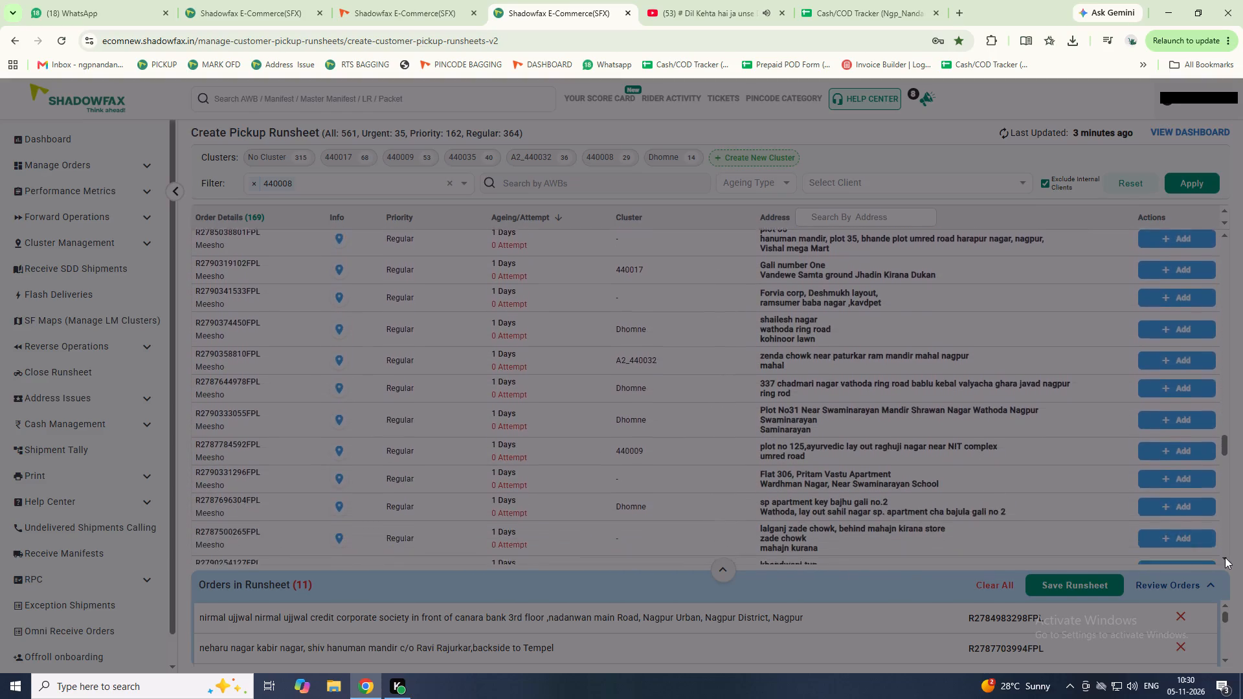
triple_click(1225, 557)
triple_click(1225, 557)
triple_click(1225, 557)
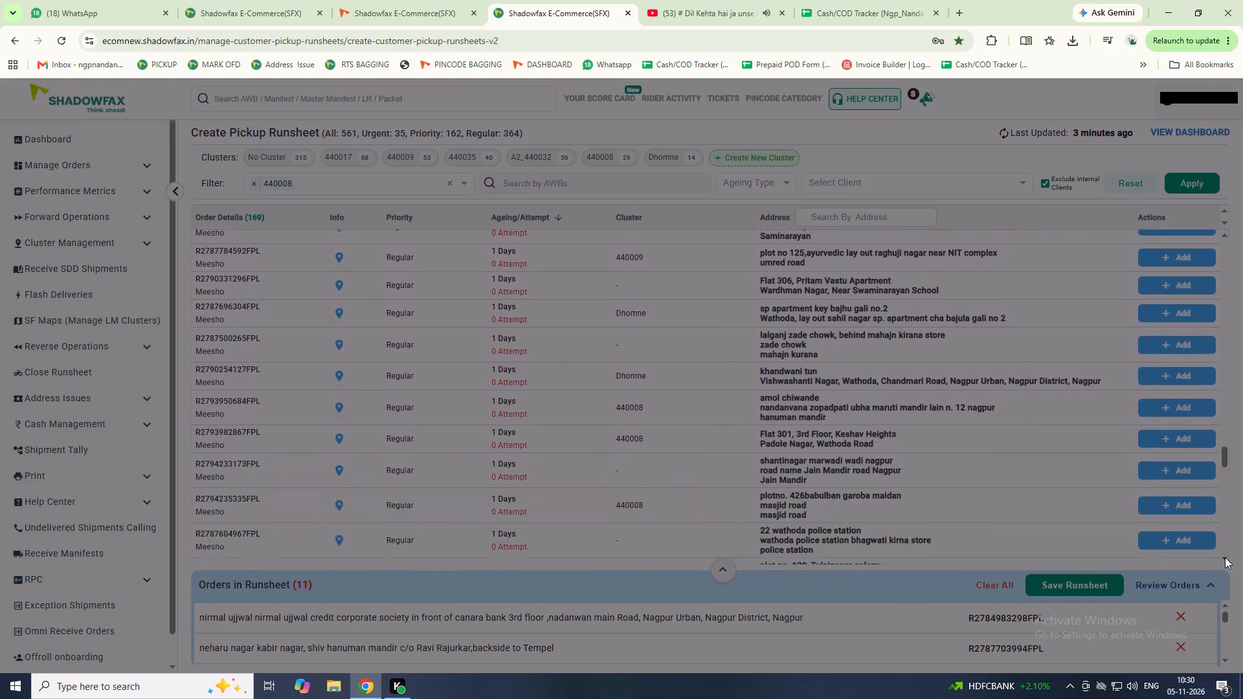
triple_click(1225, 557)
triple_click(1225, 557)
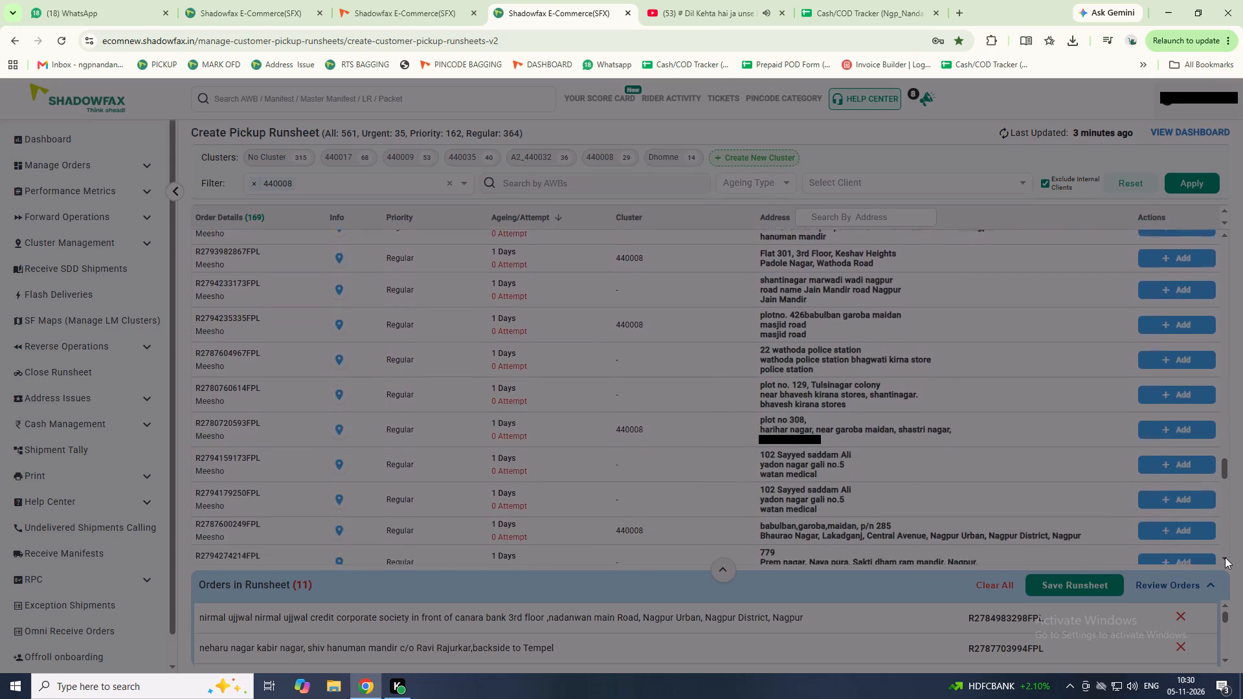
triple_click(1225, 557)
left_click(1225, 557)
triple_click(1225, 557)
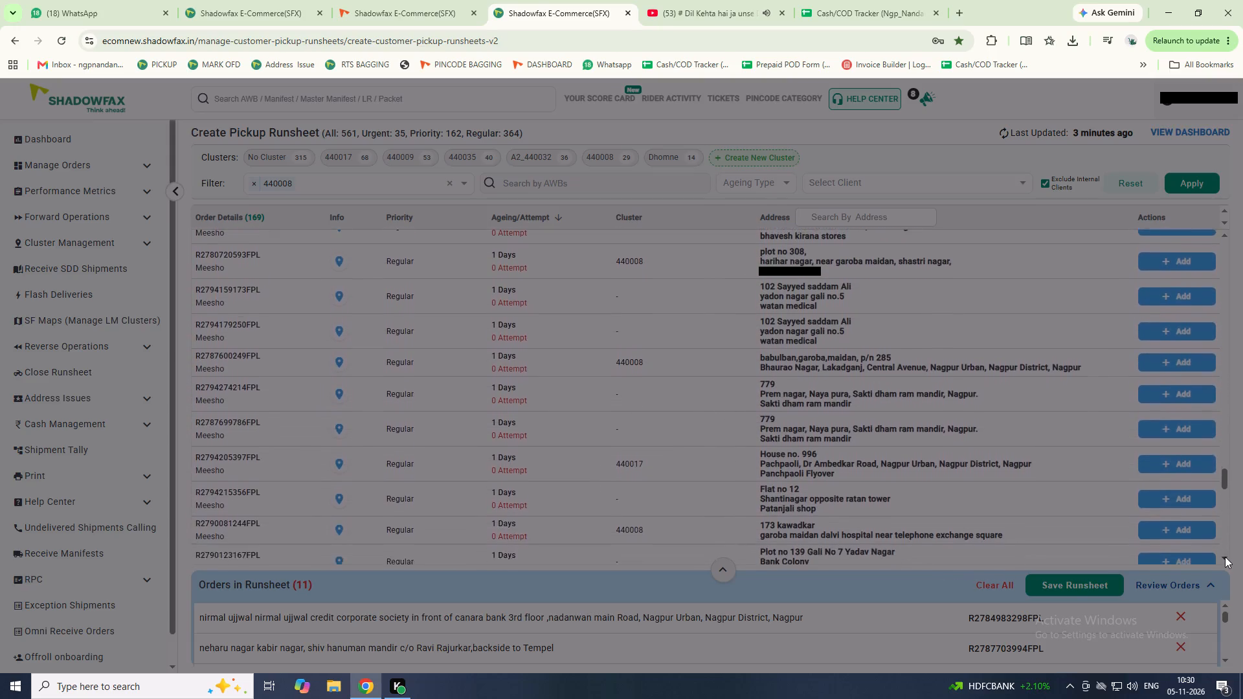
triple_click(1225, 557)
triple_click(1225, 557)
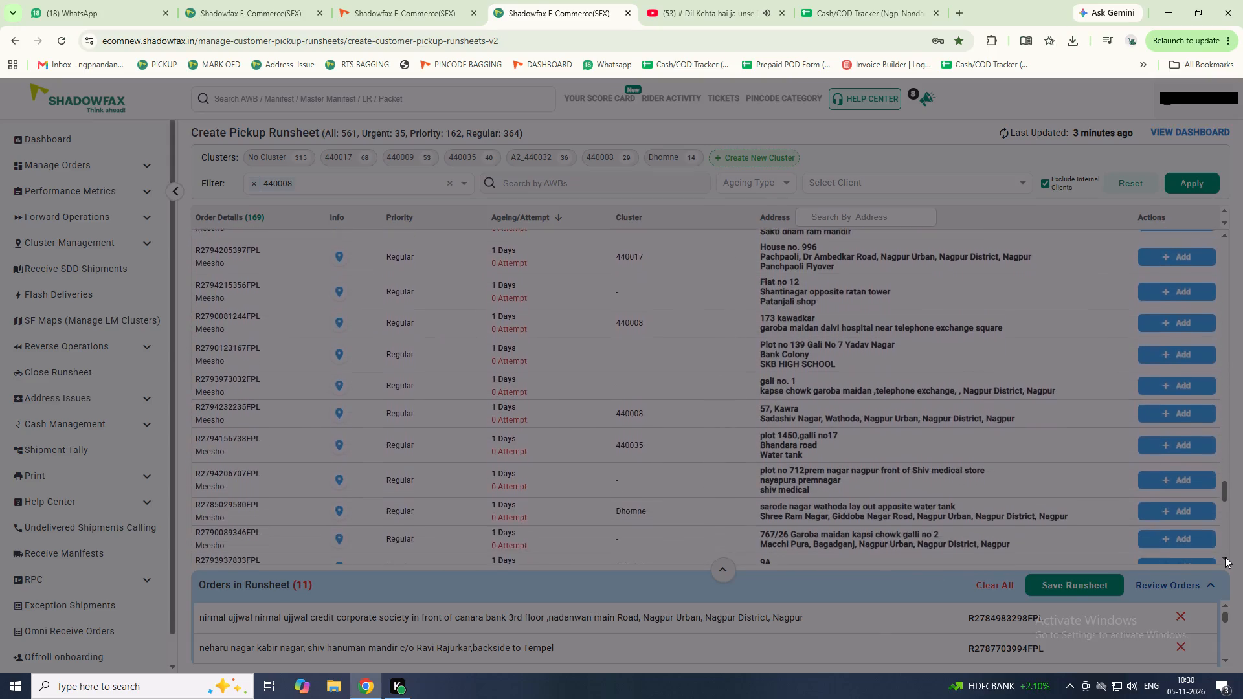
triple_click(1225, 557)
triple_click(1225, 557)
triple_click(1225, 557)
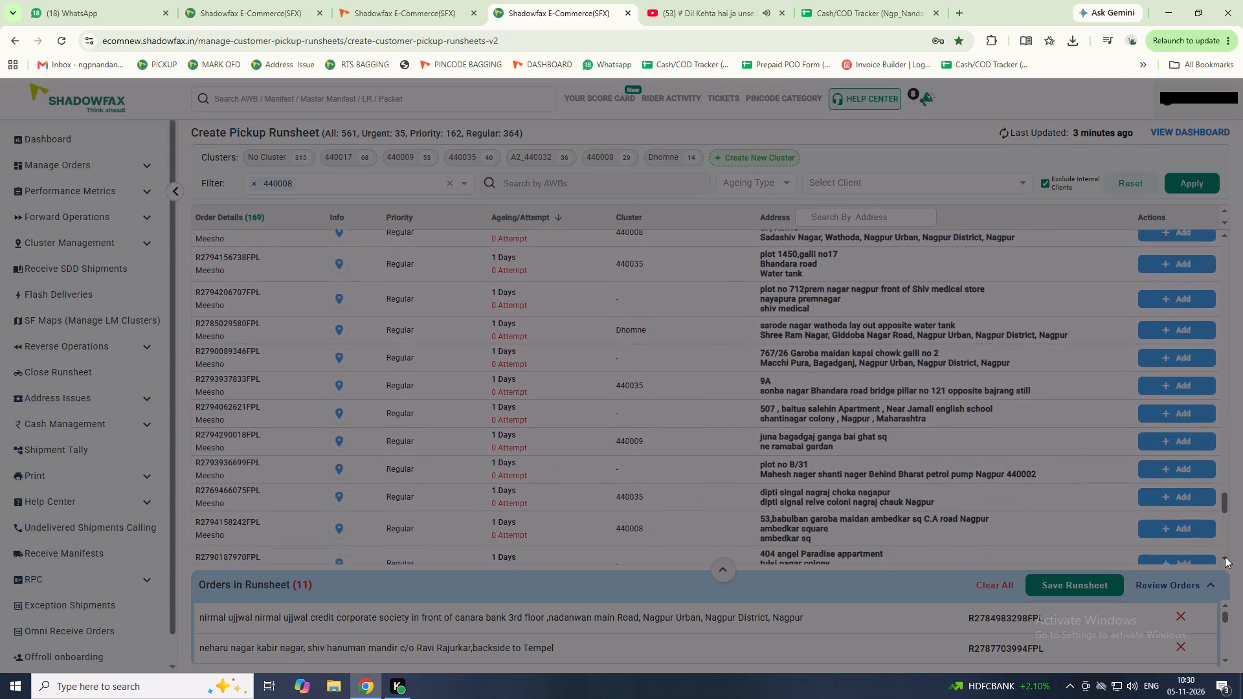
triple_click(1225, 557)
triple_click(1225, 557)
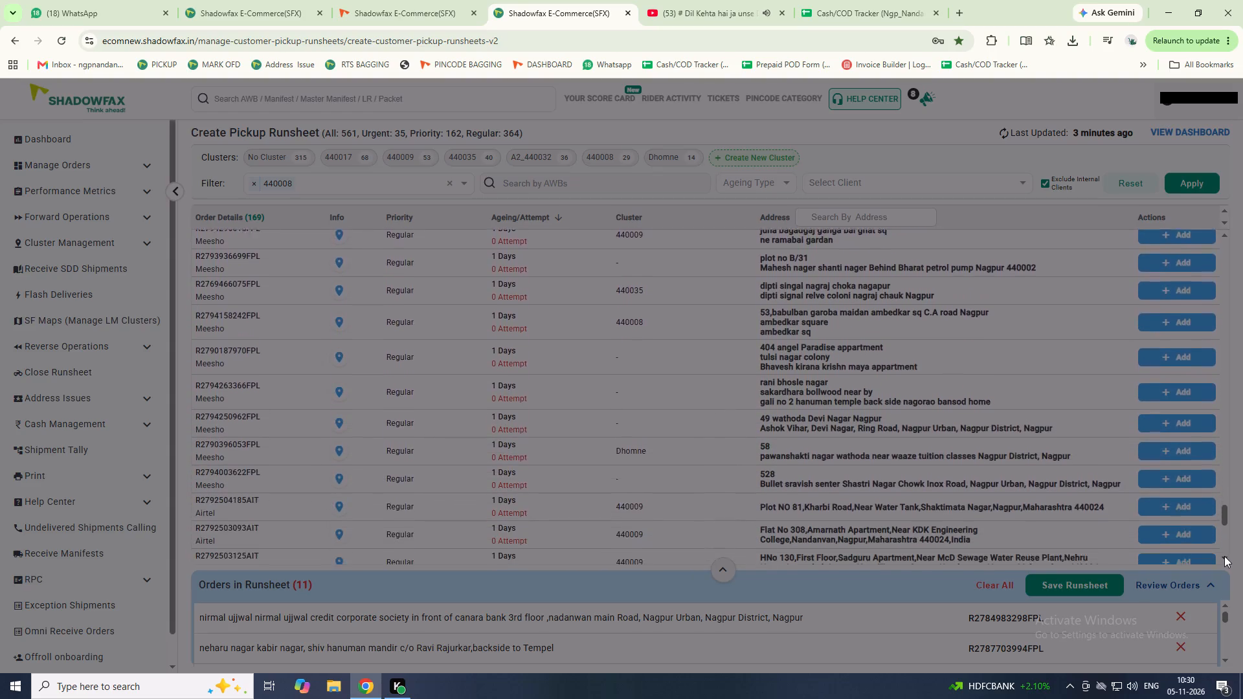
triple_click(1224, 556)
triple_click(1224, 556)
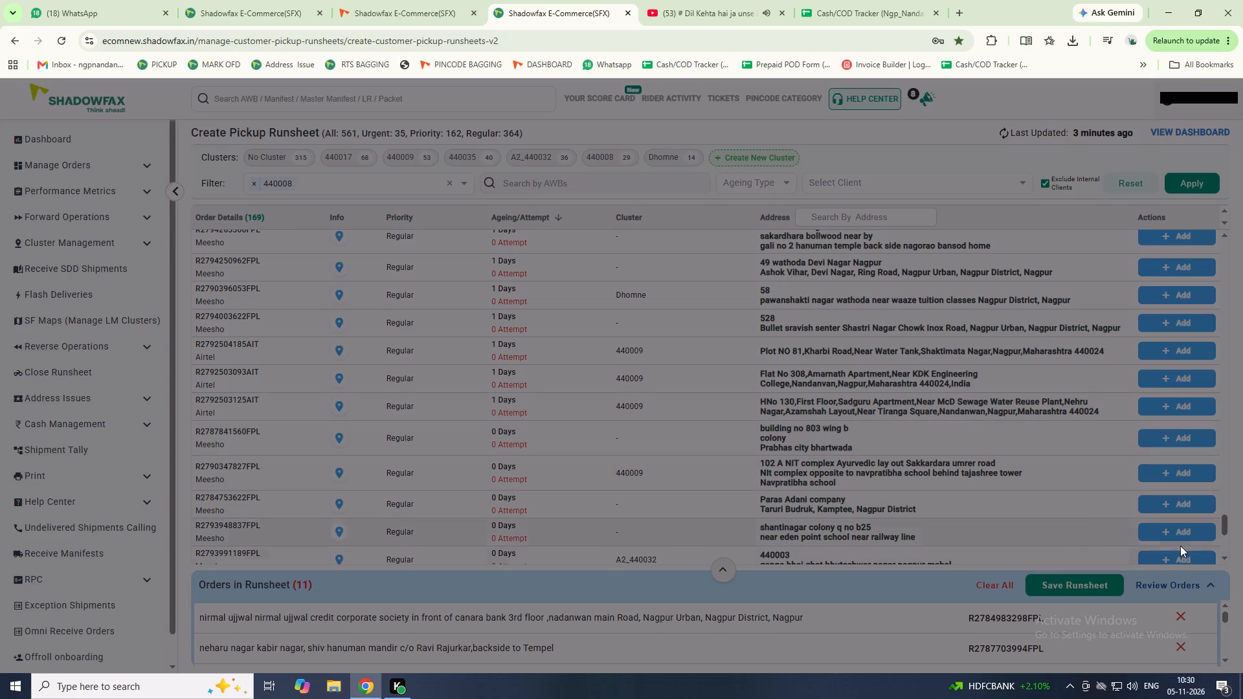
triple_click(1222, 557)
triple_click(1222, 557)
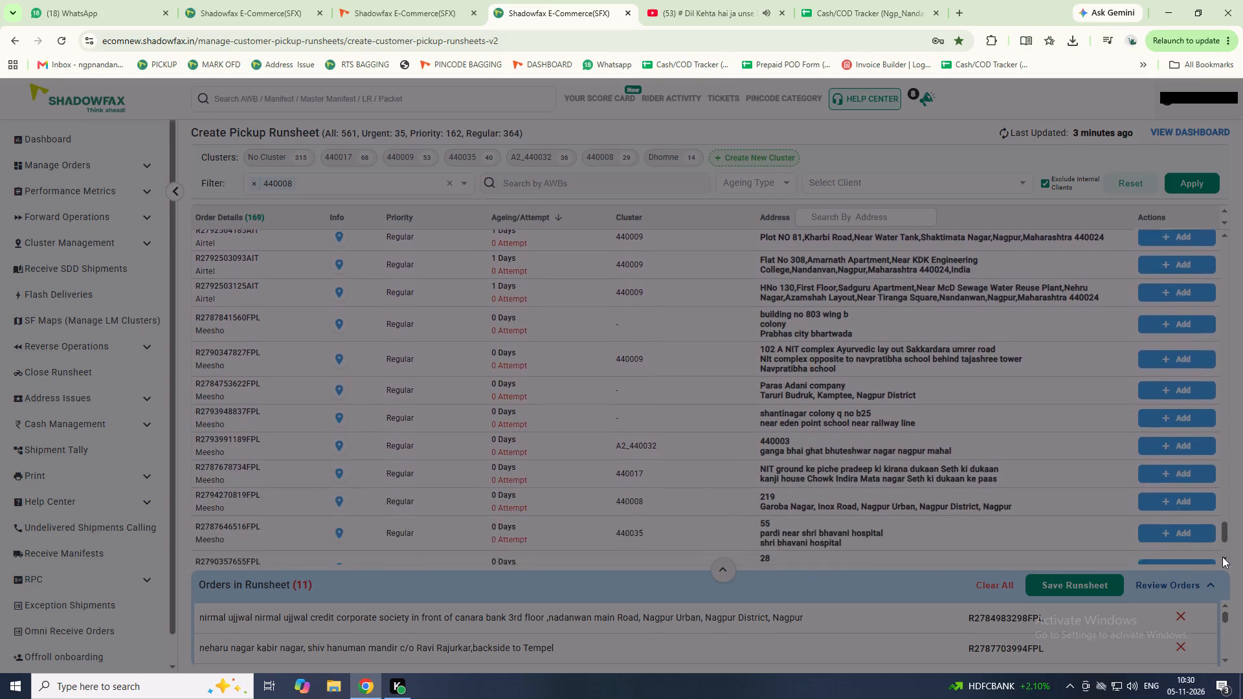
triple_click(1222, 557)
triple_click(1224, 557)
double_click(1225, 557)
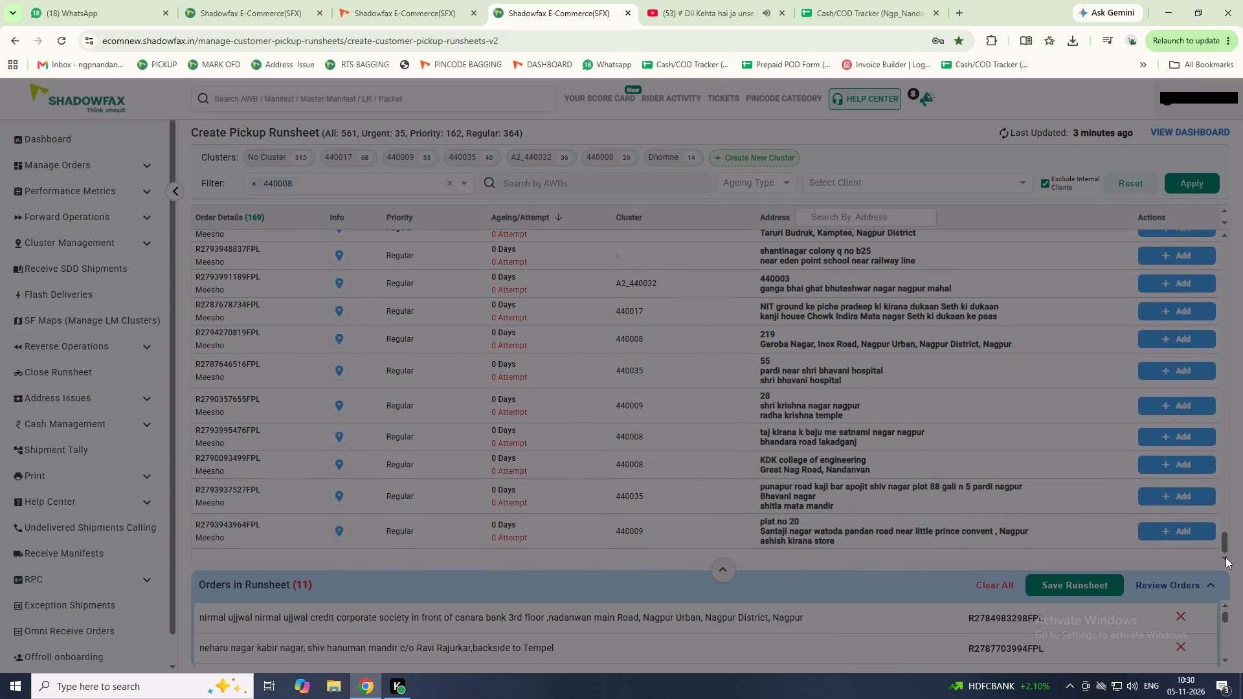
Save the pickup runsheet without extra orders, deselecting all five suggested same-route AWBs and leaving the urgent ones unselected.
left_click(1063, 583)
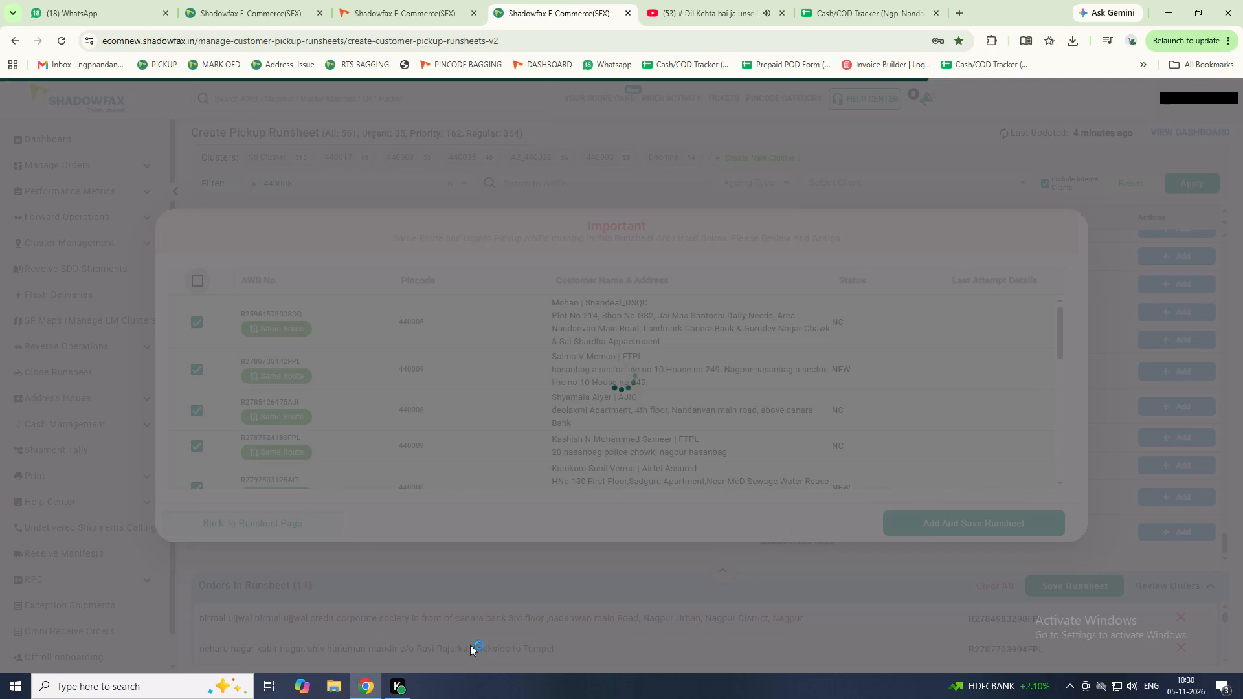
left_click(196, 326)
left_click_drag(196, 353, 196, 359)
left_click(197, 372)
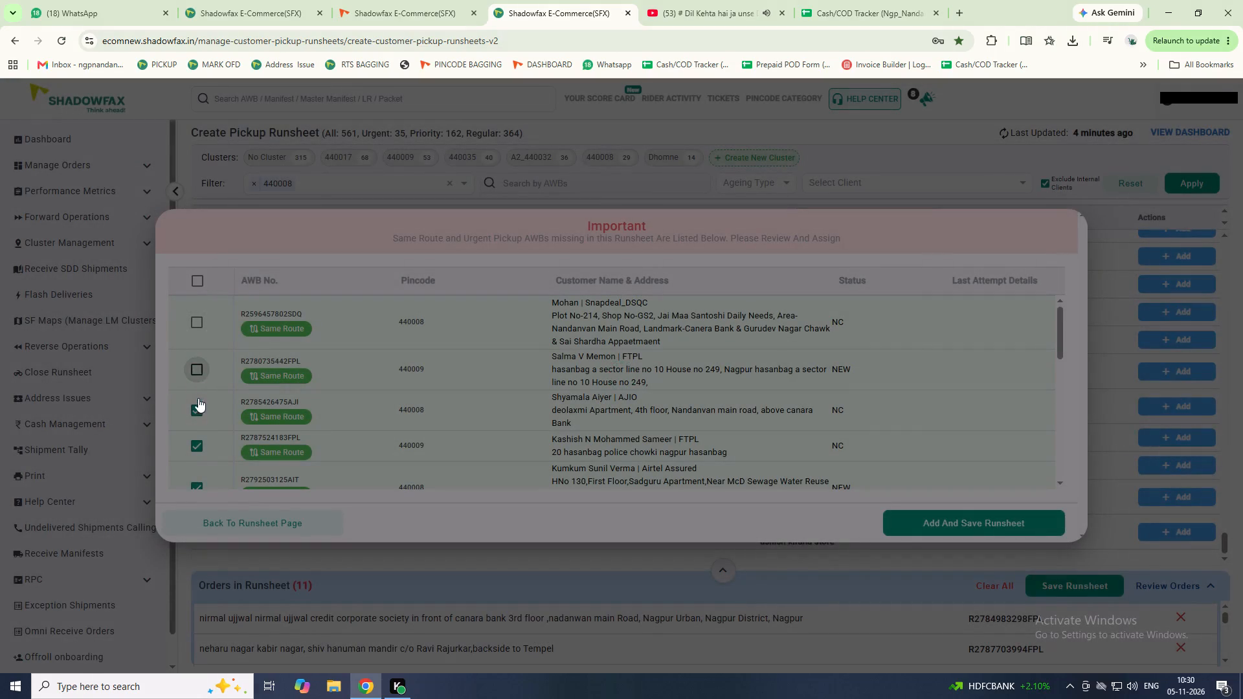
left_click(198, 408)
left_click(195, 443)
scroll(196, 446, "down", 1)
left_click(197, 427)
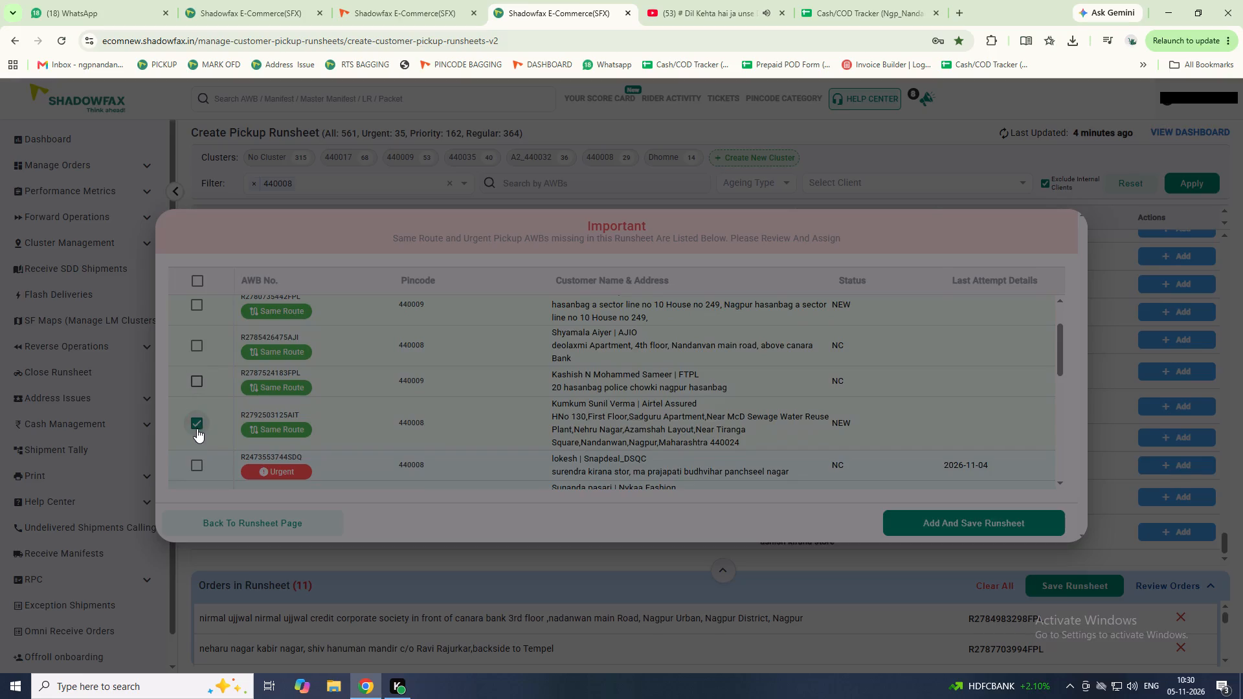
scroll(199, 427, "down", 17)
scroll(199, 424, "up", 2)
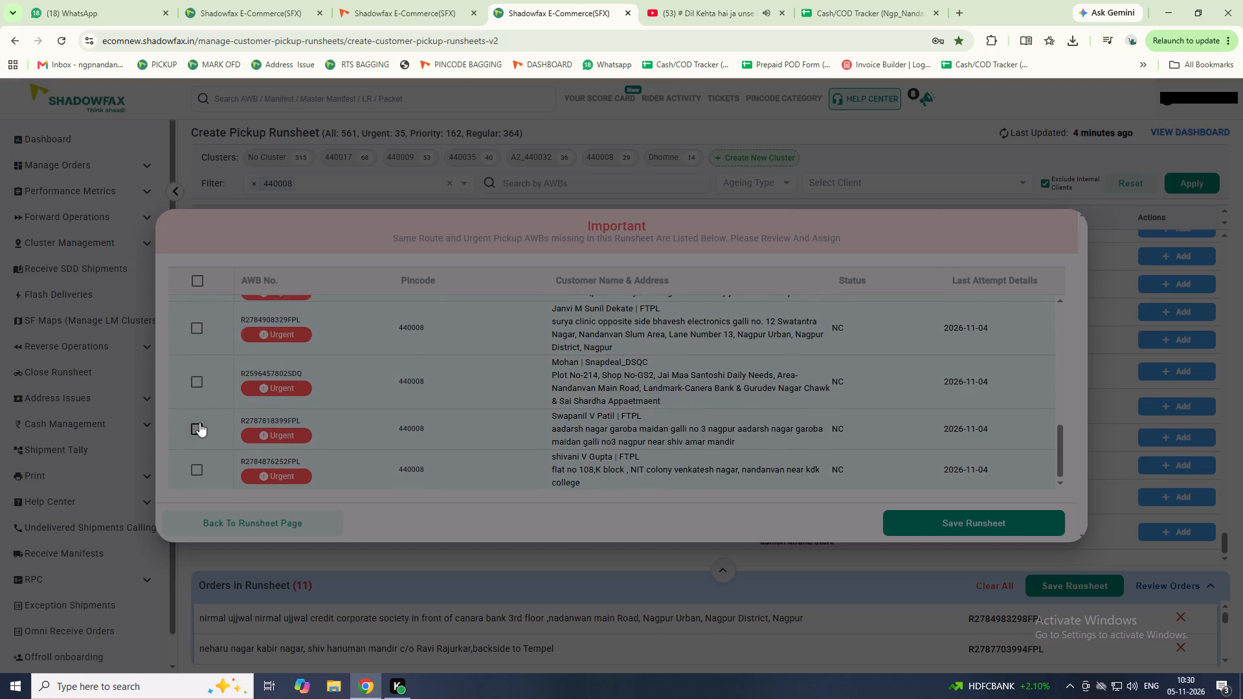
scroll(199, 423, "up", 16)
left_click(976, 524)
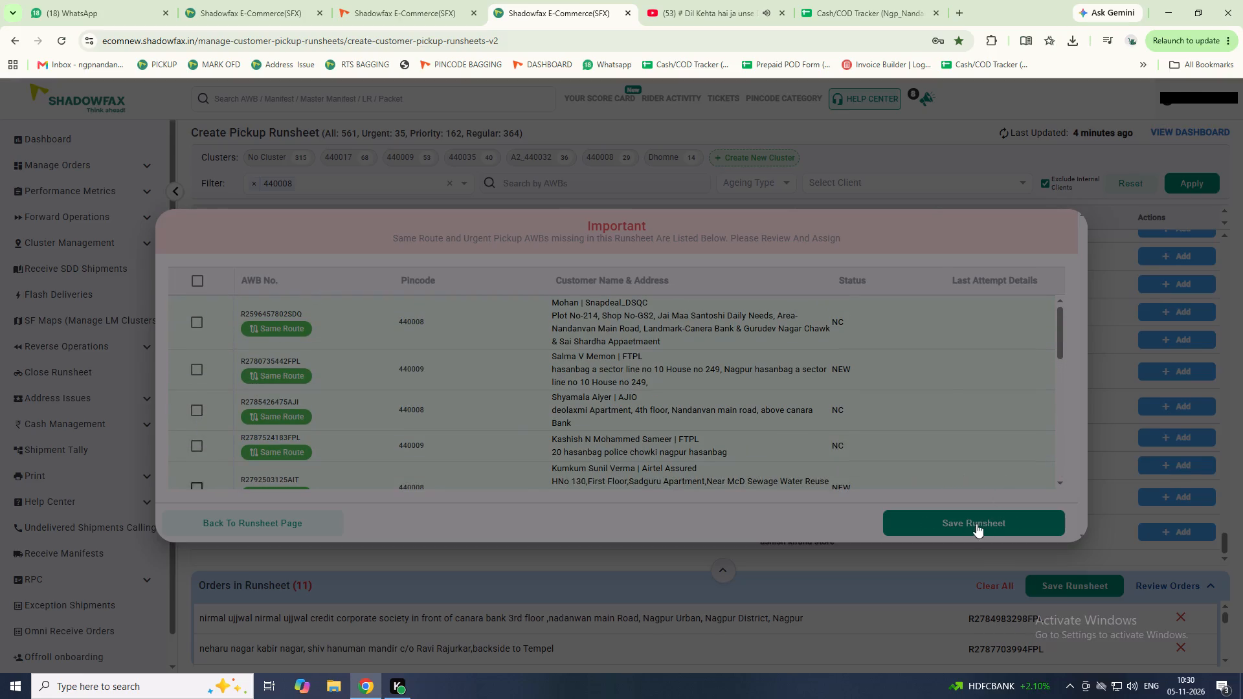
Assign the saved pickup runsheet to rider Aniket, mark it OFP, and close the runsheet summary.
left_click(424, 442)
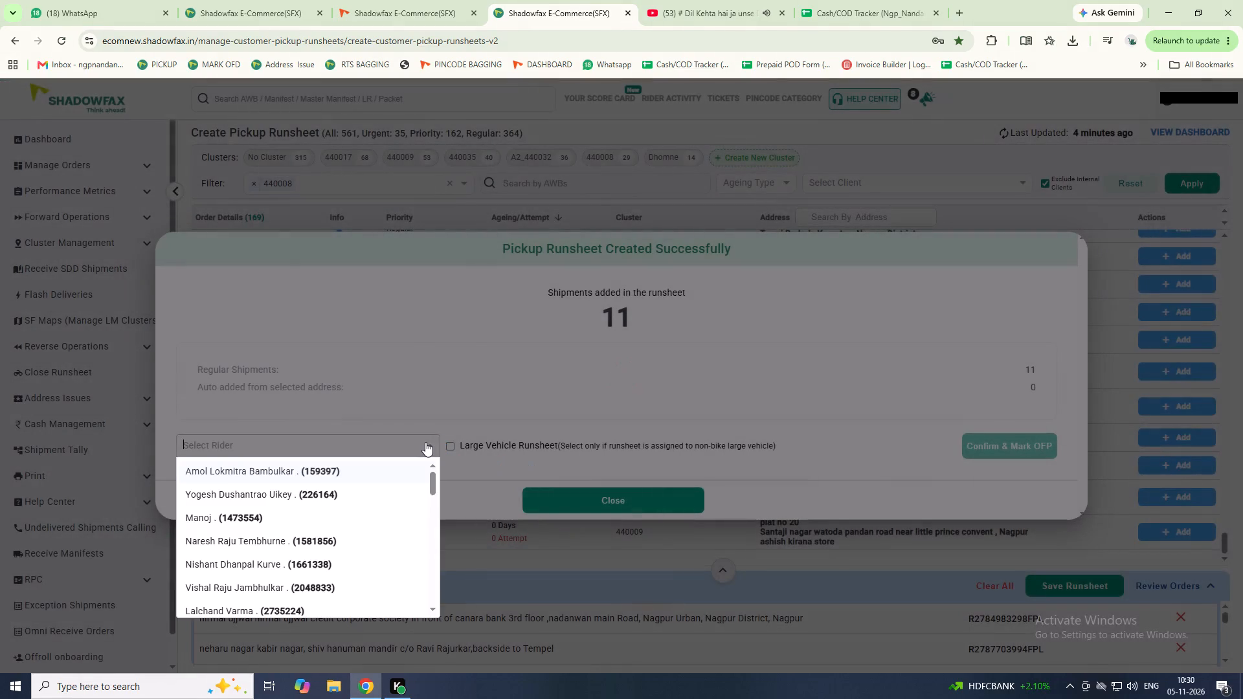
type("ani")
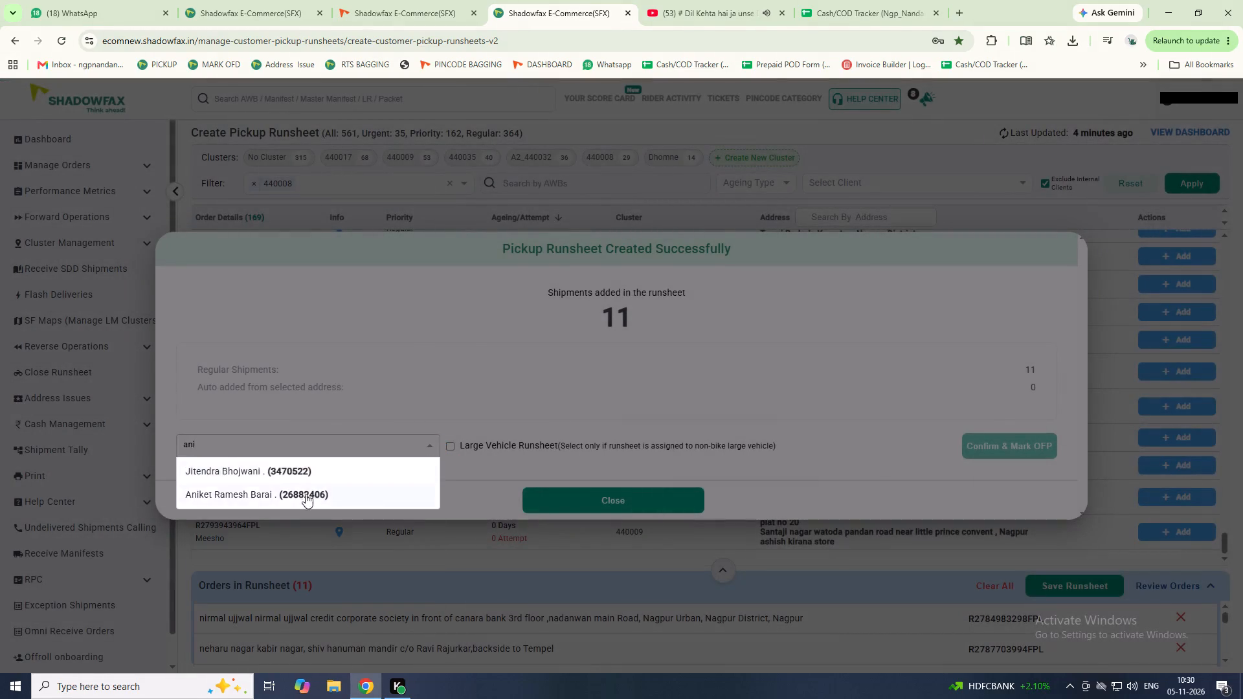
left_click(306, 494)
left_click(997, 449)
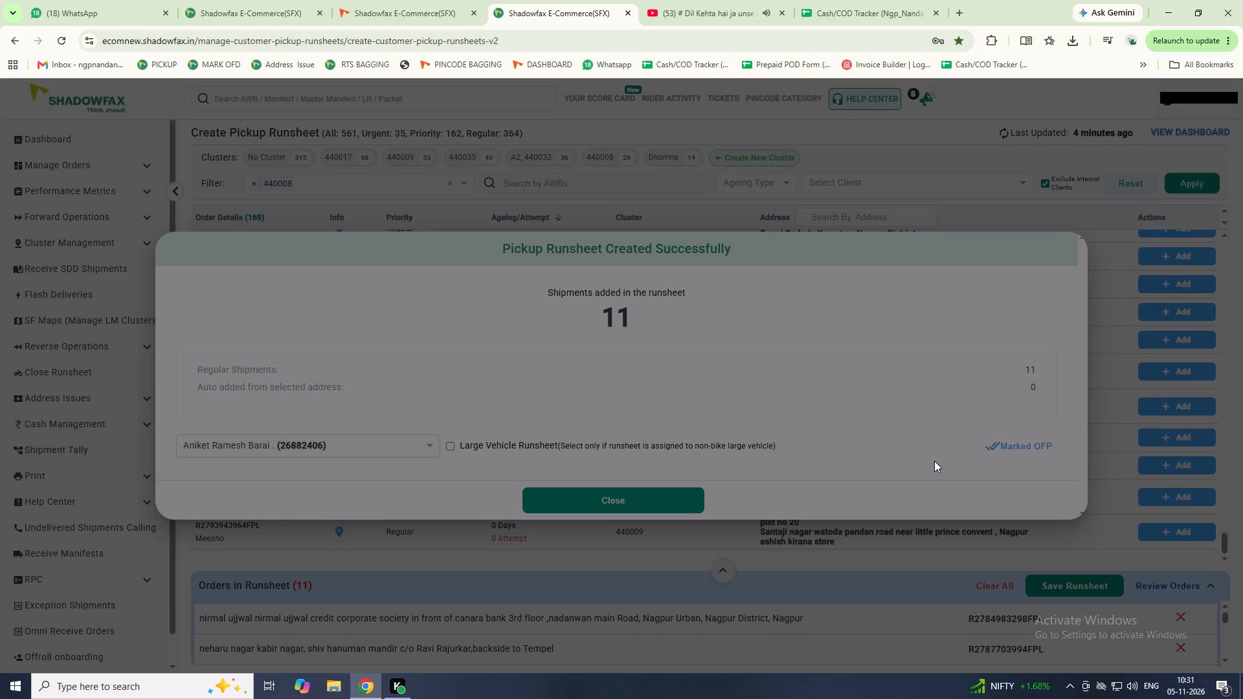
left_click(632, 515)
left_click(632, 509)
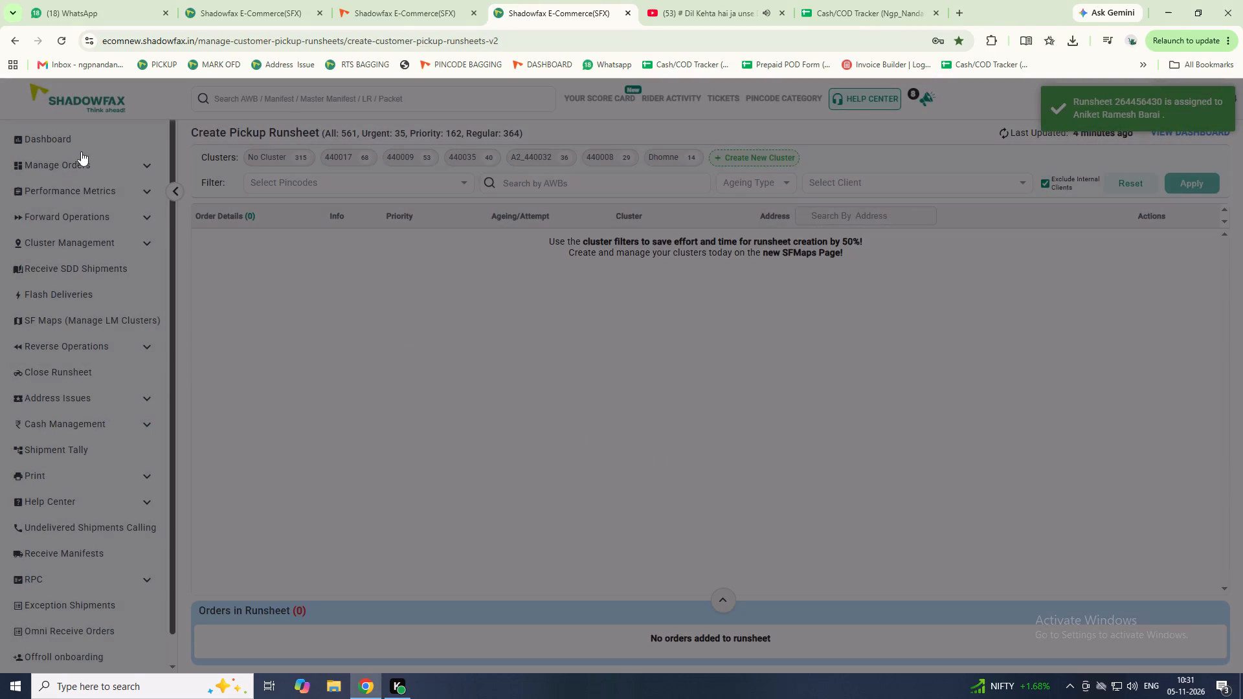
left_click(79, 144)
left_click(684, 323)
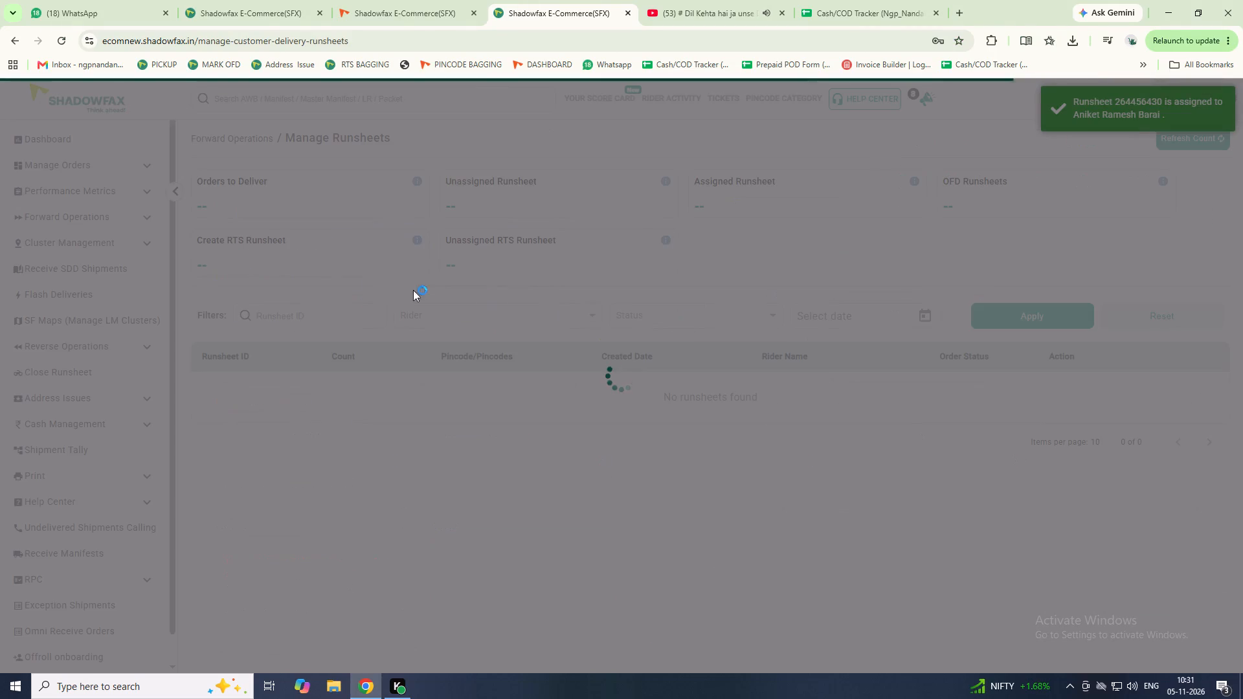
left_click(364, 202)
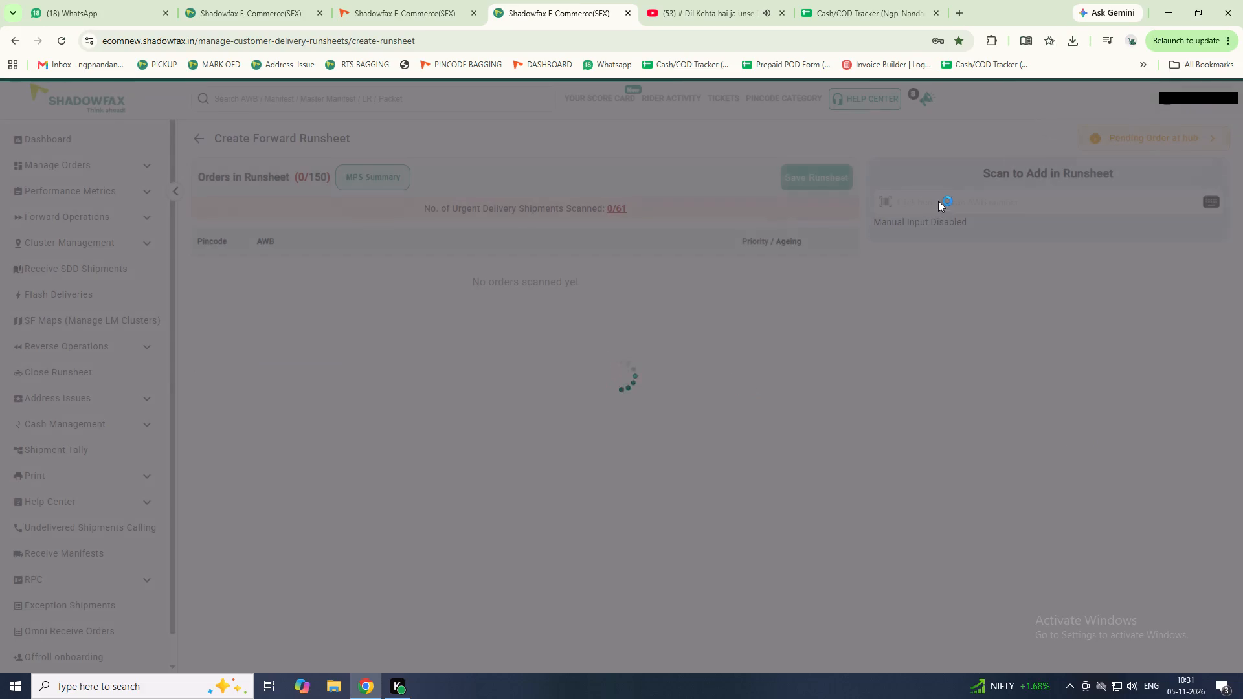
double_click(939, 201)
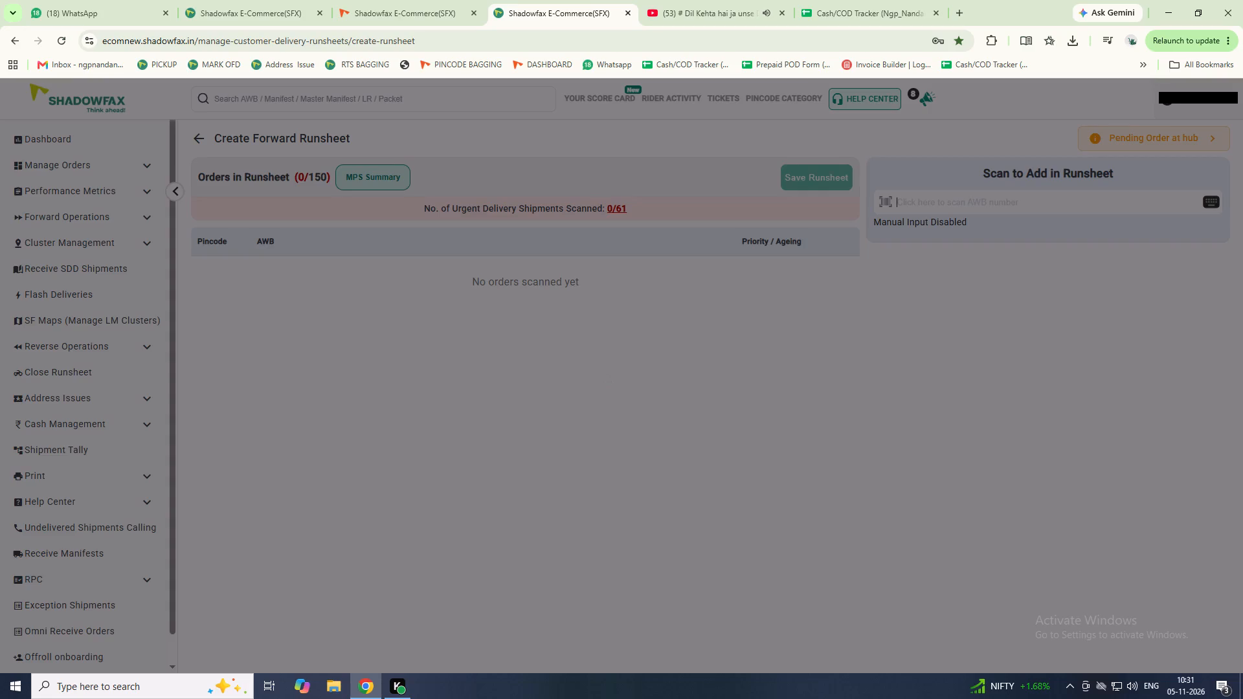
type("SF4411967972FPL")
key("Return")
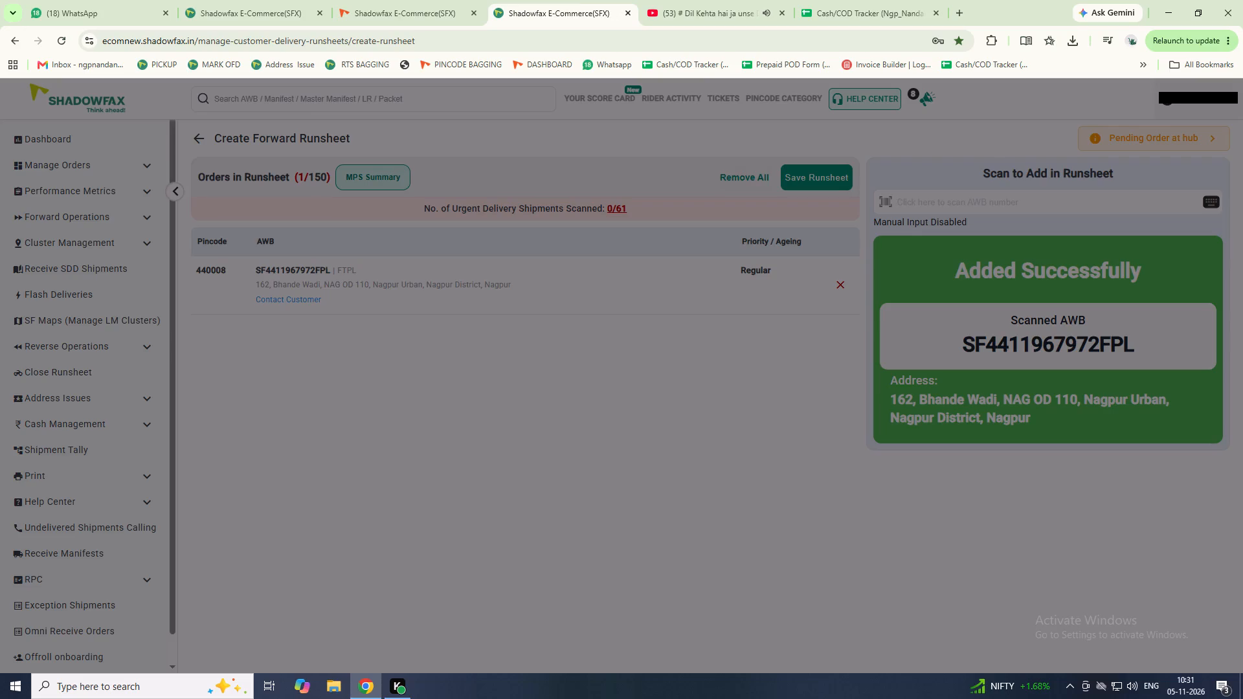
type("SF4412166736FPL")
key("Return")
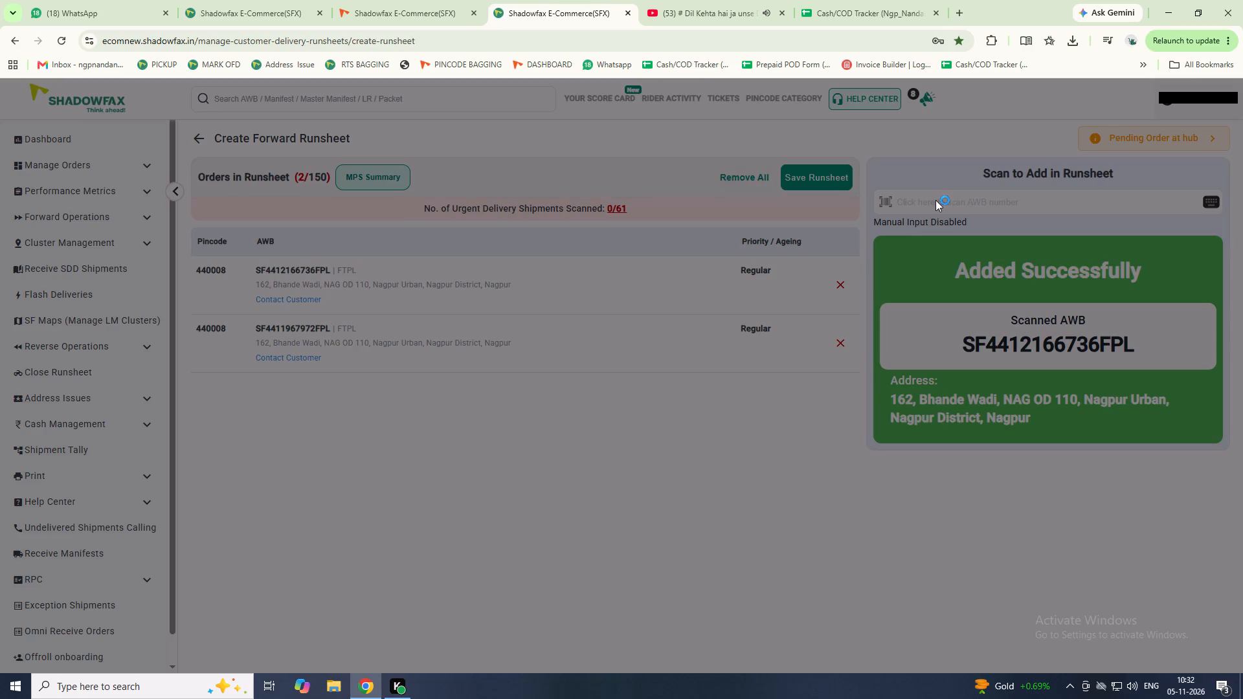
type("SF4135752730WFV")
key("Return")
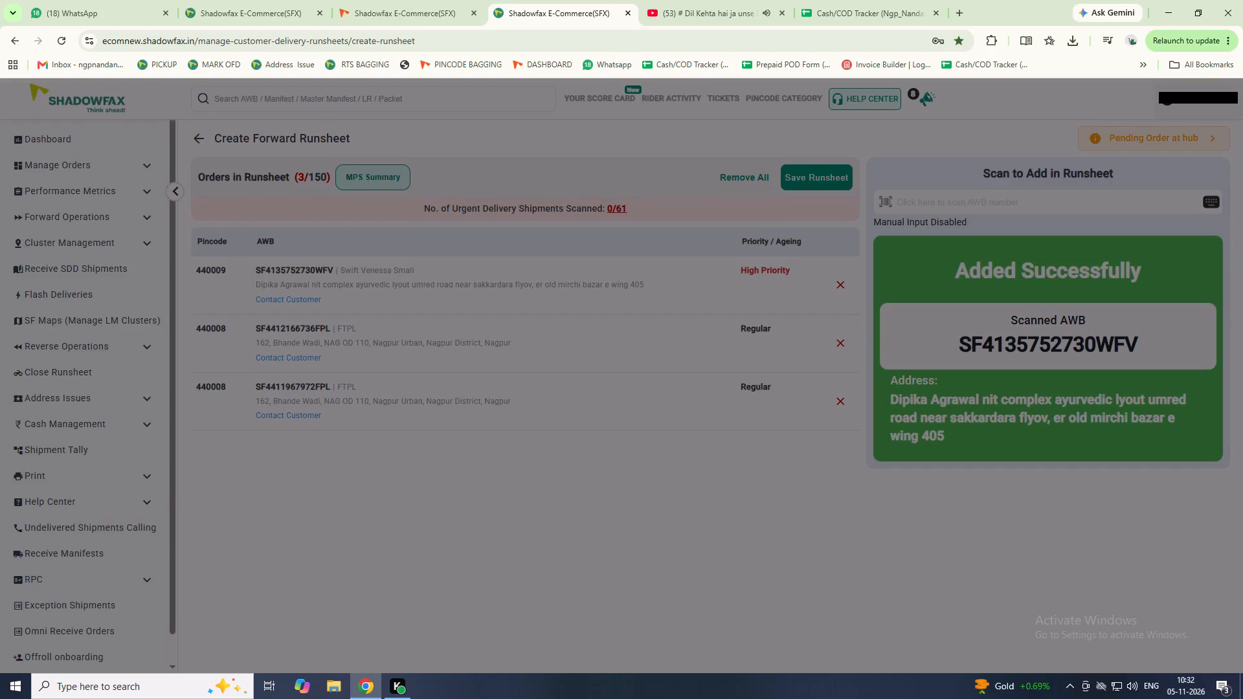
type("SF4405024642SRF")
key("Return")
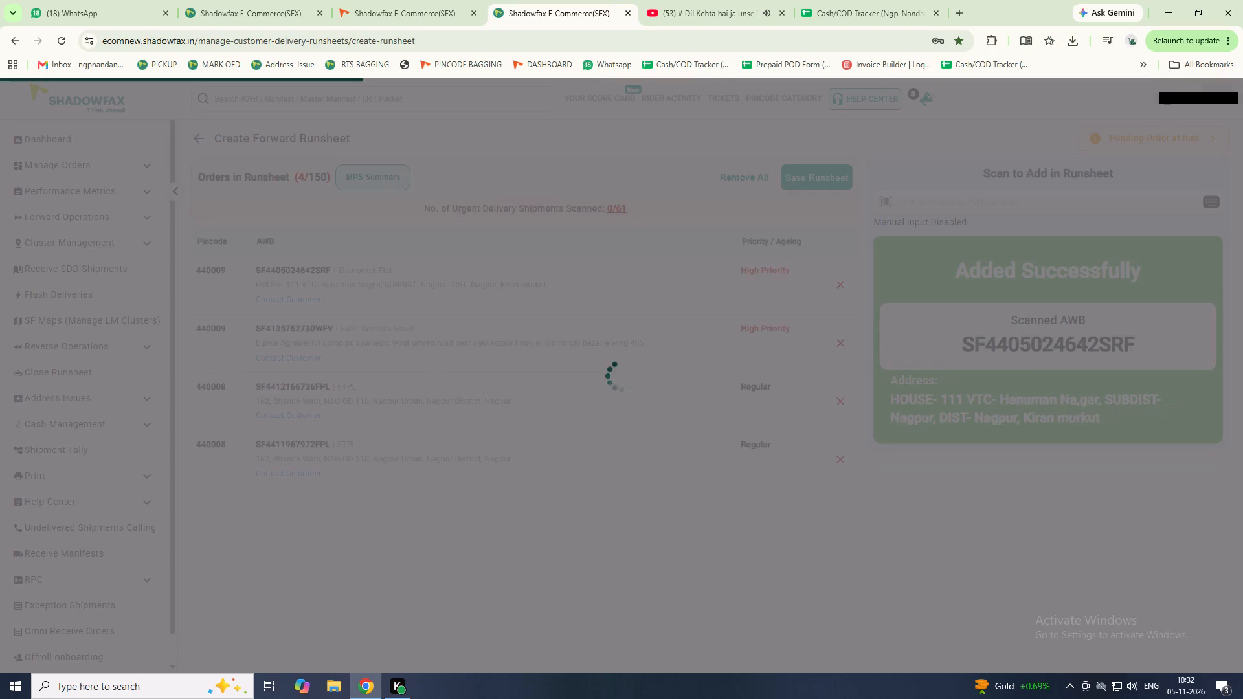
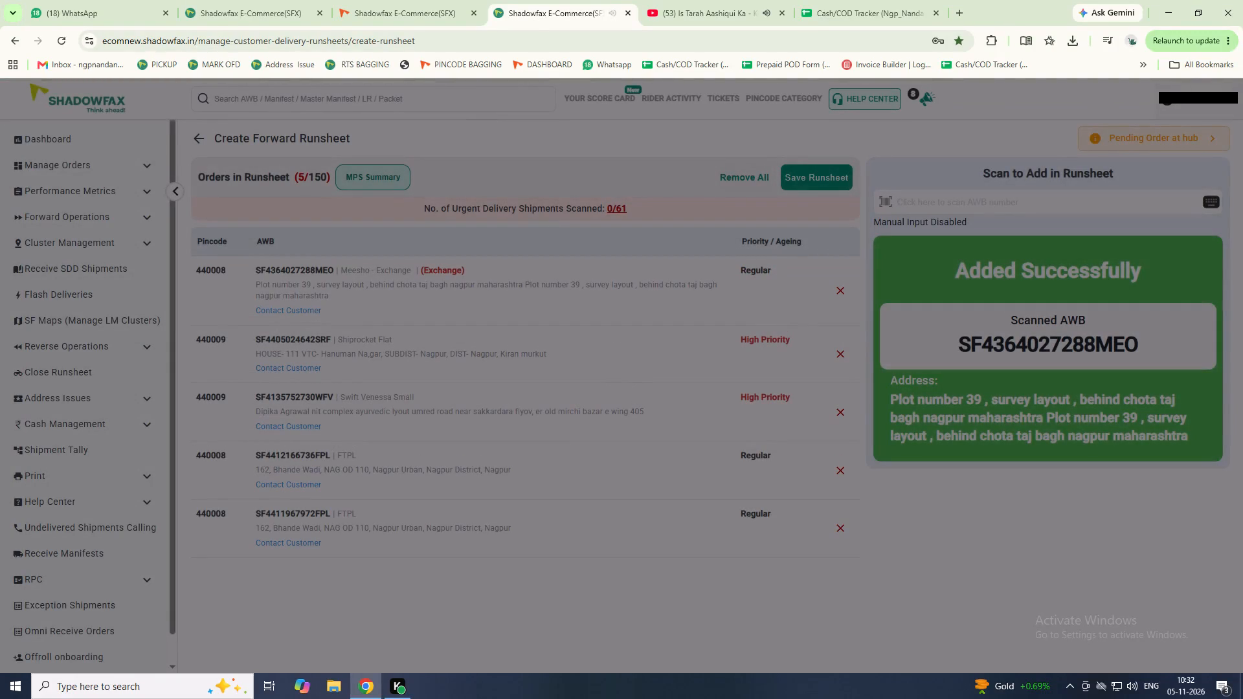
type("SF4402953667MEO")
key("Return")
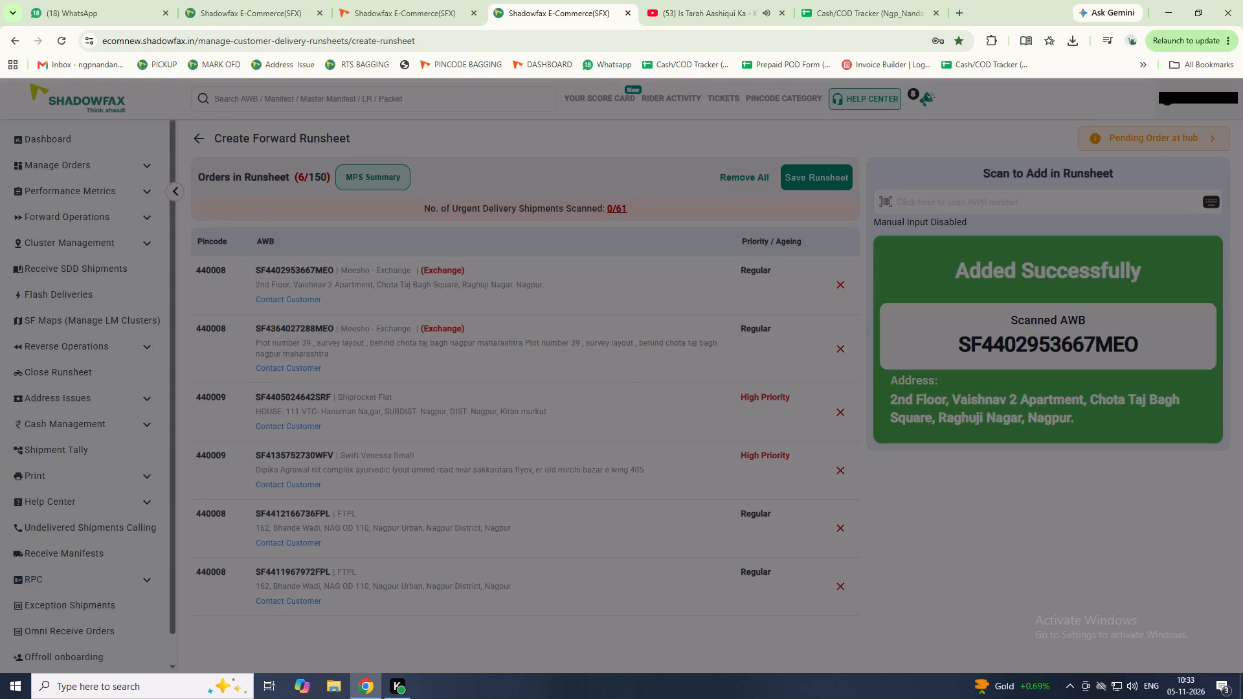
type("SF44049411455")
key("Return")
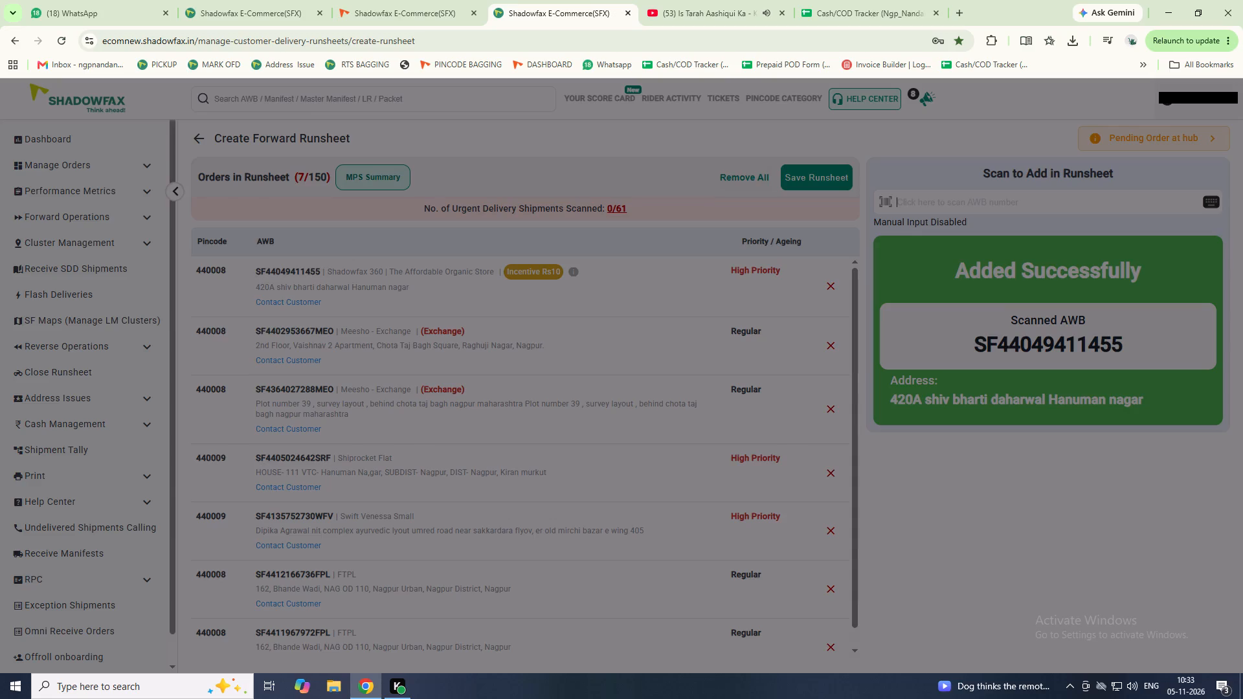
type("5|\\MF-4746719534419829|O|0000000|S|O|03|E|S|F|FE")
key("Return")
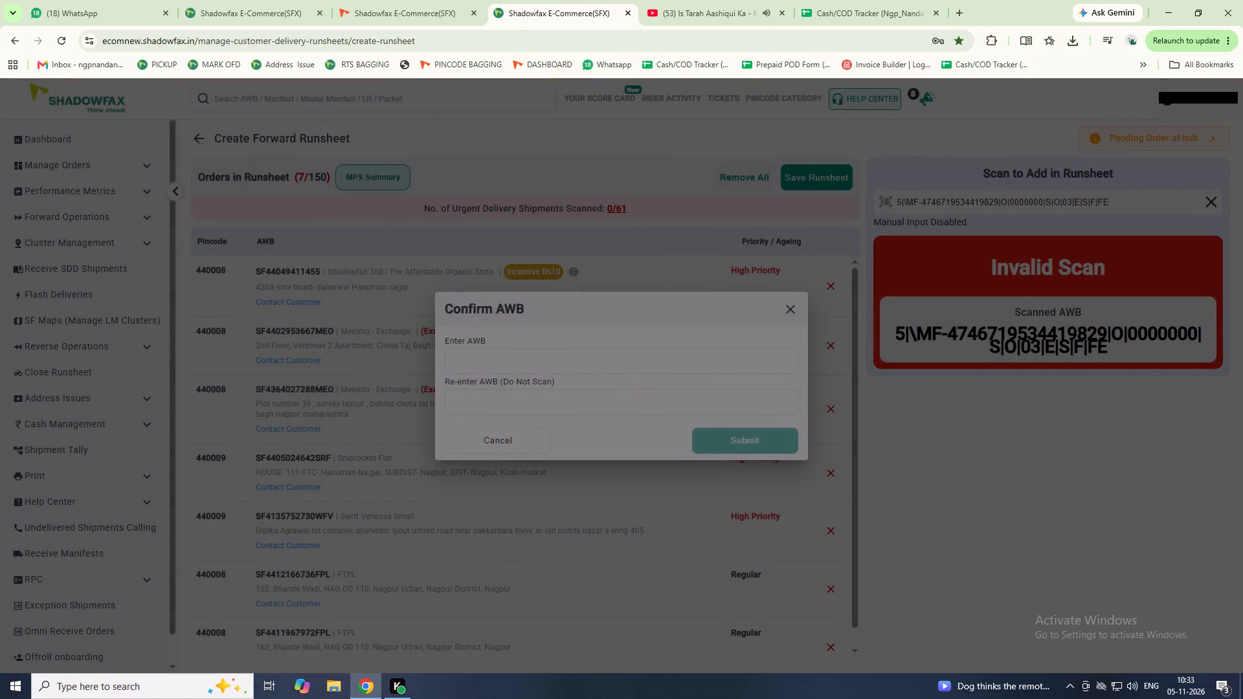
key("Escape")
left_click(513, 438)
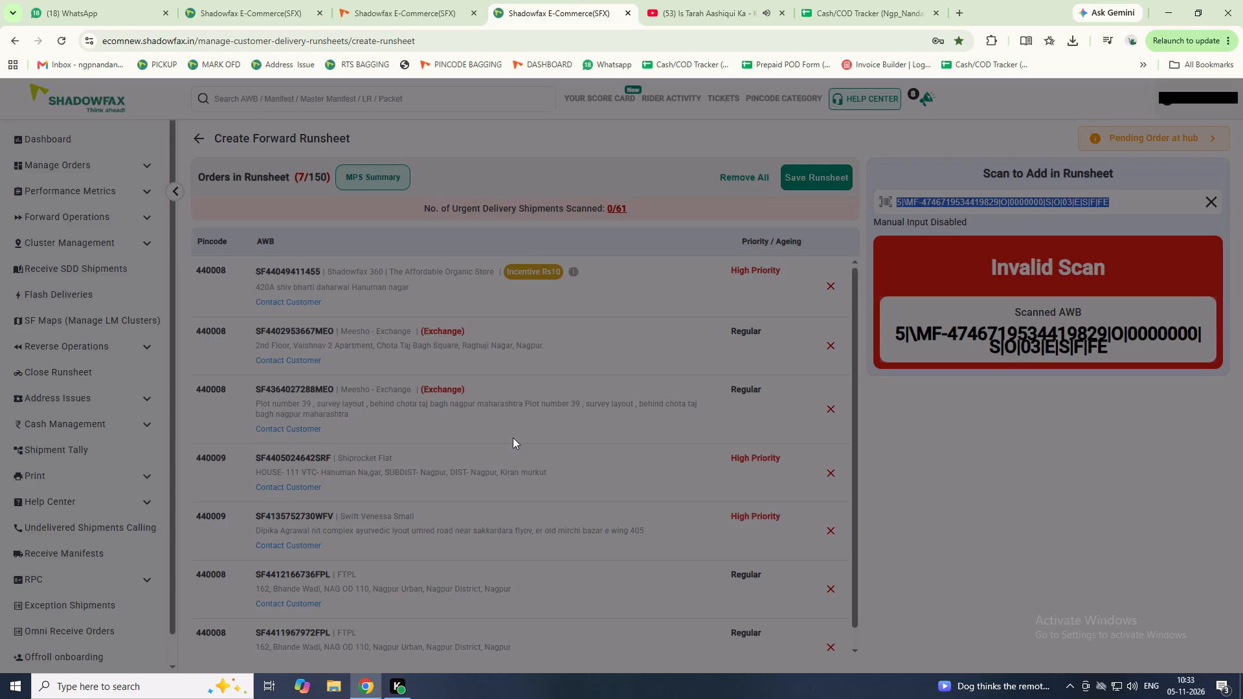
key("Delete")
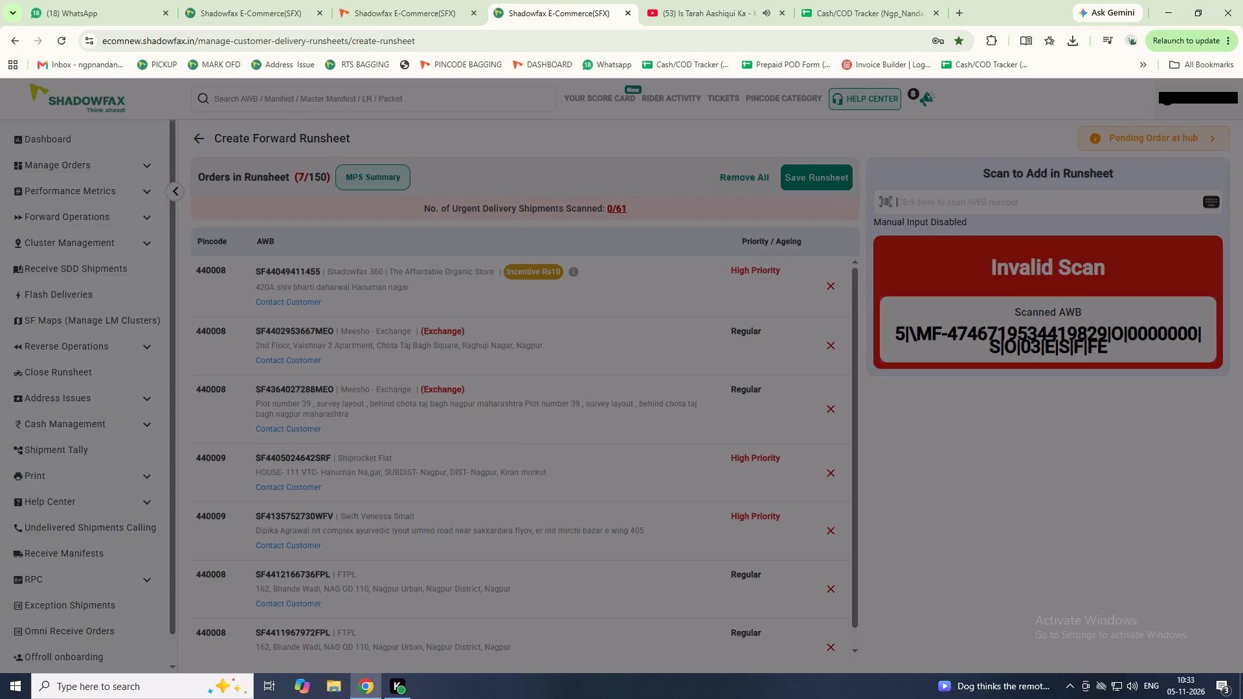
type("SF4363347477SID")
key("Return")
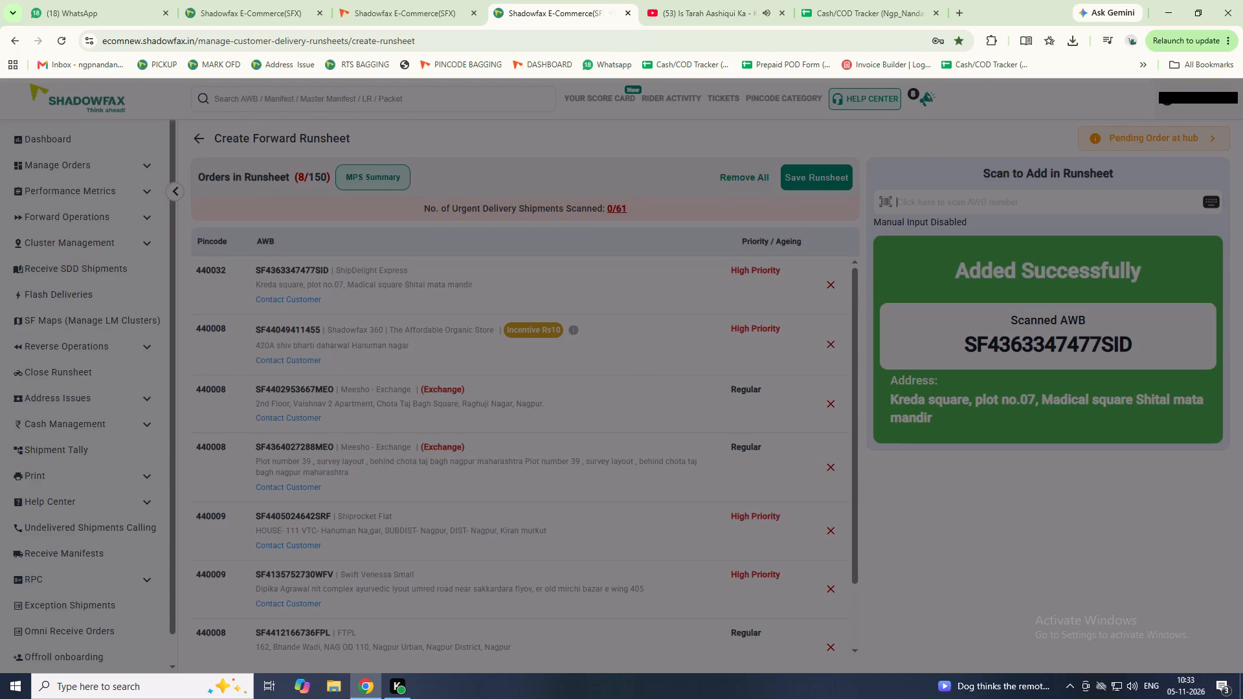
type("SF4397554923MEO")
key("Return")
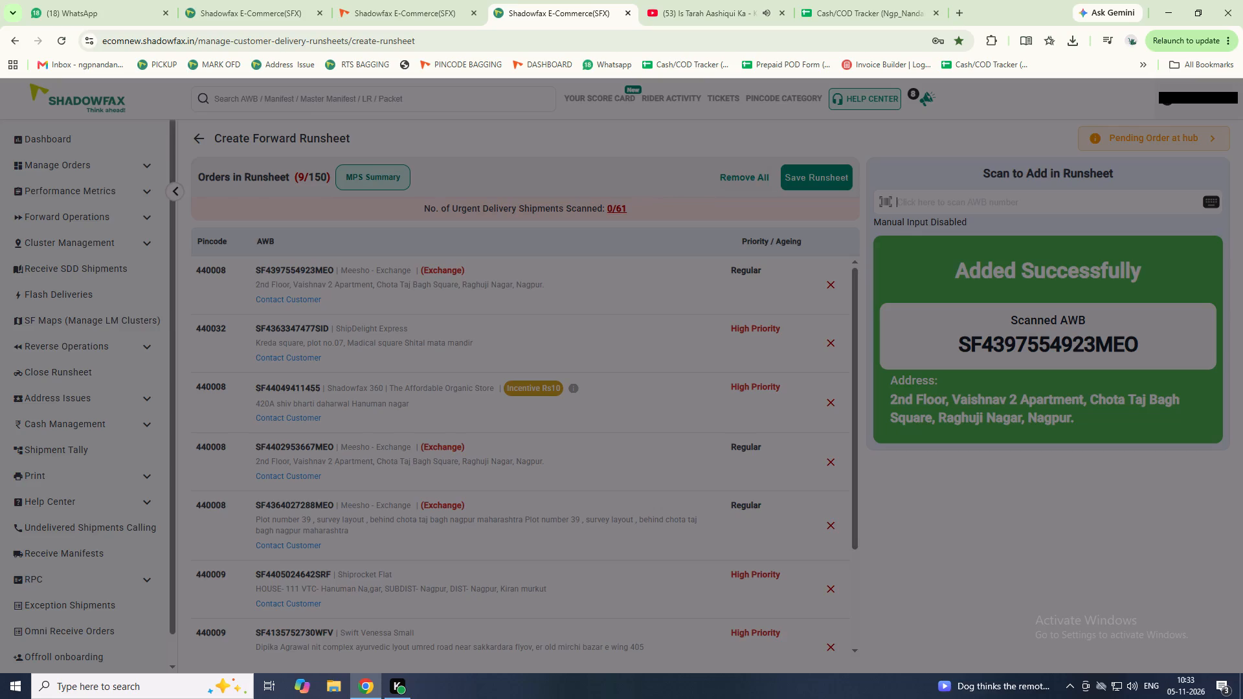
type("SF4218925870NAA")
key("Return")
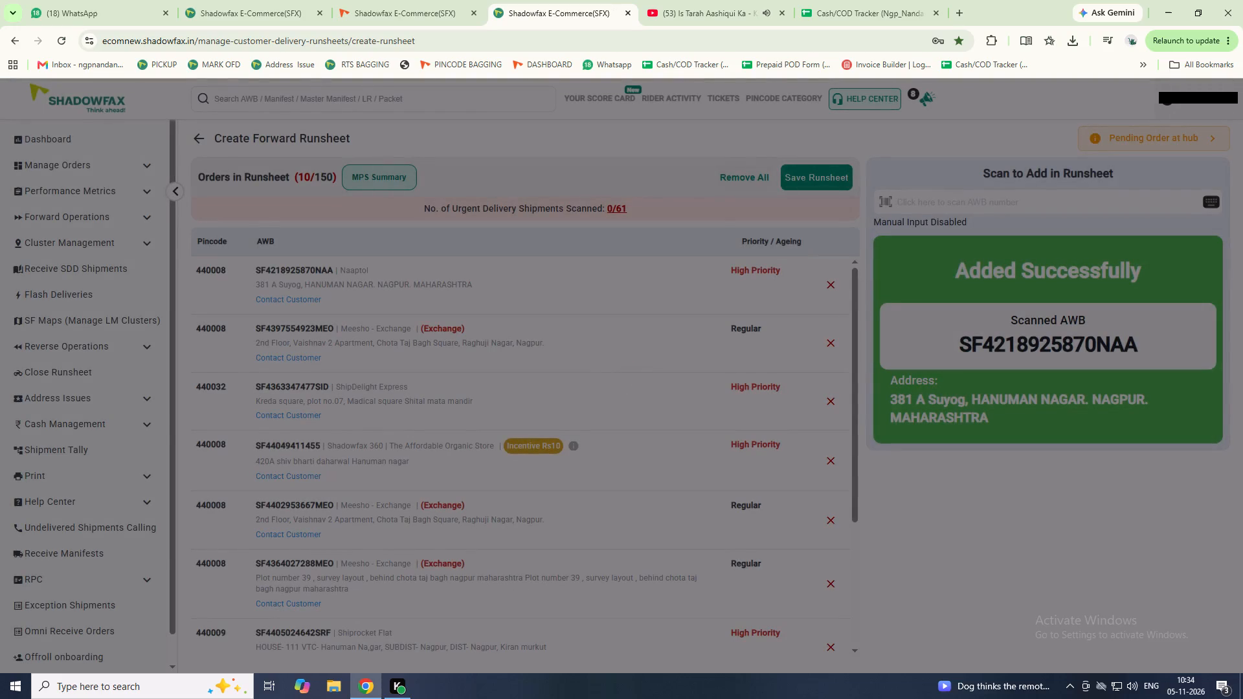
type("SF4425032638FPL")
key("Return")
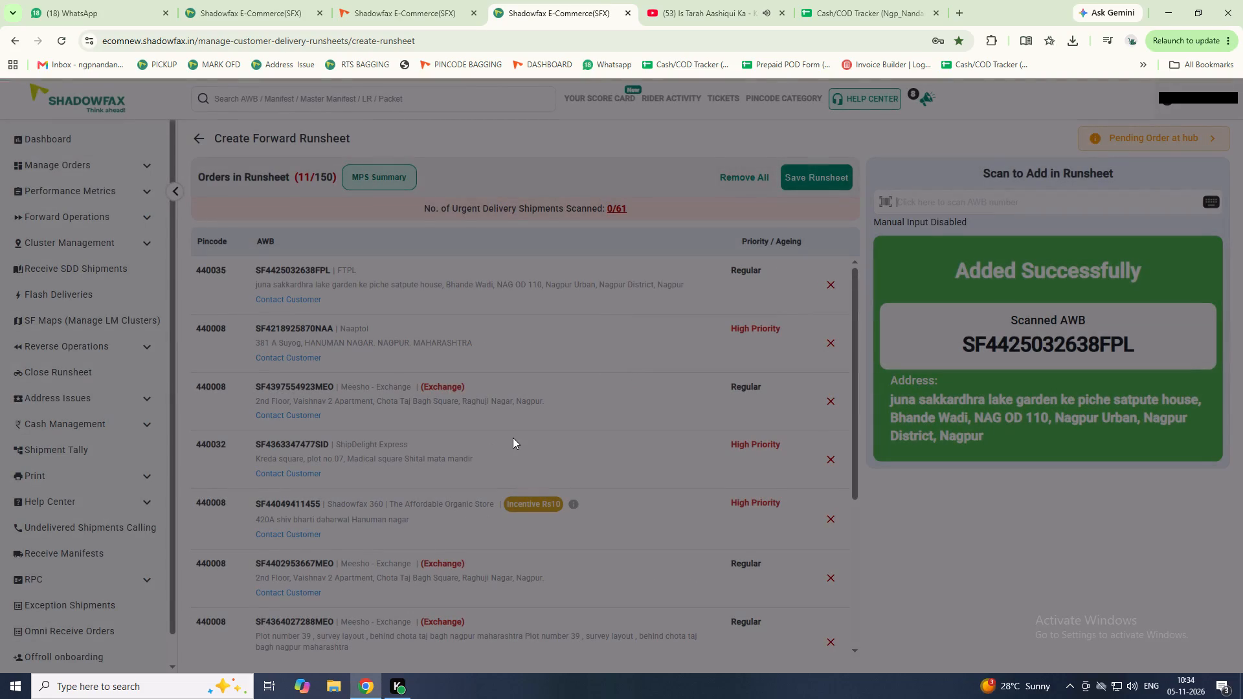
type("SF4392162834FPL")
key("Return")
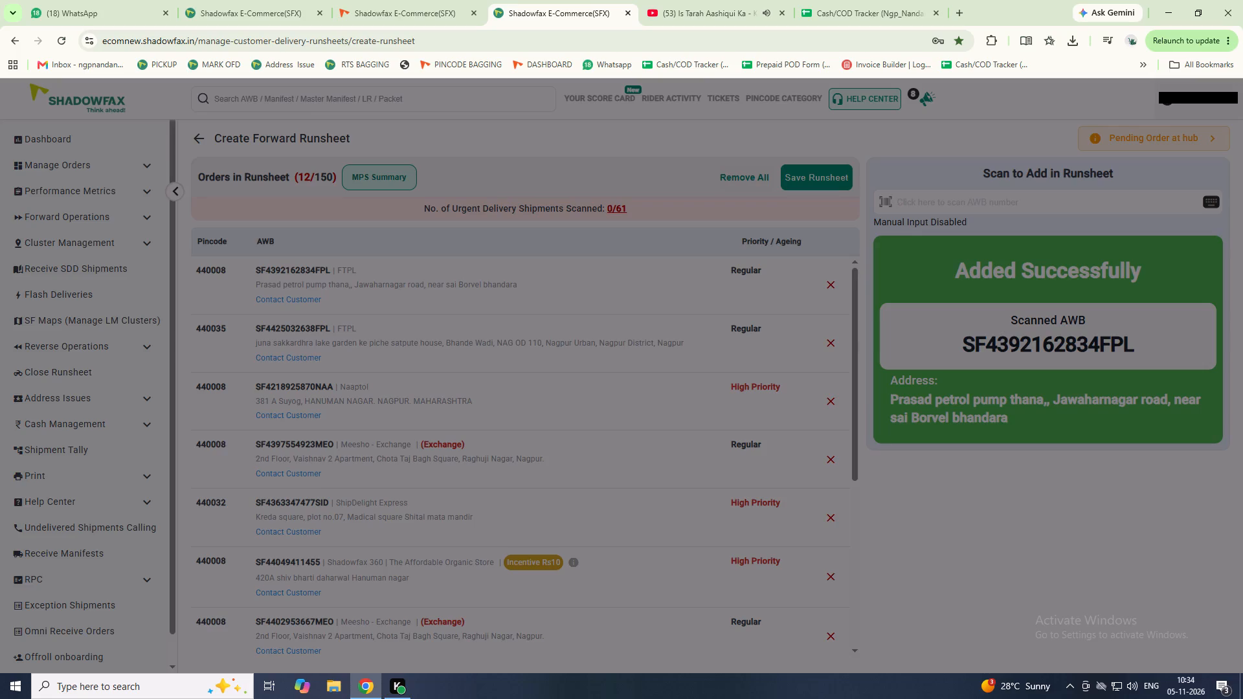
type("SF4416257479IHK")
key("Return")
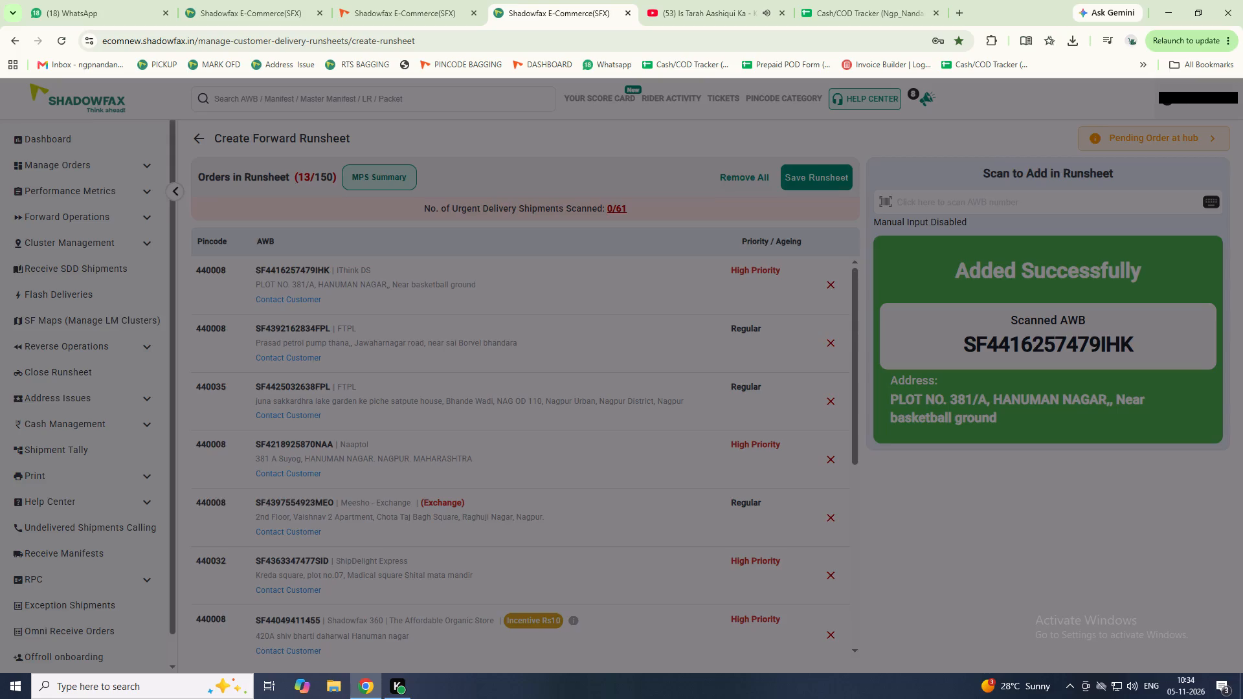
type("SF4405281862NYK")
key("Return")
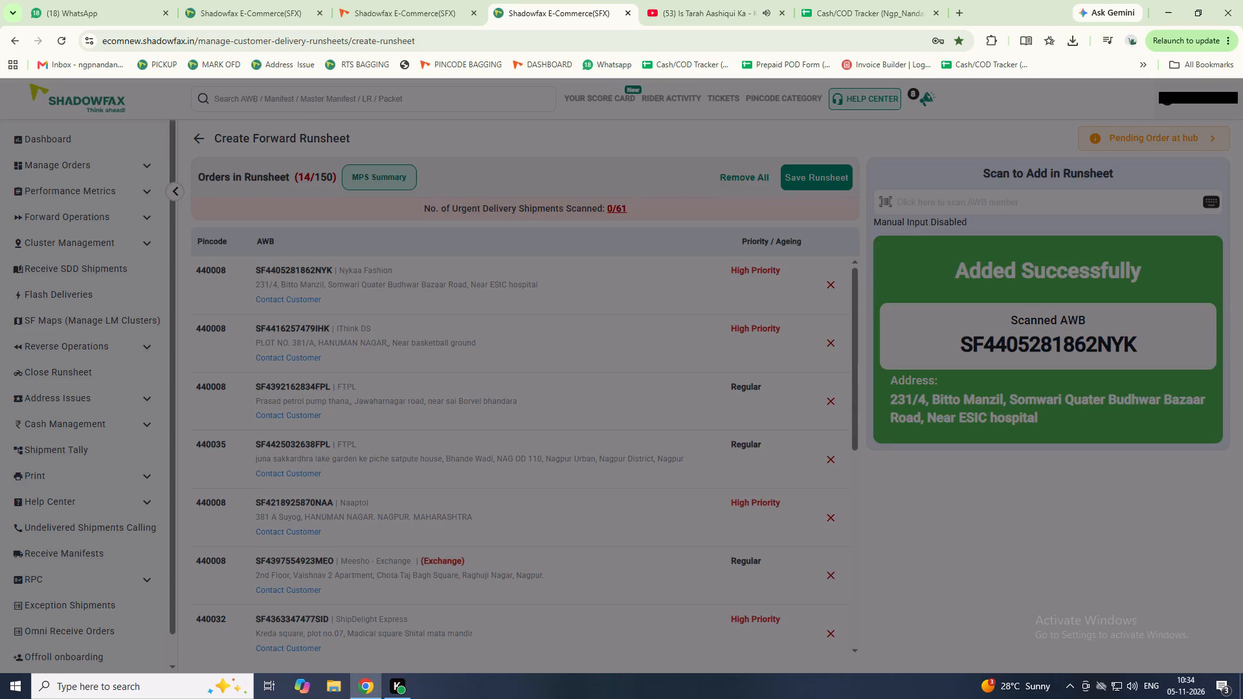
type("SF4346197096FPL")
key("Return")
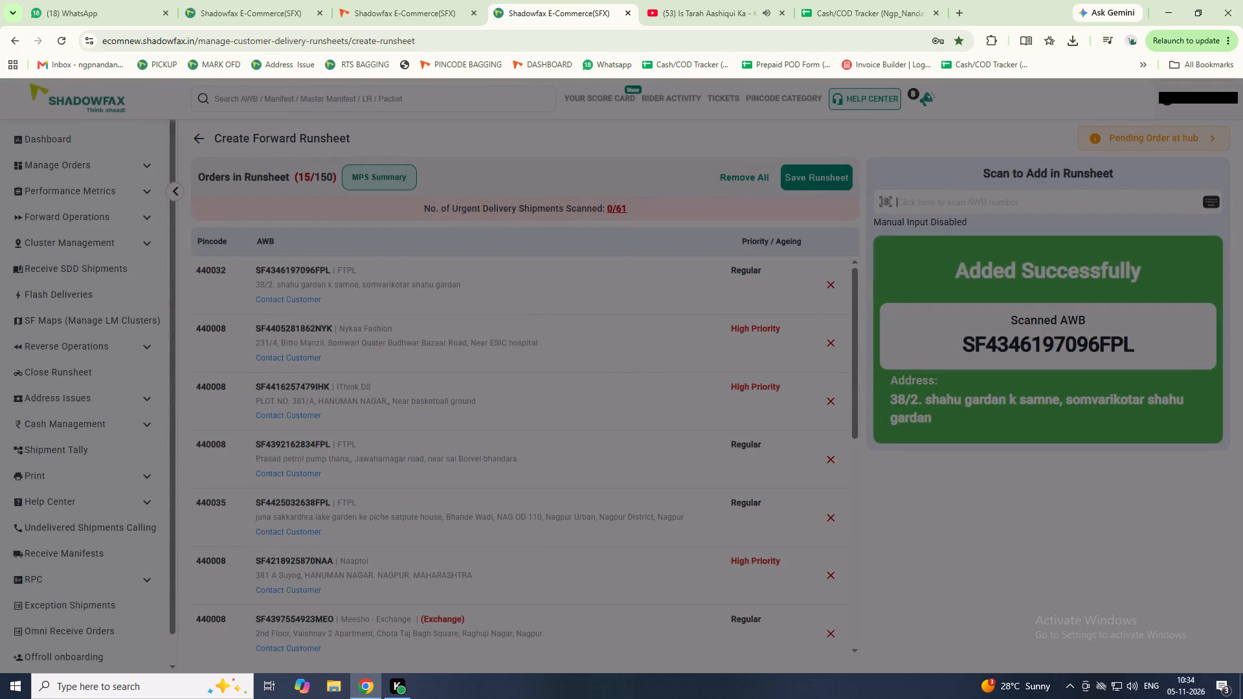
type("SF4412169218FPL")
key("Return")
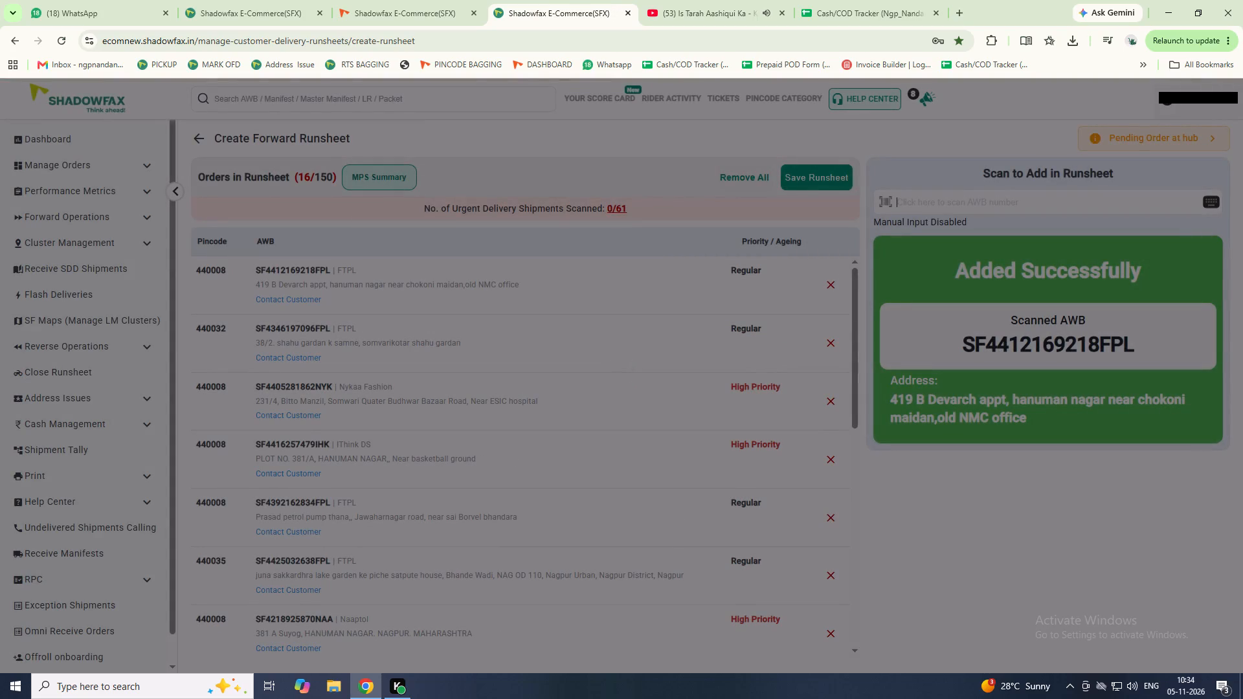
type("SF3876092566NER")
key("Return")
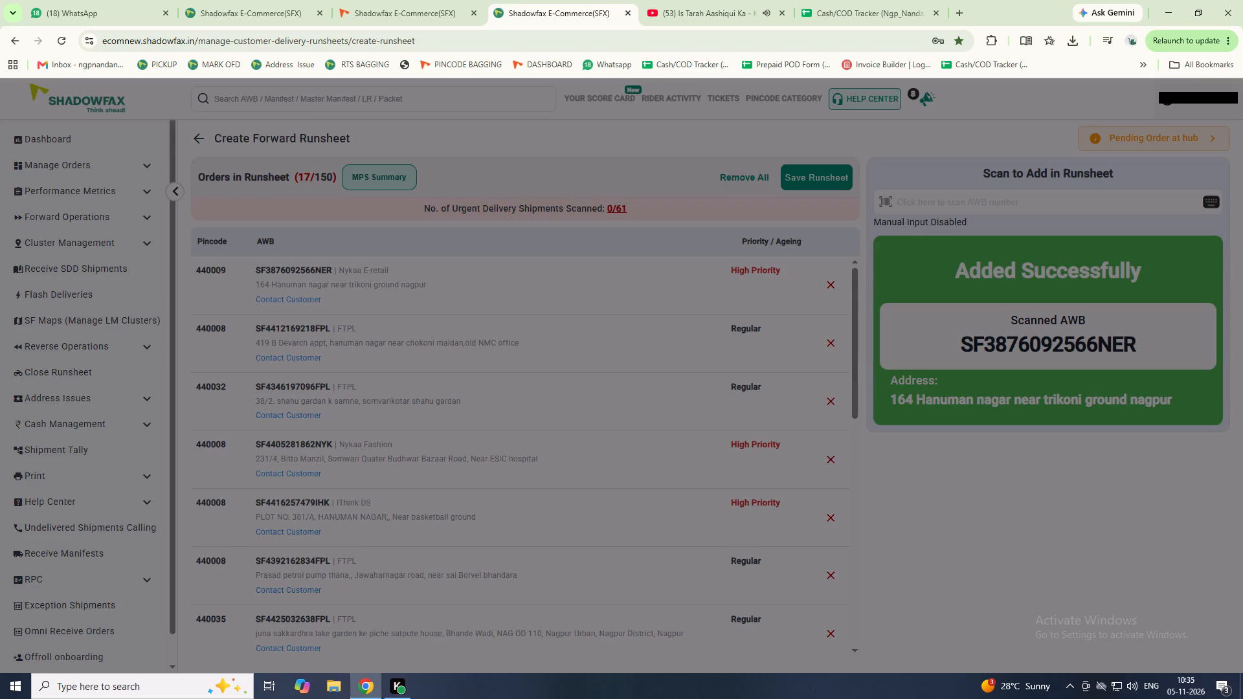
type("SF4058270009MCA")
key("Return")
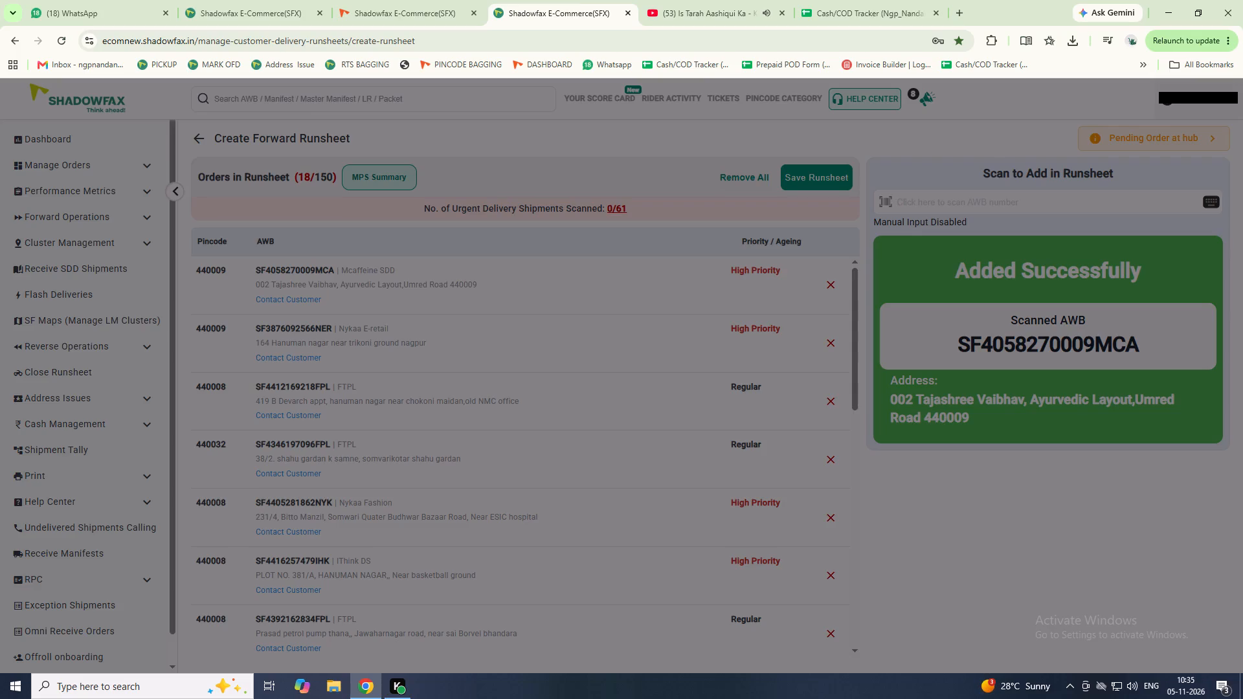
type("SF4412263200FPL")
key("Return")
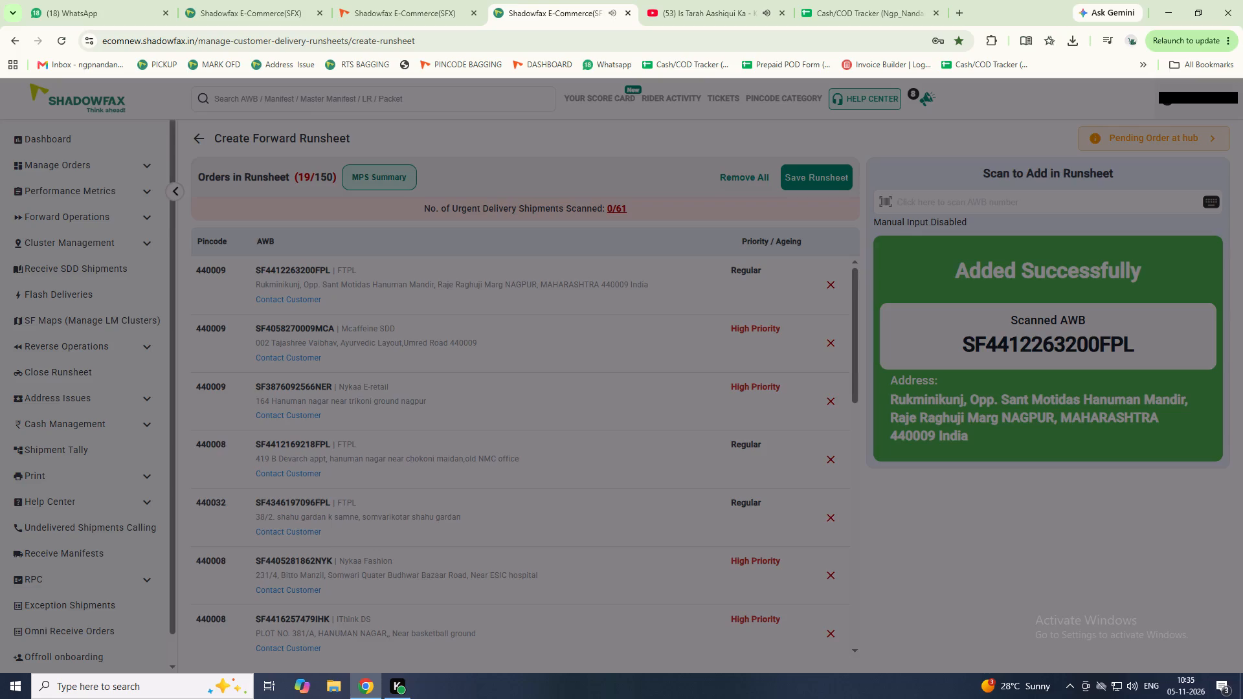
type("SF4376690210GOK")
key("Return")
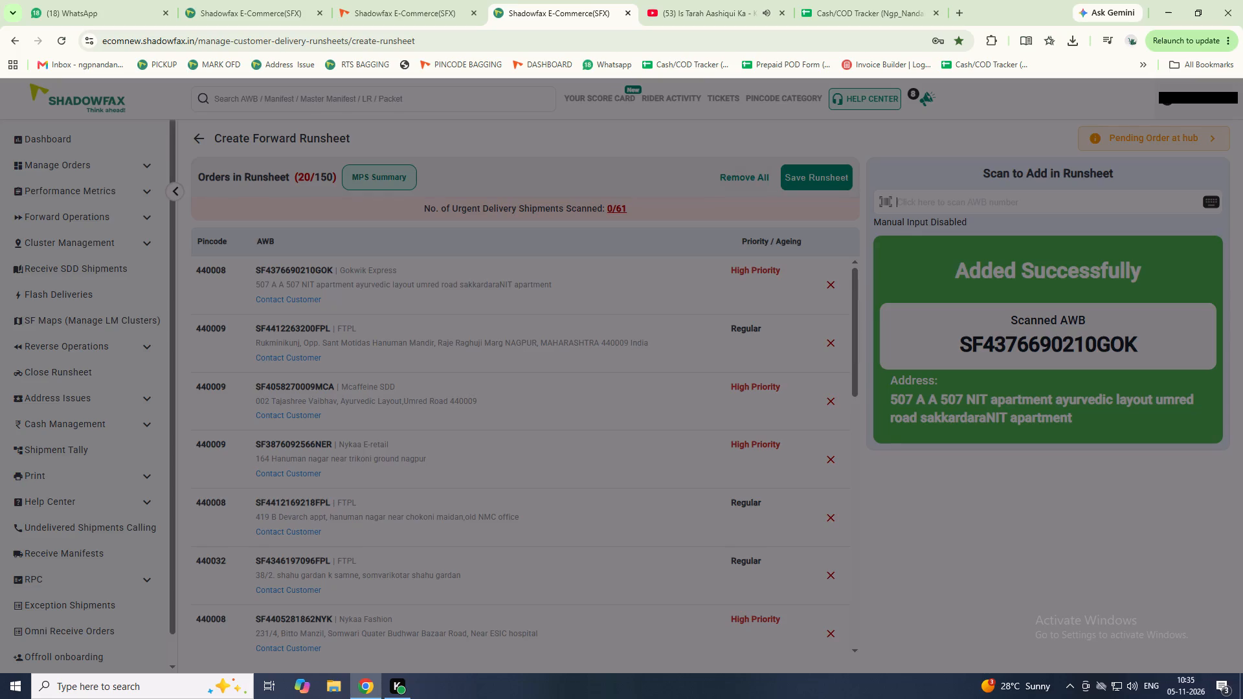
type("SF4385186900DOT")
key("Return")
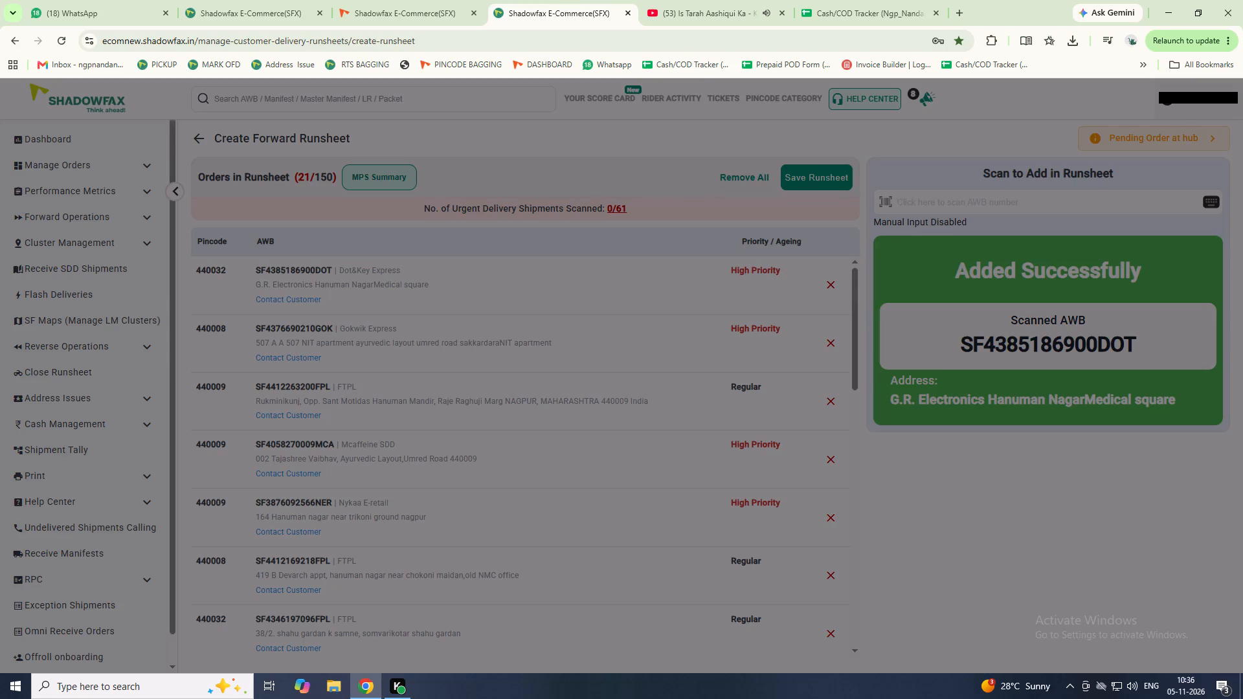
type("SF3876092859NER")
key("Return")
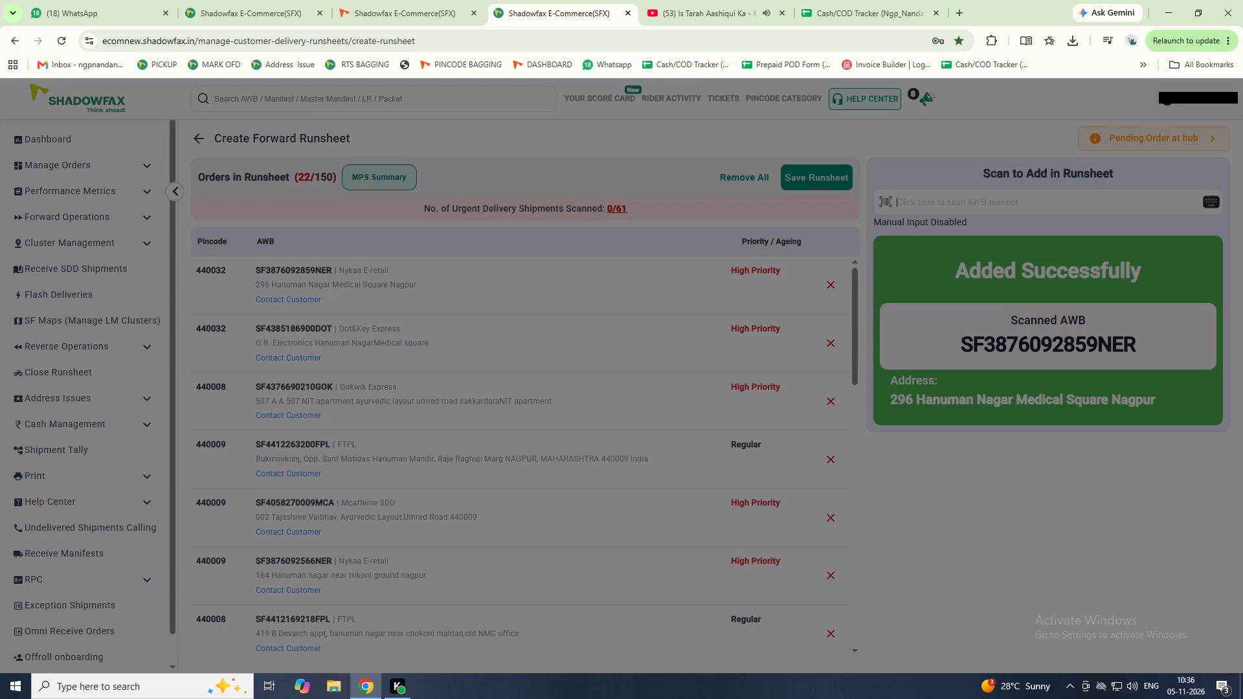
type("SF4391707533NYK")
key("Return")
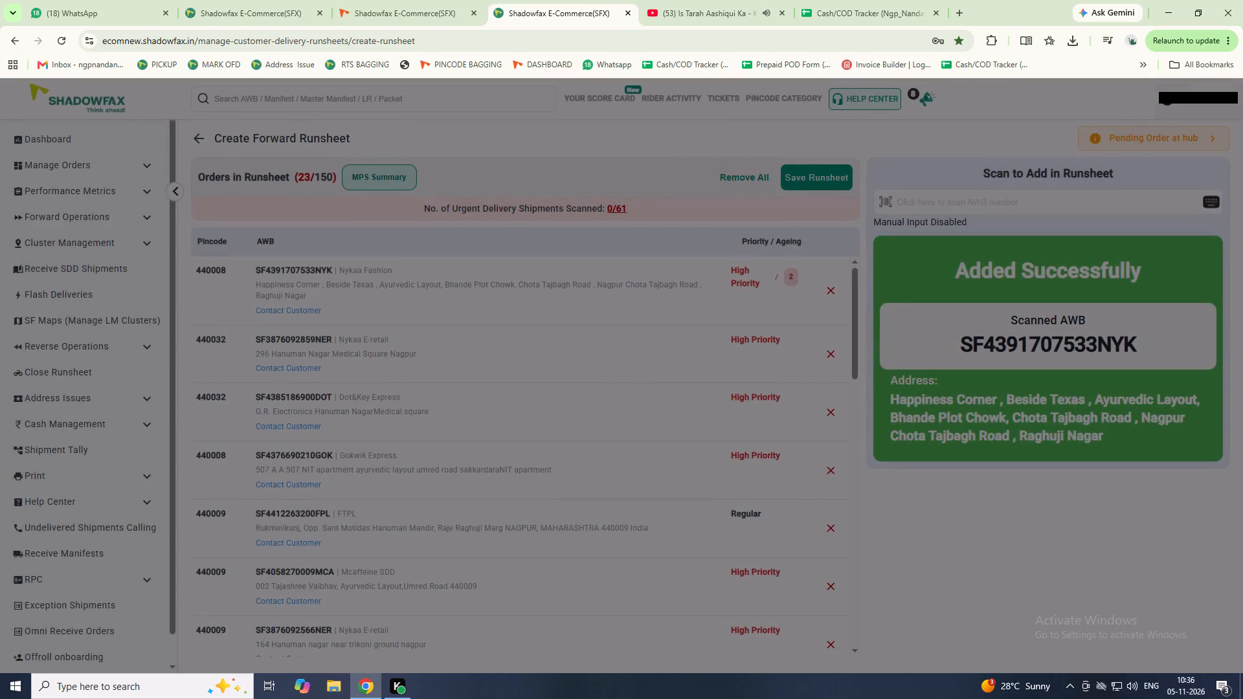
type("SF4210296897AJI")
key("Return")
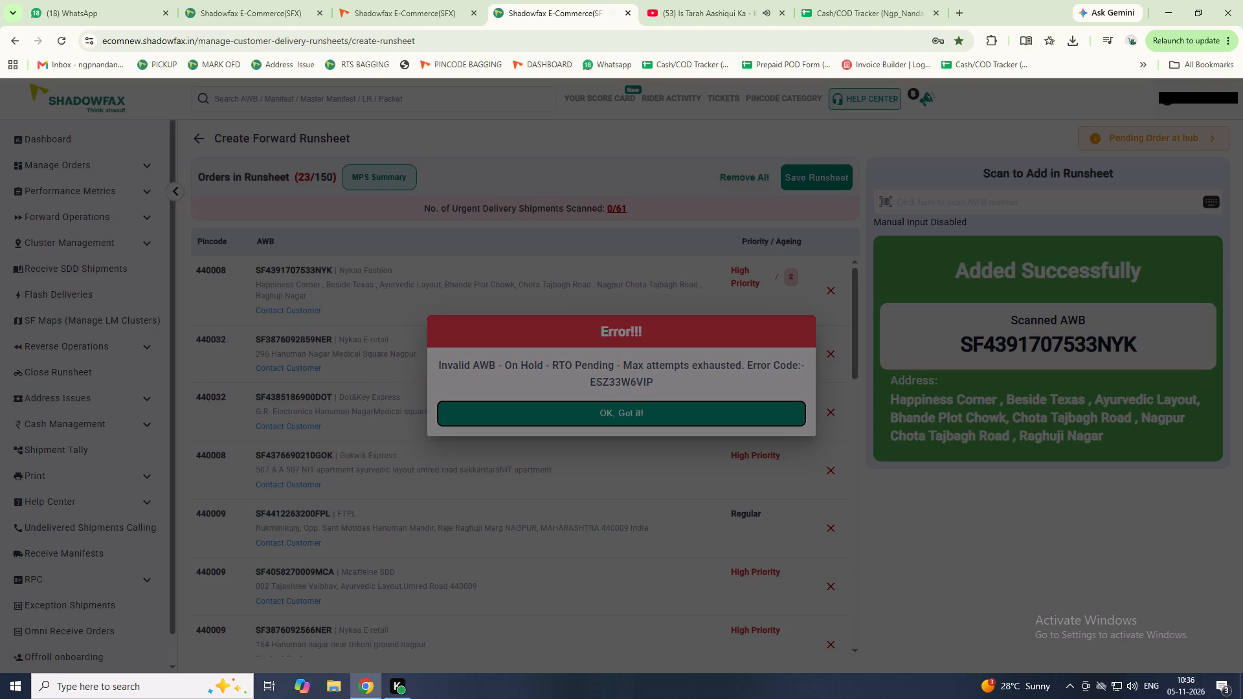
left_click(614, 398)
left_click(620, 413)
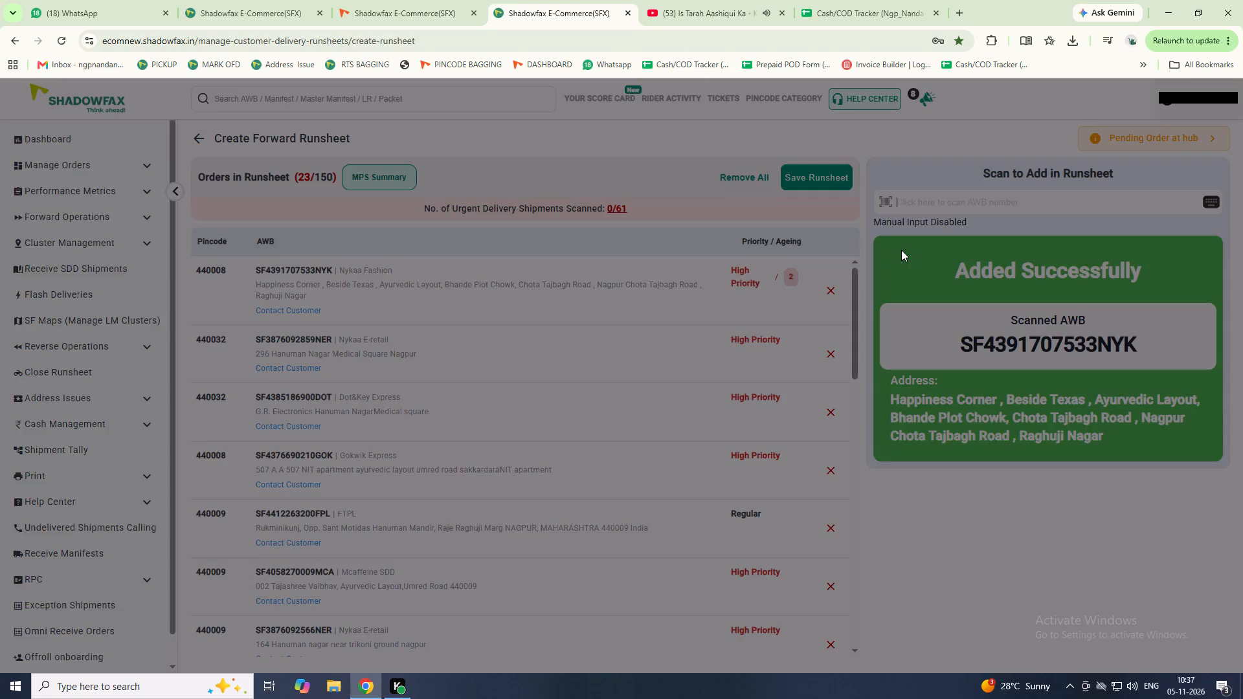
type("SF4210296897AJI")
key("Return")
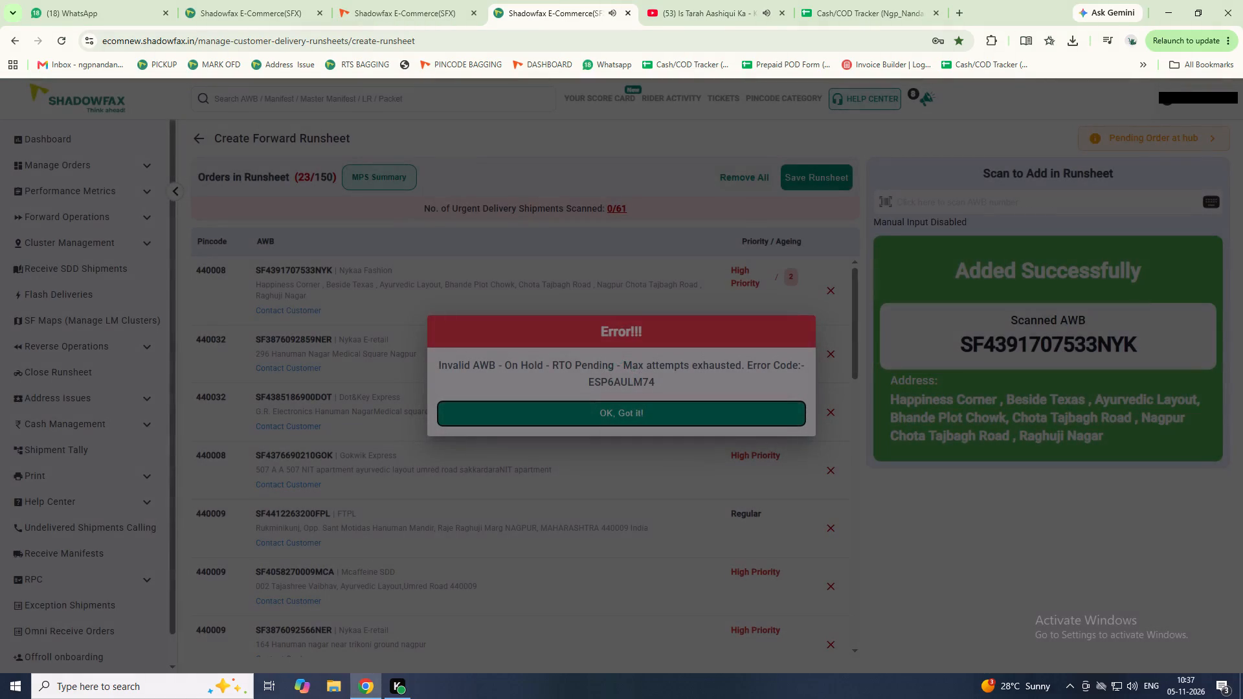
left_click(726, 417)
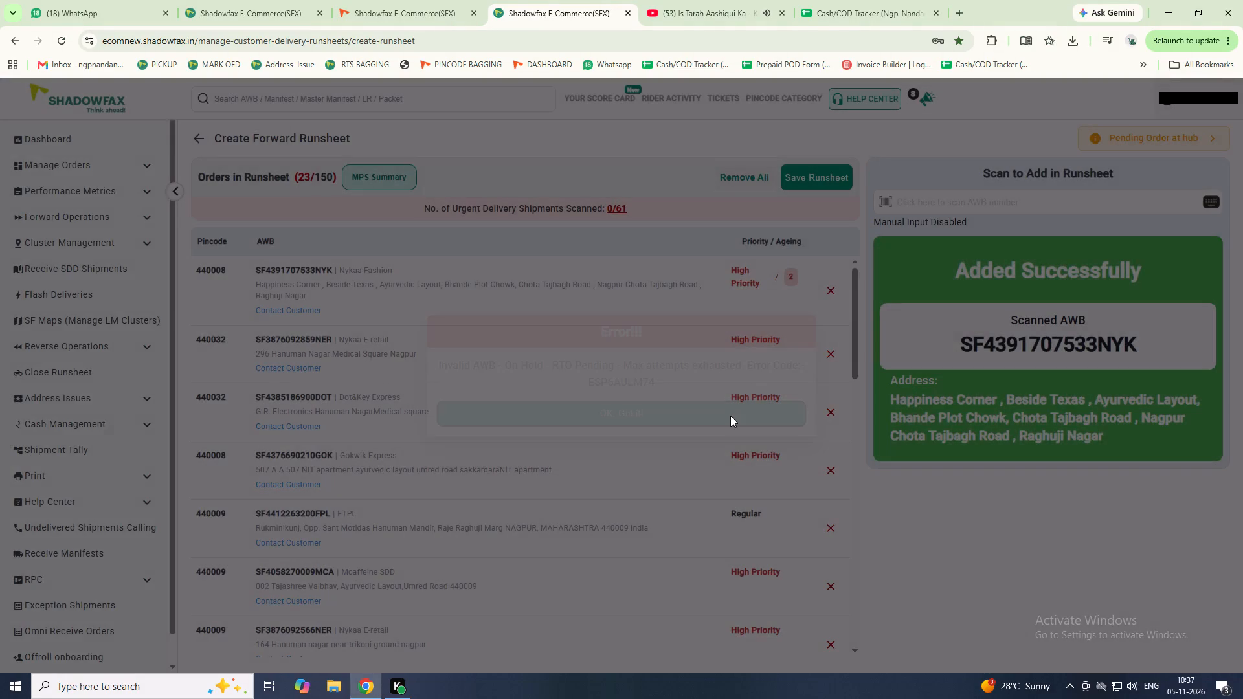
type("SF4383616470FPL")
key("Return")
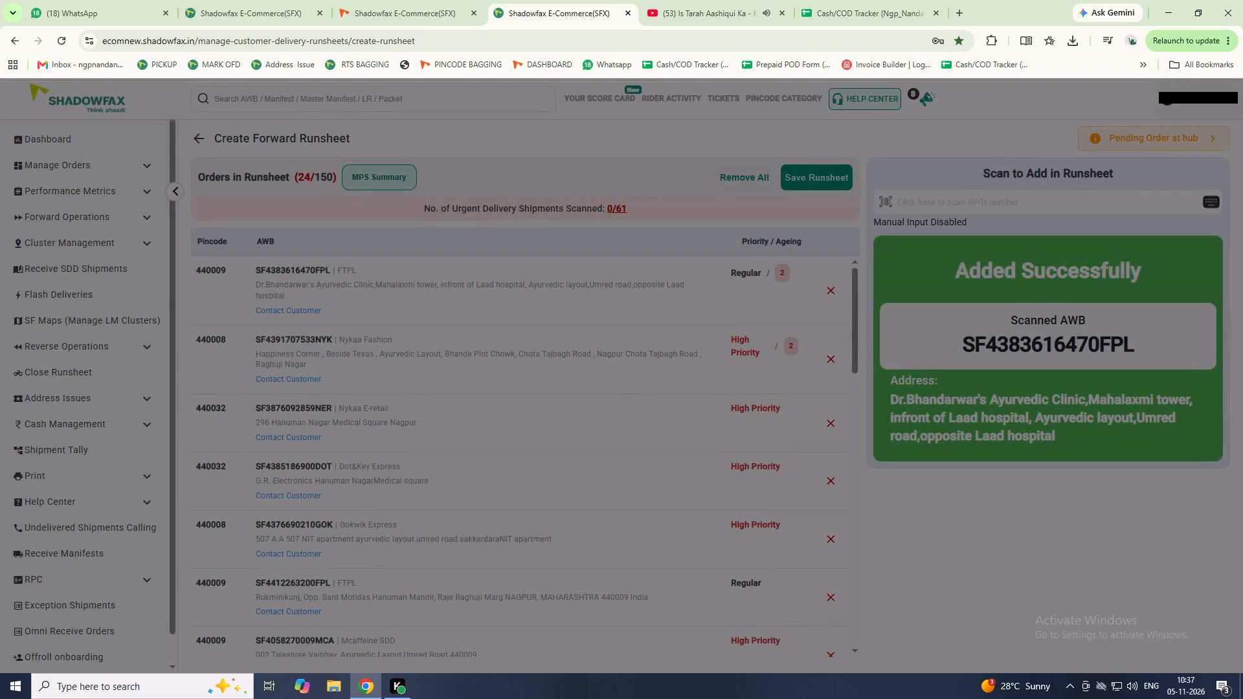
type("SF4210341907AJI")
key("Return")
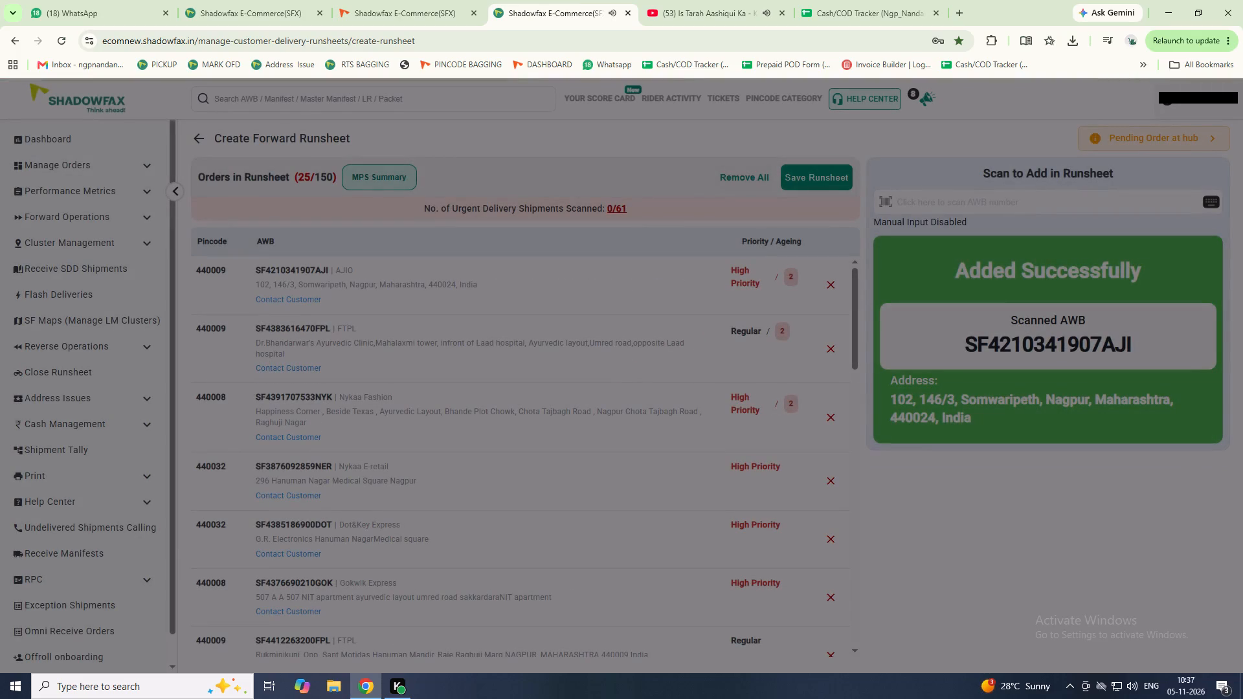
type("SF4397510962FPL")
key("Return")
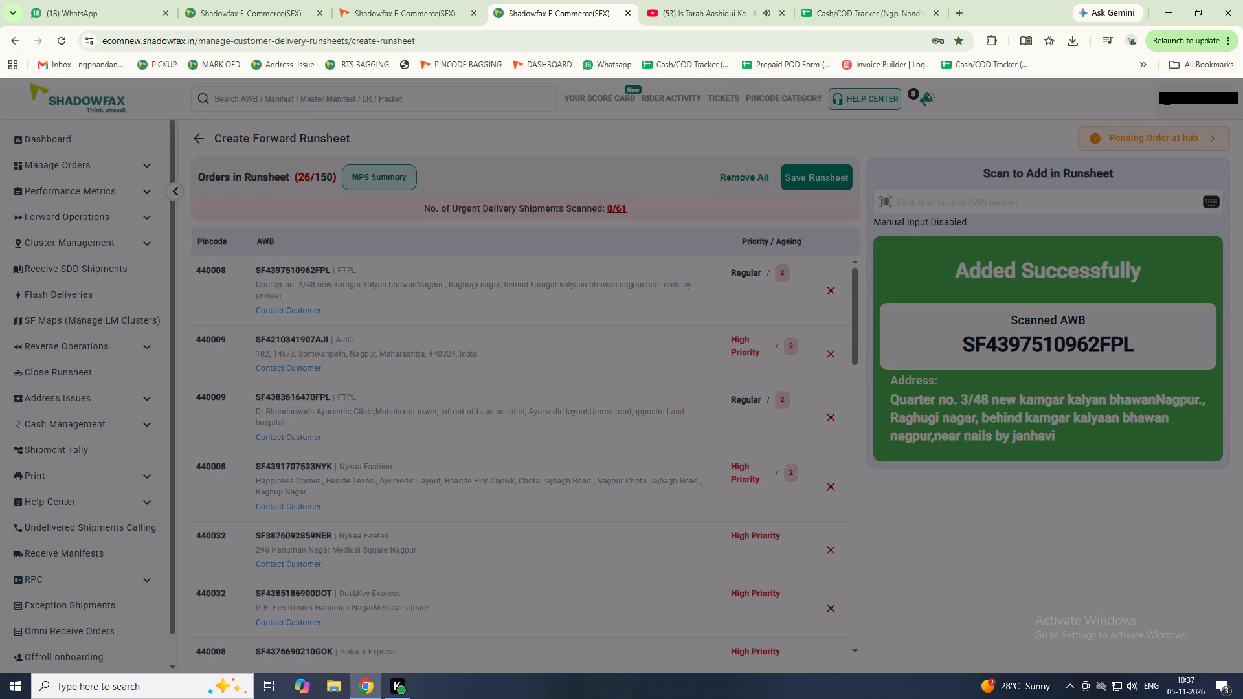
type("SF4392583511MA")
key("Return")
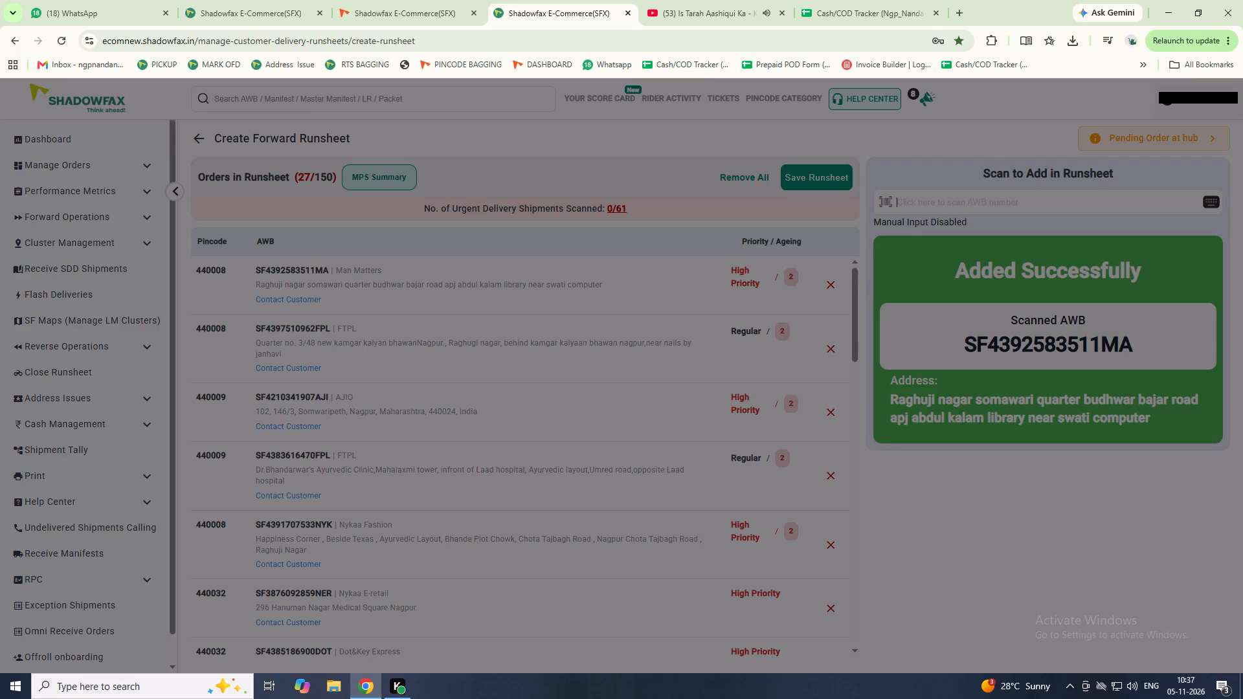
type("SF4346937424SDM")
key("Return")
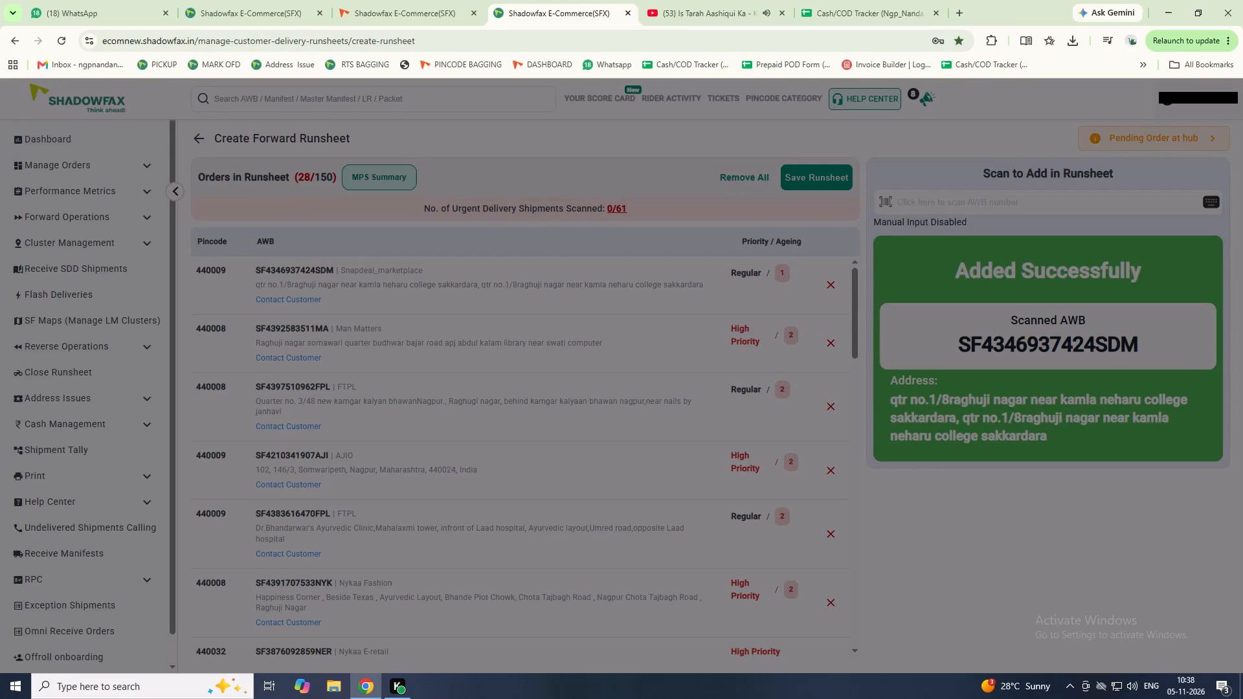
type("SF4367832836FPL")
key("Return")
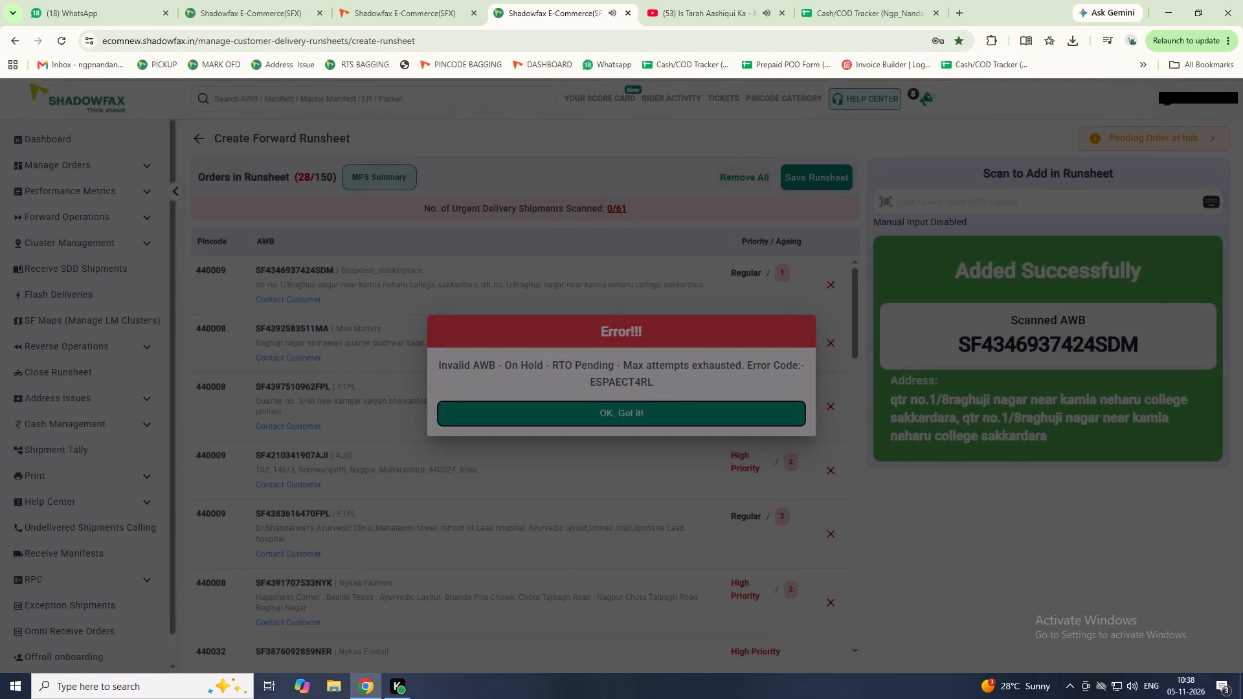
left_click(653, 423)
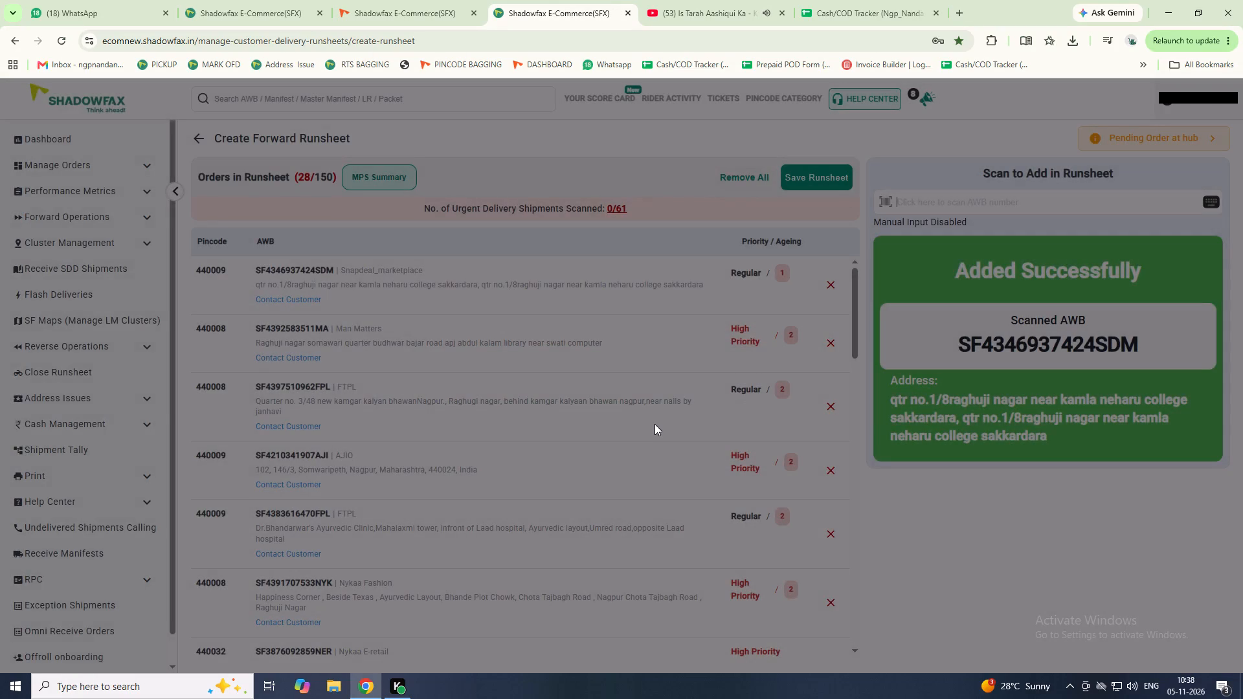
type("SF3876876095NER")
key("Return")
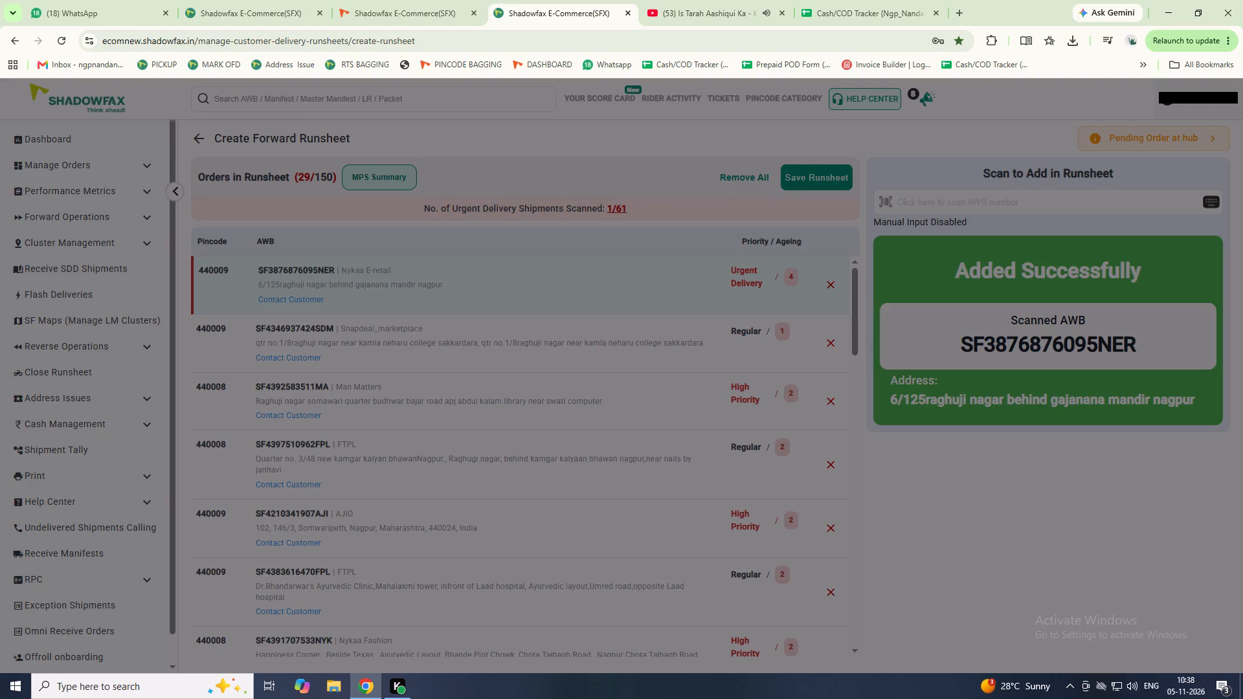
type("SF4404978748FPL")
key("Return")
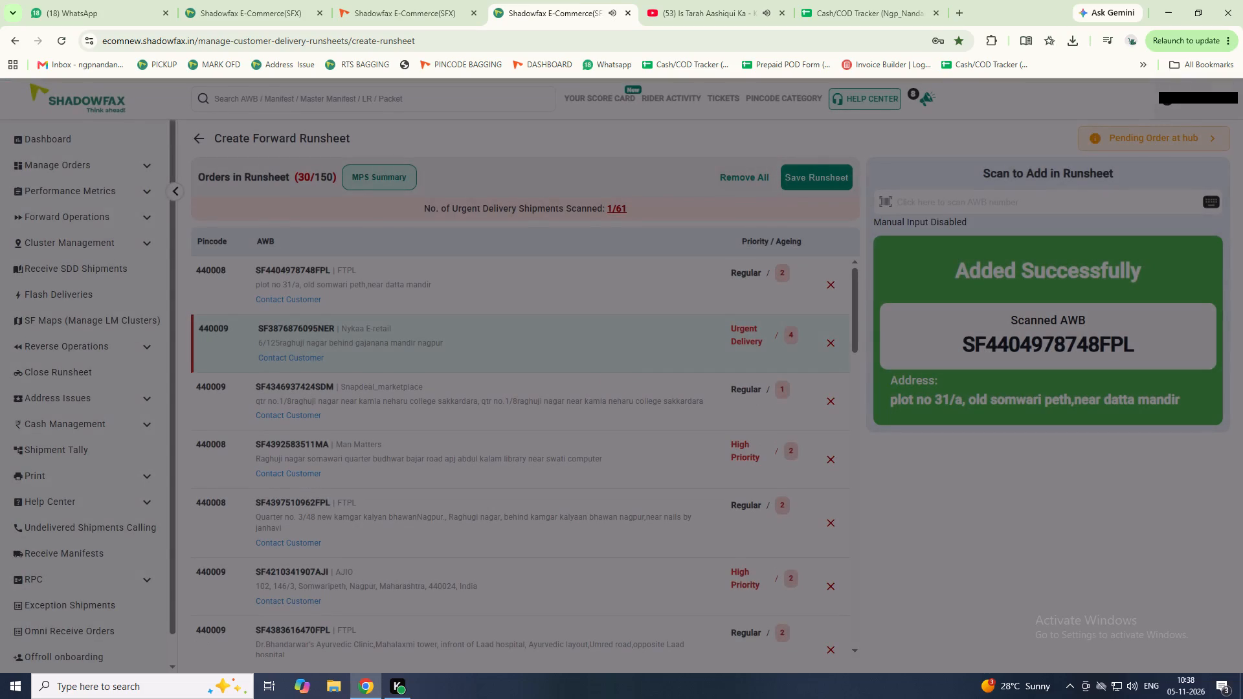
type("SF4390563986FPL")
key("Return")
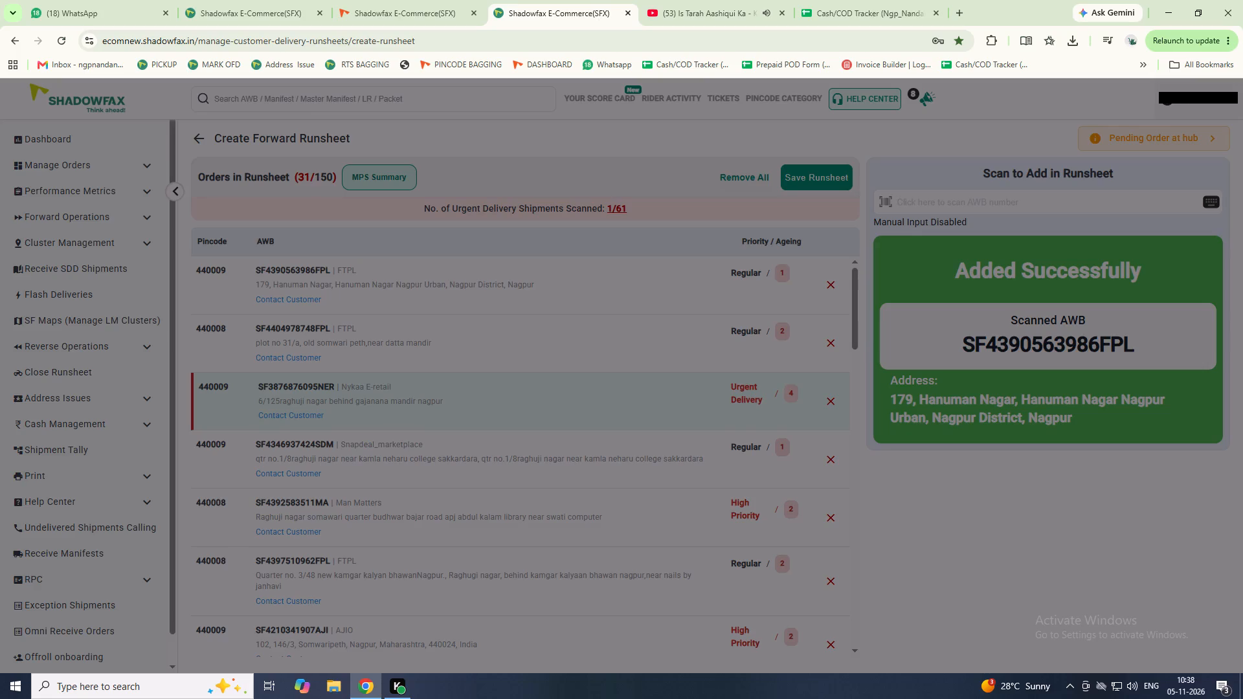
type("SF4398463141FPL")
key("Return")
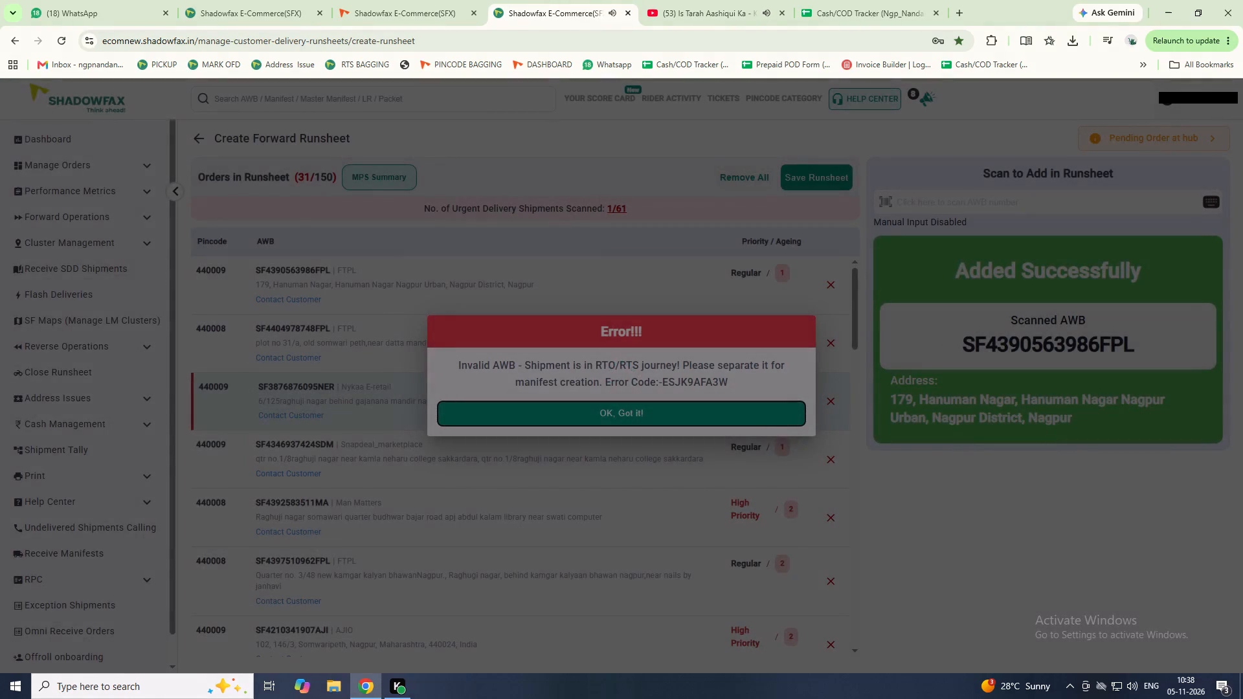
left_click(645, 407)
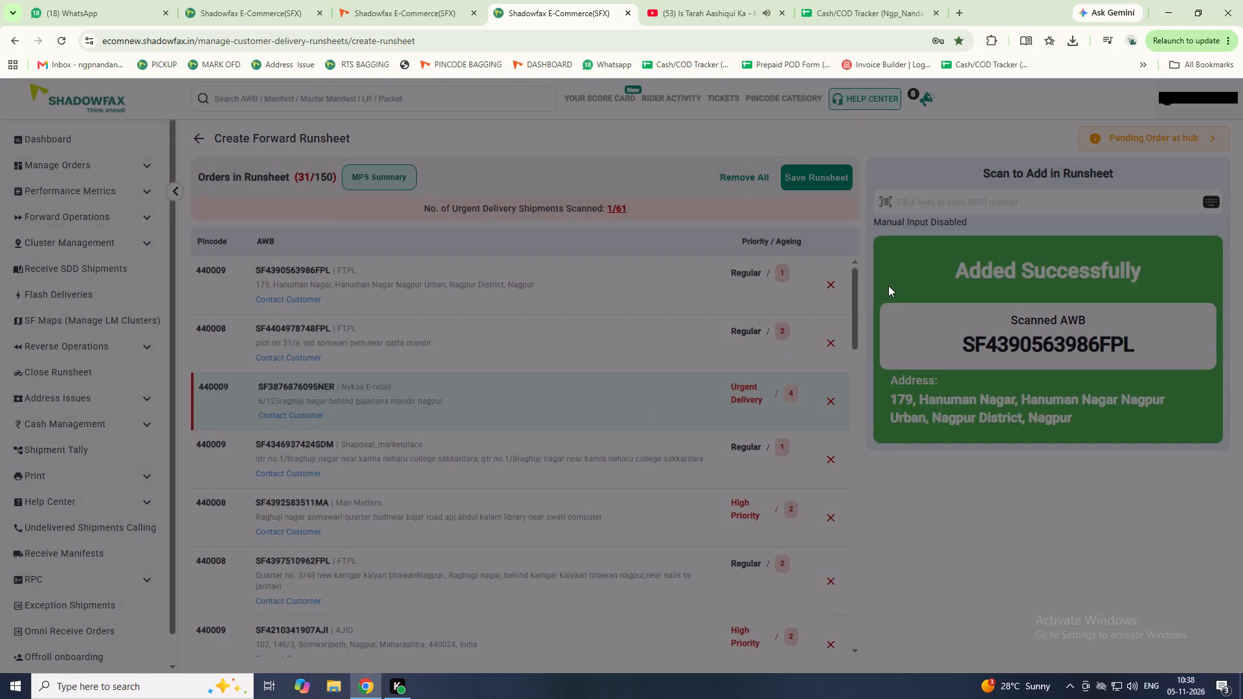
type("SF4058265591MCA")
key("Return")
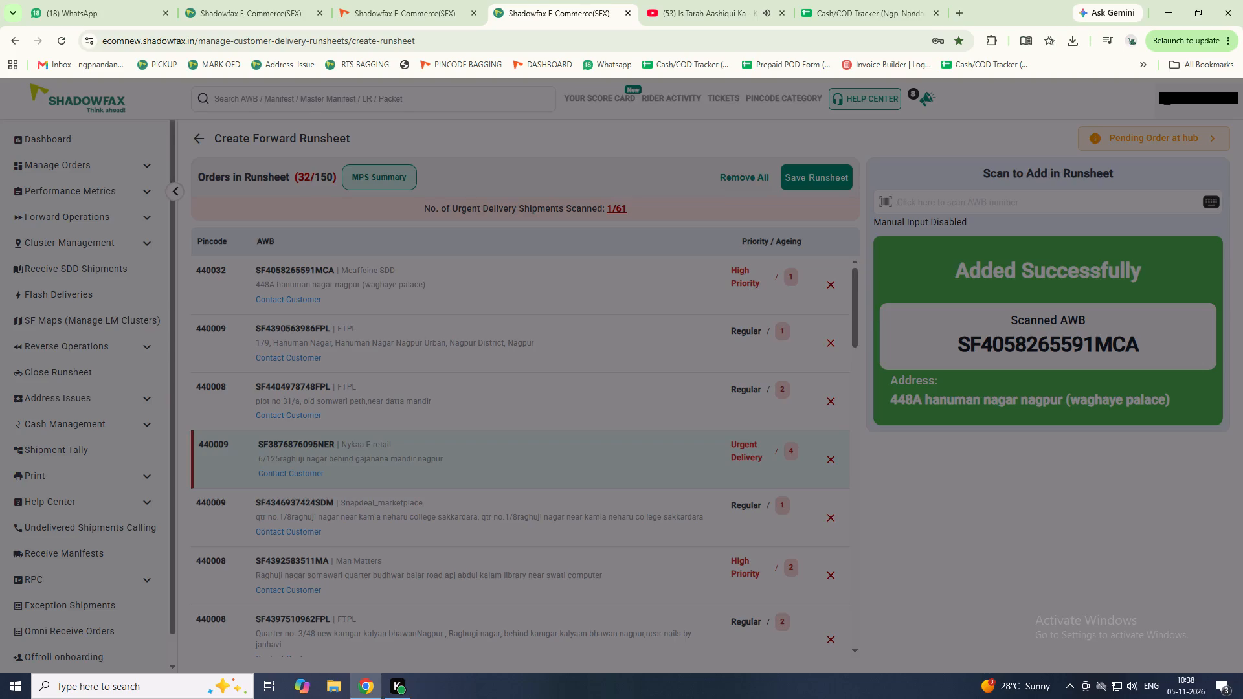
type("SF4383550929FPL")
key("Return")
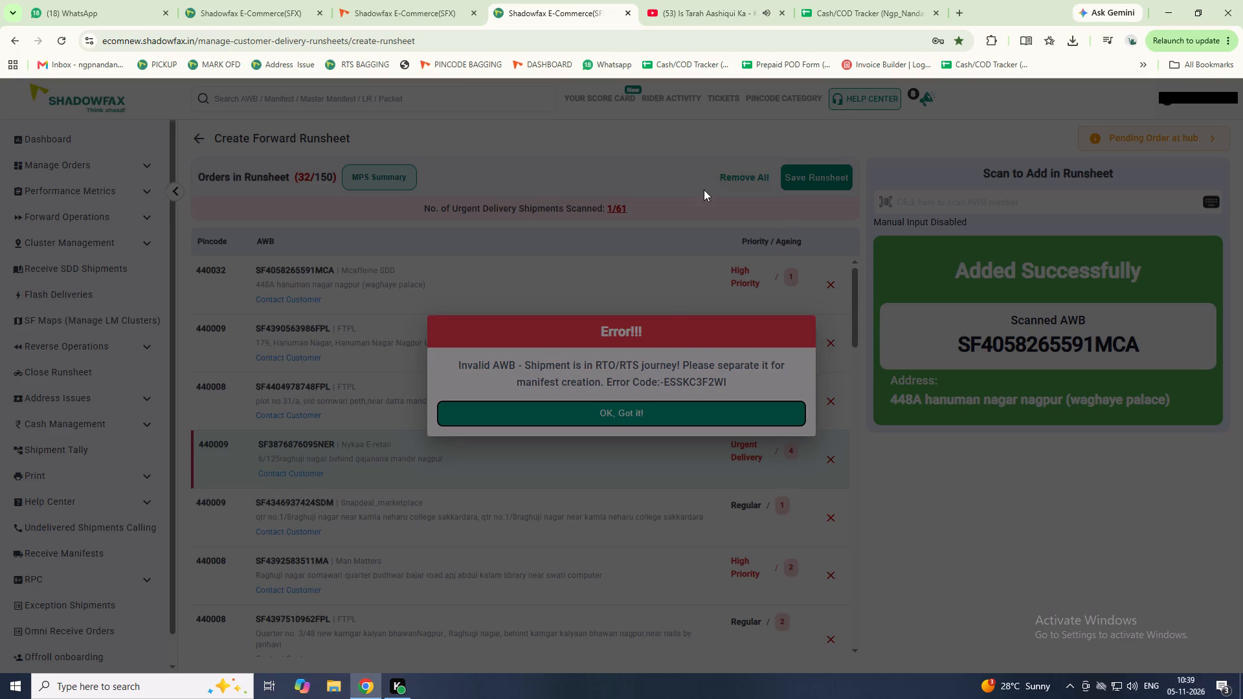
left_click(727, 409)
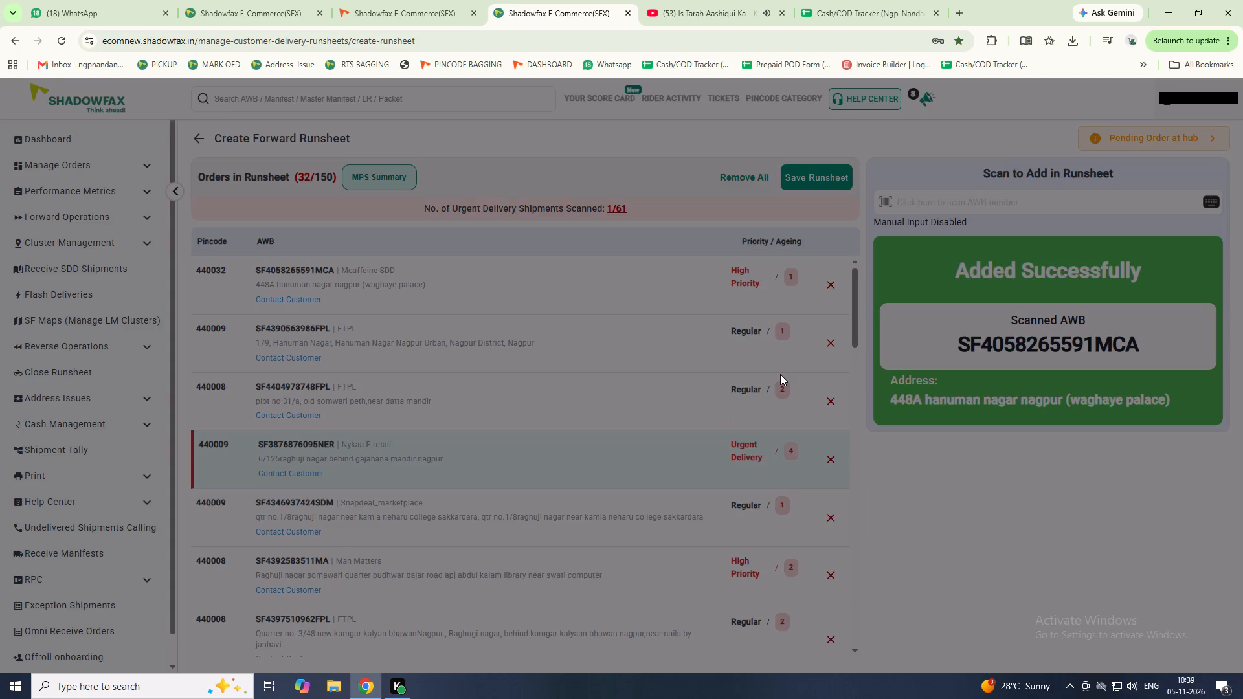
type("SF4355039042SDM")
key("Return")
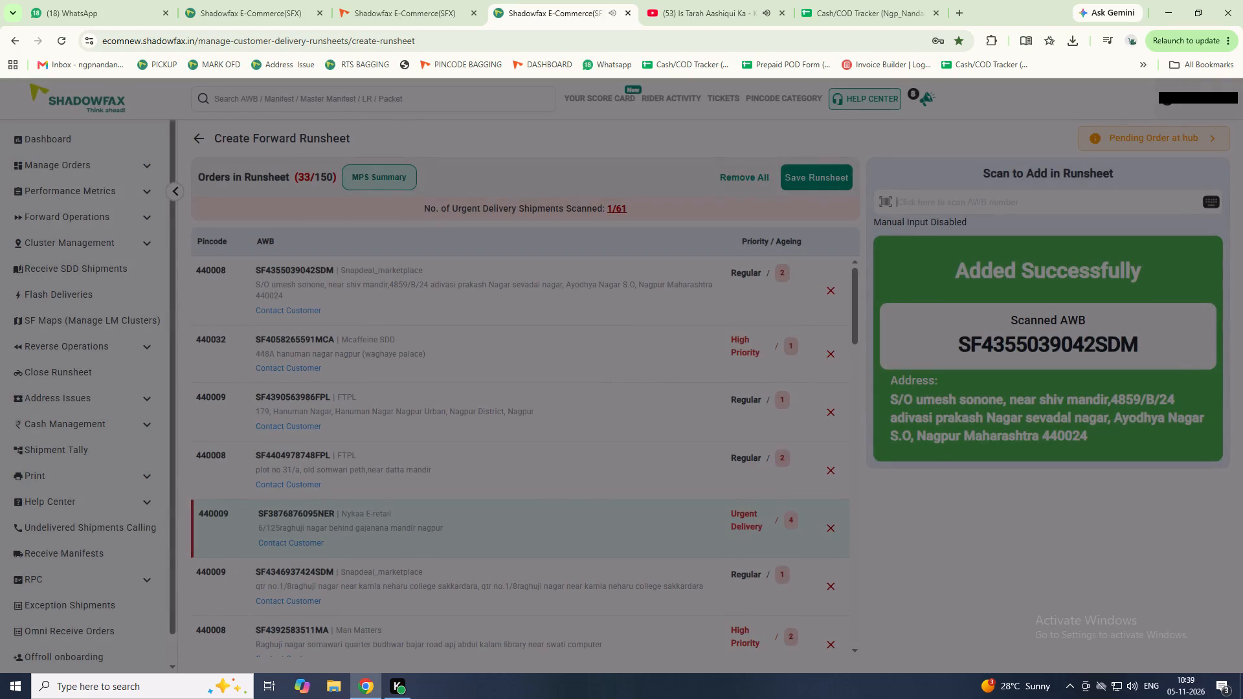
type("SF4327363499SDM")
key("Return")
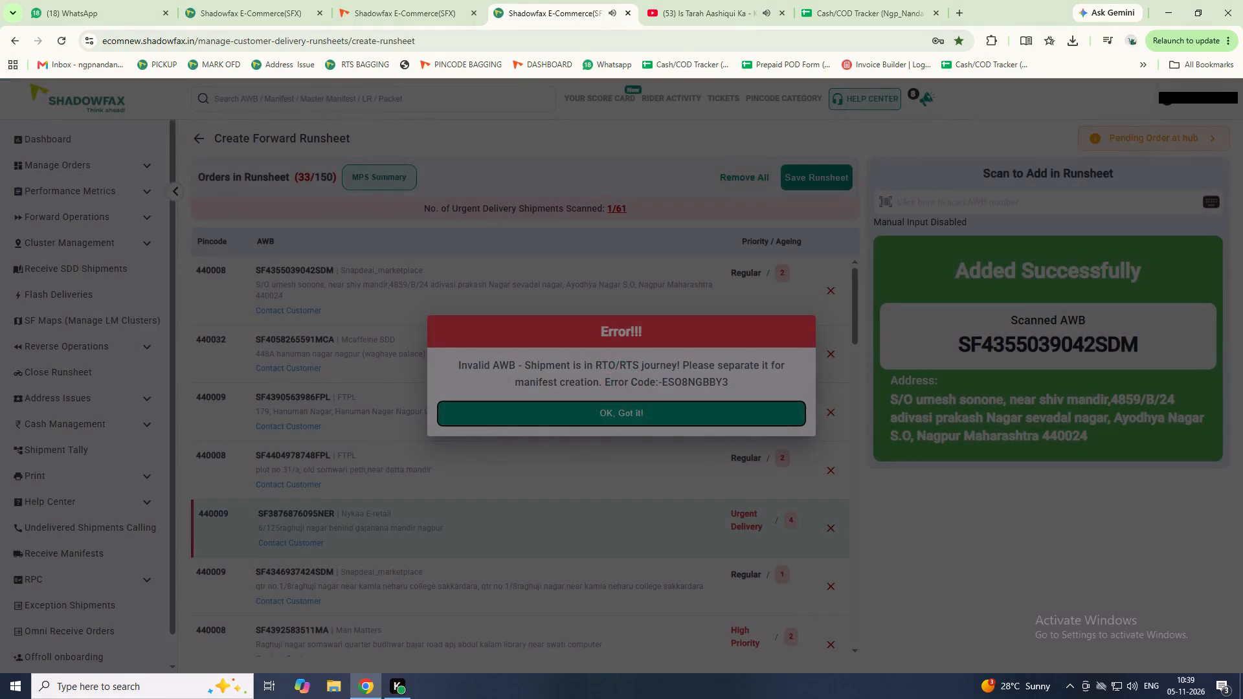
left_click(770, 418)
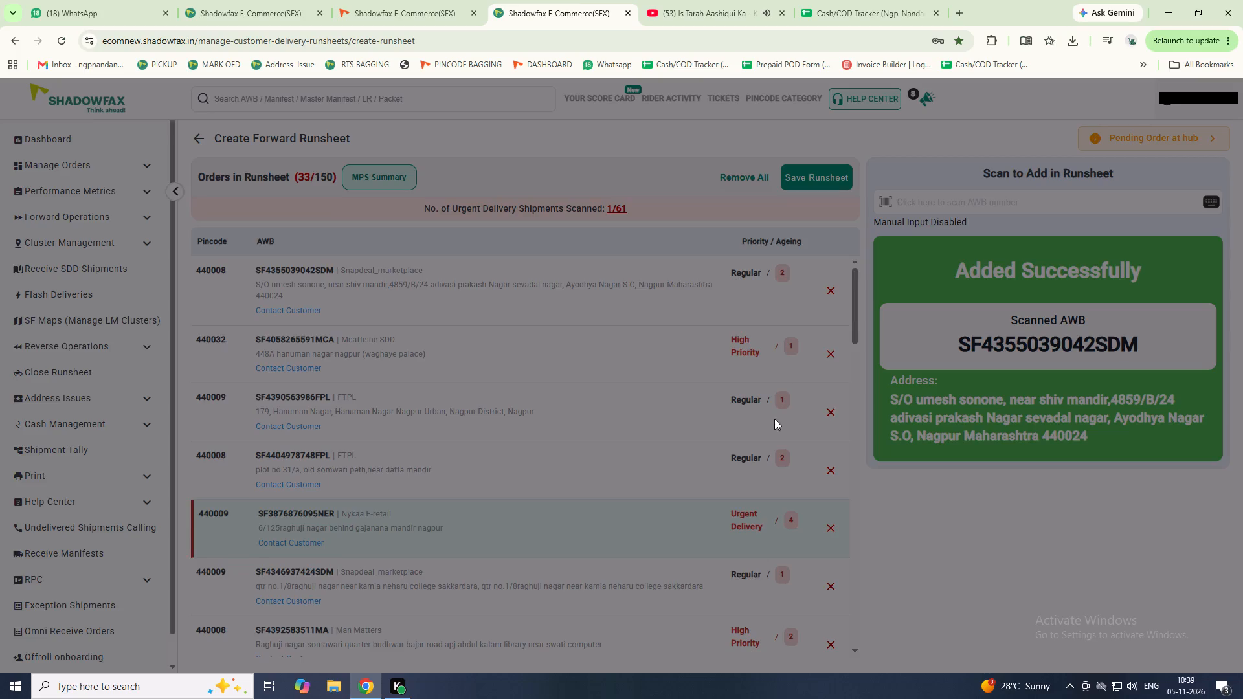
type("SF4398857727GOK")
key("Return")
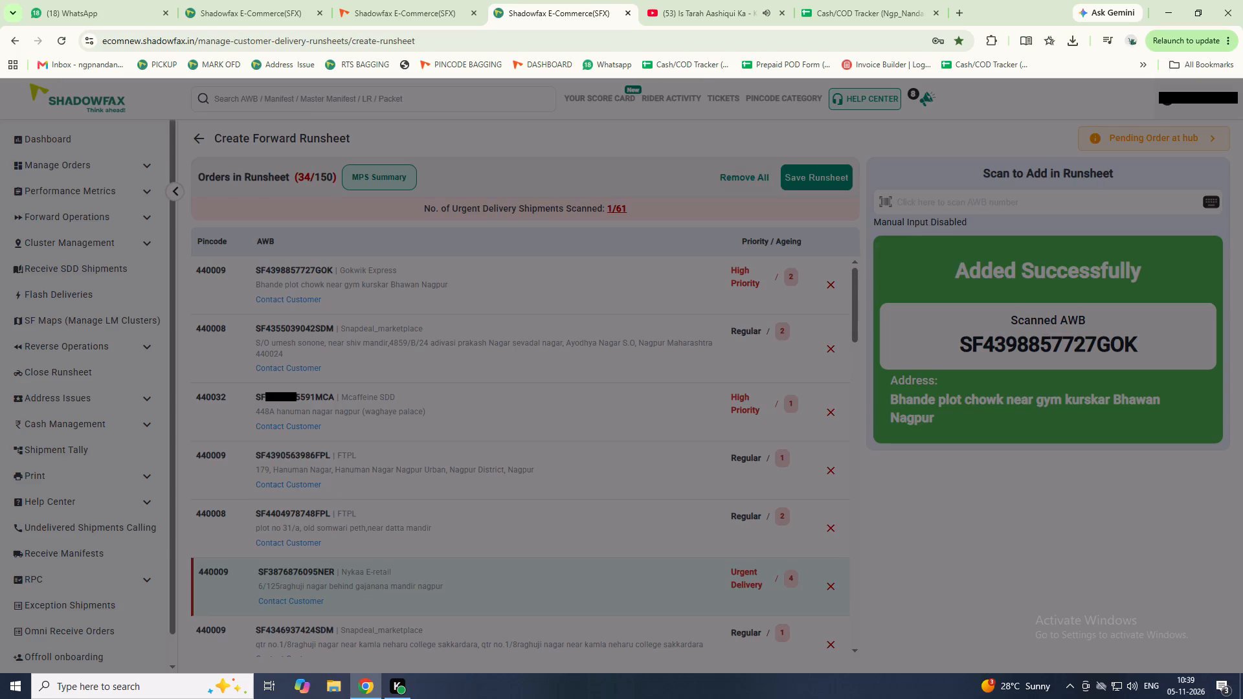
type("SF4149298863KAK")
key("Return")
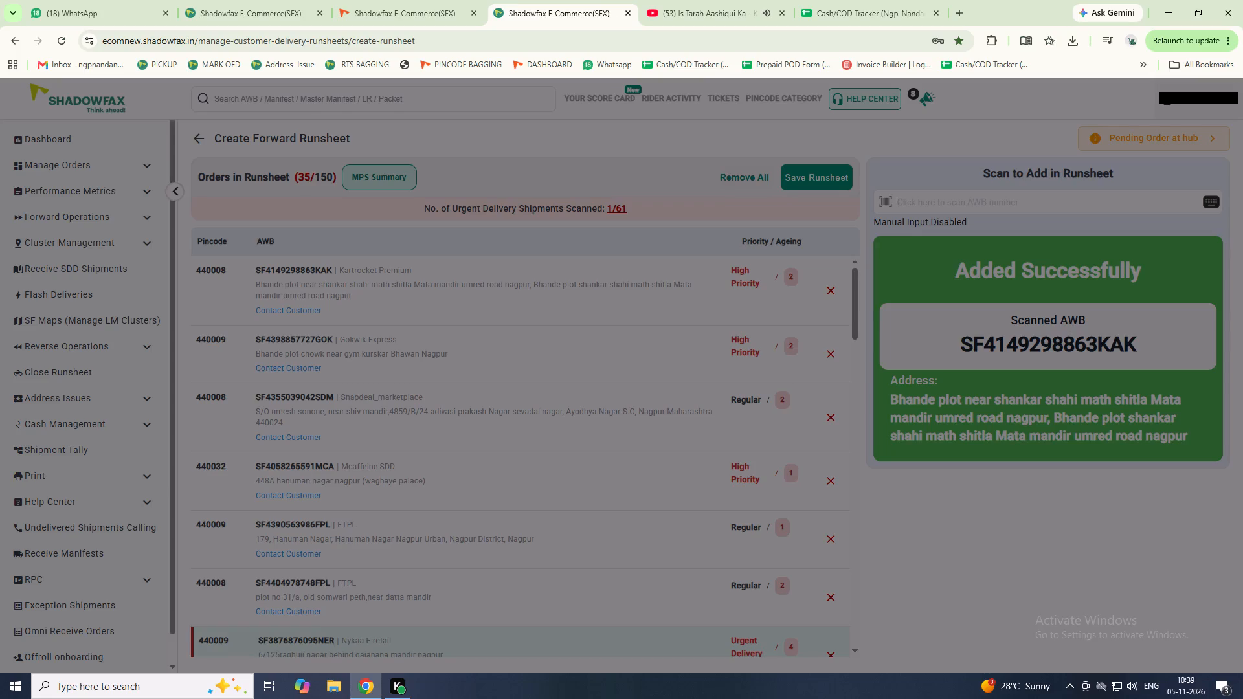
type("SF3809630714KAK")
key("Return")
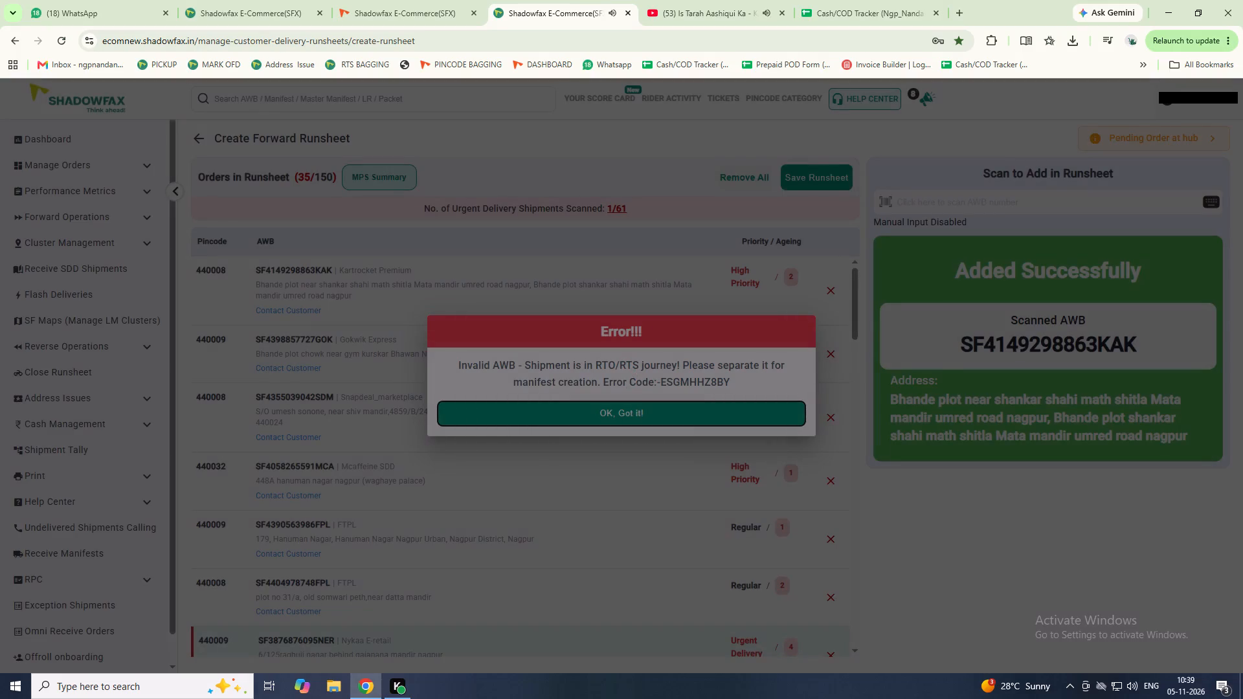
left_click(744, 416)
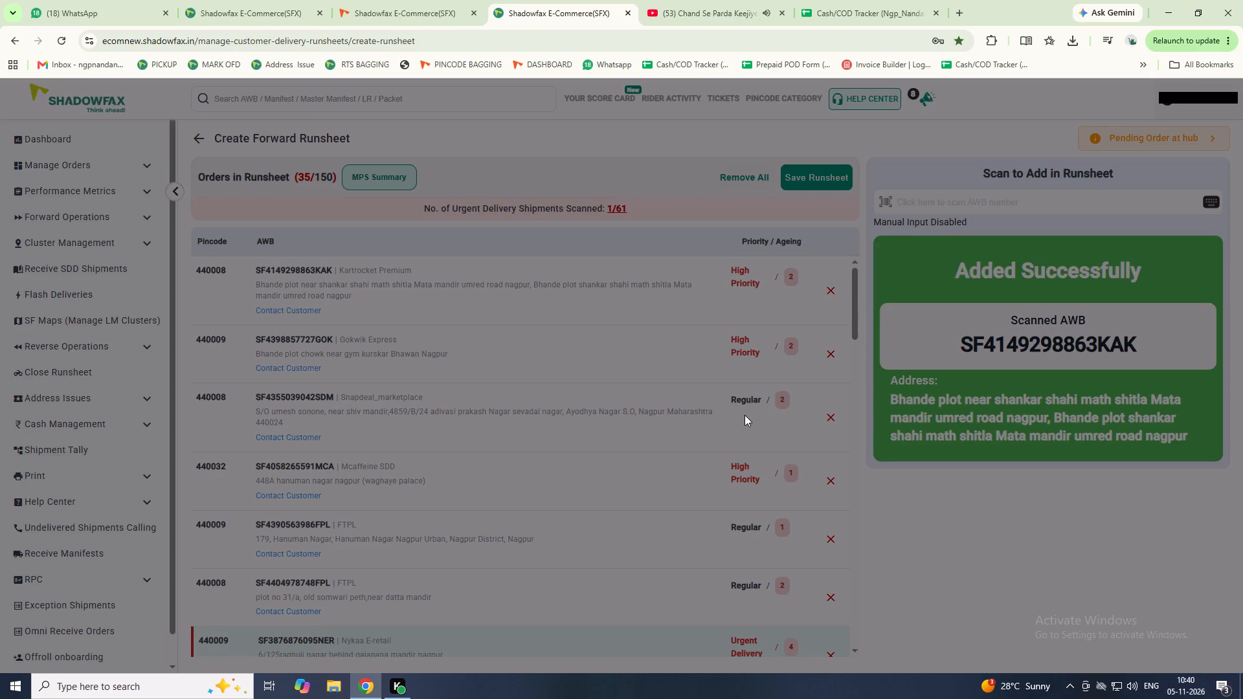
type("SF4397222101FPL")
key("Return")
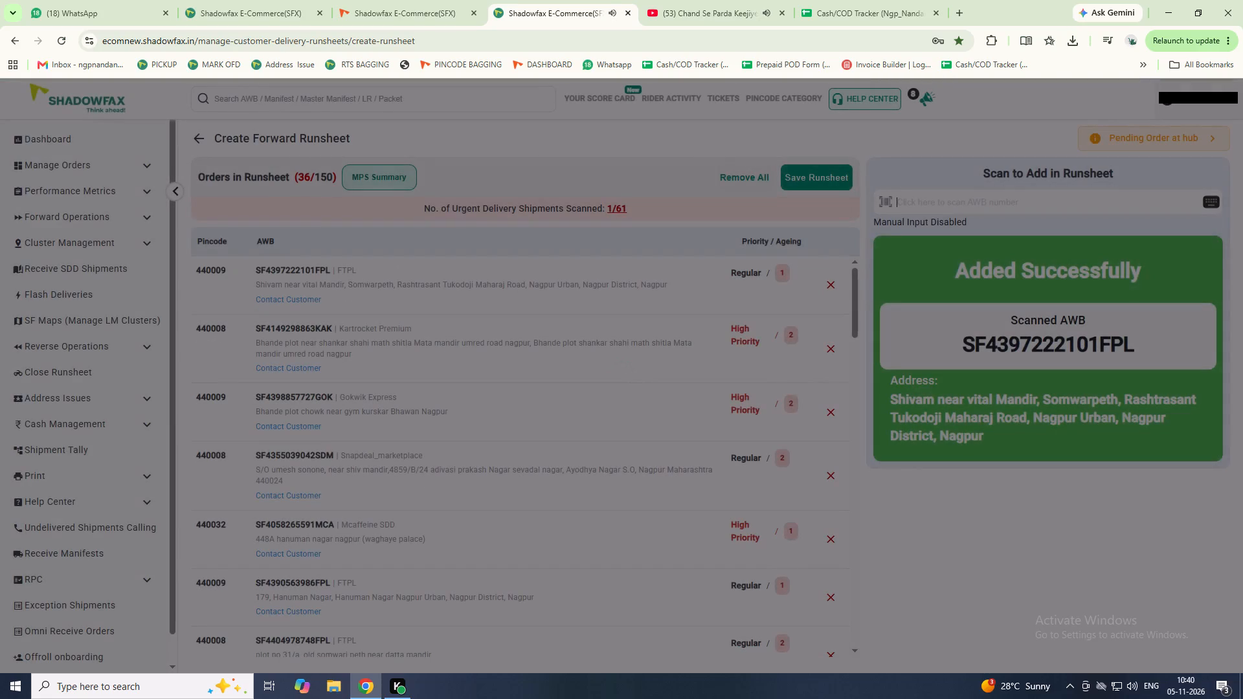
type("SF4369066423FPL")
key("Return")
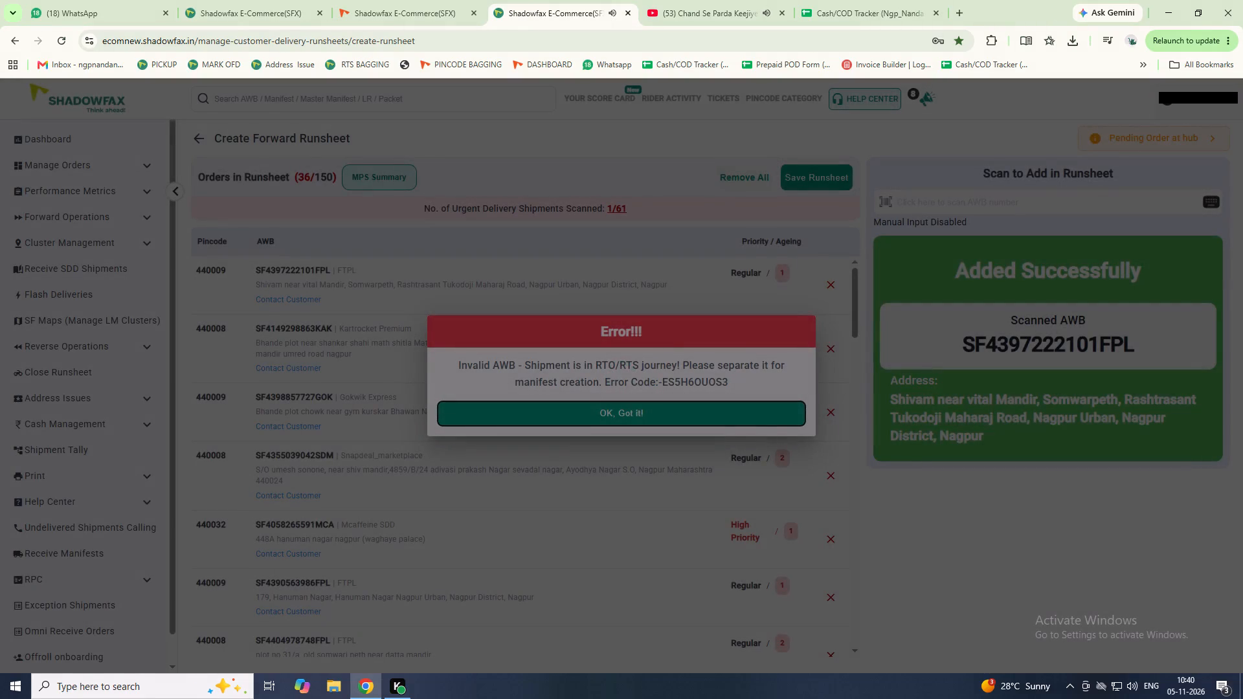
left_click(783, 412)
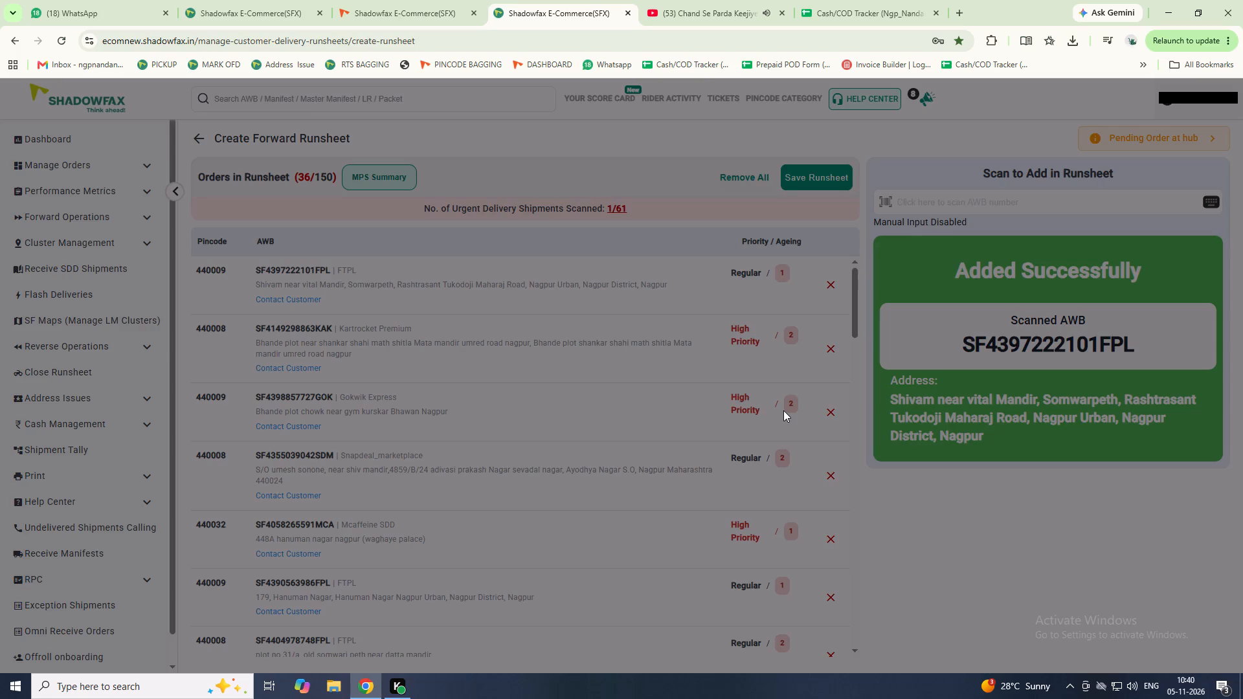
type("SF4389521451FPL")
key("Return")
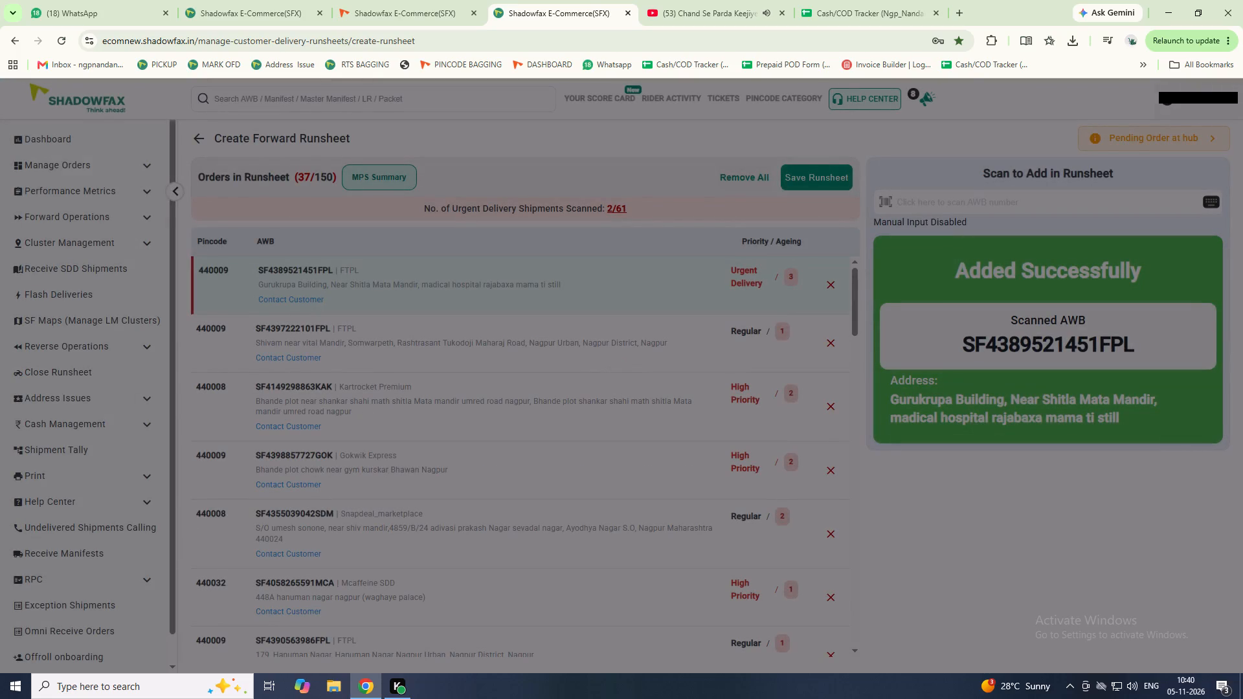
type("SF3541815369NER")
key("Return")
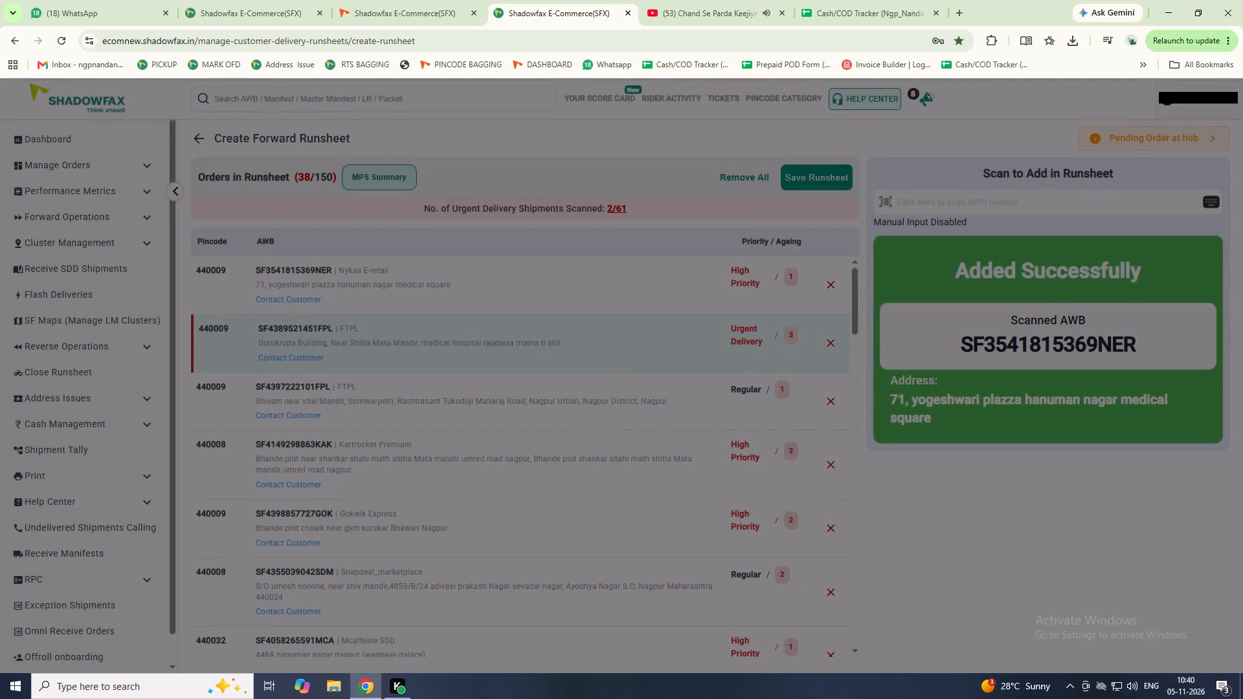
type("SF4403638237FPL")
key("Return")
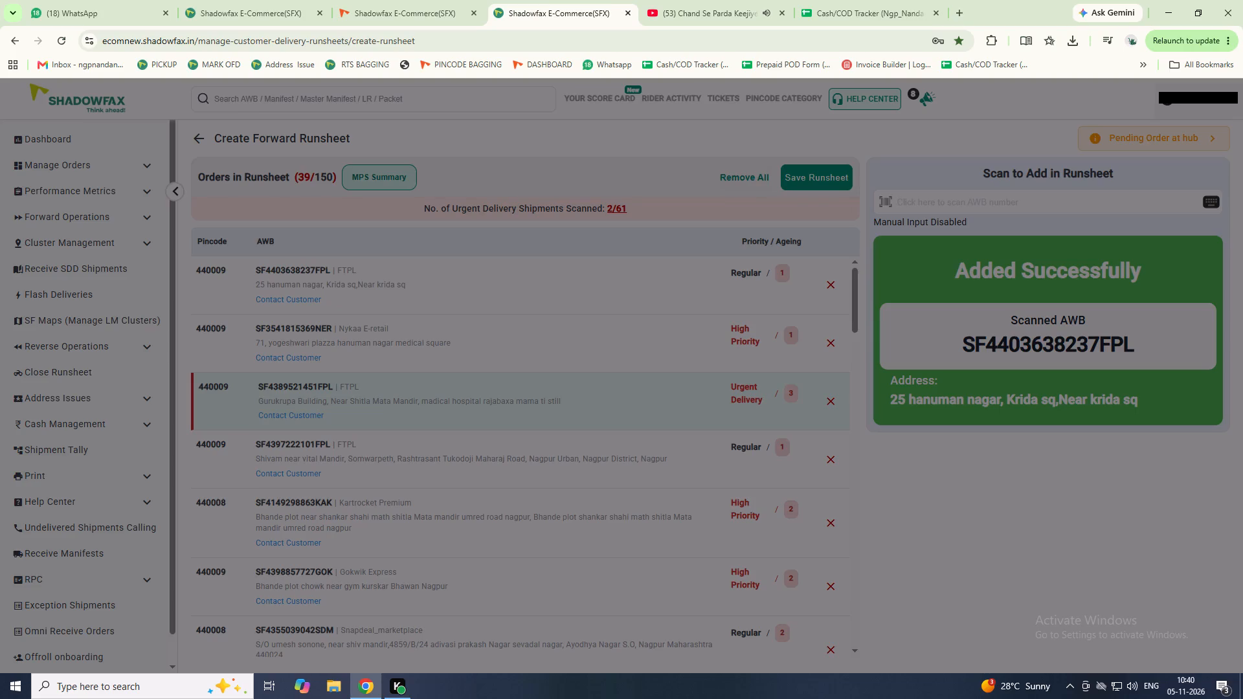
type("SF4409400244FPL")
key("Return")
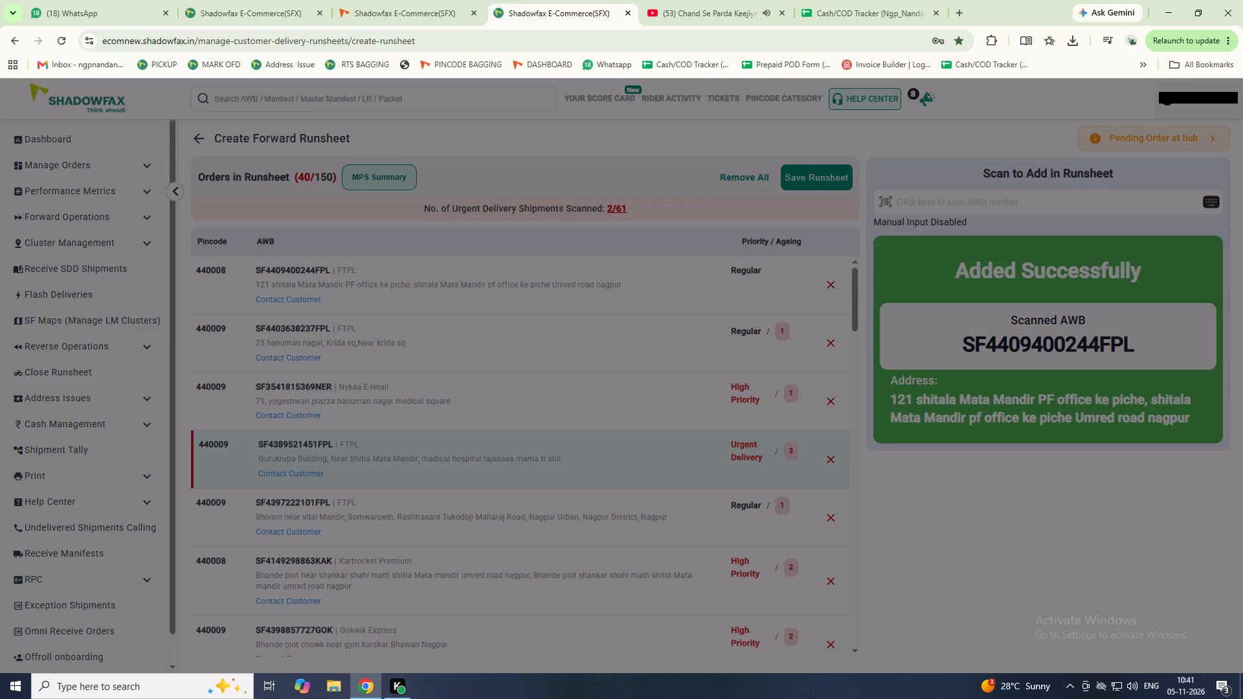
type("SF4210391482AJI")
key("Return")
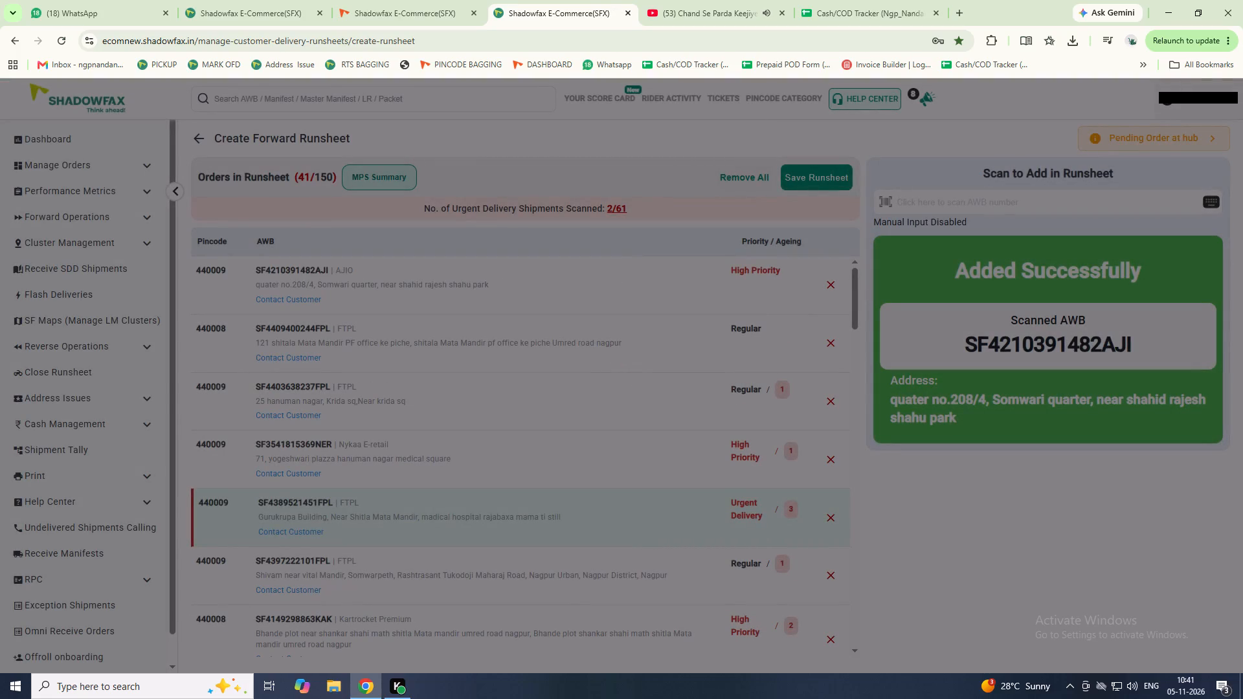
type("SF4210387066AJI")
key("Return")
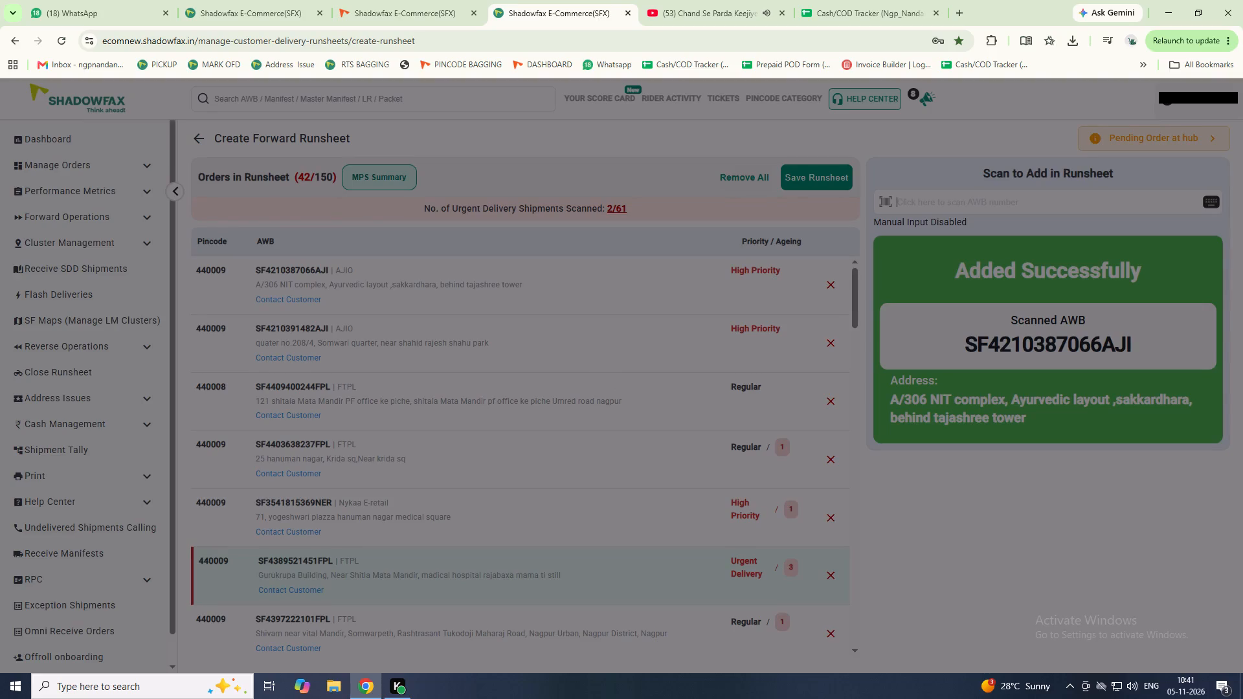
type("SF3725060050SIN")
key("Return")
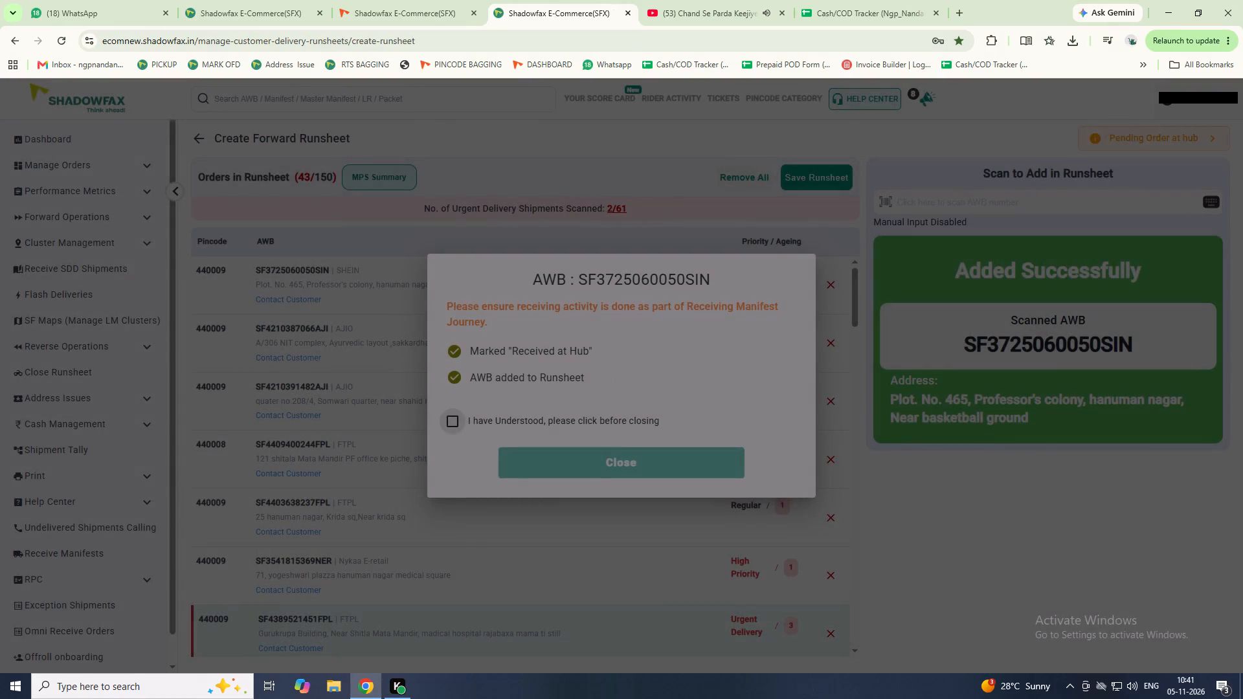
left_click(494, 420)
left_click(496, 421)
left_click(502, 423)
left_click(544, 460)
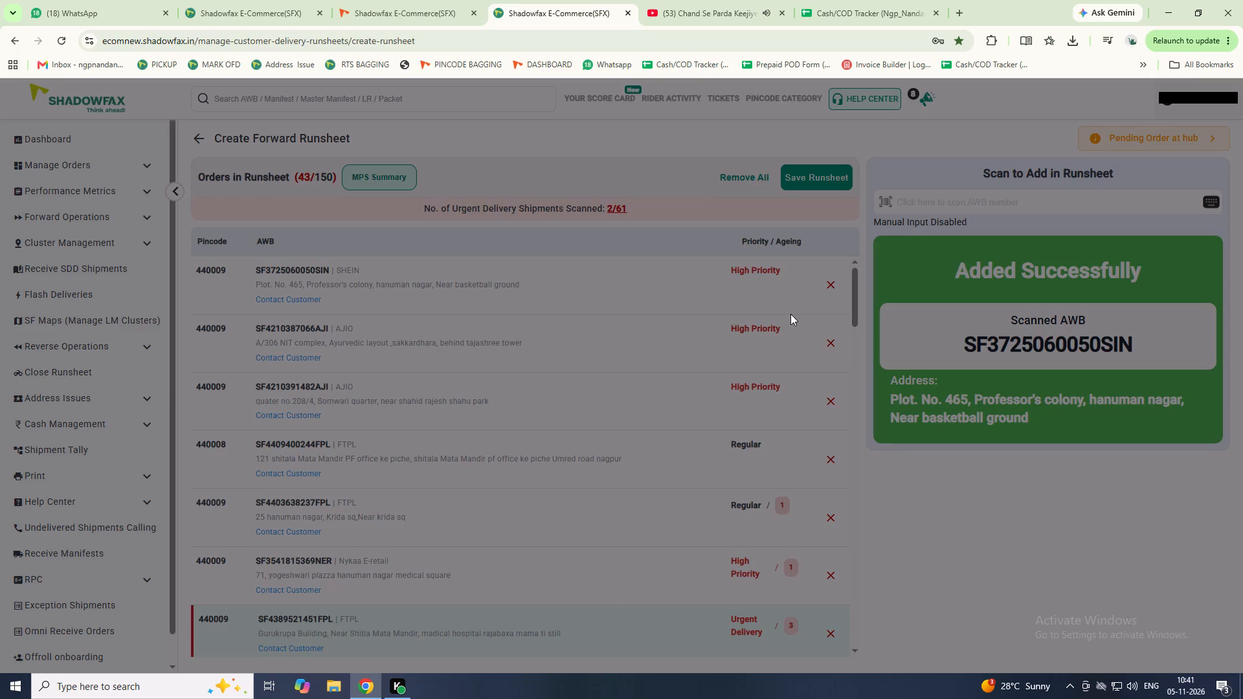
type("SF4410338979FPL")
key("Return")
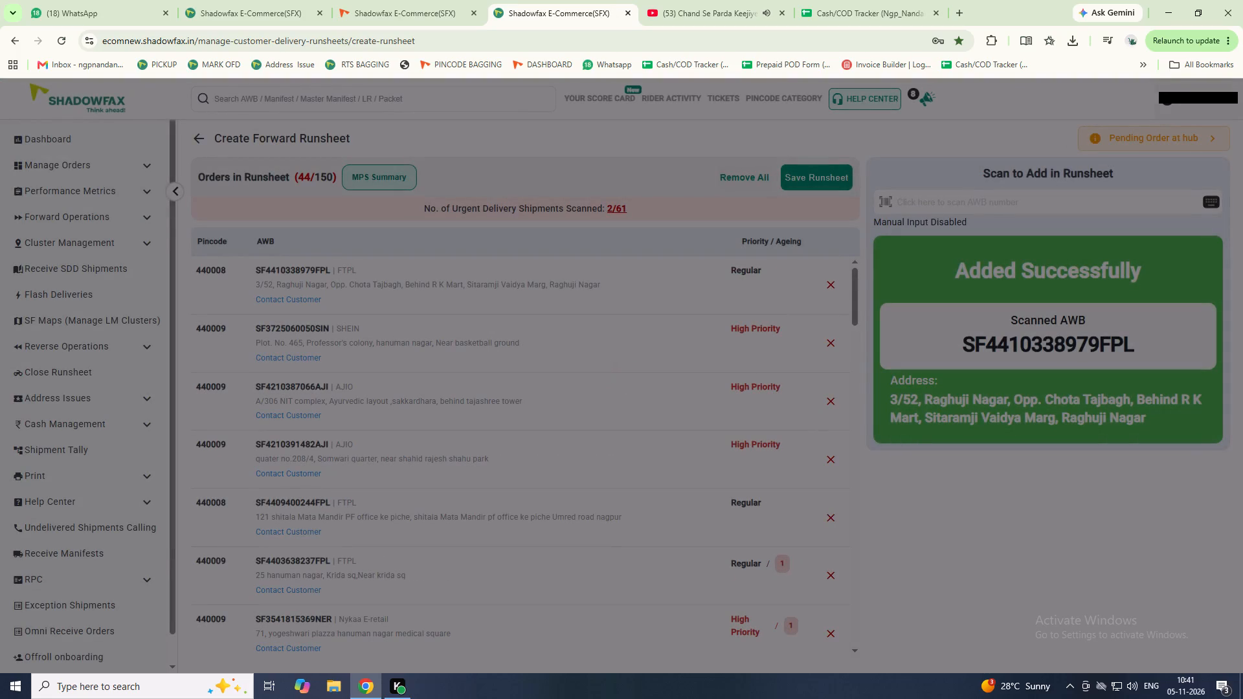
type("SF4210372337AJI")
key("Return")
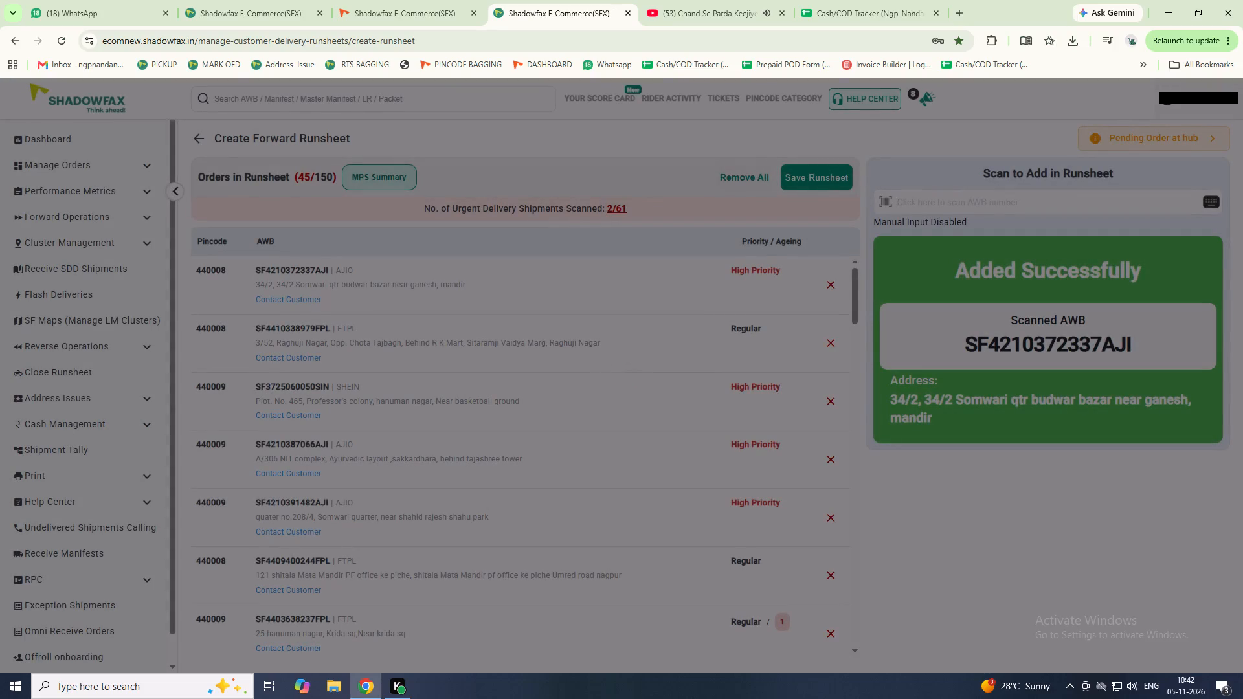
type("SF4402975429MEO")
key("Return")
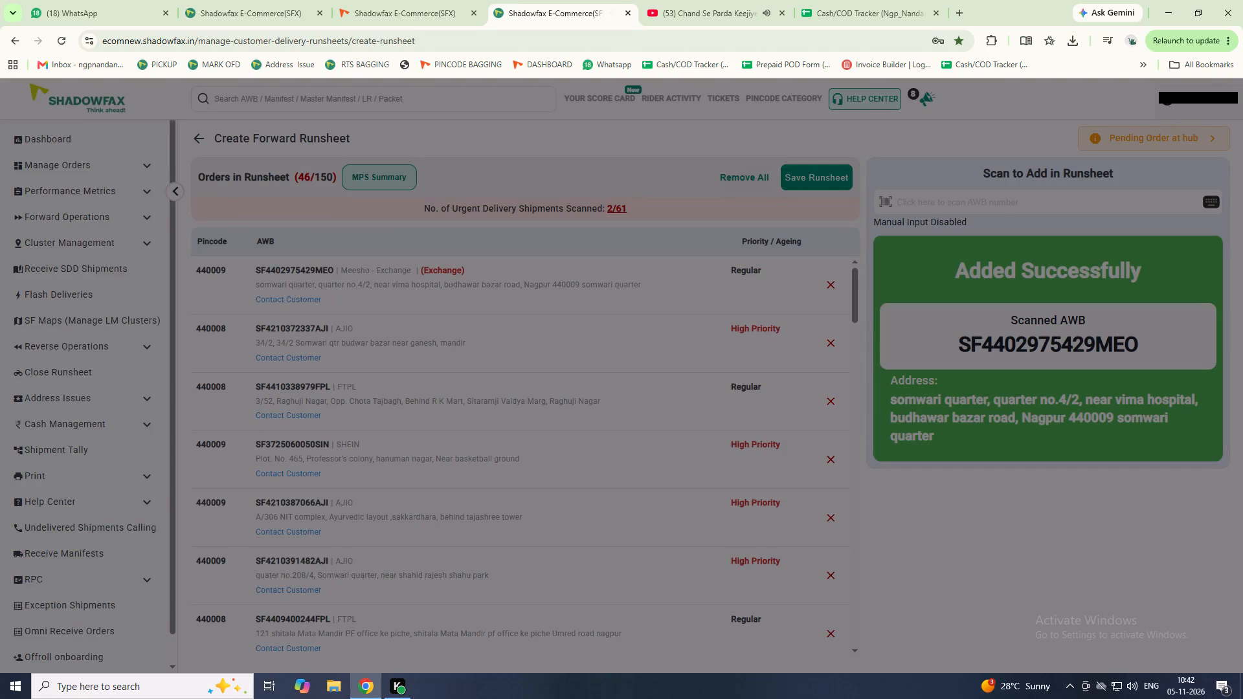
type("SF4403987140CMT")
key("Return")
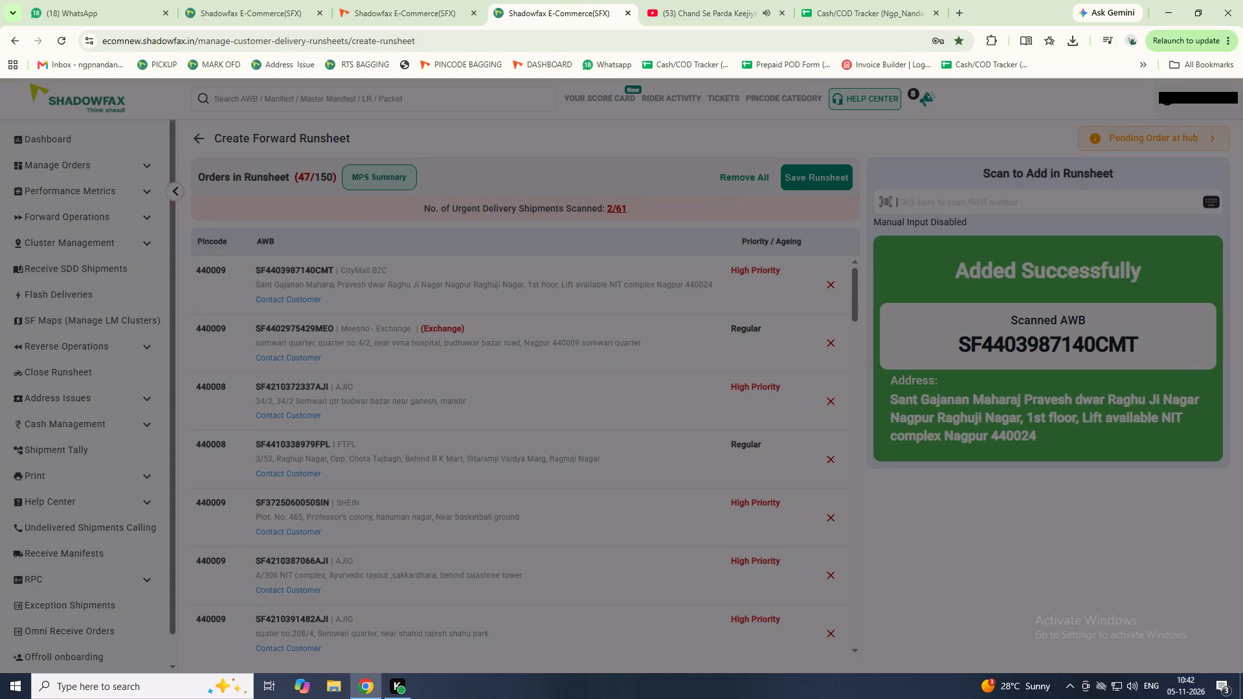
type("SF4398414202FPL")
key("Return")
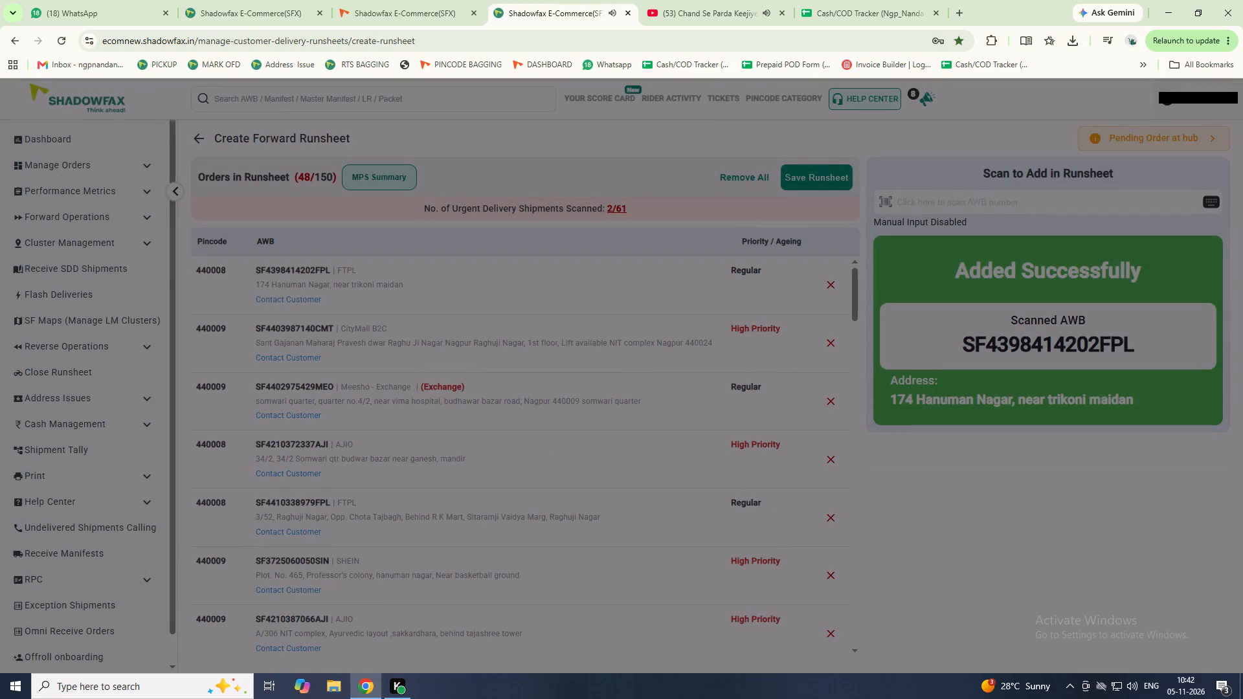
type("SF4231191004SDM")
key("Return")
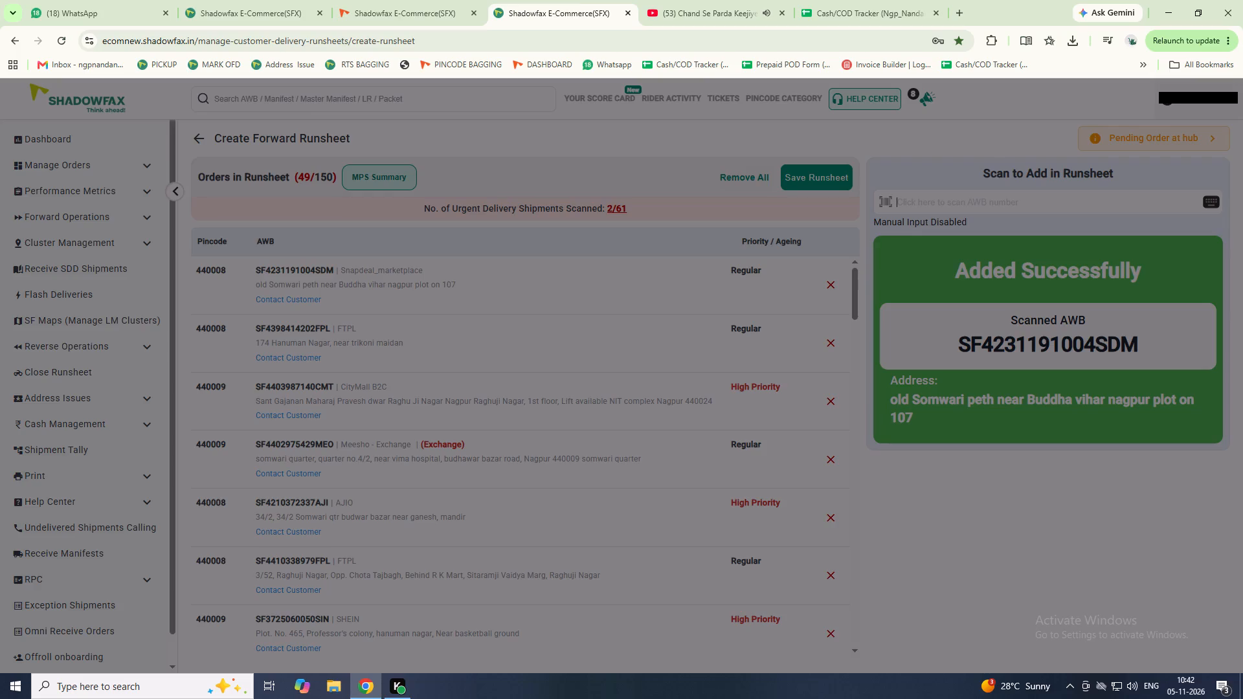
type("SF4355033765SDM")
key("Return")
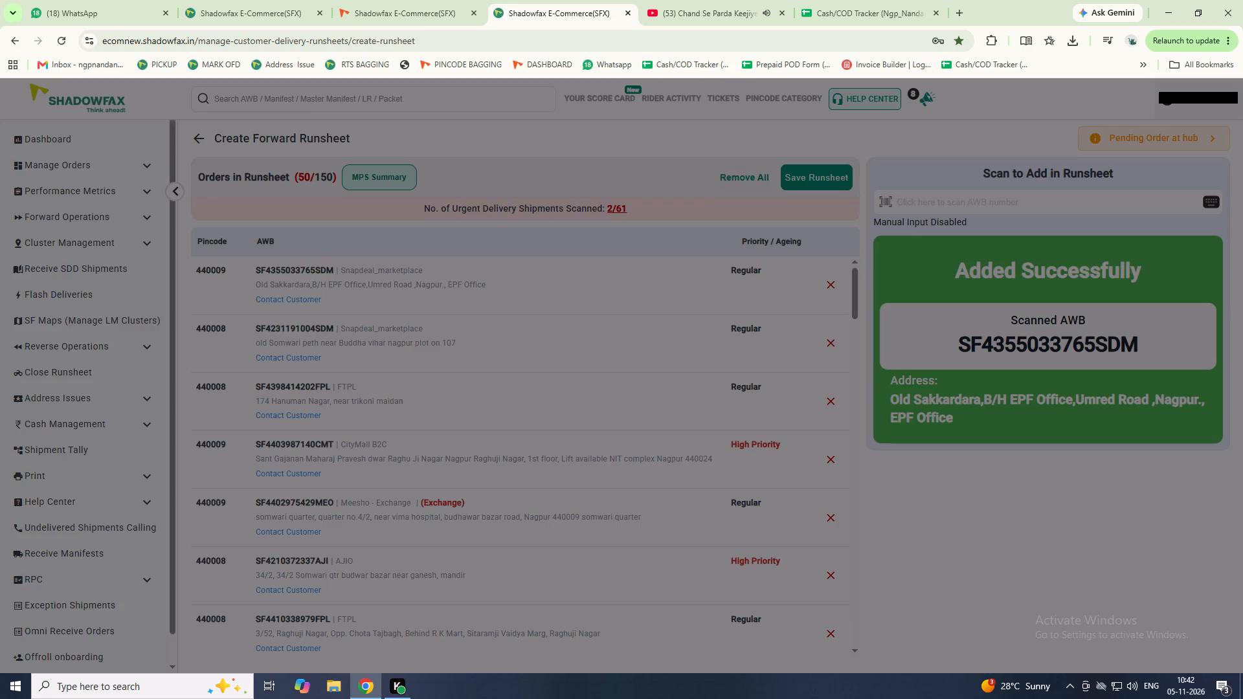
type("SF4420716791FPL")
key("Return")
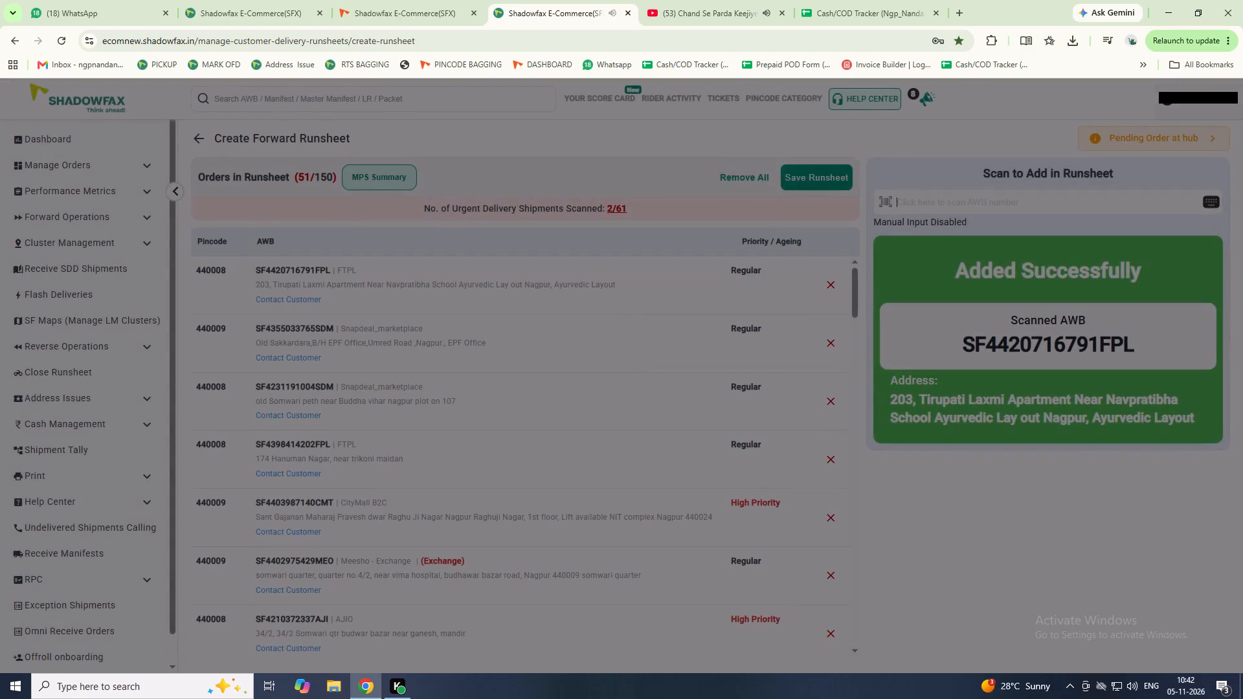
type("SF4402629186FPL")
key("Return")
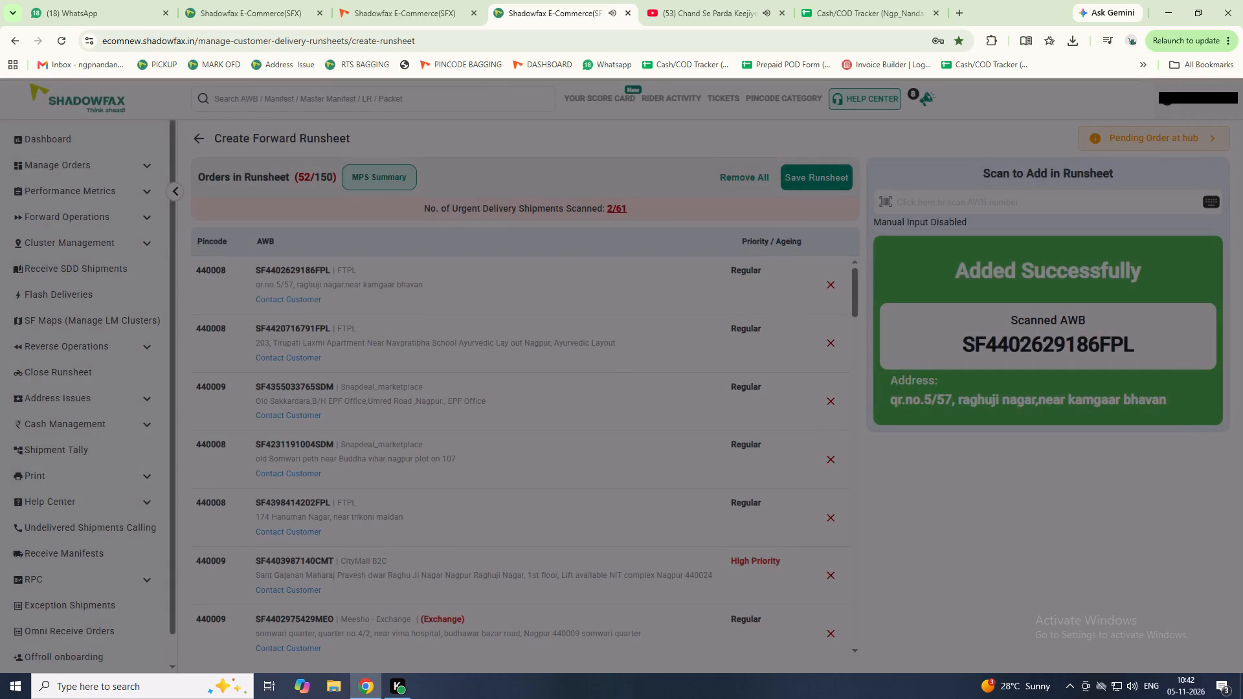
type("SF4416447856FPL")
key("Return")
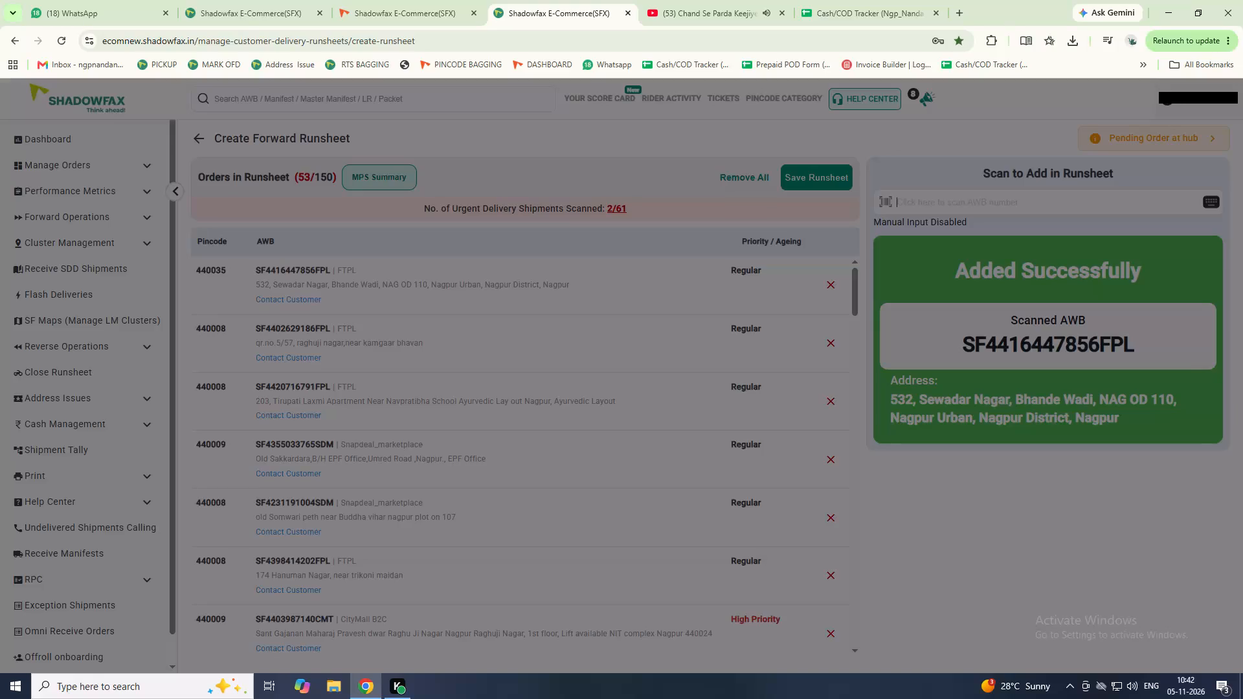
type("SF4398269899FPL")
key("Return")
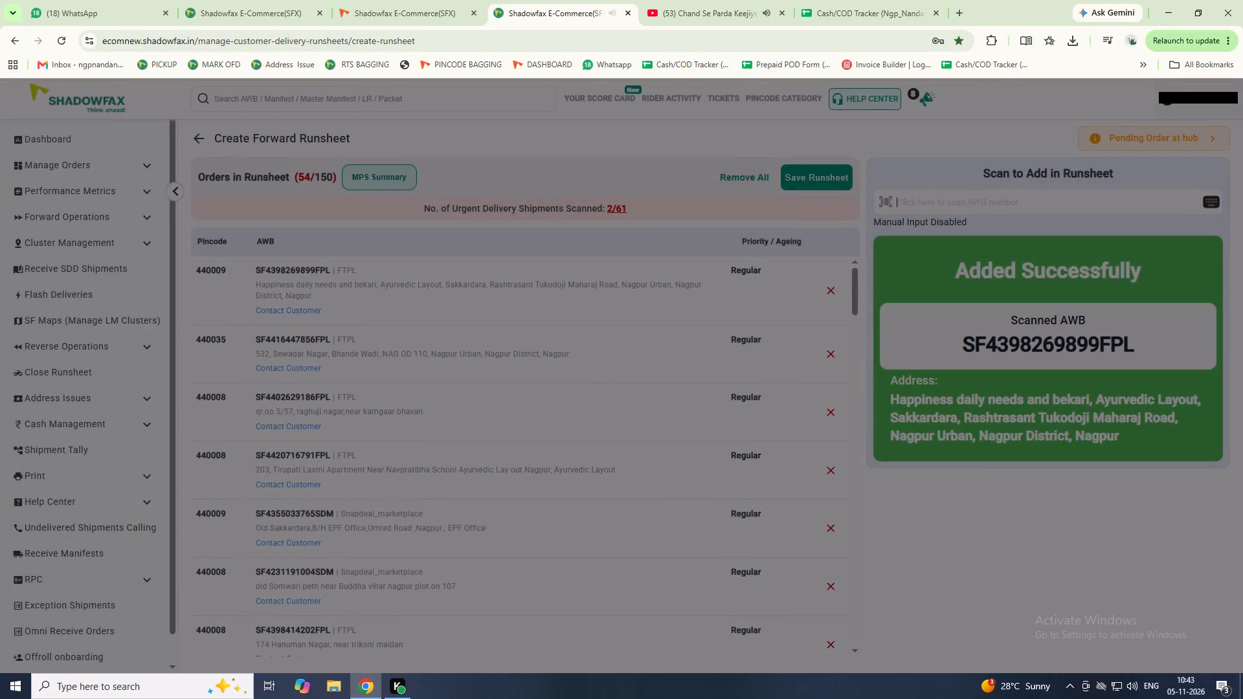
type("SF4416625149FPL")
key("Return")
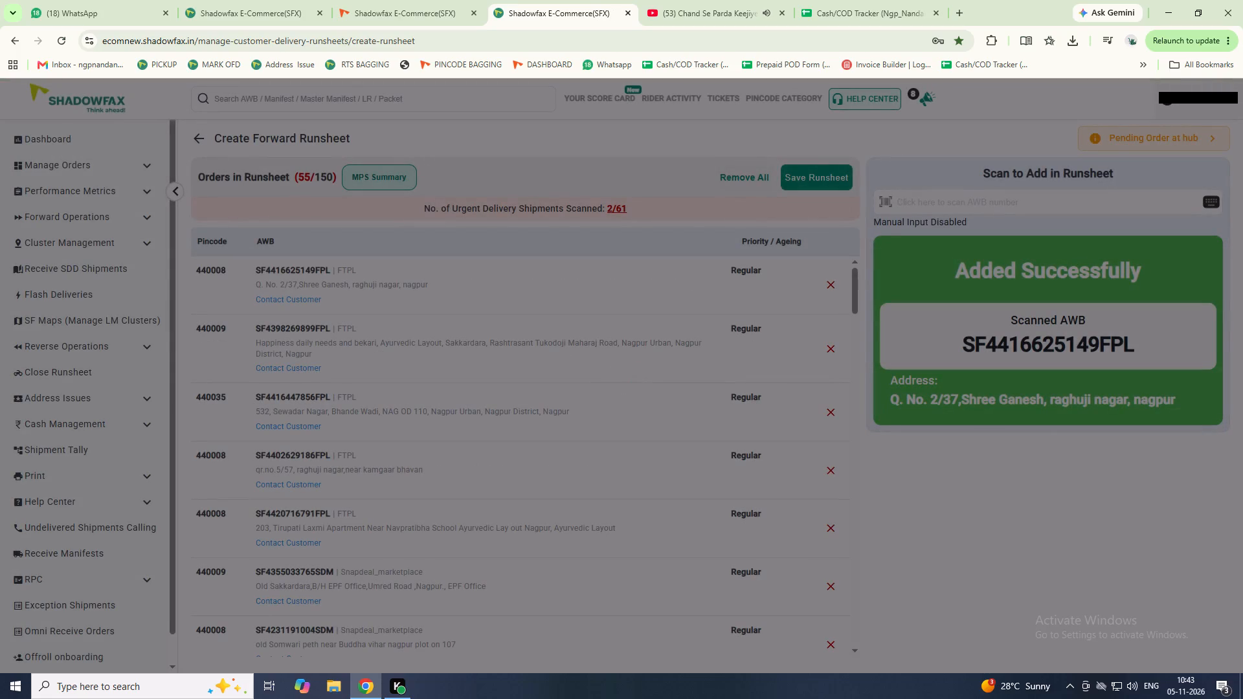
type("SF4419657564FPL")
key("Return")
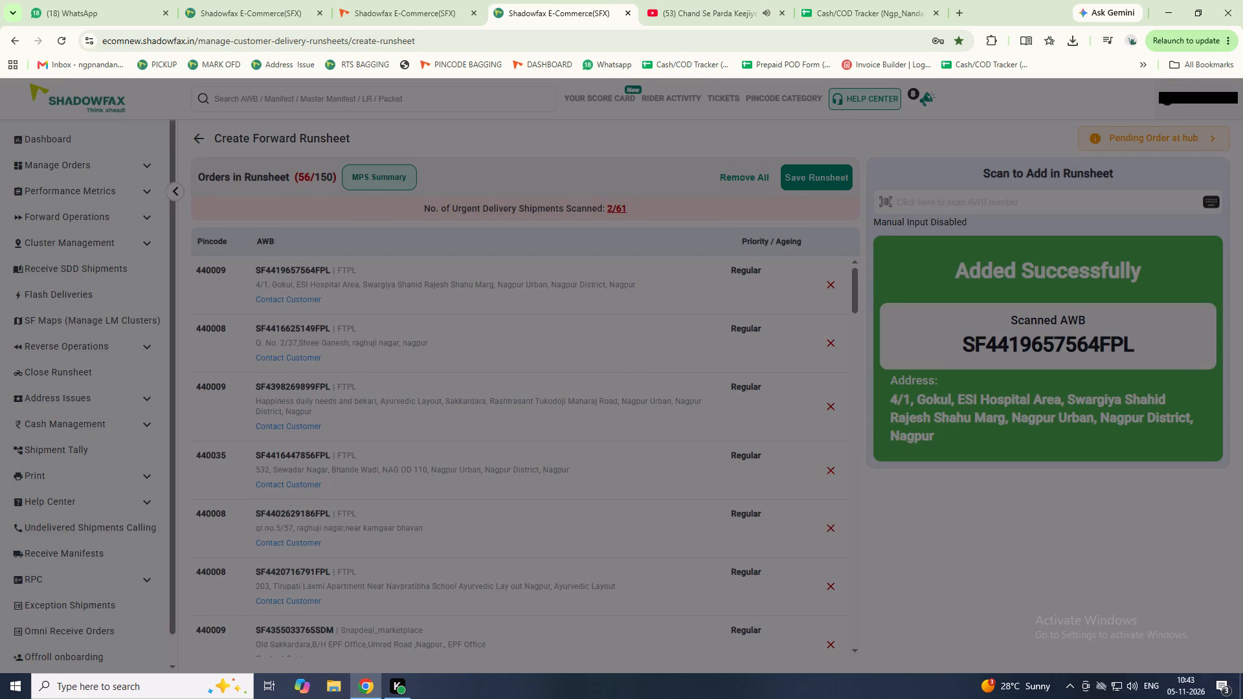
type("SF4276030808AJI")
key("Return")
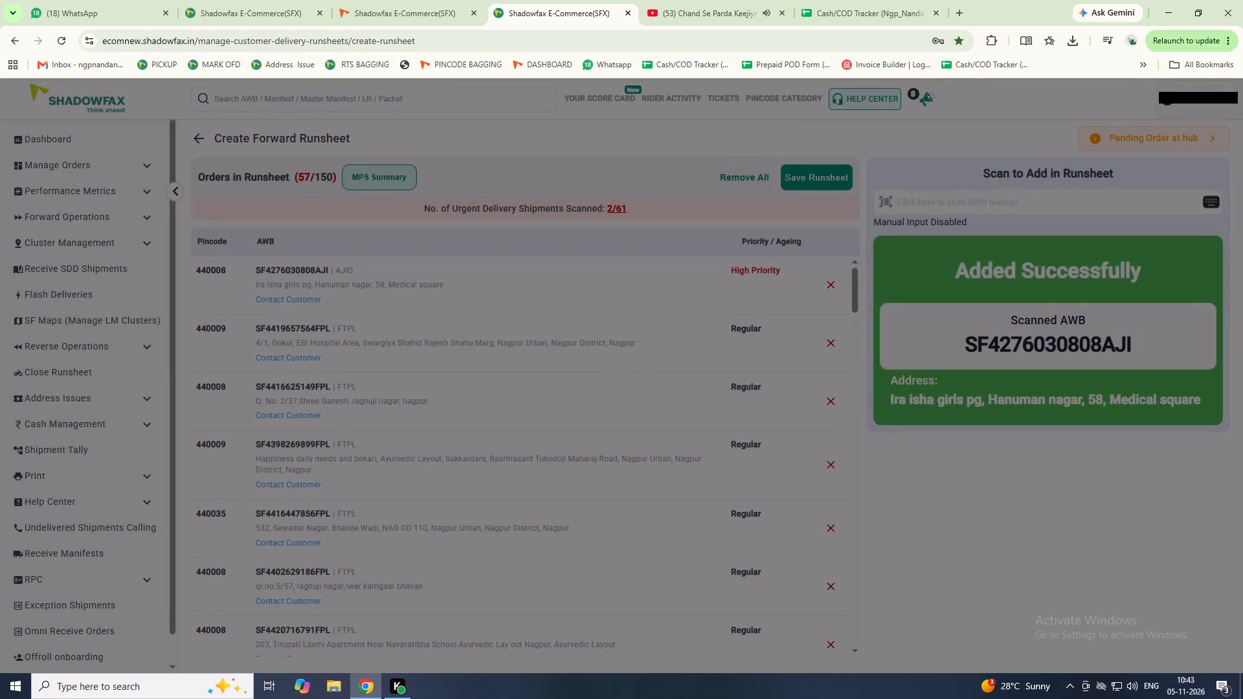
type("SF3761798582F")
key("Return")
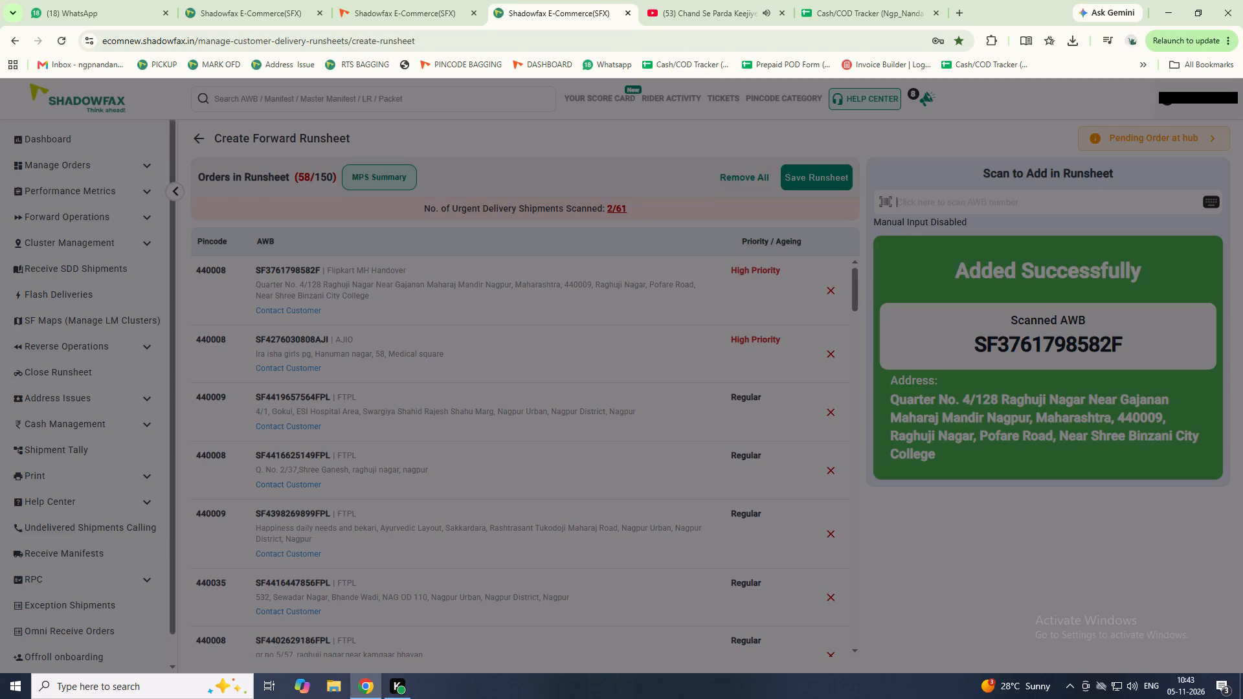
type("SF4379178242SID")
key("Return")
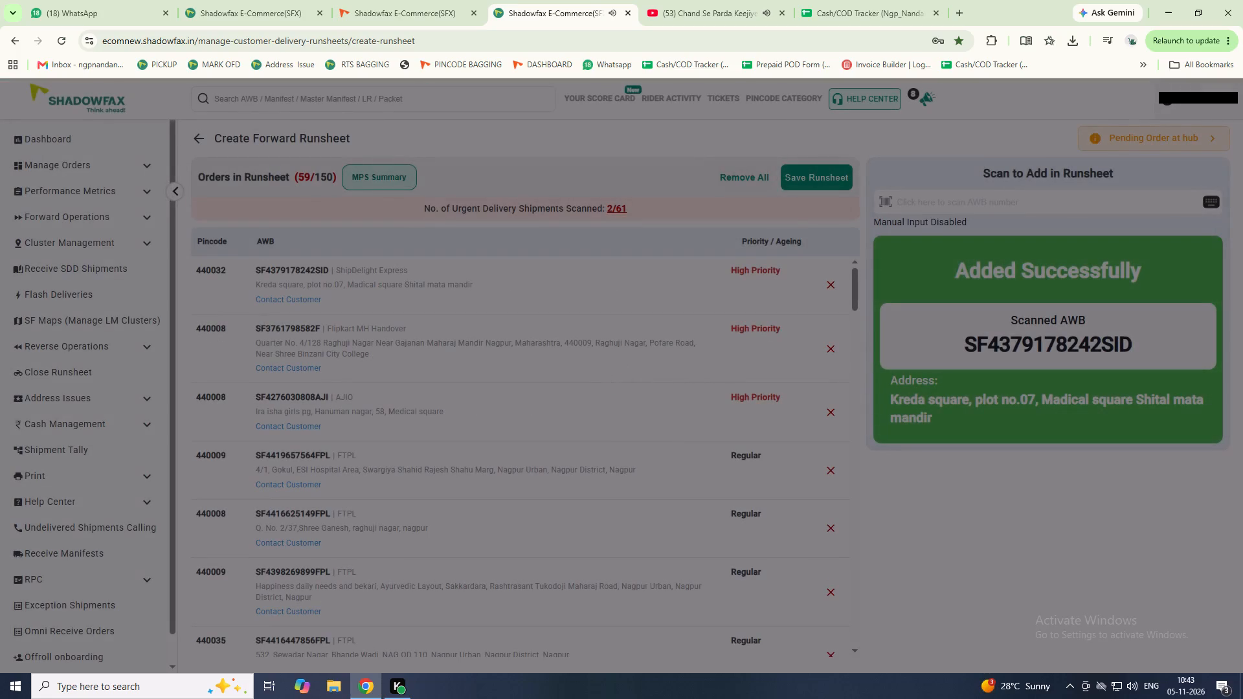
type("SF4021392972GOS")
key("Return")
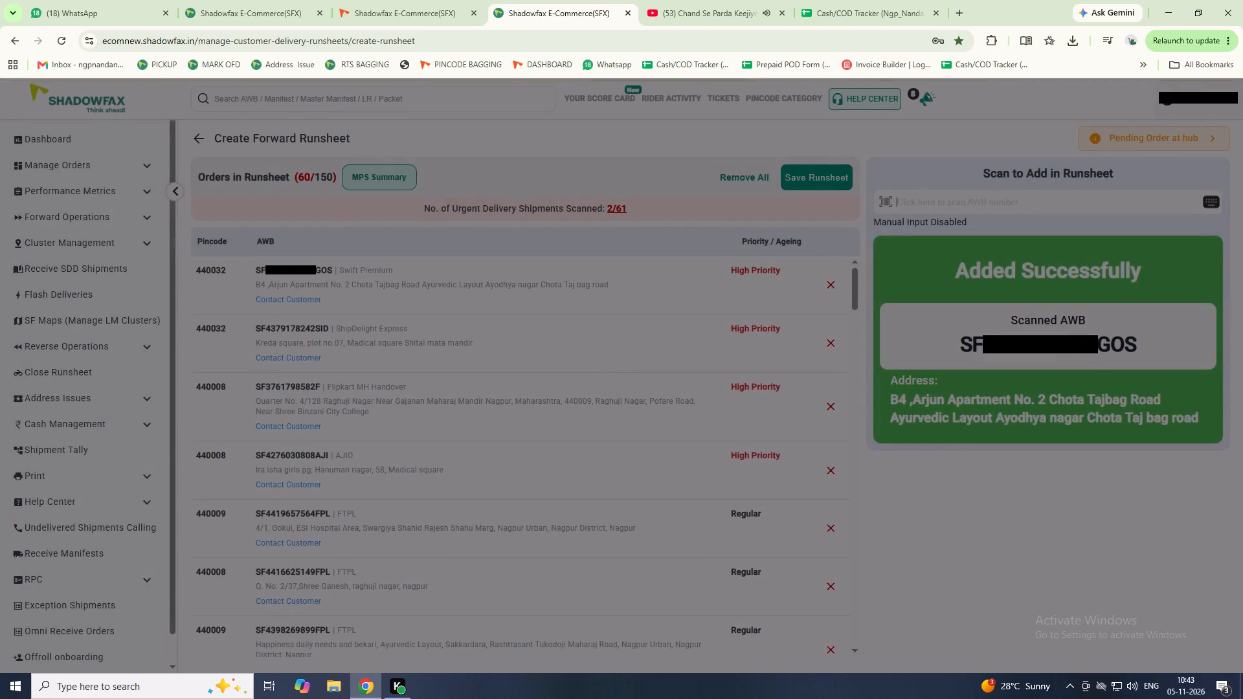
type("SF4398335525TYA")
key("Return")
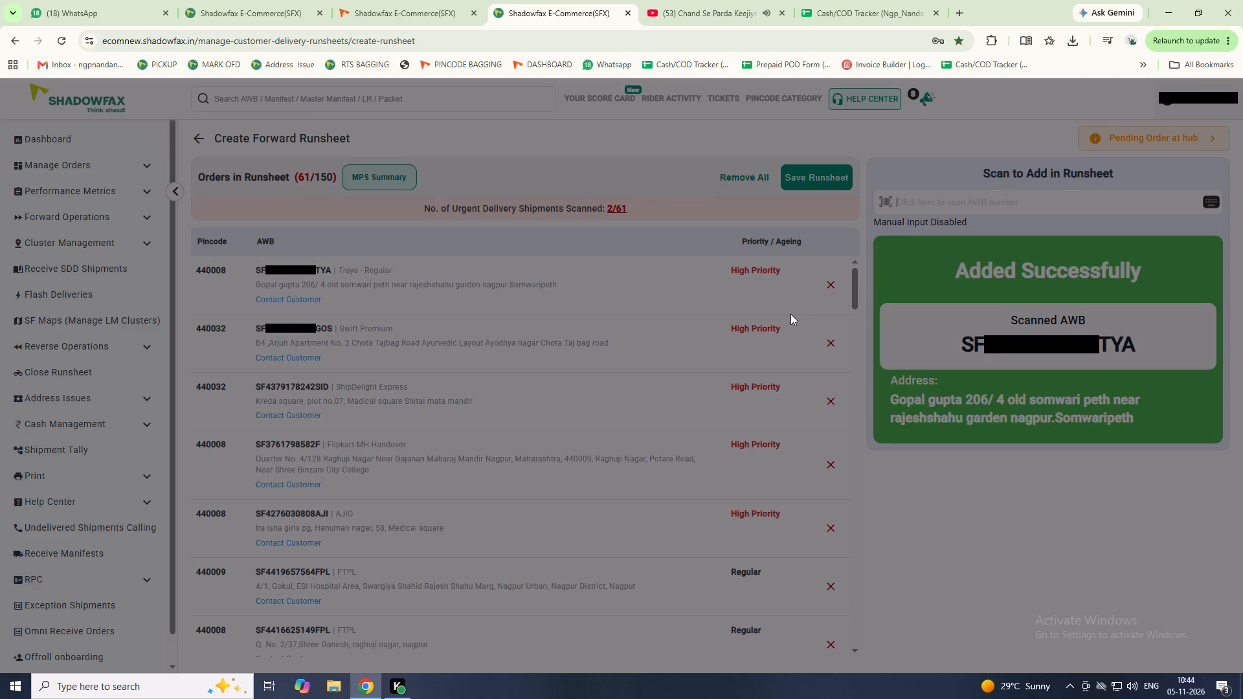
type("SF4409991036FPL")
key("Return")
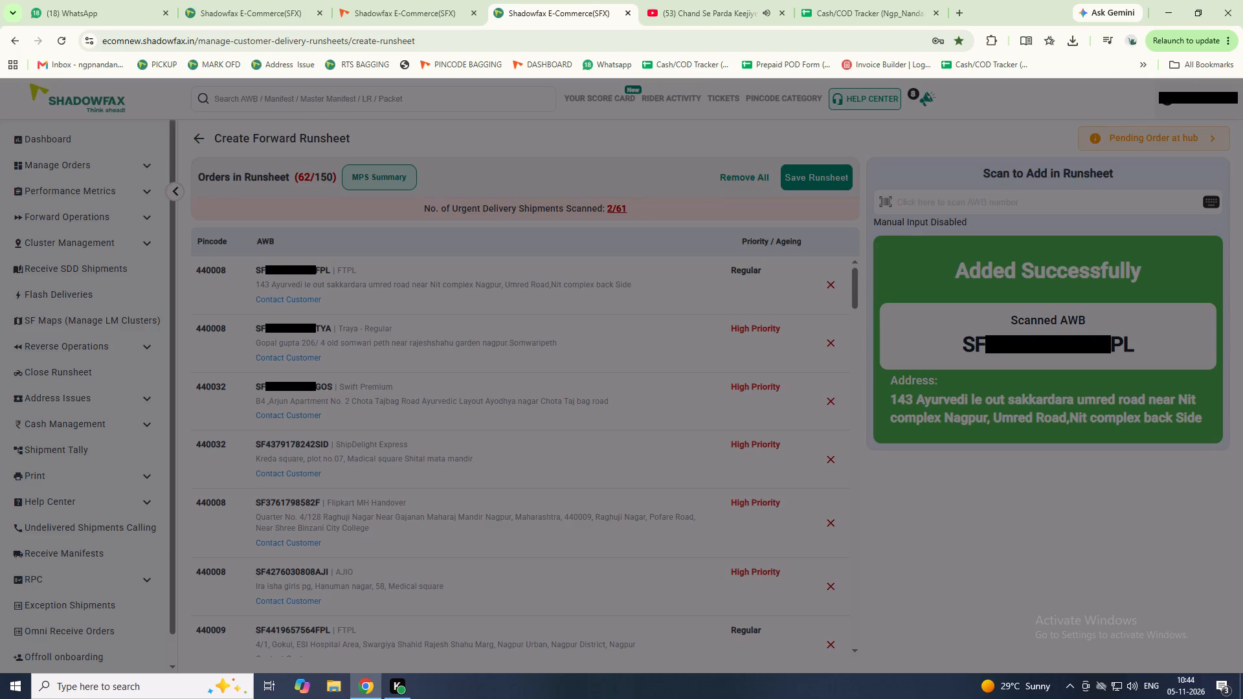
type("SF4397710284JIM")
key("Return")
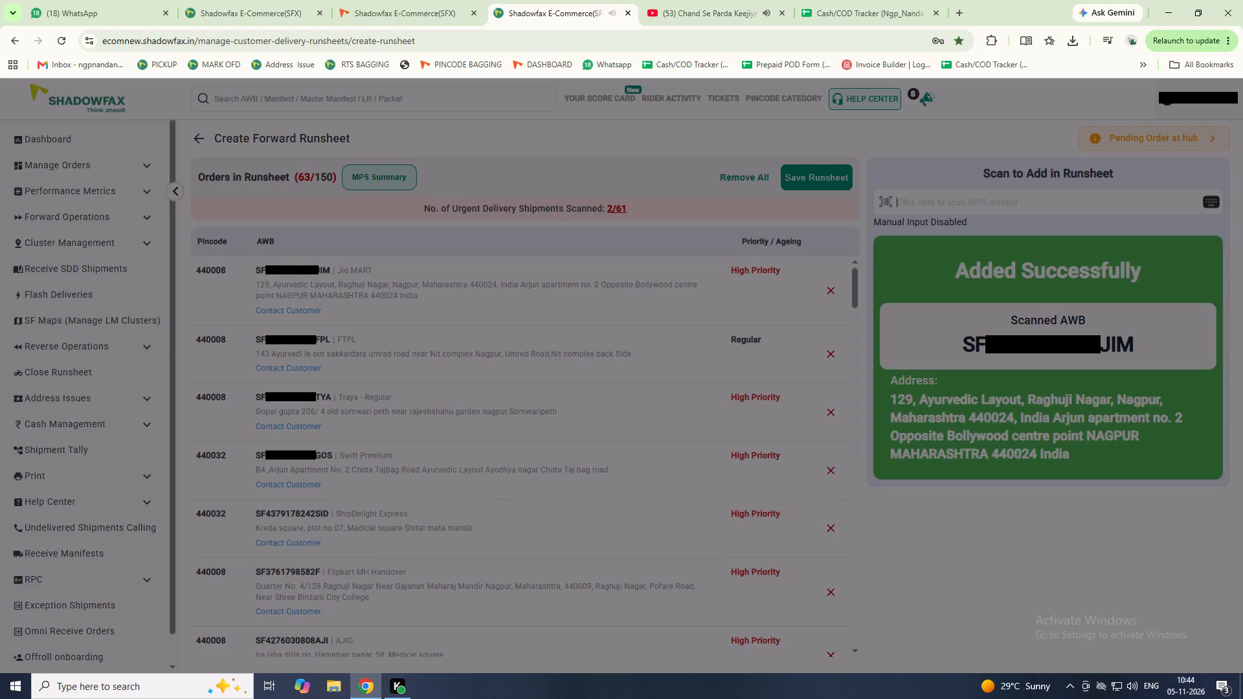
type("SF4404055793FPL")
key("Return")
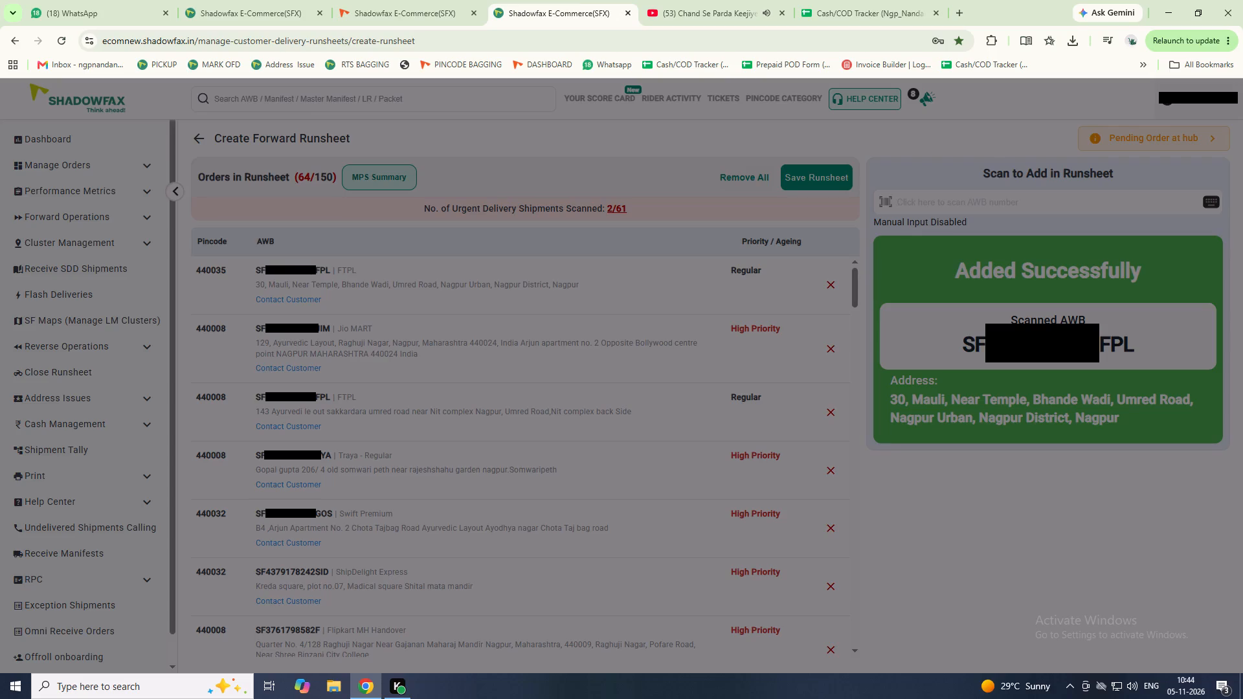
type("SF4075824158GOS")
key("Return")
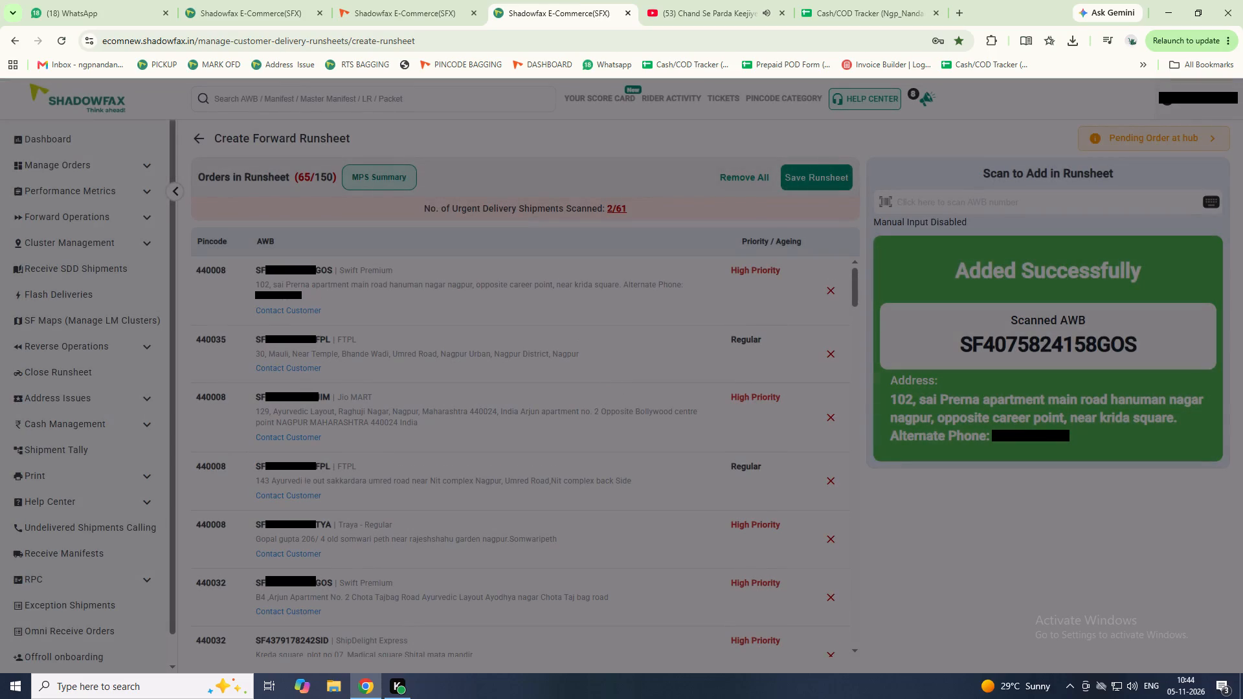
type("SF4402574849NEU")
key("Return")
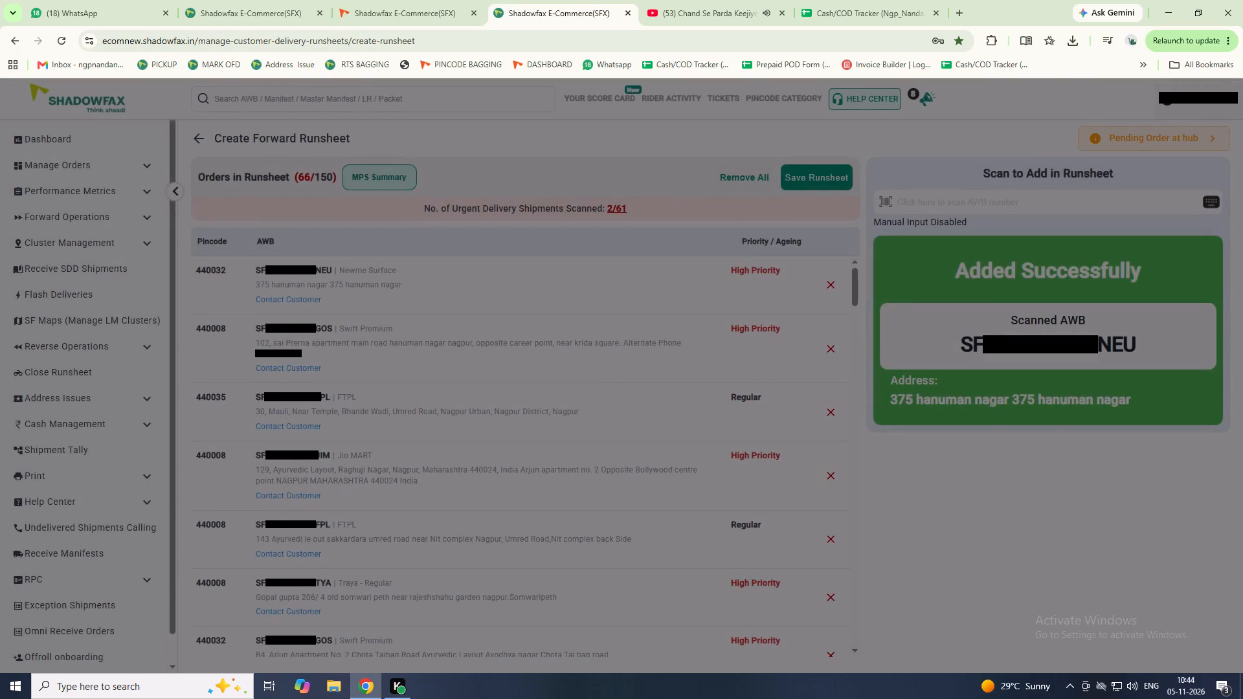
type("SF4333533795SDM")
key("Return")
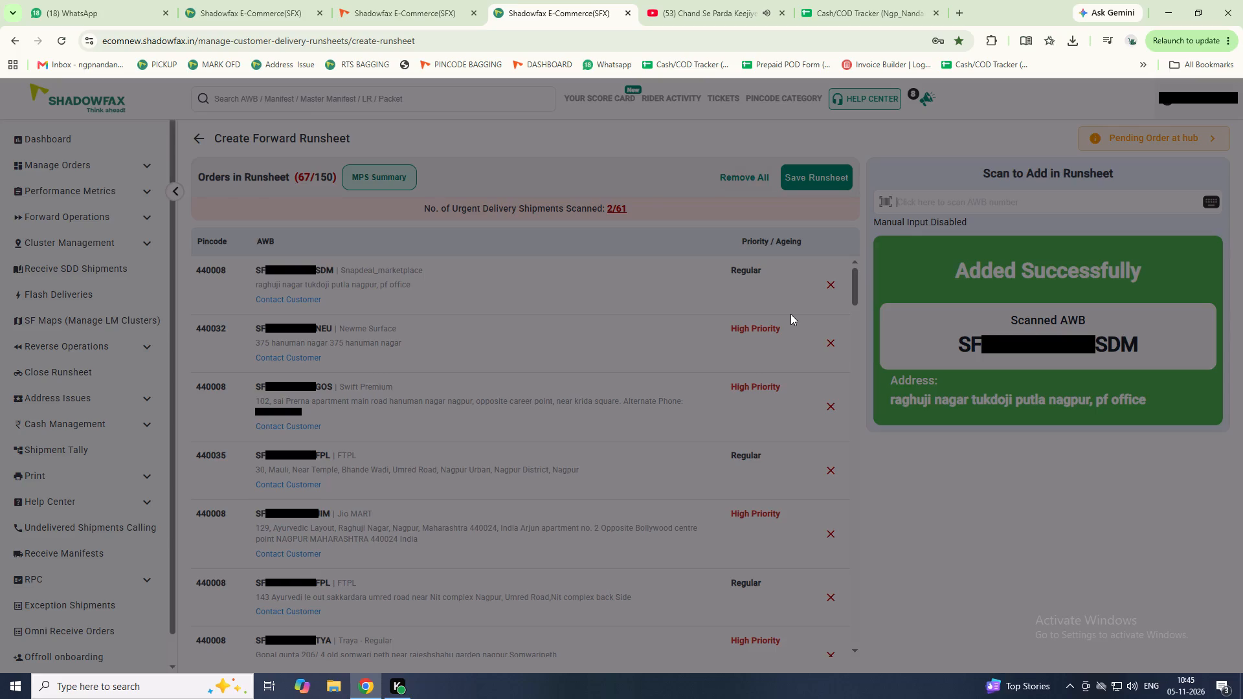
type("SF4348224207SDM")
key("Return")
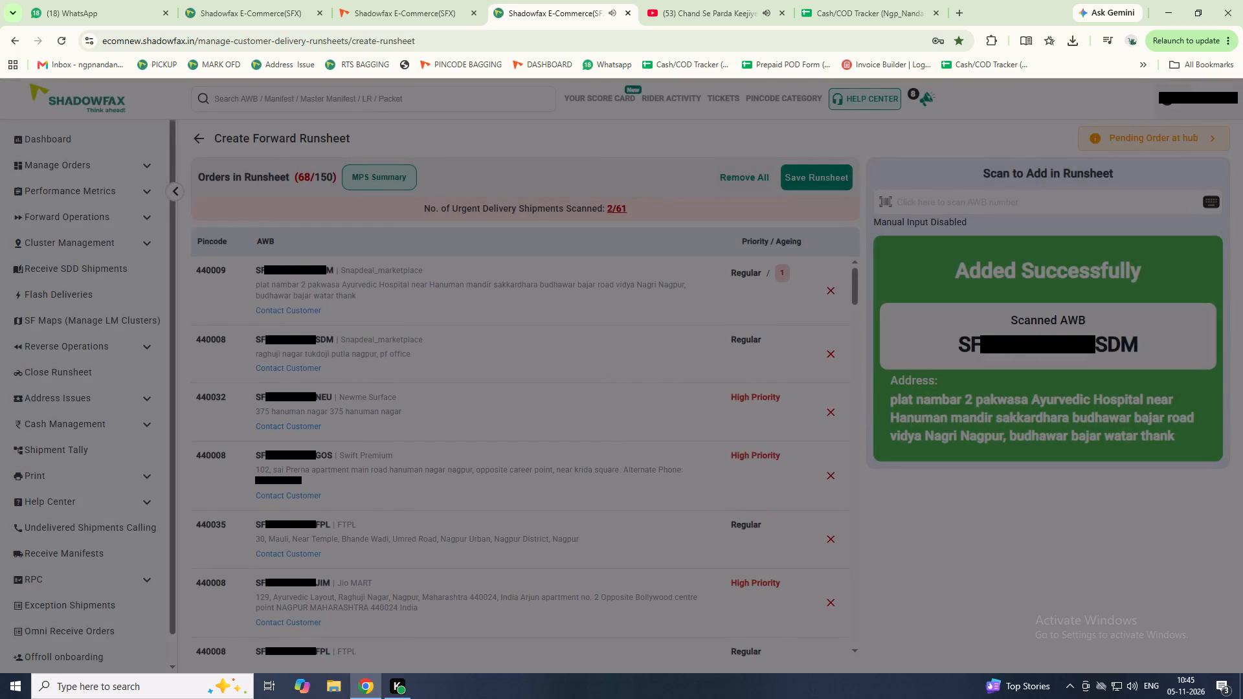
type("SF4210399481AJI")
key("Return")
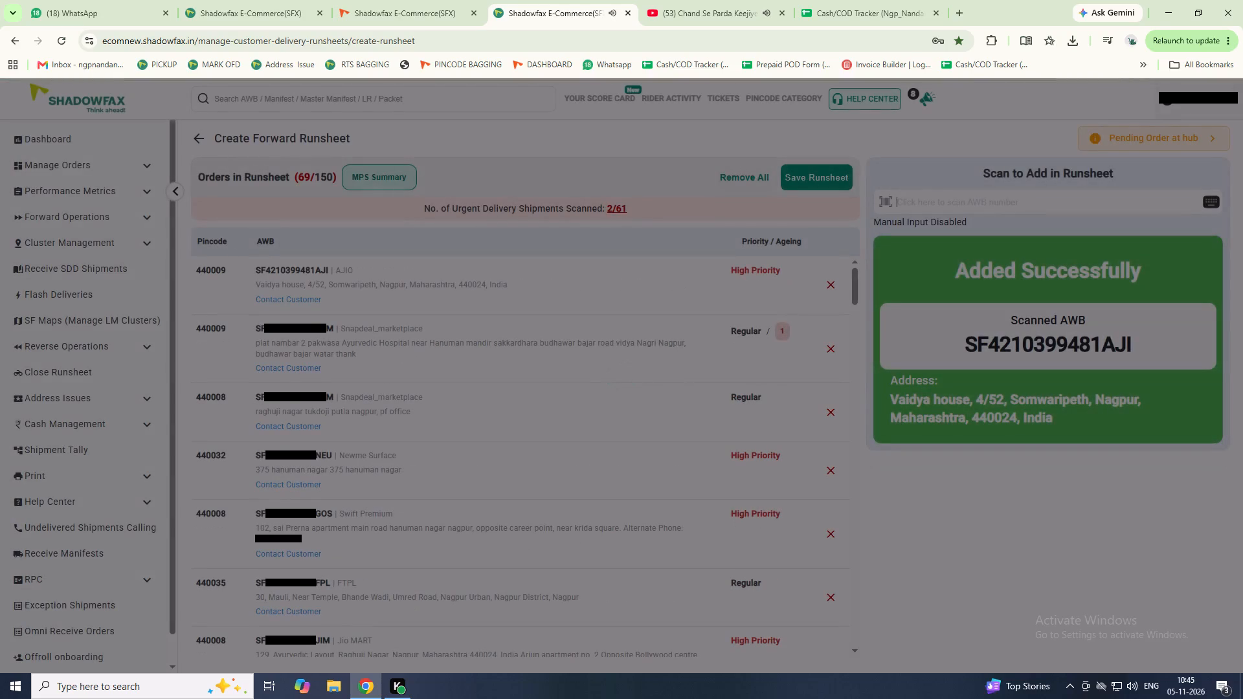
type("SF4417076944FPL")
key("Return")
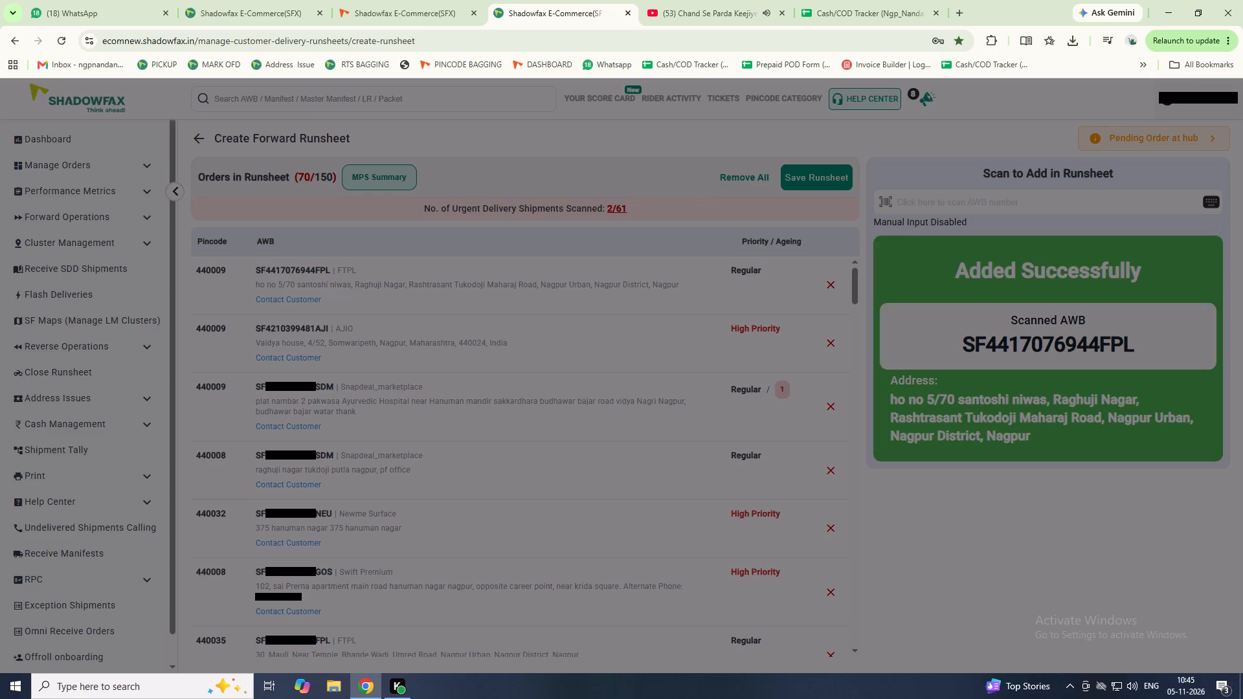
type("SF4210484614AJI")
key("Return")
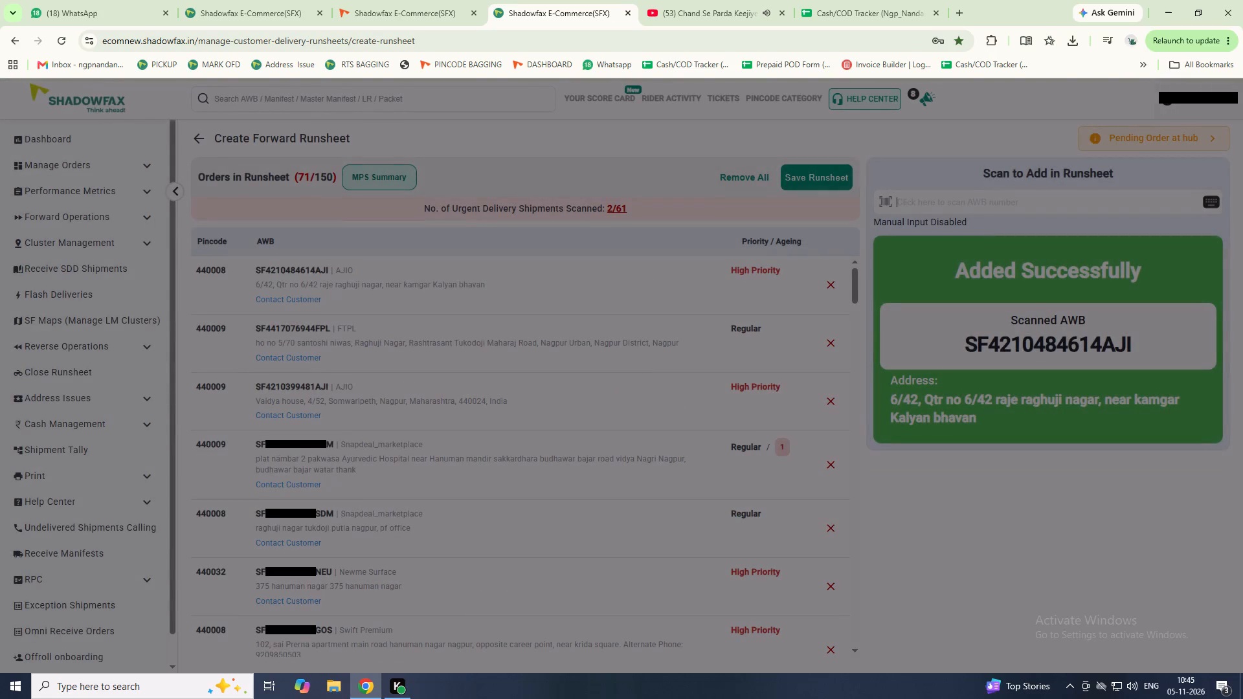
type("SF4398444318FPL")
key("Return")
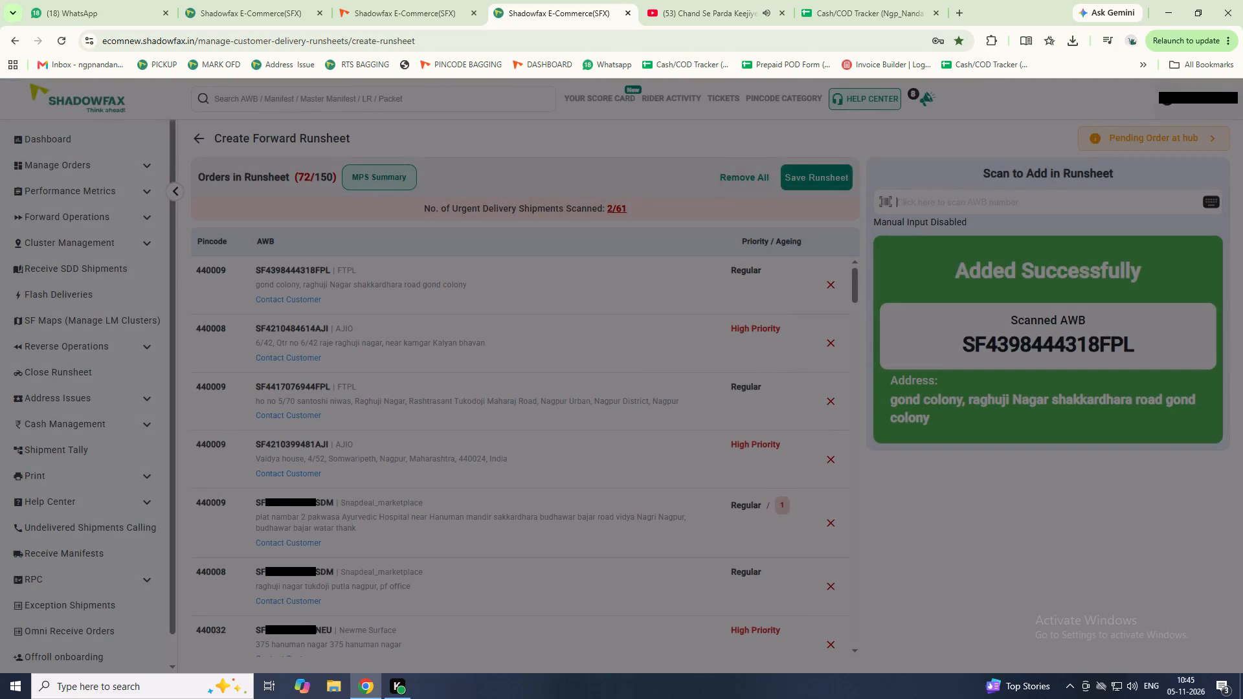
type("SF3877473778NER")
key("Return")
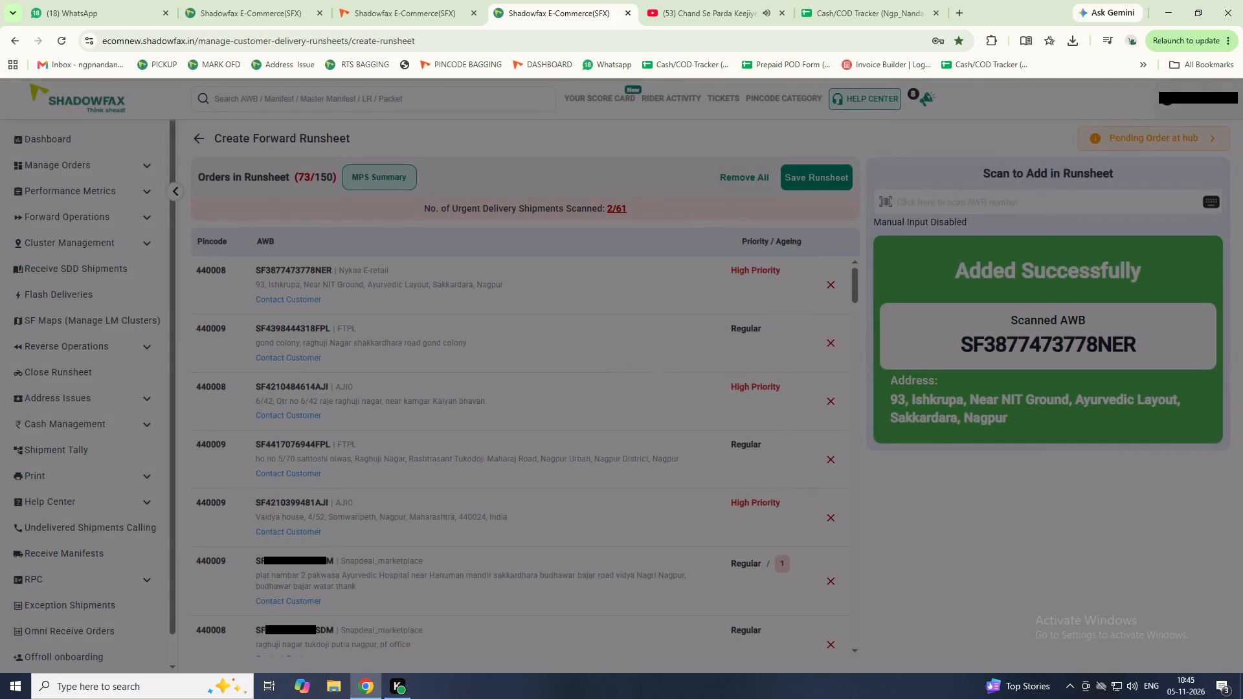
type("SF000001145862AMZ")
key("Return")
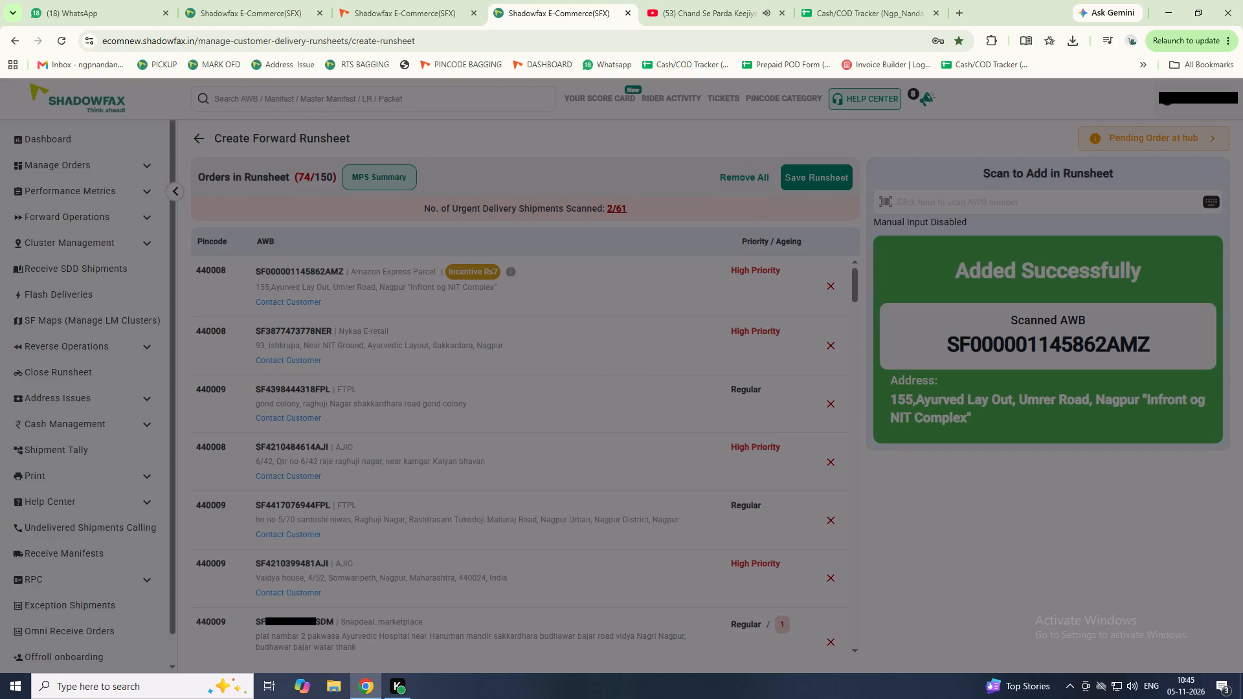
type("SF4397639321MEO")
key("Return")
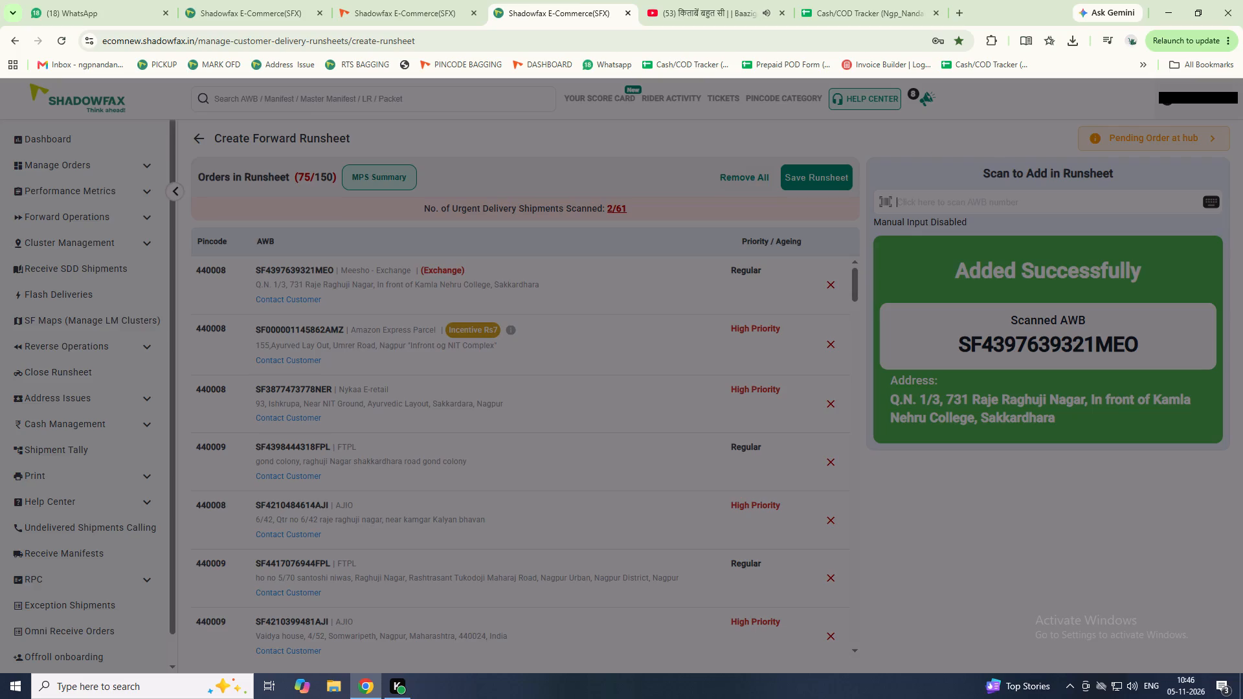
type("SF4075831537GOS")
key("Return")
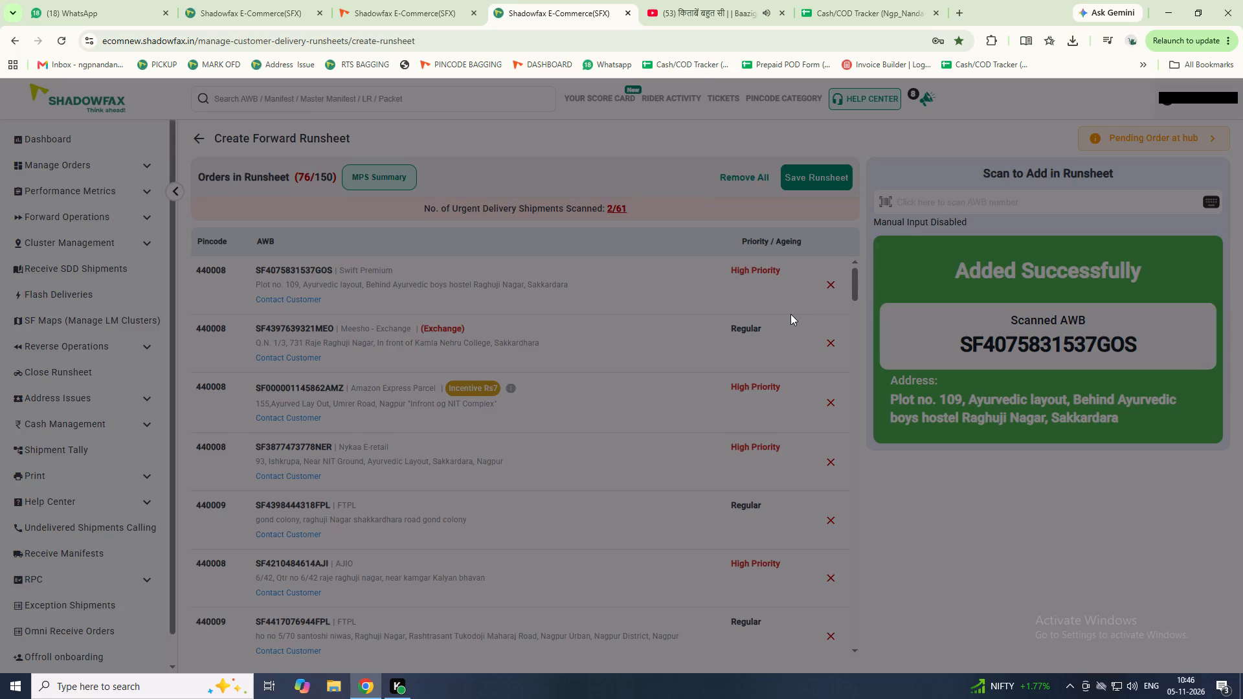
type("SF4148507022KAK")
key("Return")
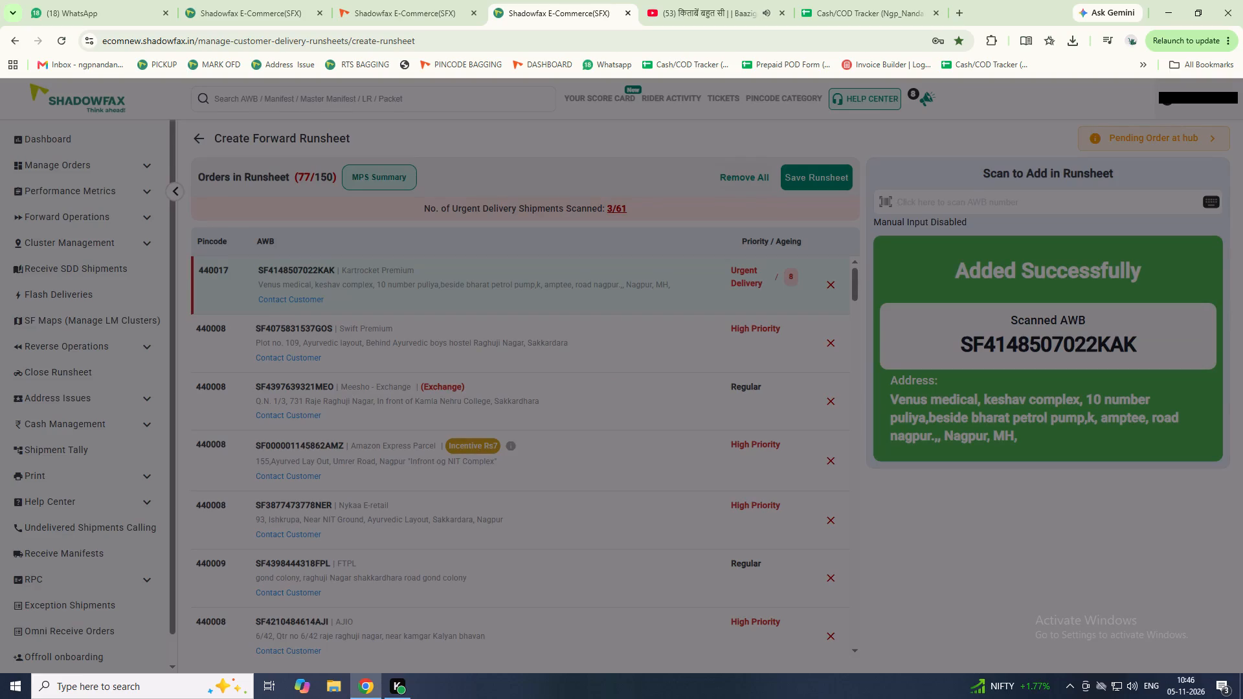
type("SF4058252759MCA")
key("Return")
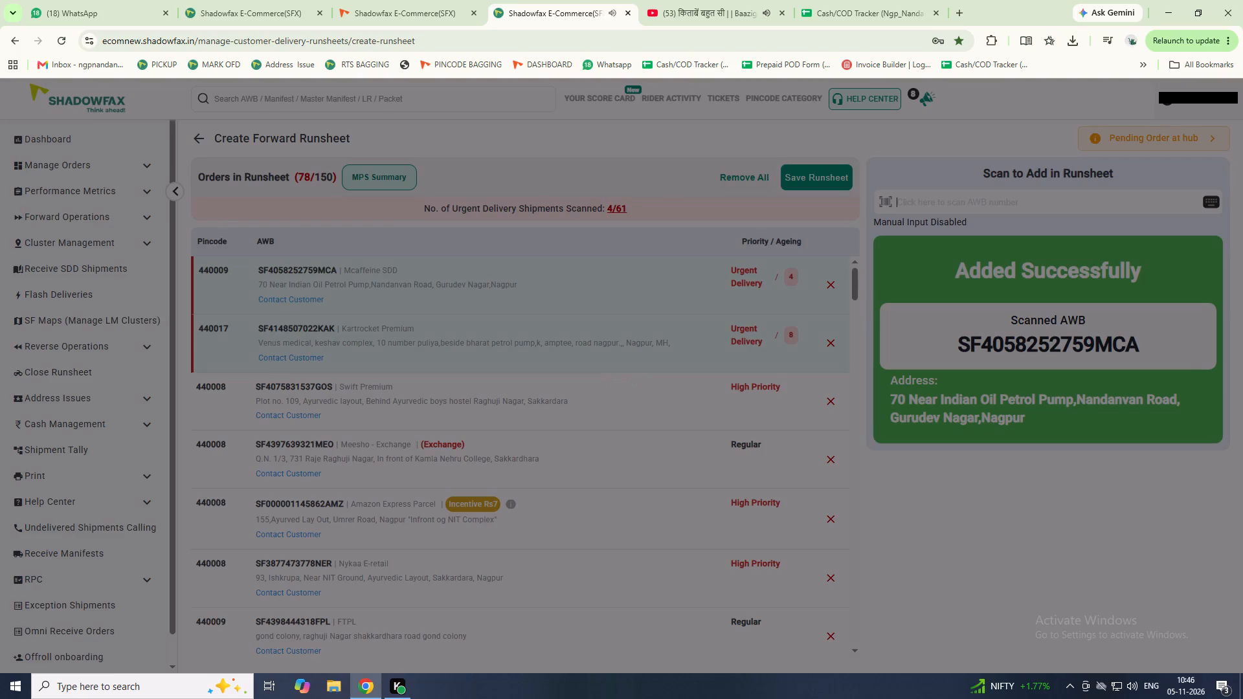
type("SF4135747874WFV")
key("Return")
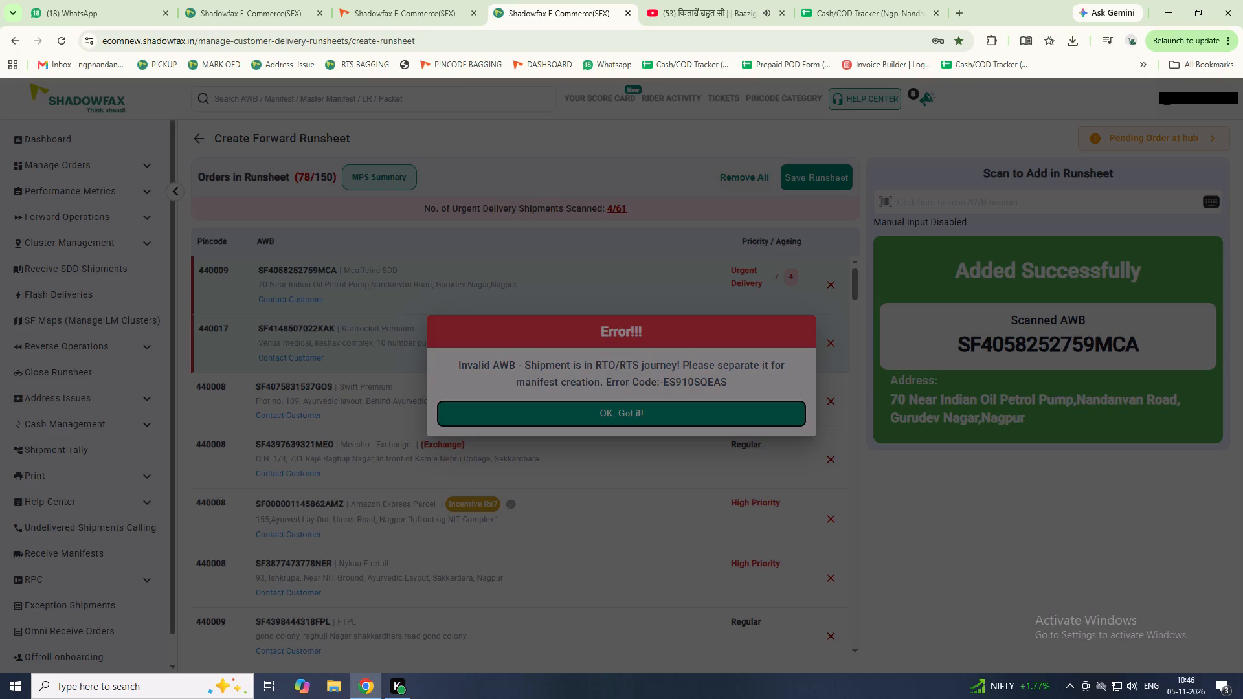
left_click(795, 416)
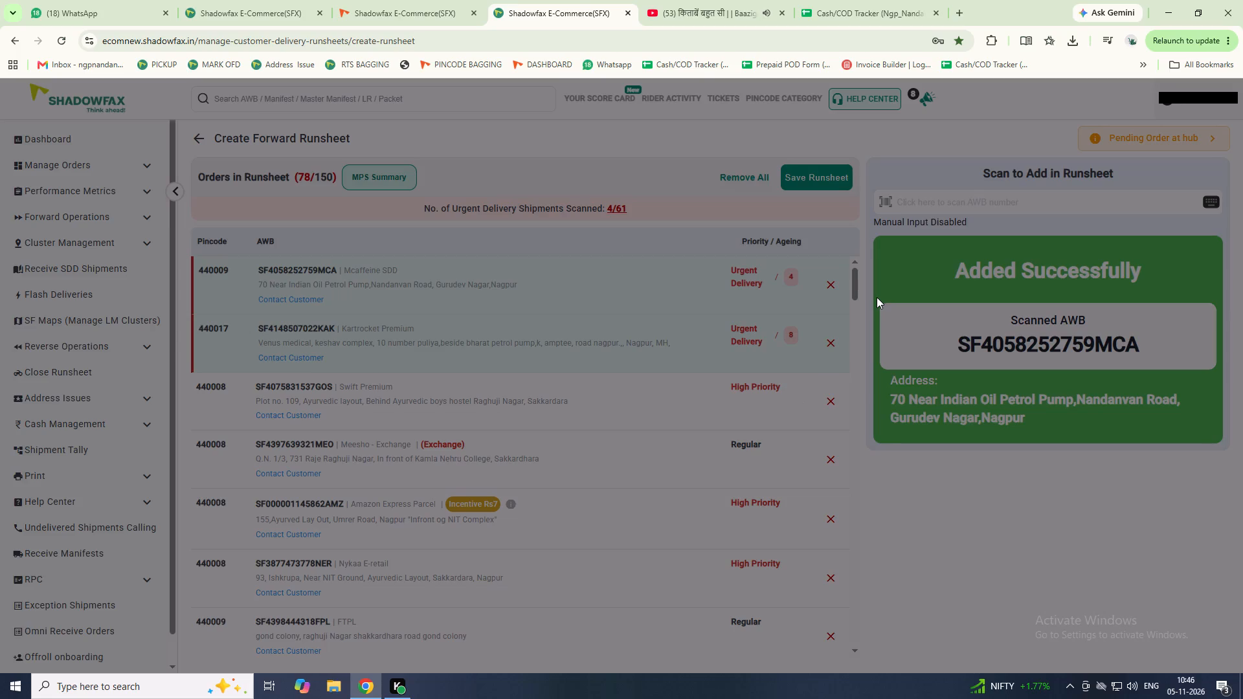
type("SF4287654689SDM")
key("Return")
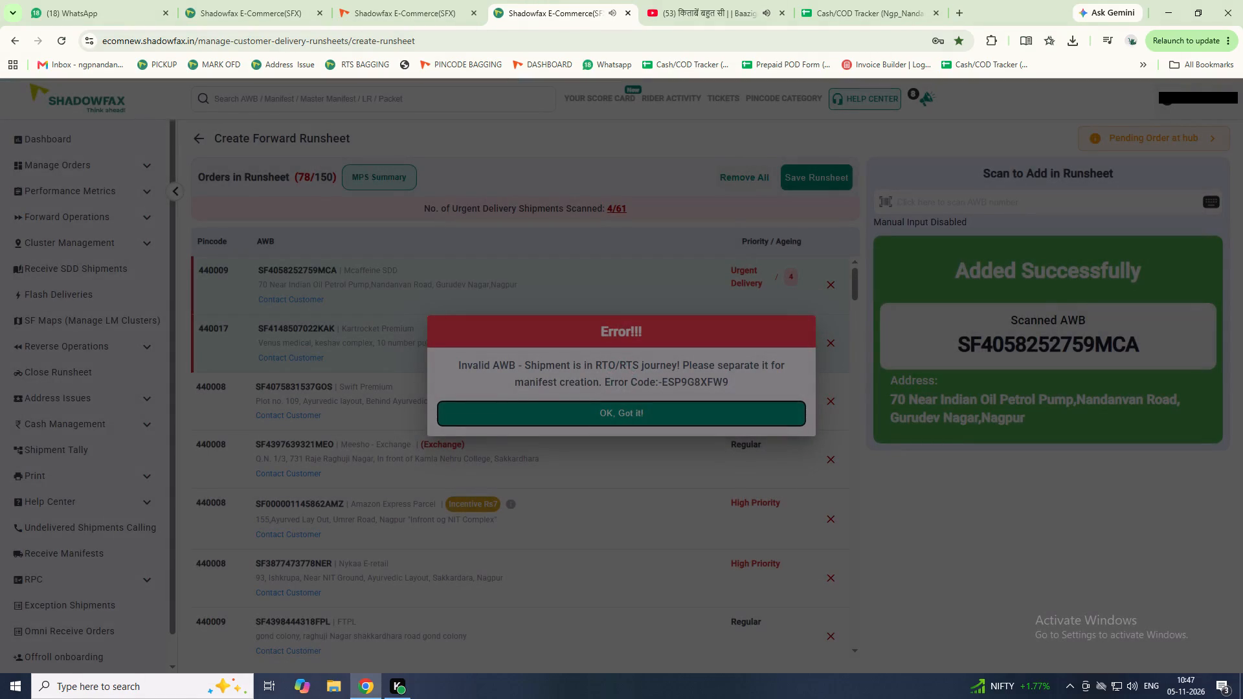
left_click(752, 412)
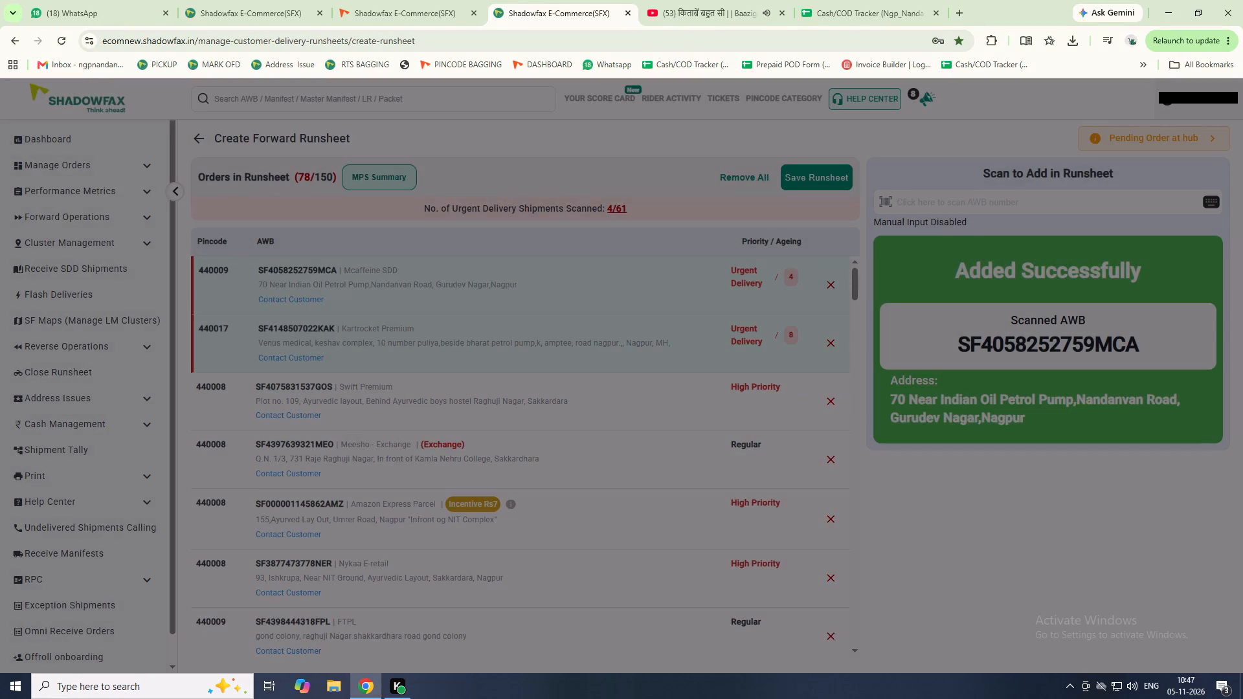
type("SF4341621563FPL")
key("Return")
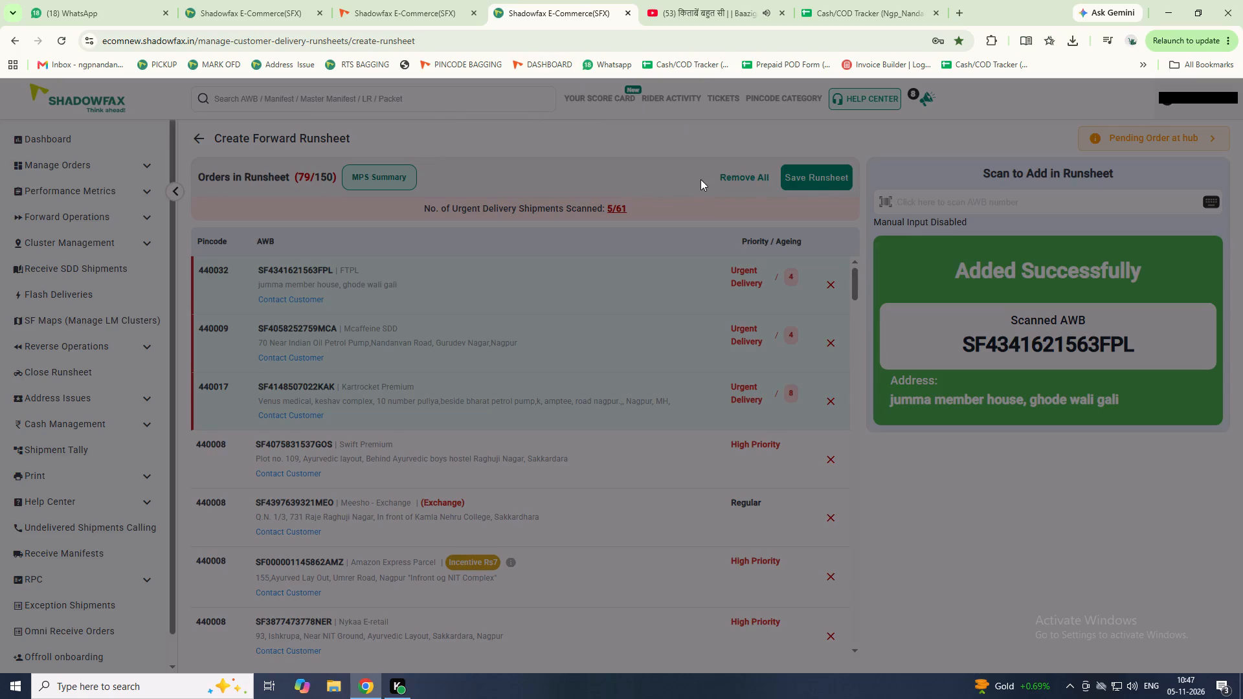
left_click(811, 179)
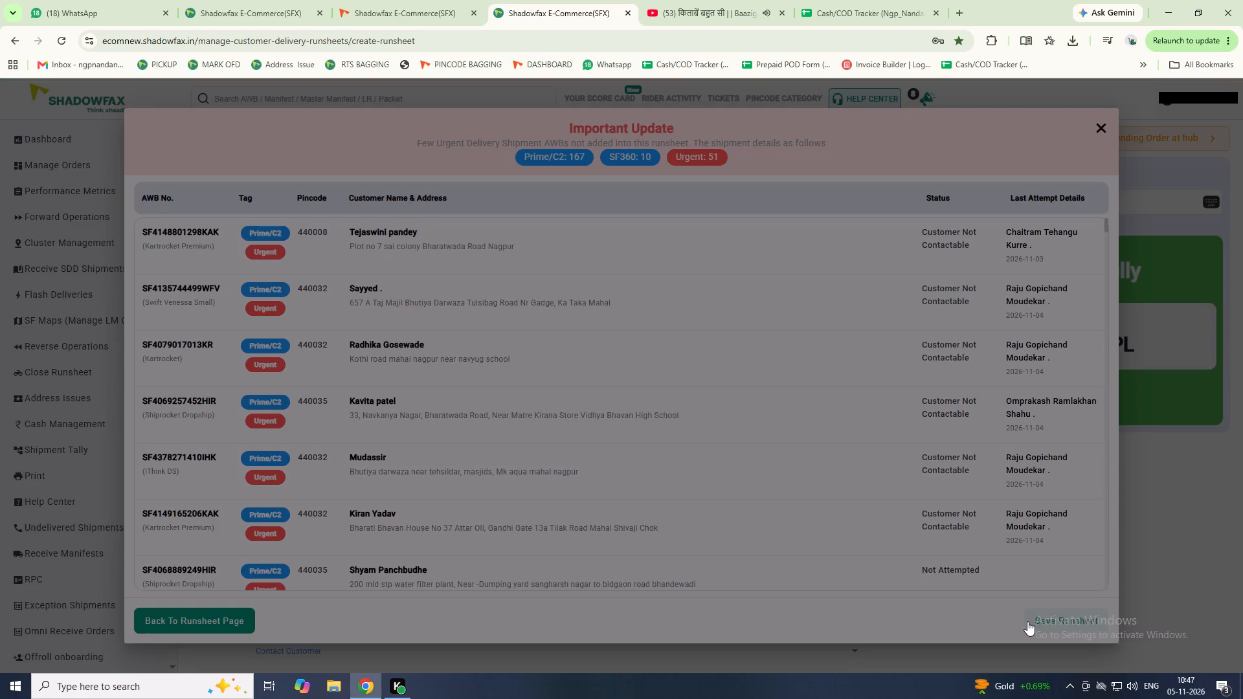
left_click(1033, 617)
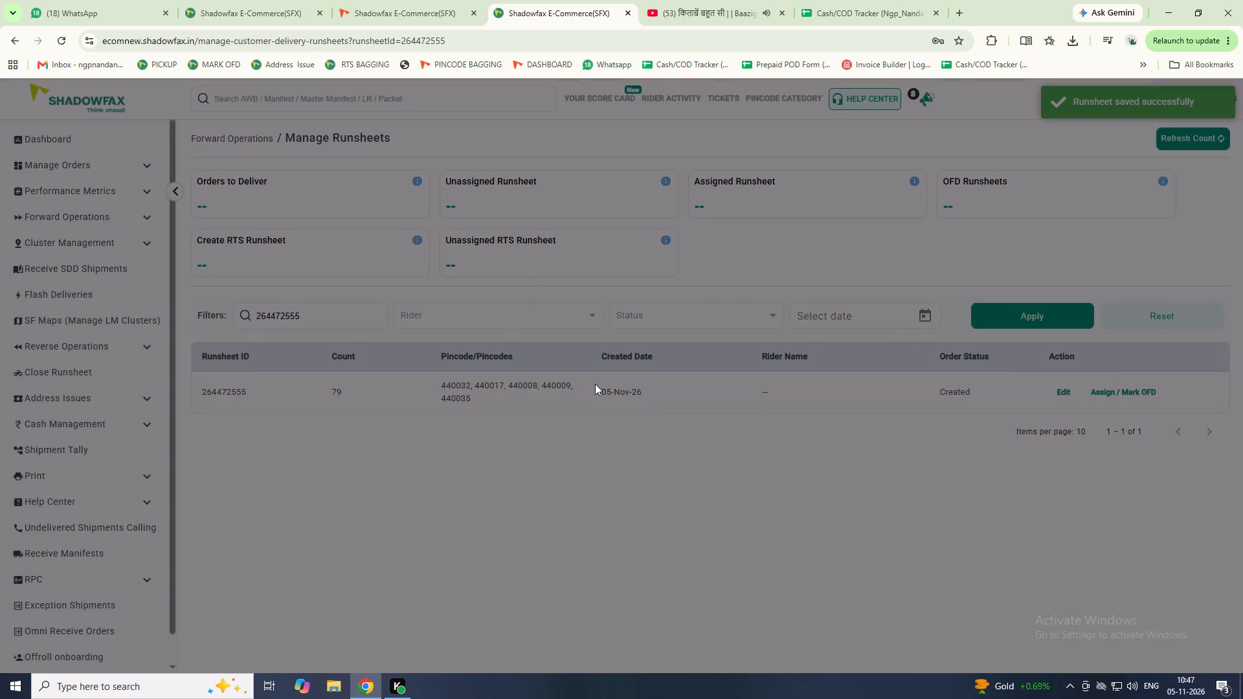
Assign the saved forward runsheet to rider Yogesh and mark it as OFD.
left_click(1131, 393)
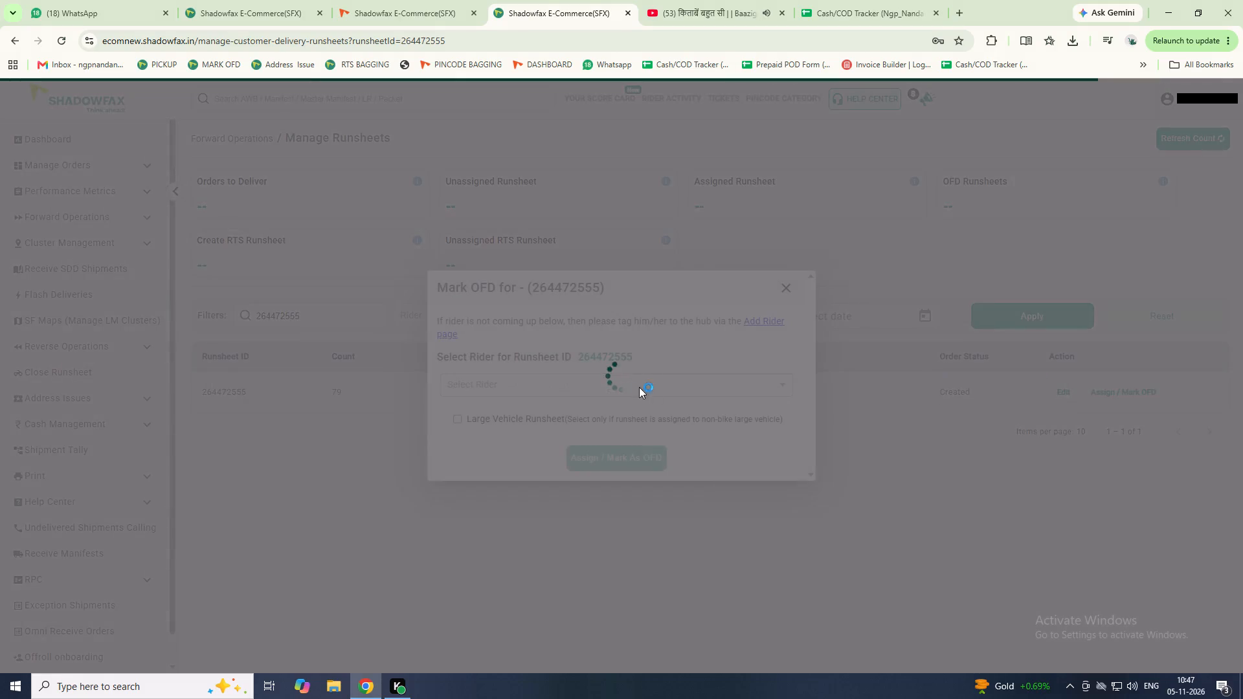
left_click(697, 390)
left_click(562, 434)
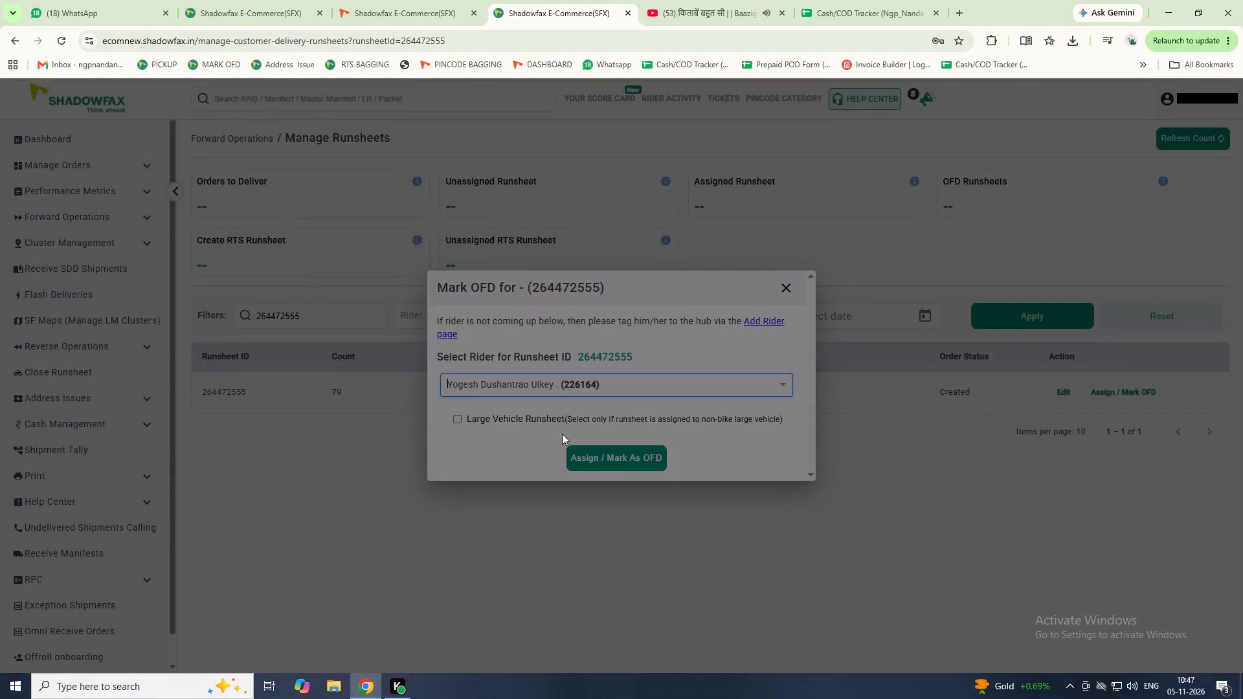
left_click(627, 460)
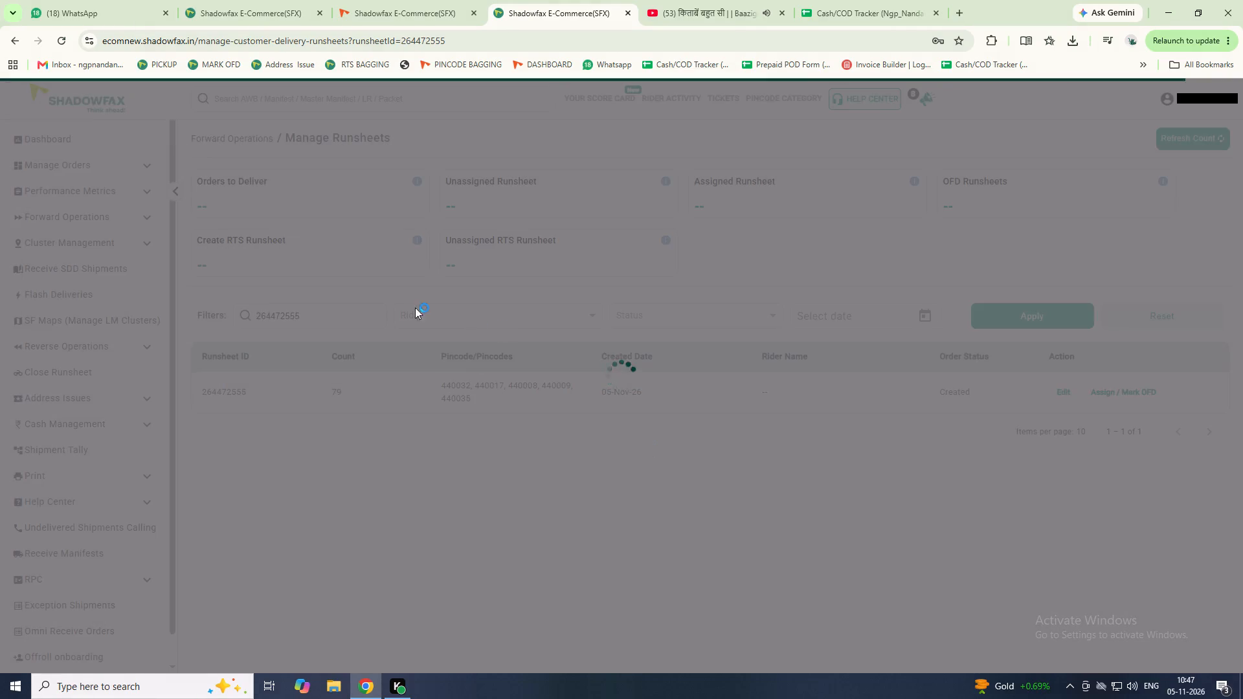
left_click(339, 199)
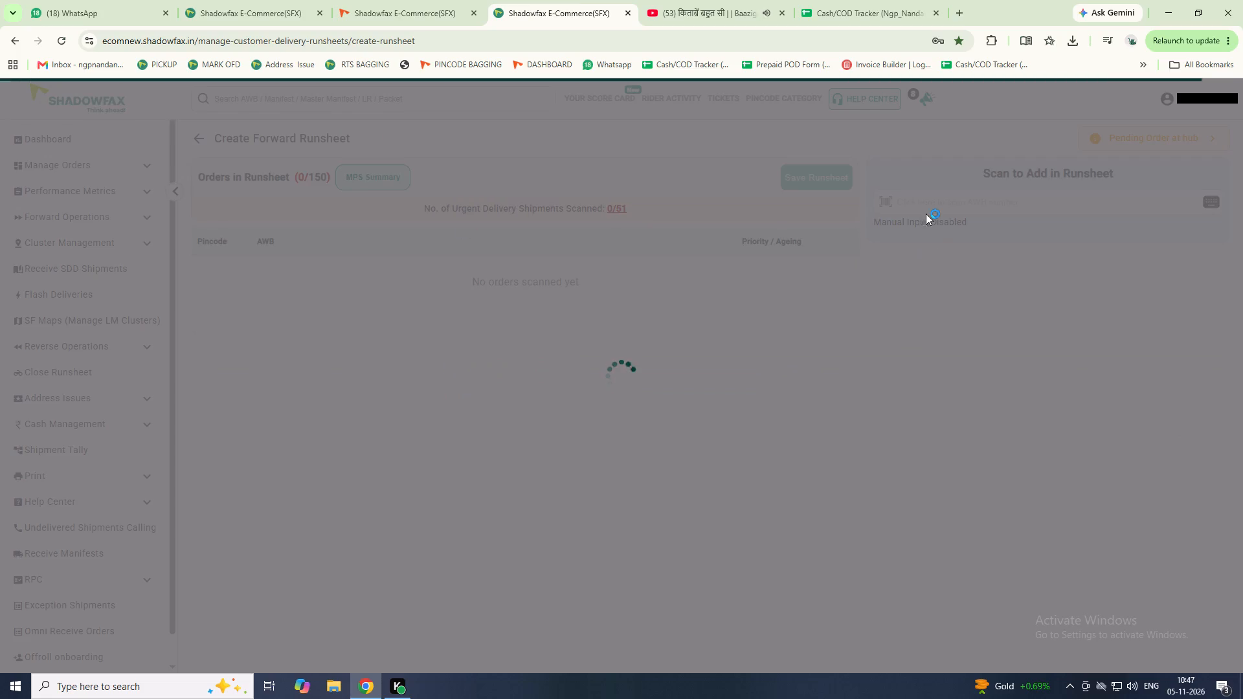
left_click(934, 208)
left_click(930, 205)
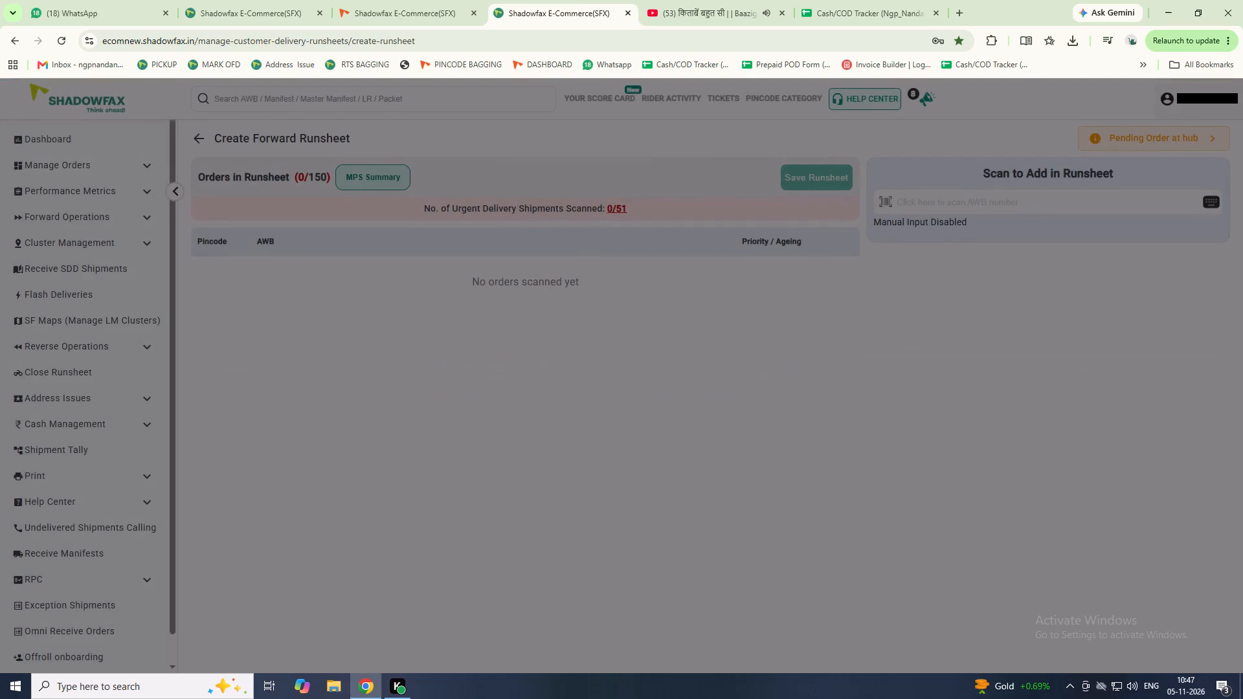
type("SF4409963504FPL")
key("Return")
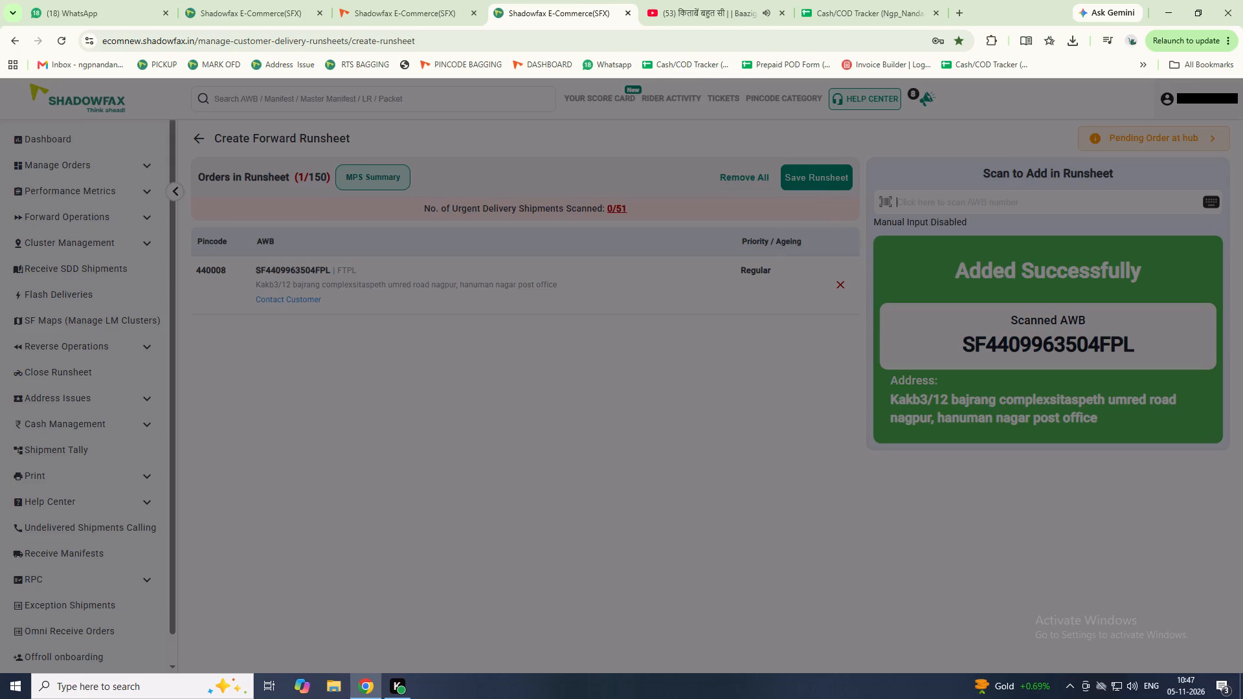
left_click(825, 184)
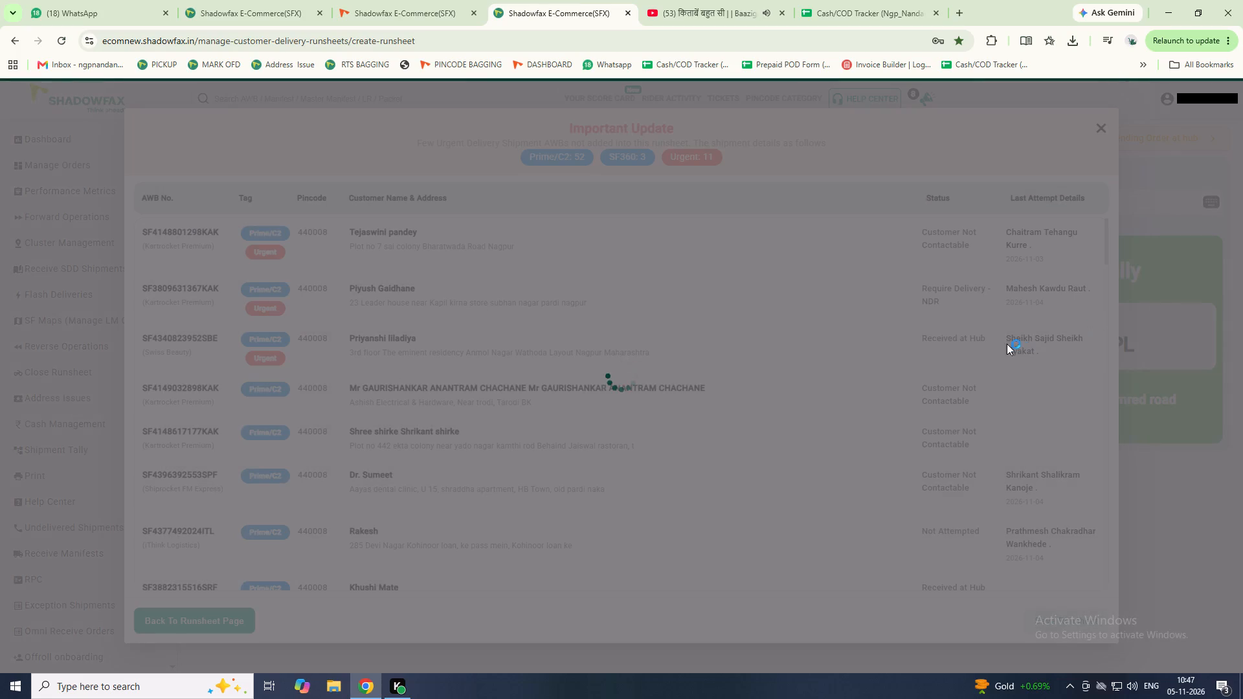
left_click(1029, 619)
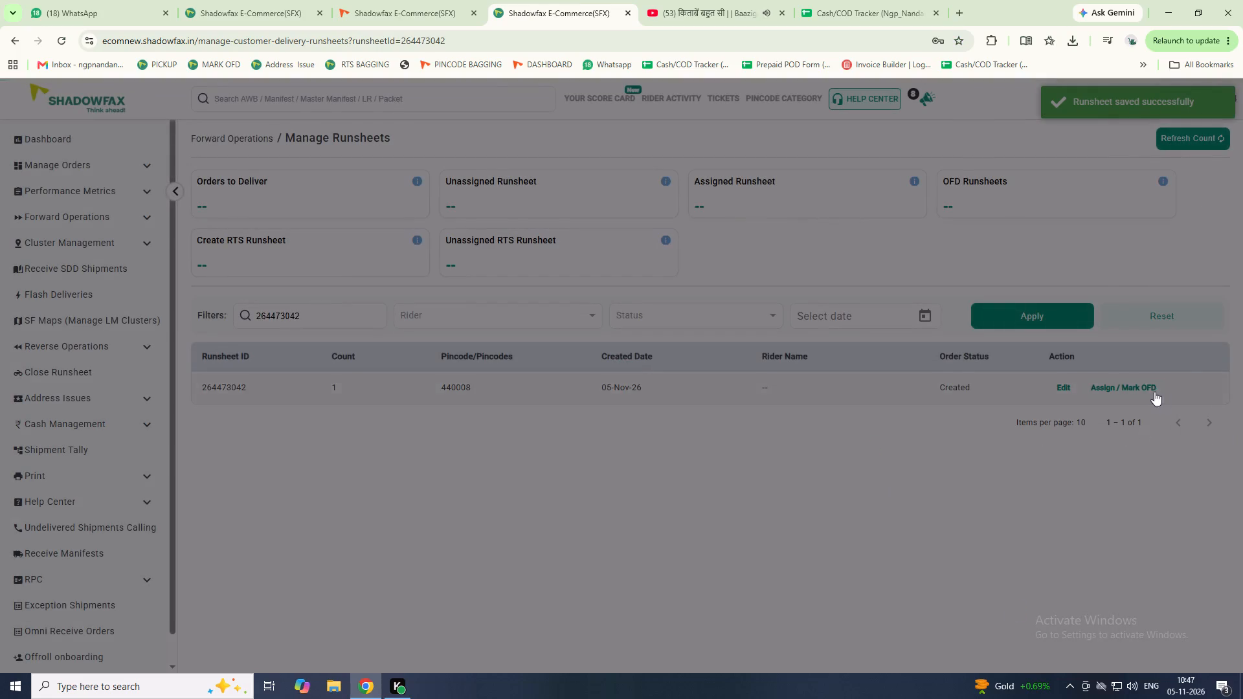
Open the rider assignment and OFD marking for the newly saved single-shipment runsheet.
left_click(1153, 392)
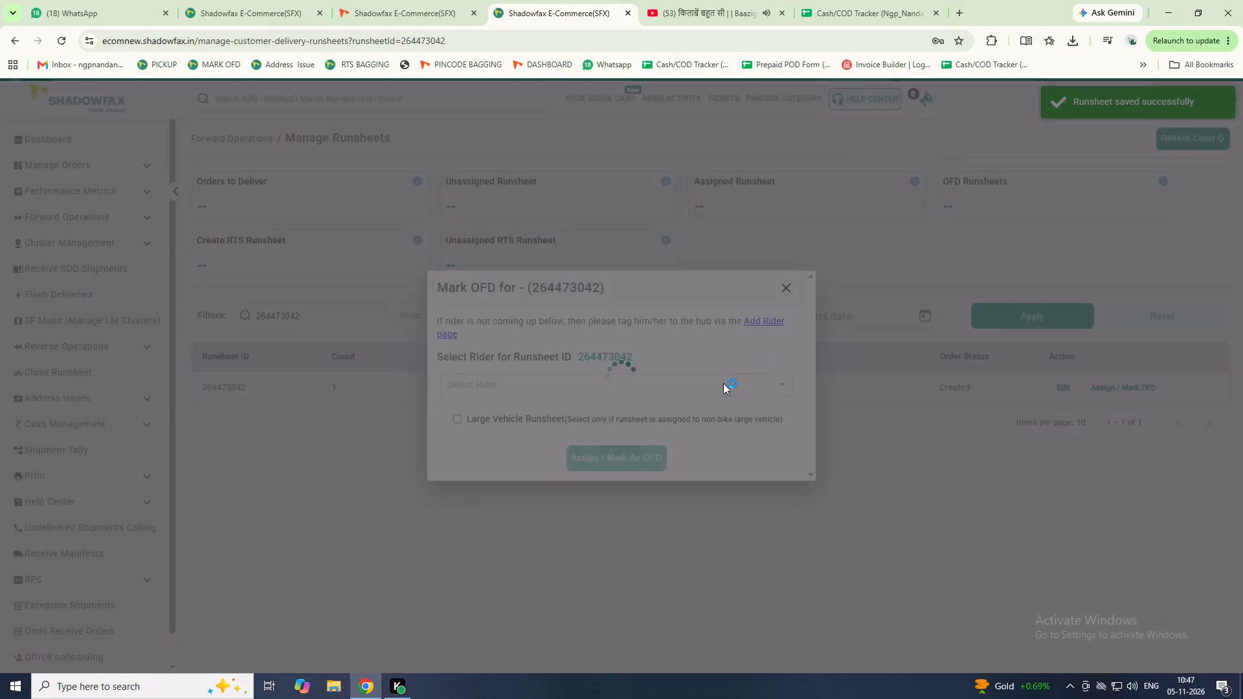
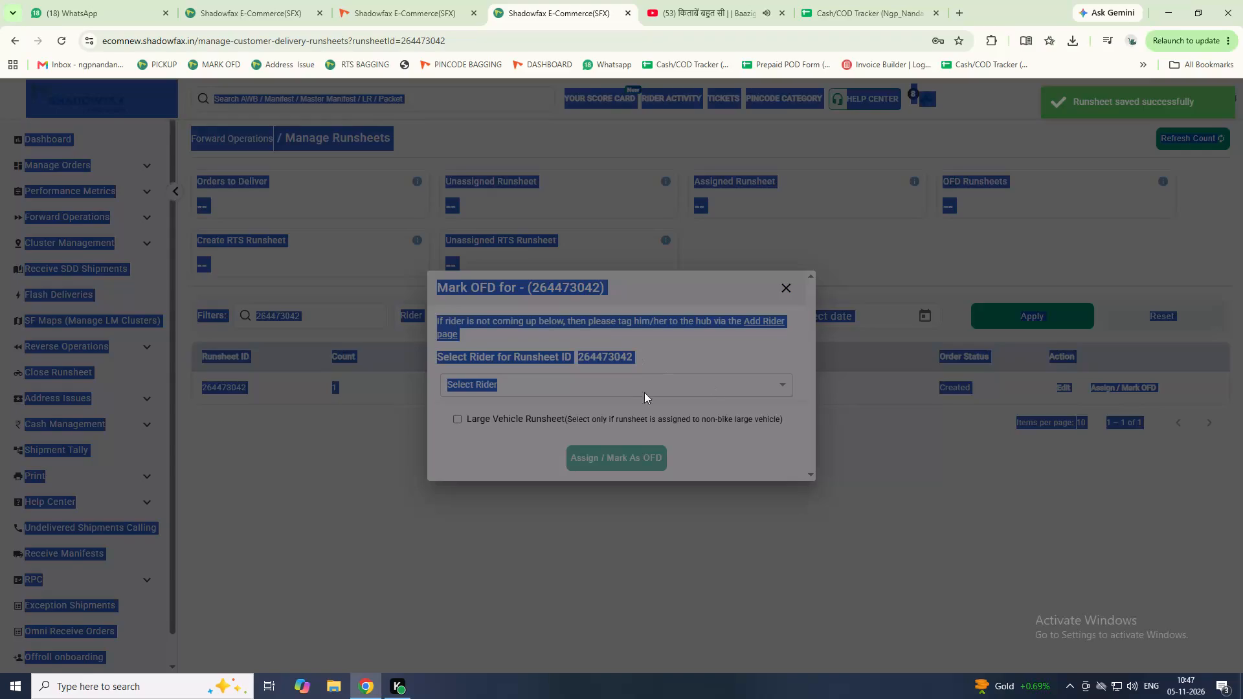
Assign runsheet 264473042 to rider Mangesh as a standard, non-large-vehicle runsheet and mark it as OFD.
left_click(748, 511)
left_click(737, 473)
left_click(703, 394)
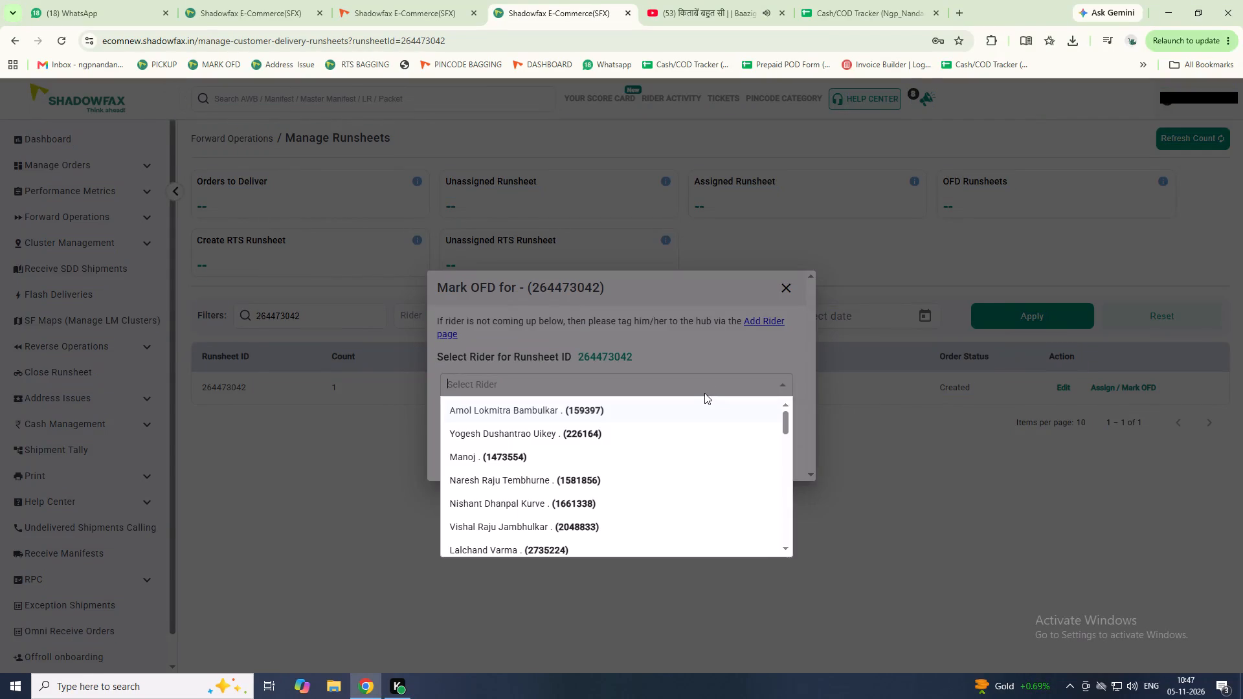
type("uik")
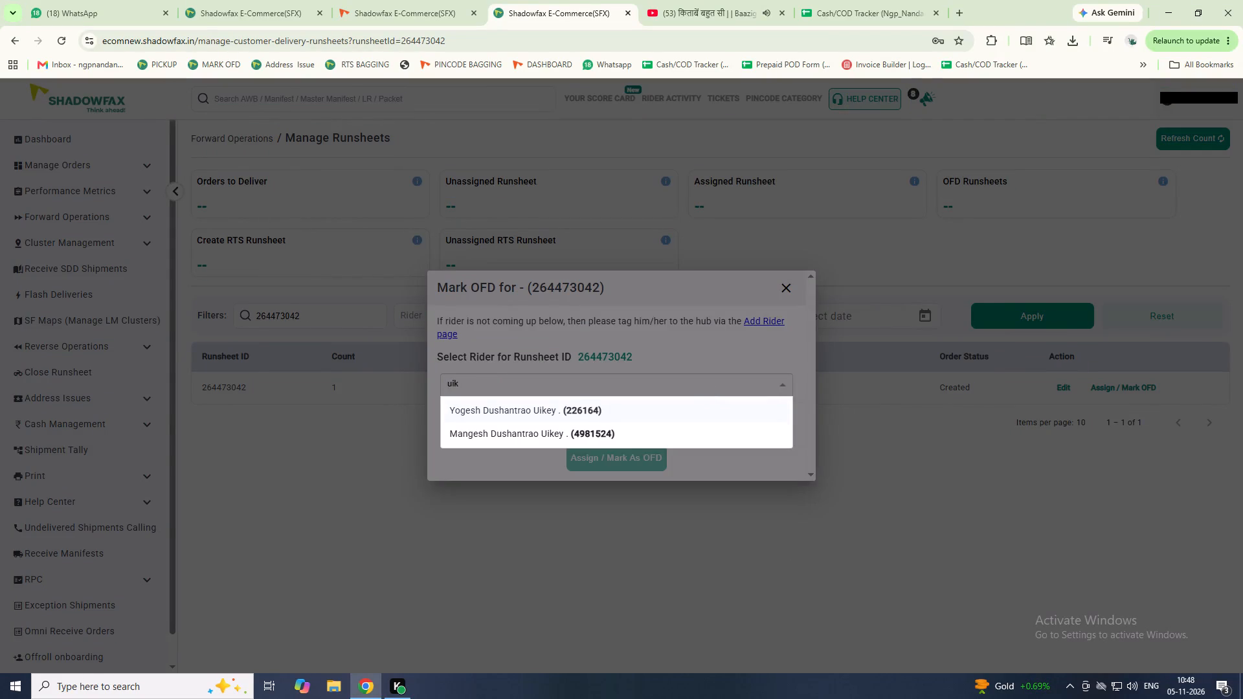
left_click(592, 434)
left_click(617, 458)
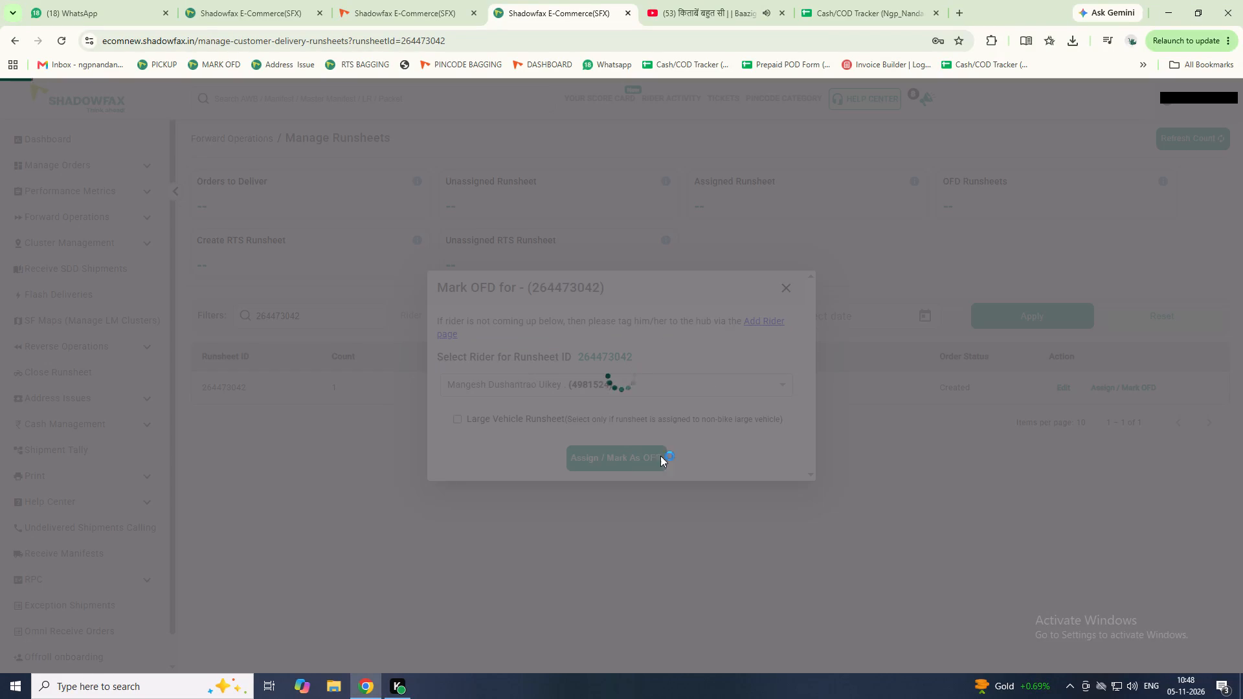
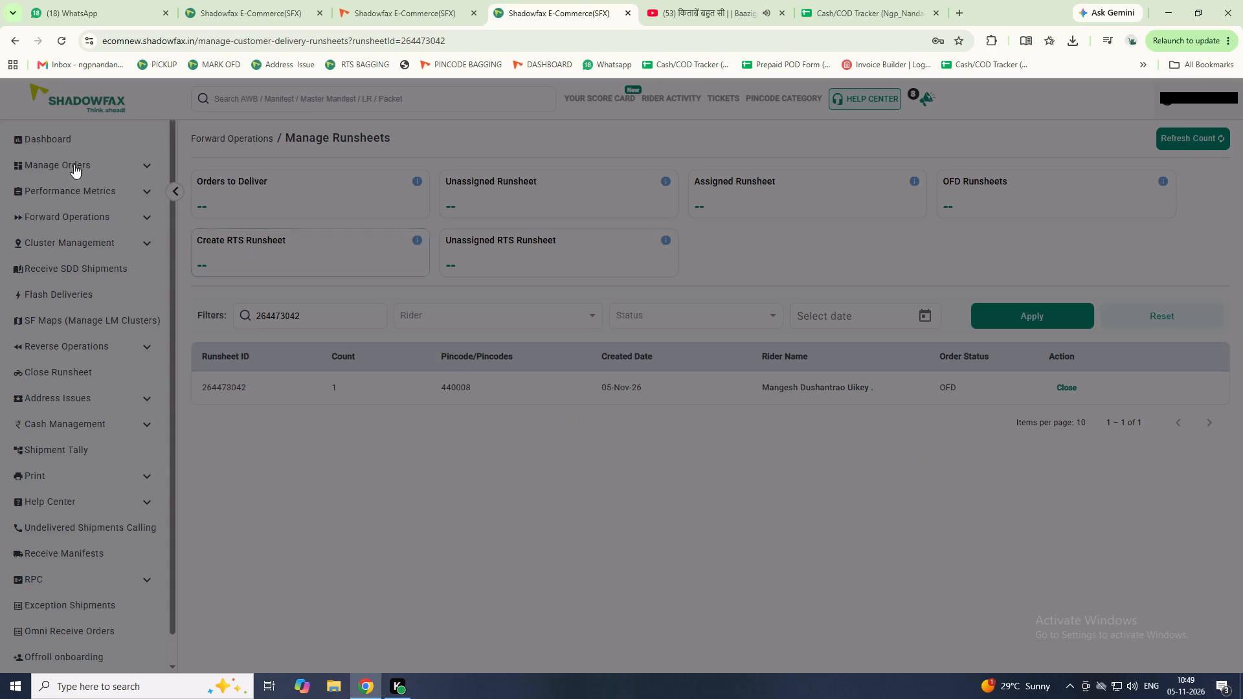
Refresh the dashboard counts and start a new forward runsheet from the orders to deliver.
left_click(49, 139)
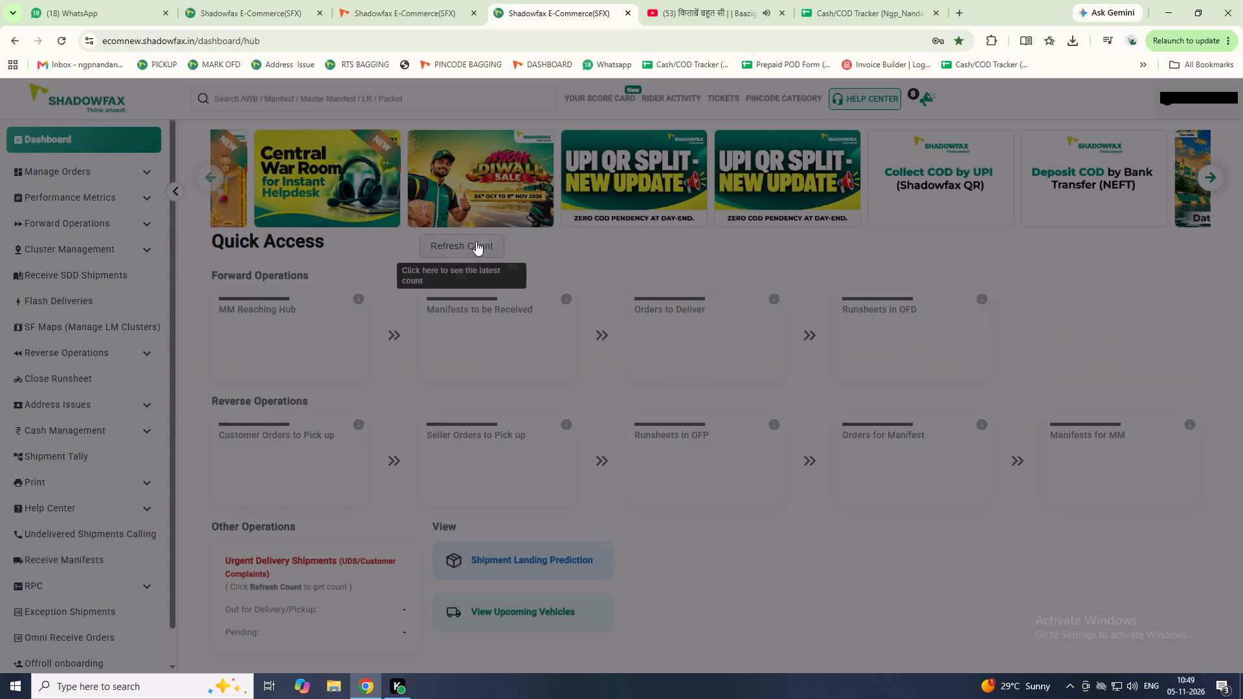
triple_click(475, 241)
triple_click(475, 244)
triple_click(475, 244)
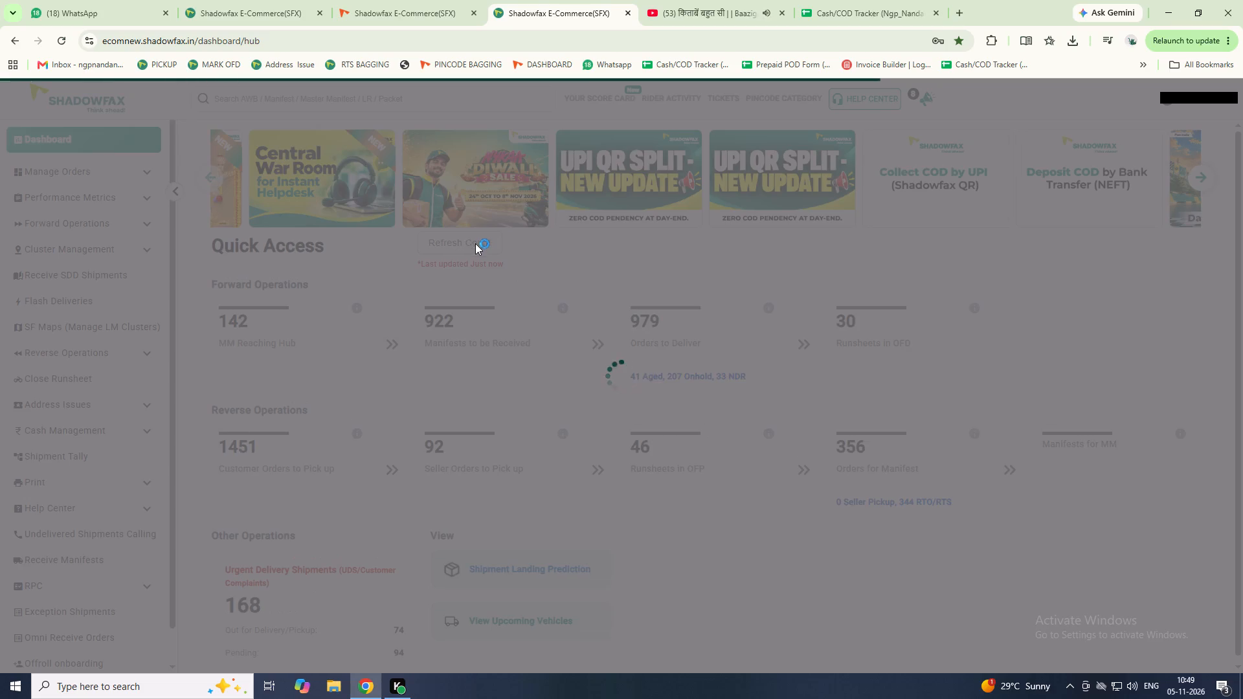
left_click(476, 244)
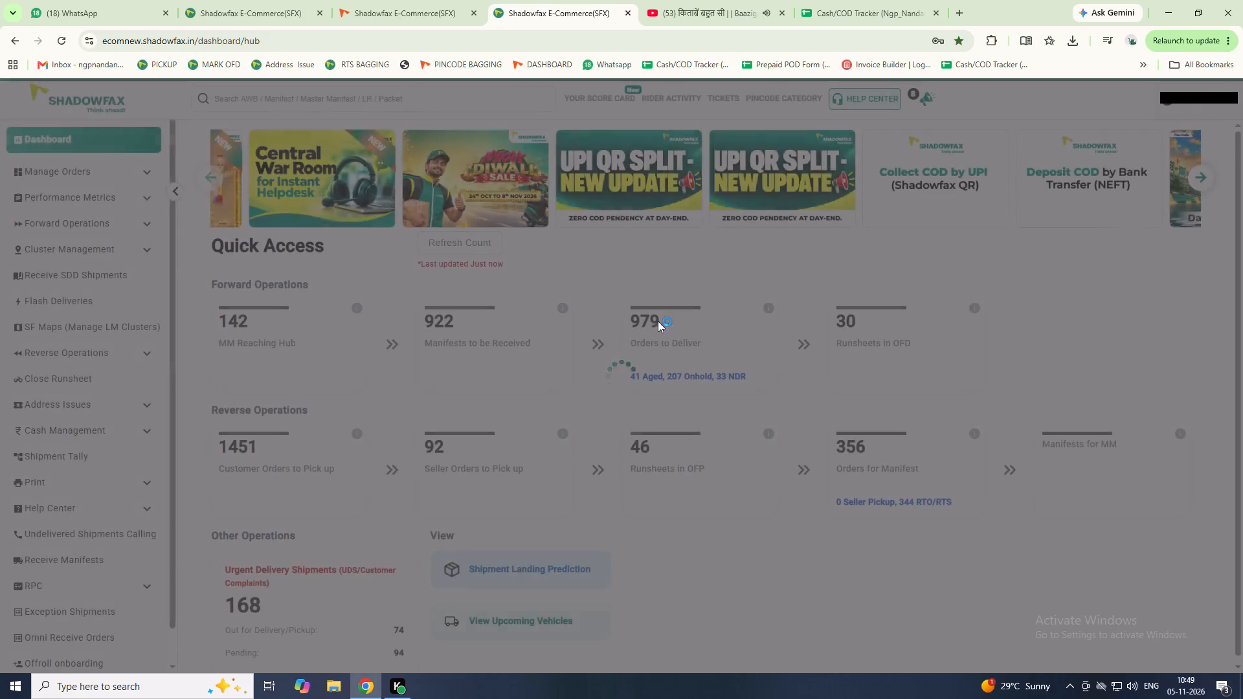
left_click(671, 323)
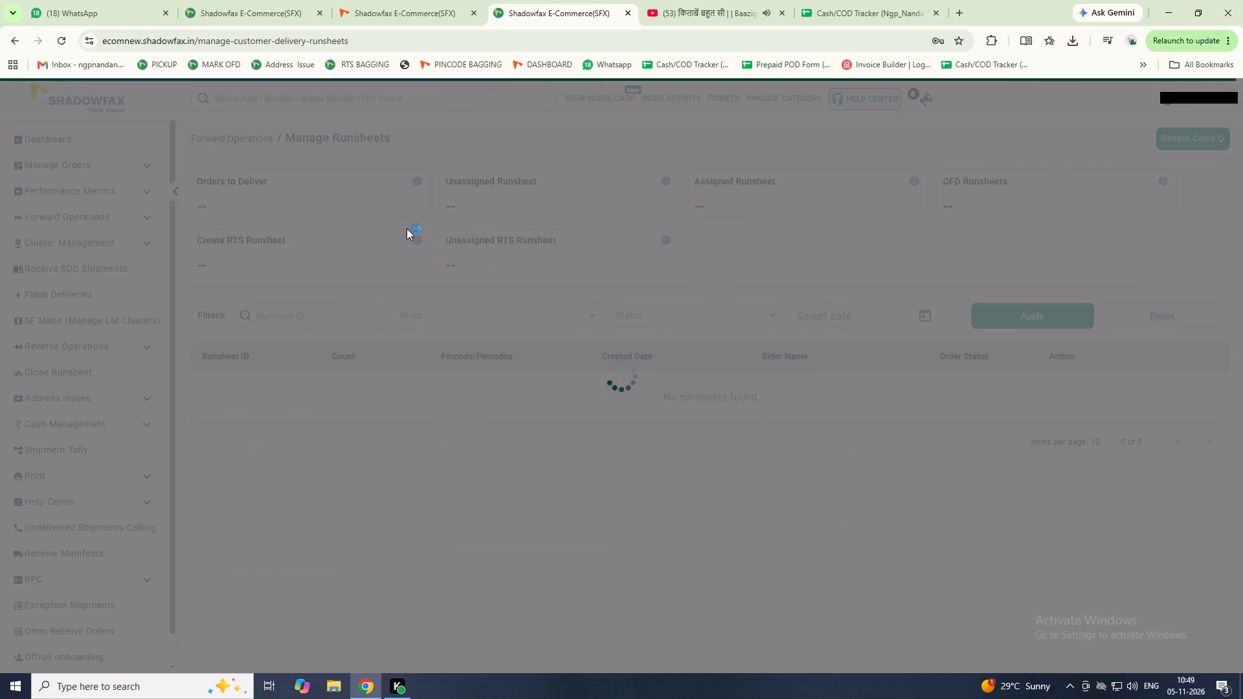
left_click(303, 197)
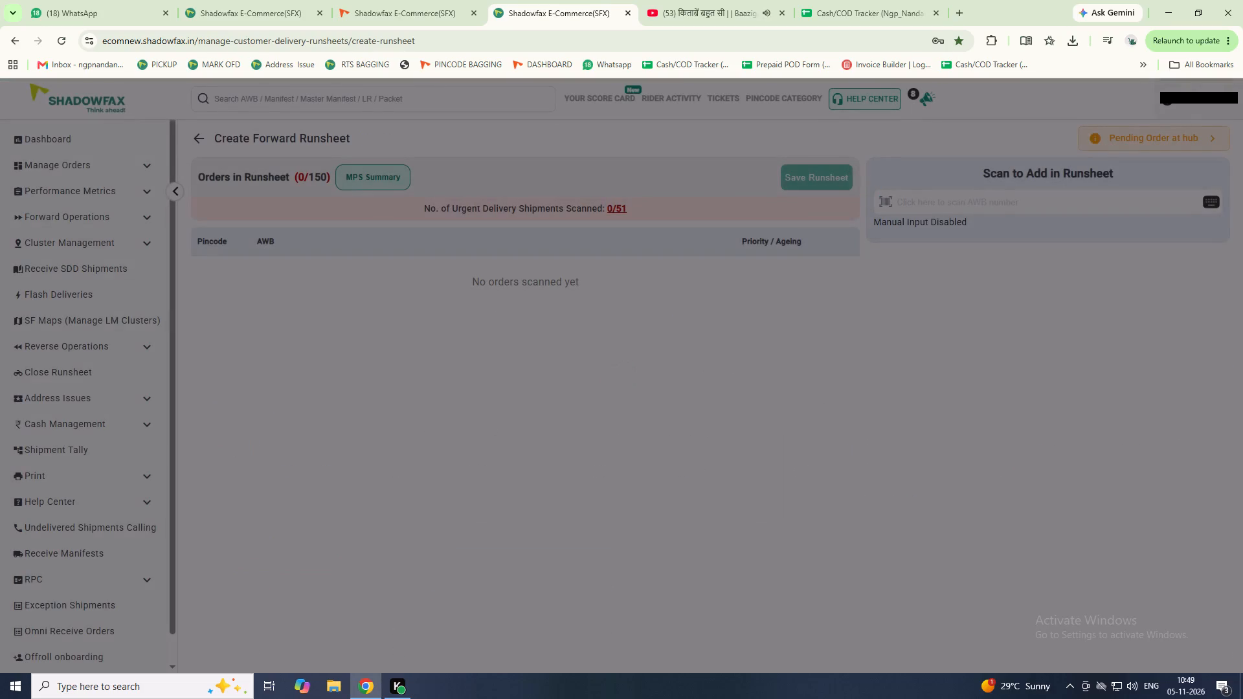
left_click(906, 195)
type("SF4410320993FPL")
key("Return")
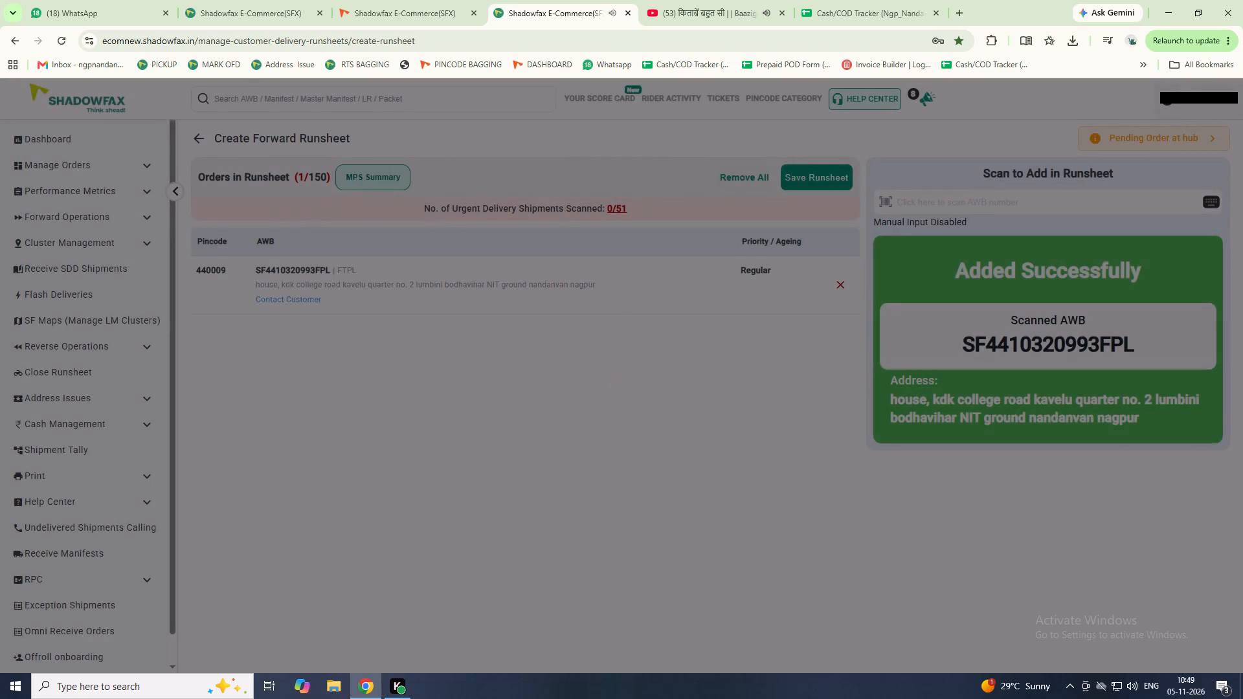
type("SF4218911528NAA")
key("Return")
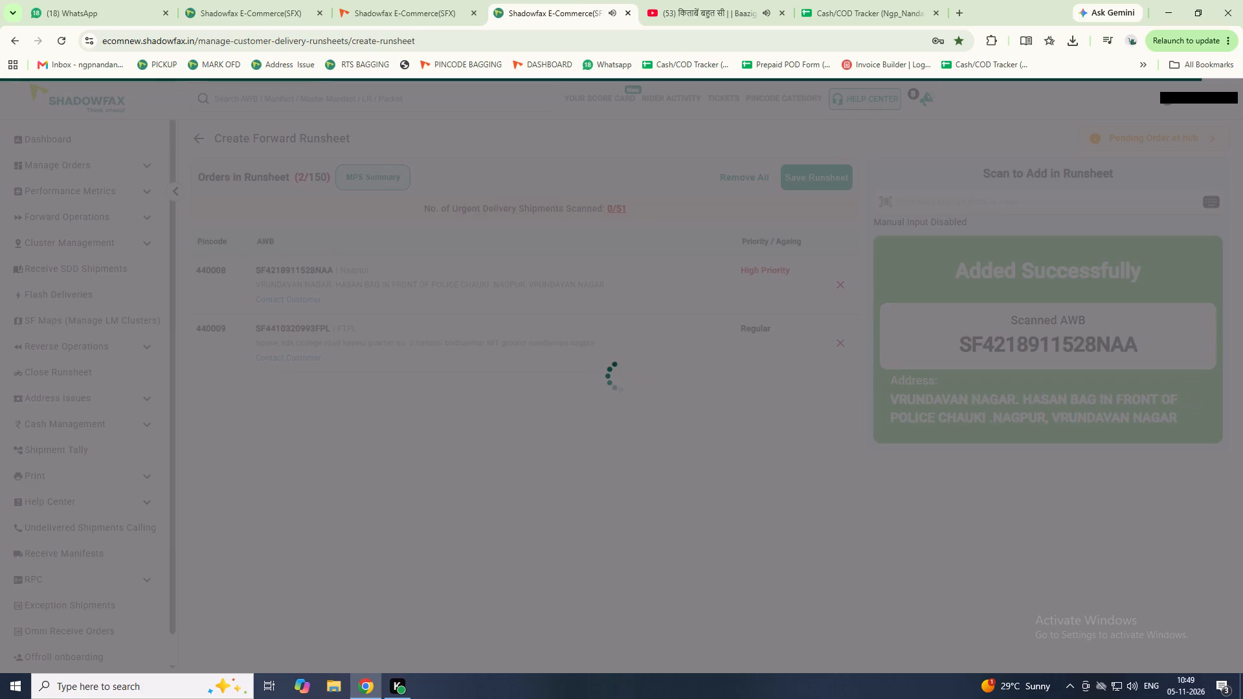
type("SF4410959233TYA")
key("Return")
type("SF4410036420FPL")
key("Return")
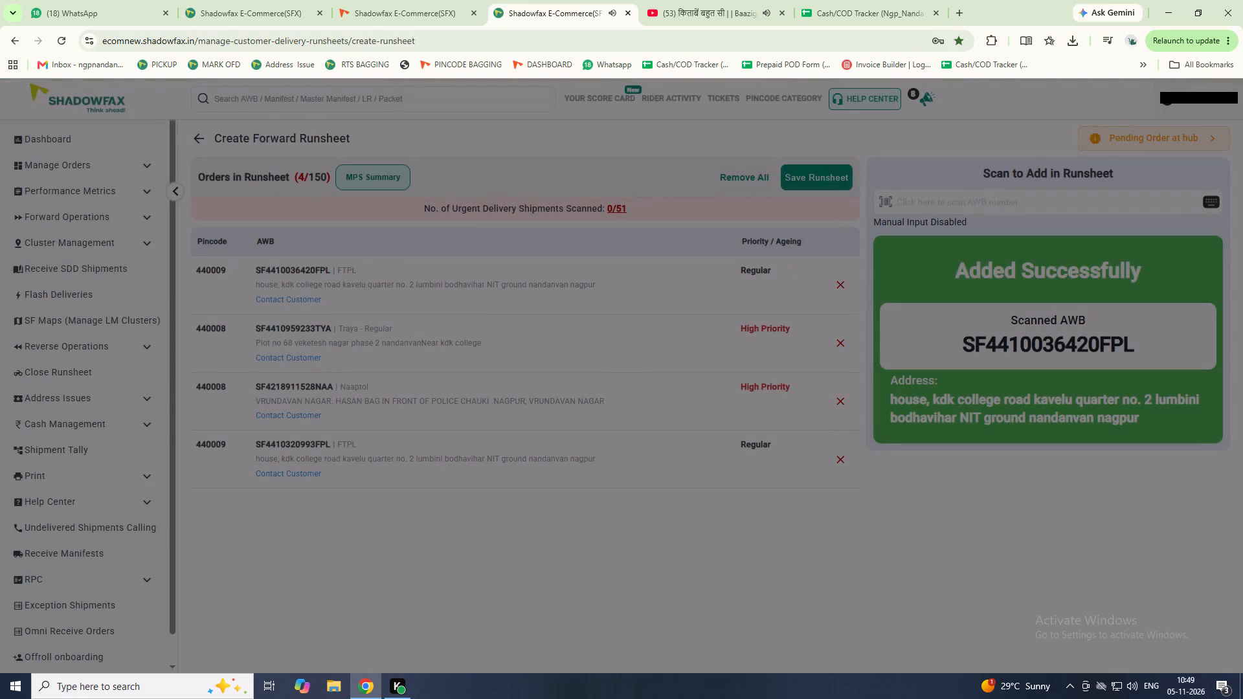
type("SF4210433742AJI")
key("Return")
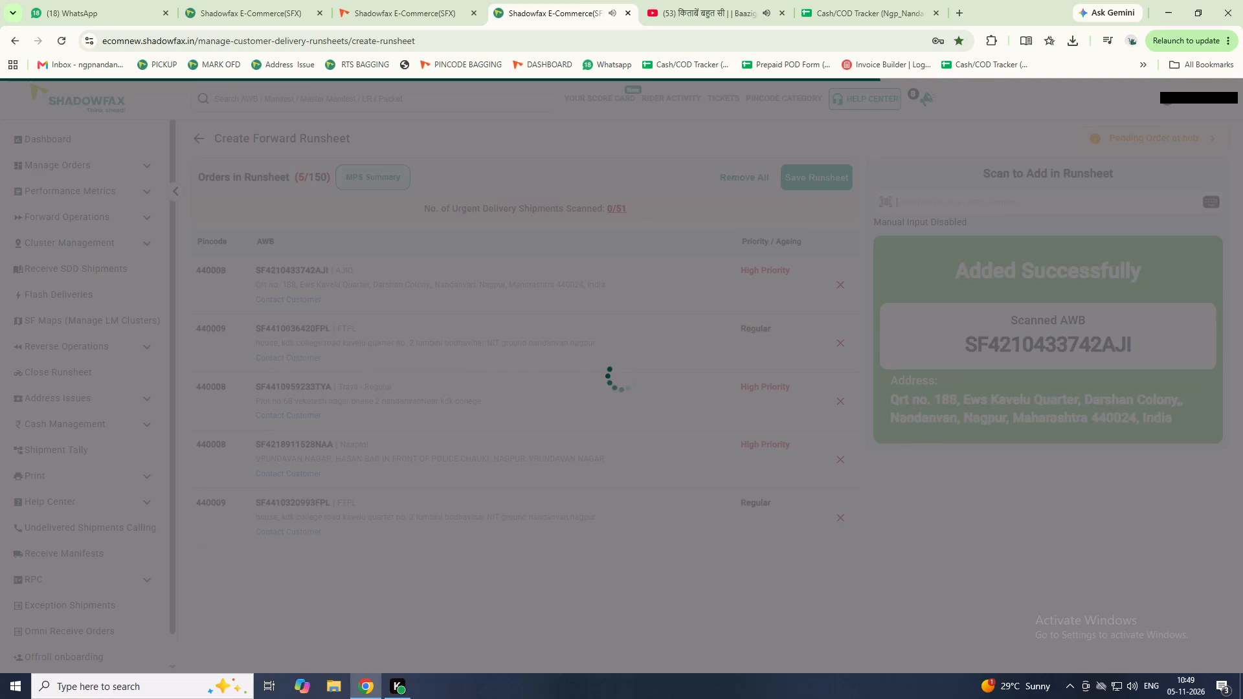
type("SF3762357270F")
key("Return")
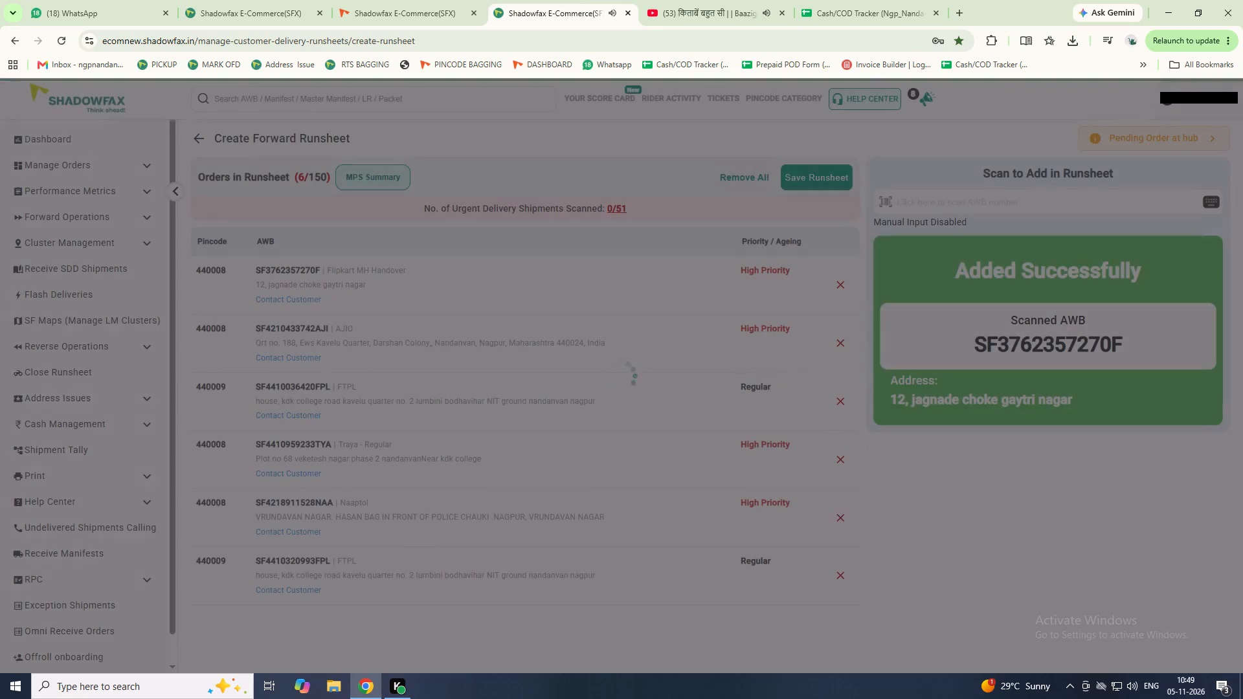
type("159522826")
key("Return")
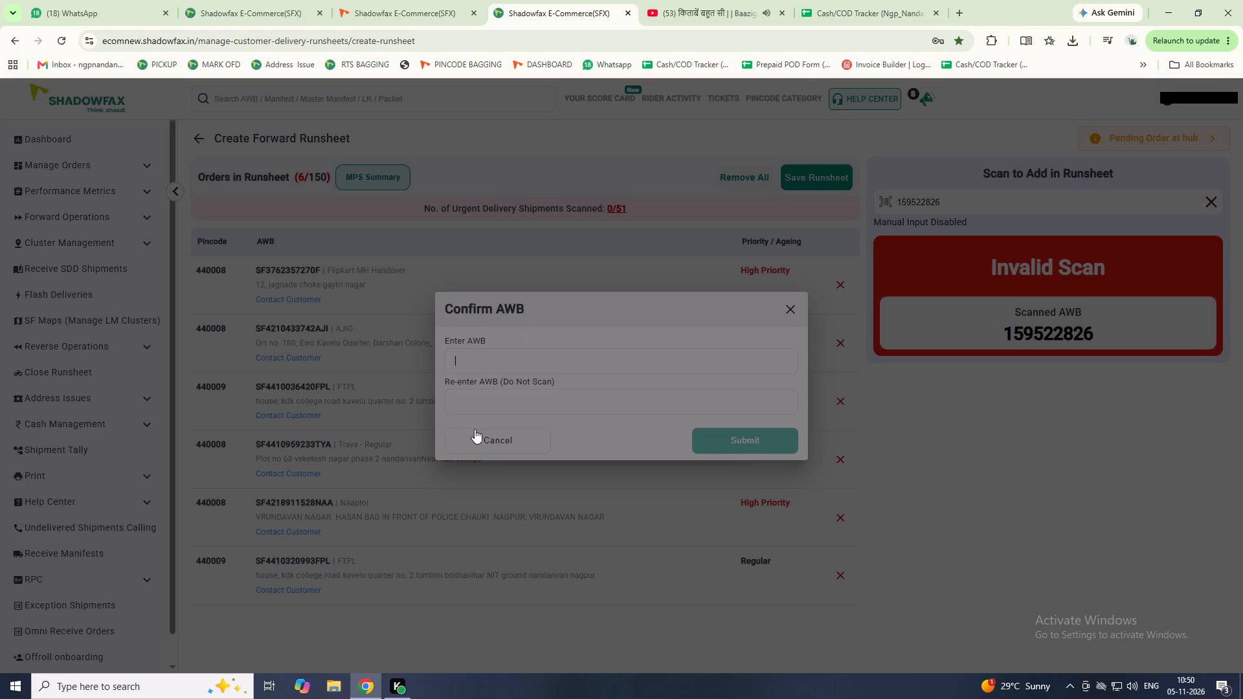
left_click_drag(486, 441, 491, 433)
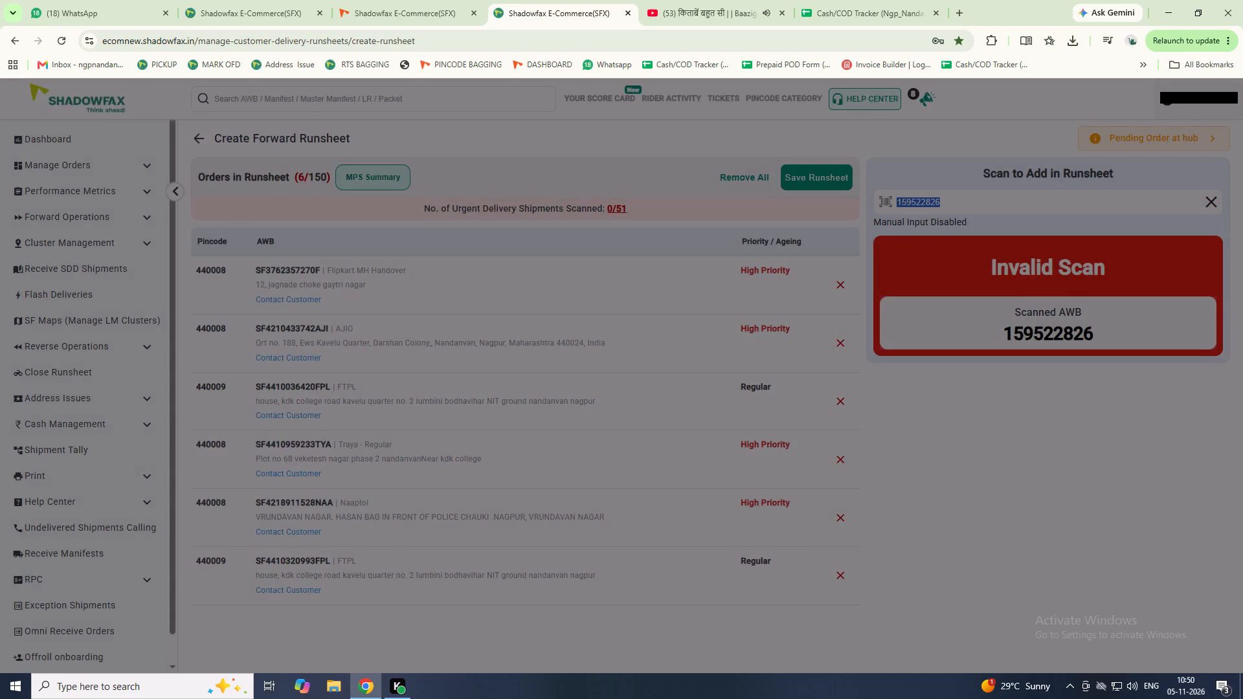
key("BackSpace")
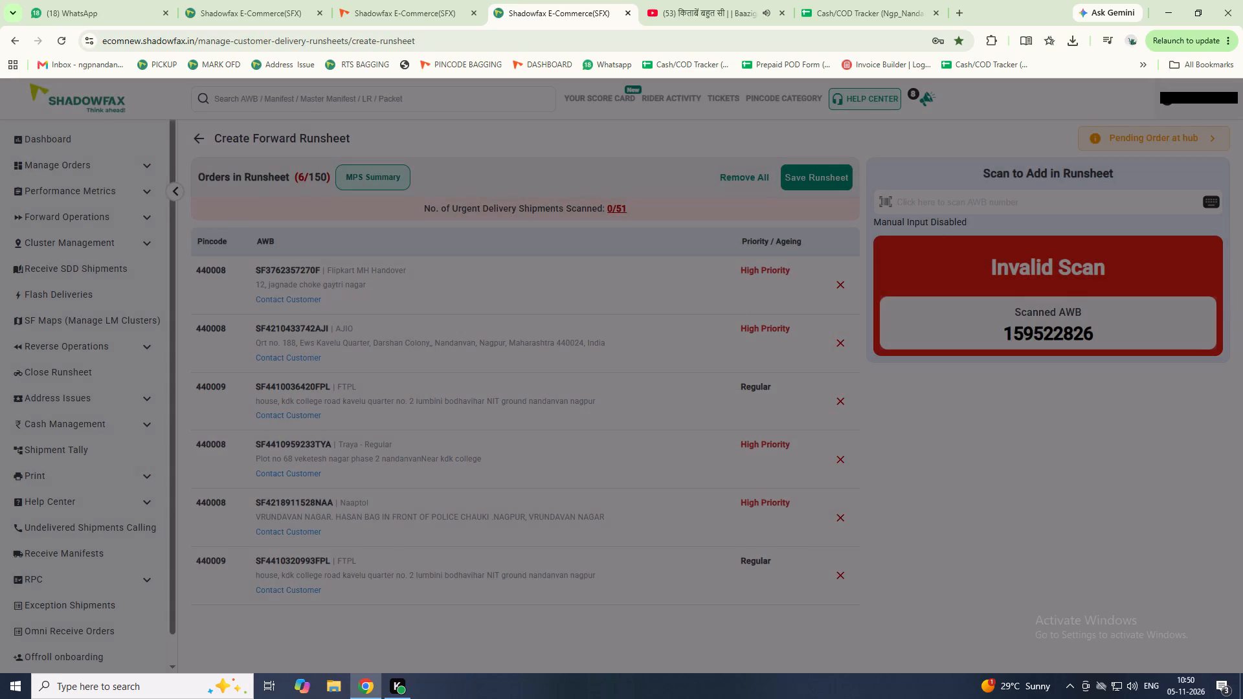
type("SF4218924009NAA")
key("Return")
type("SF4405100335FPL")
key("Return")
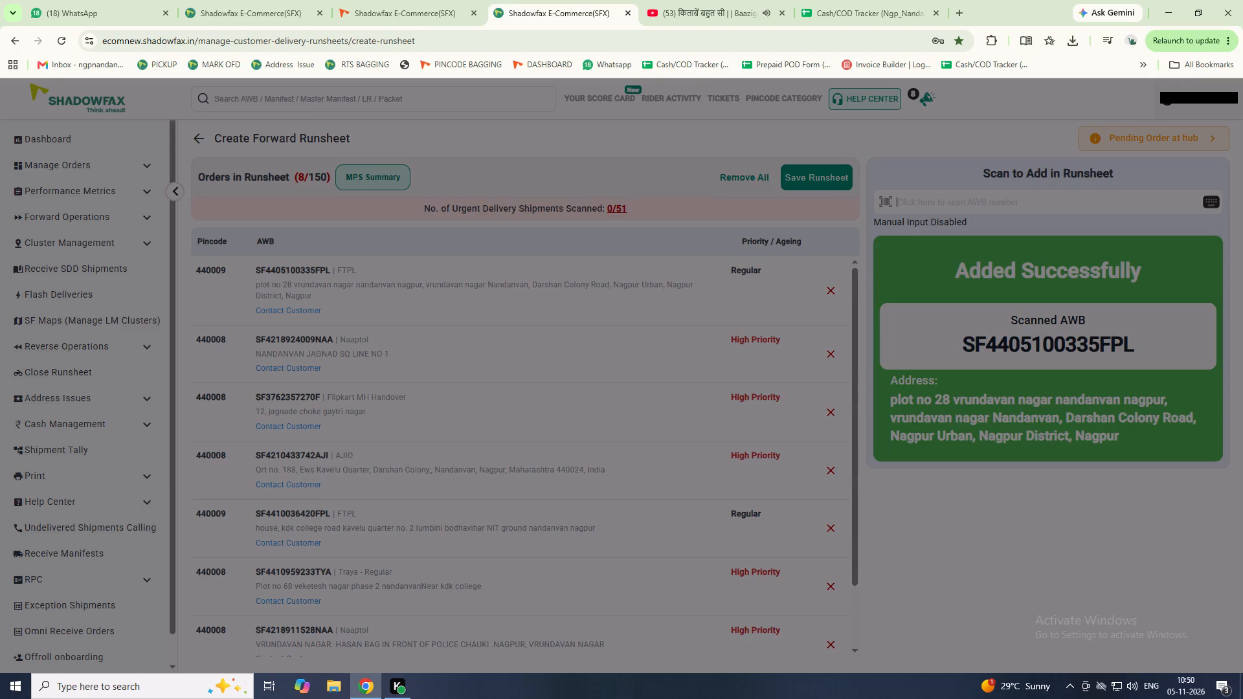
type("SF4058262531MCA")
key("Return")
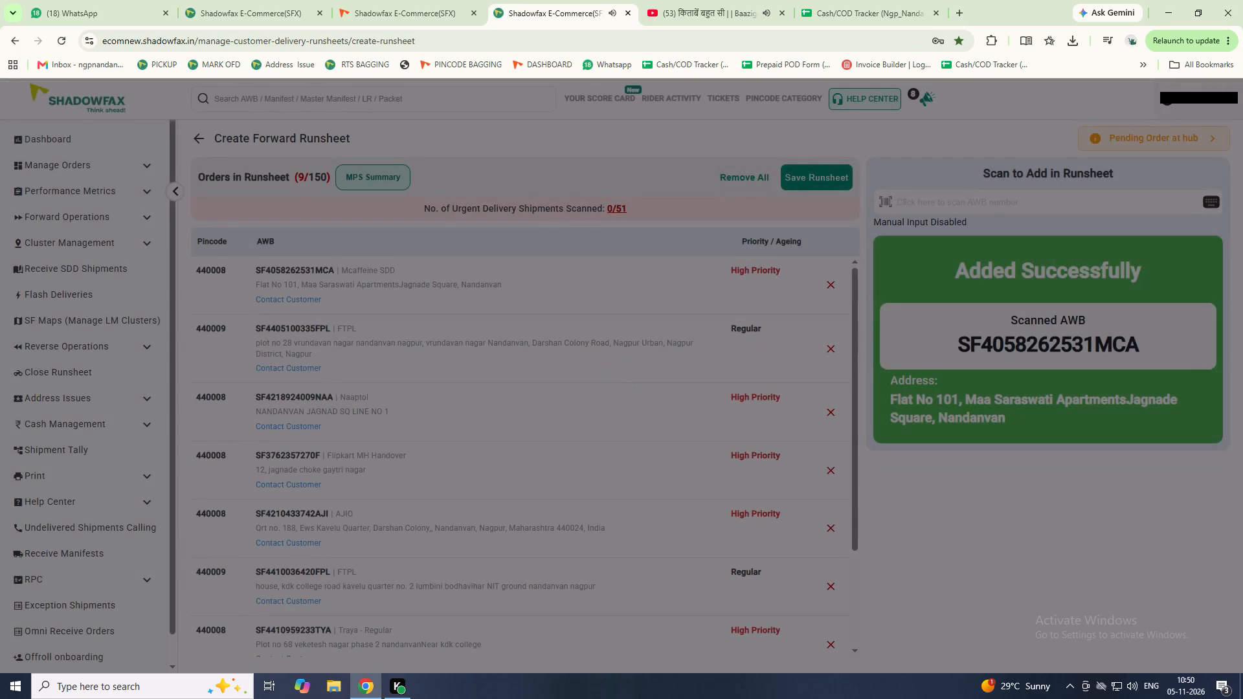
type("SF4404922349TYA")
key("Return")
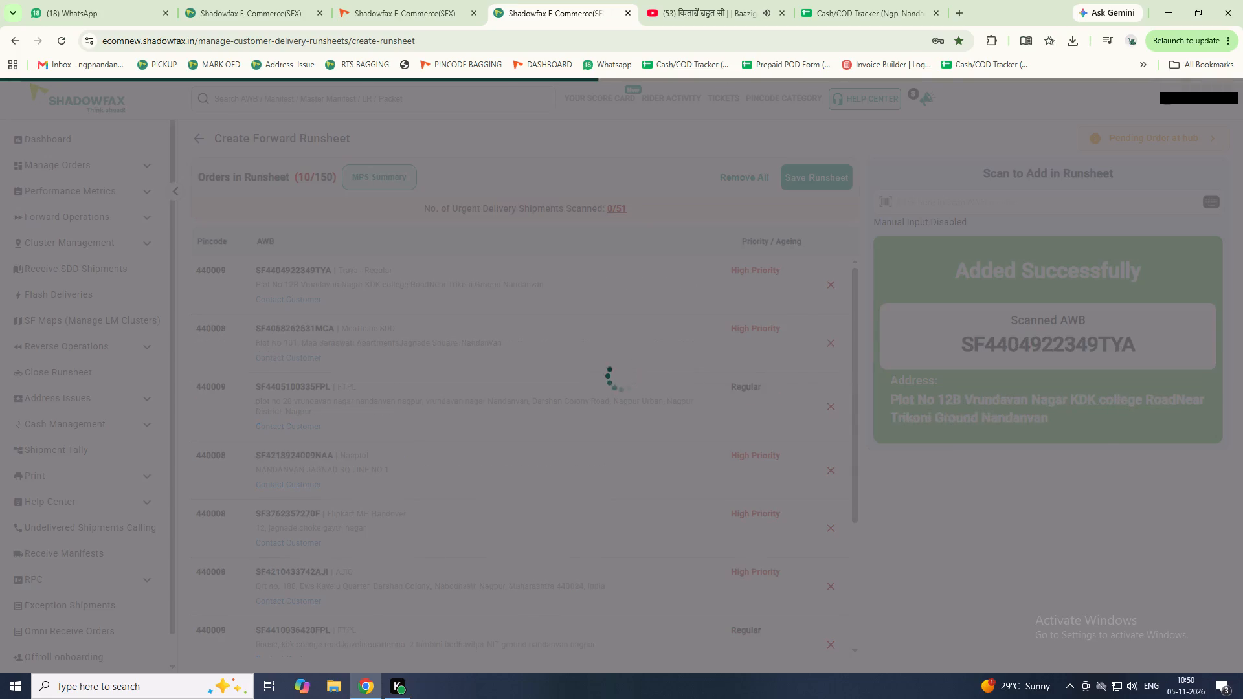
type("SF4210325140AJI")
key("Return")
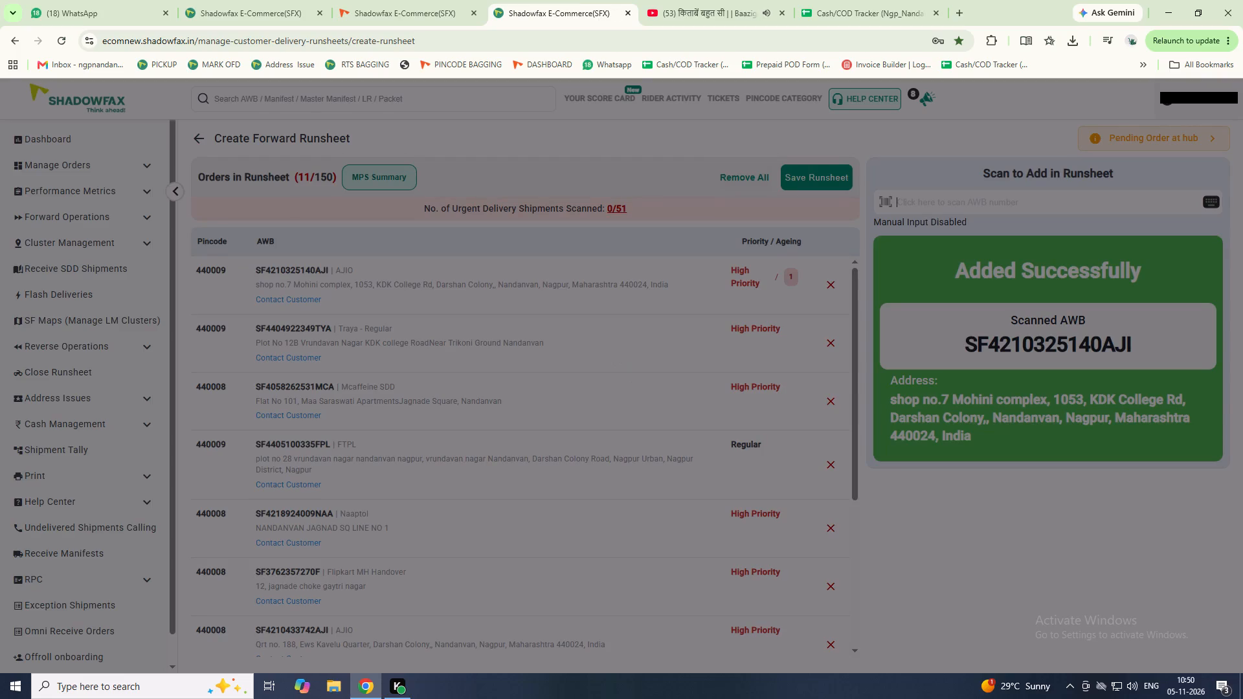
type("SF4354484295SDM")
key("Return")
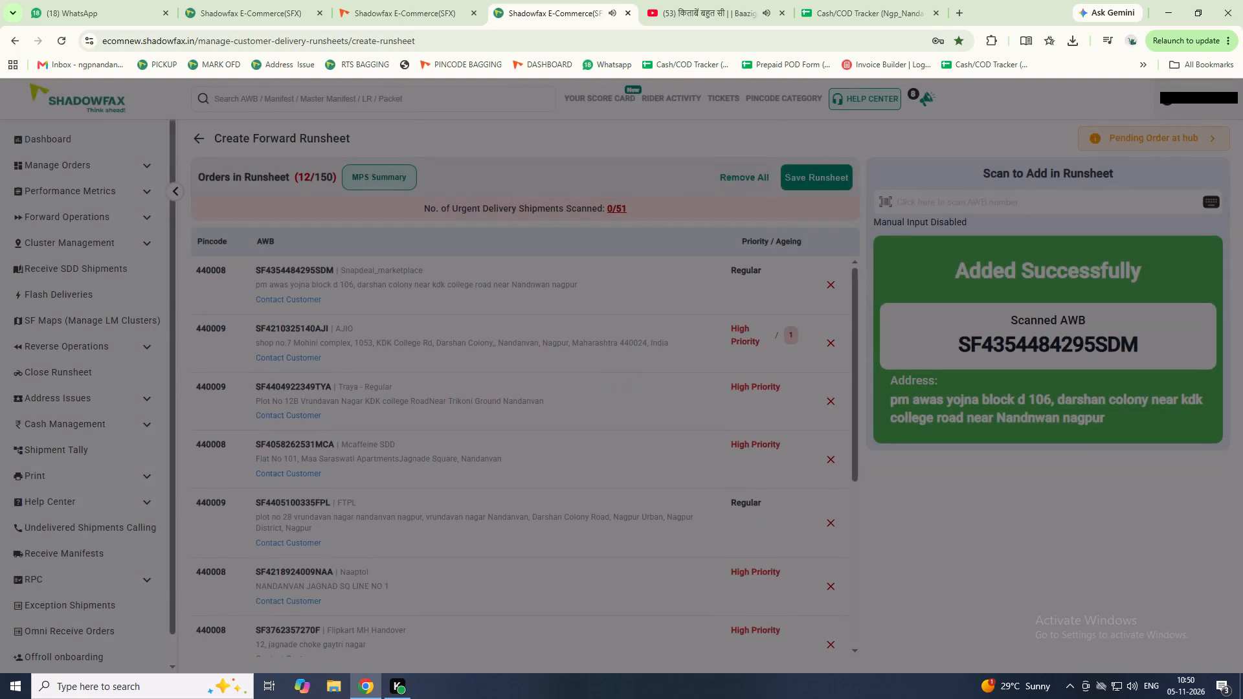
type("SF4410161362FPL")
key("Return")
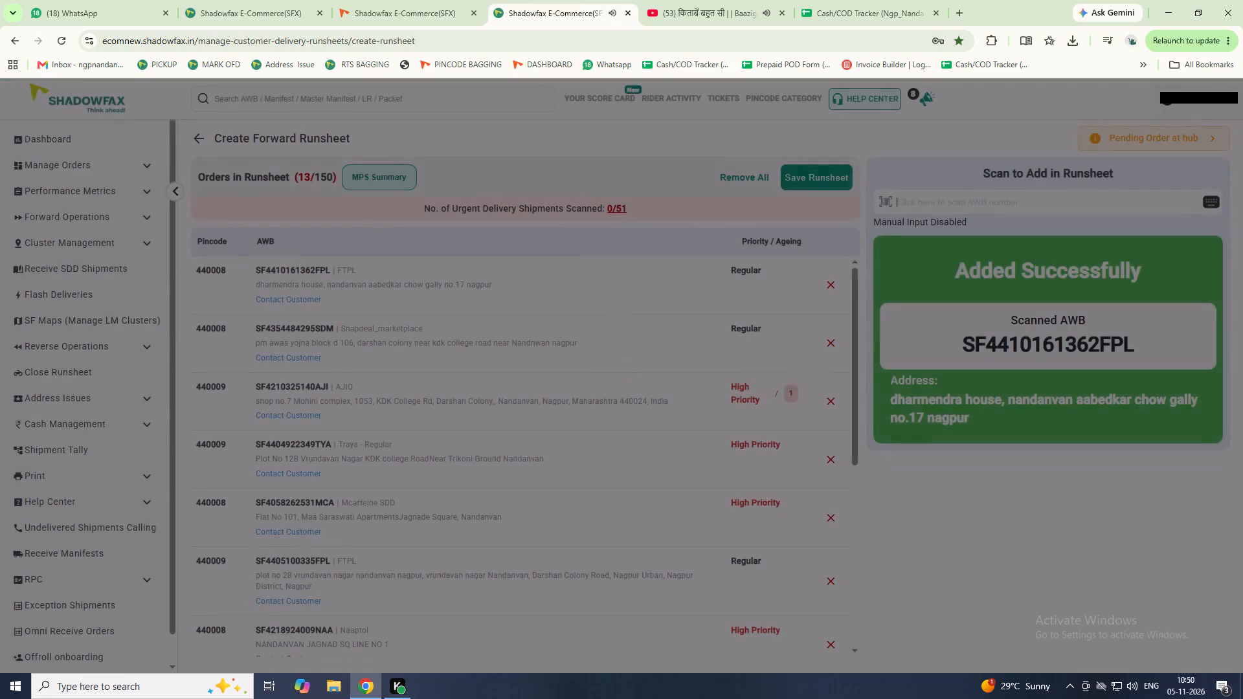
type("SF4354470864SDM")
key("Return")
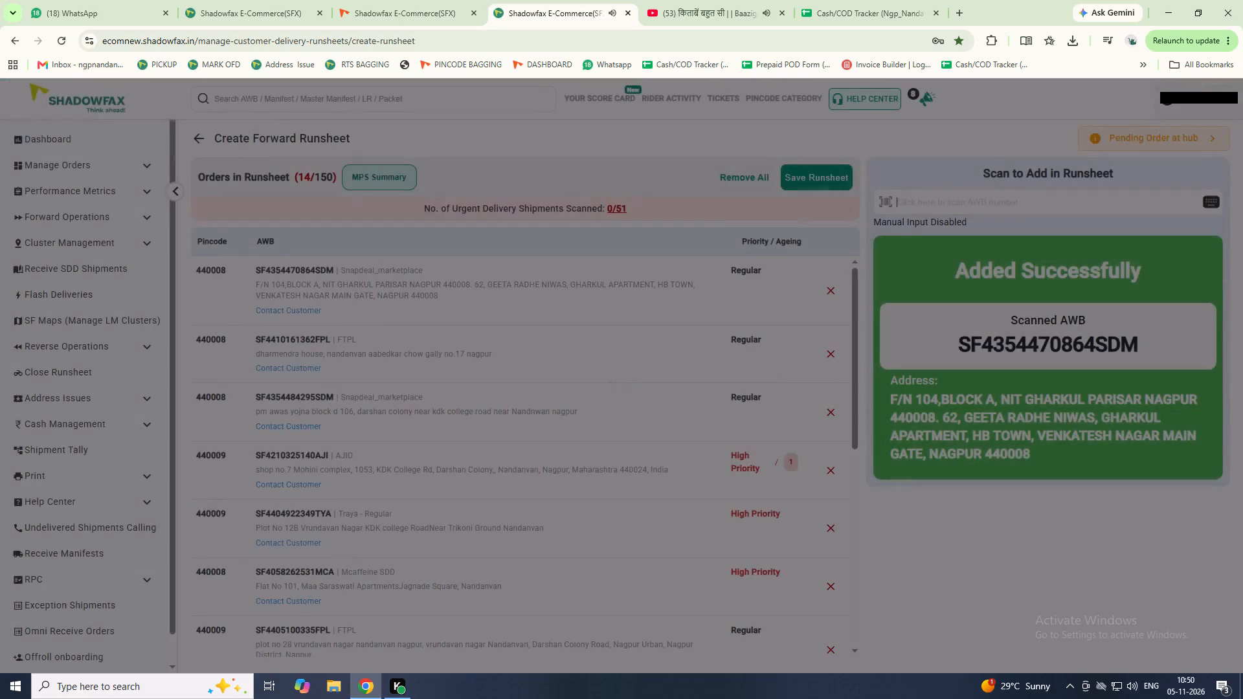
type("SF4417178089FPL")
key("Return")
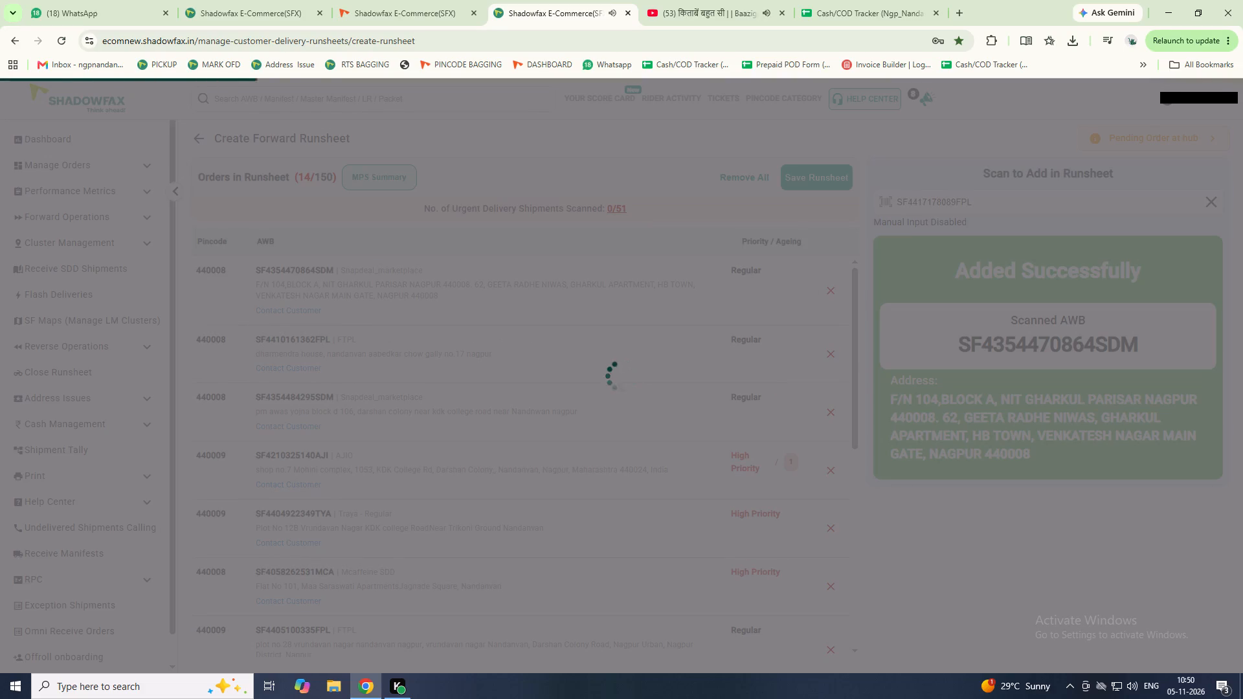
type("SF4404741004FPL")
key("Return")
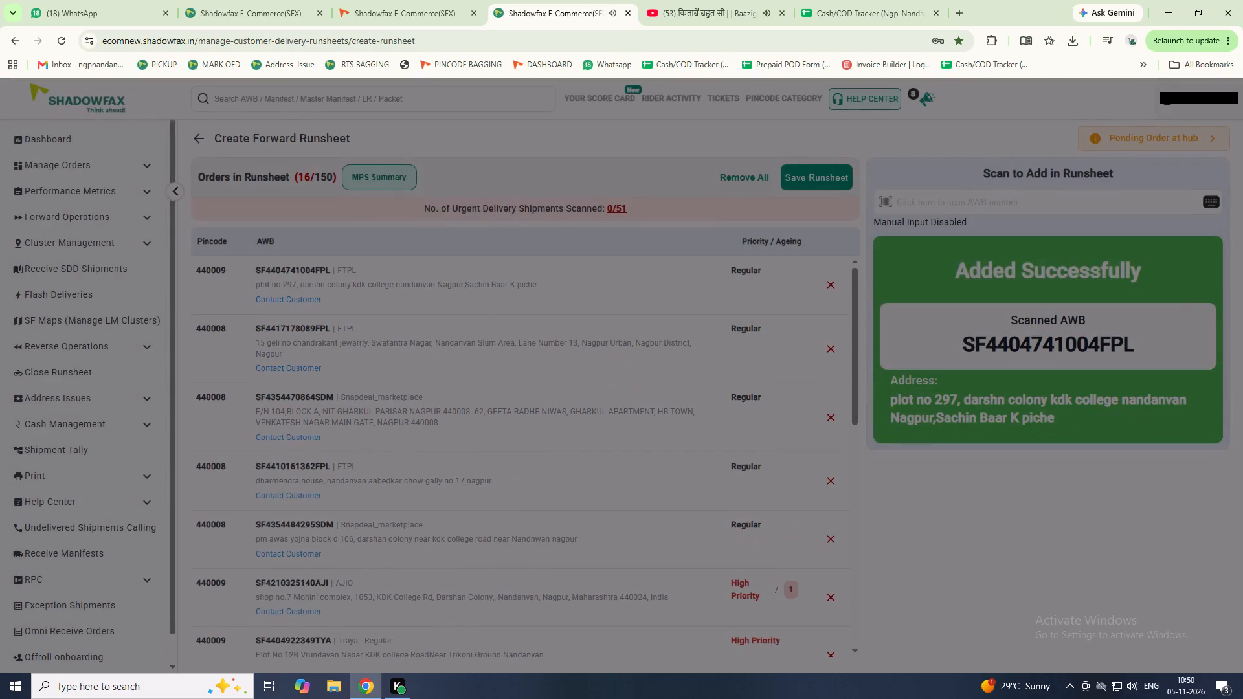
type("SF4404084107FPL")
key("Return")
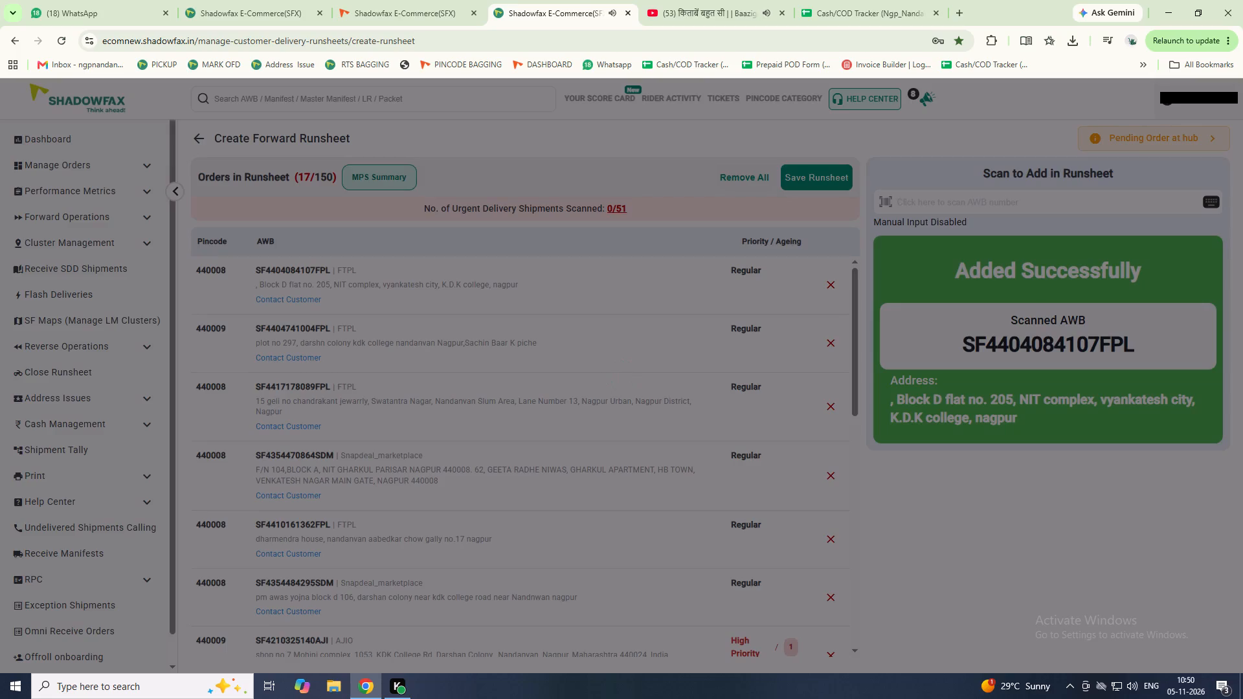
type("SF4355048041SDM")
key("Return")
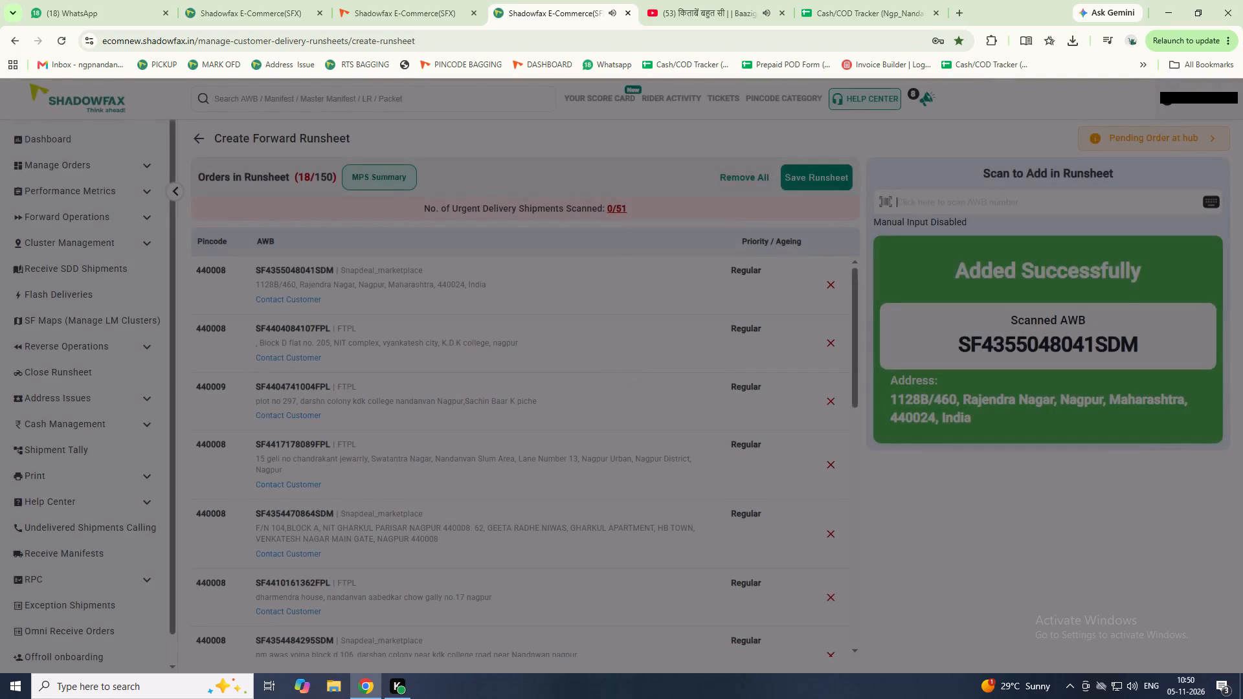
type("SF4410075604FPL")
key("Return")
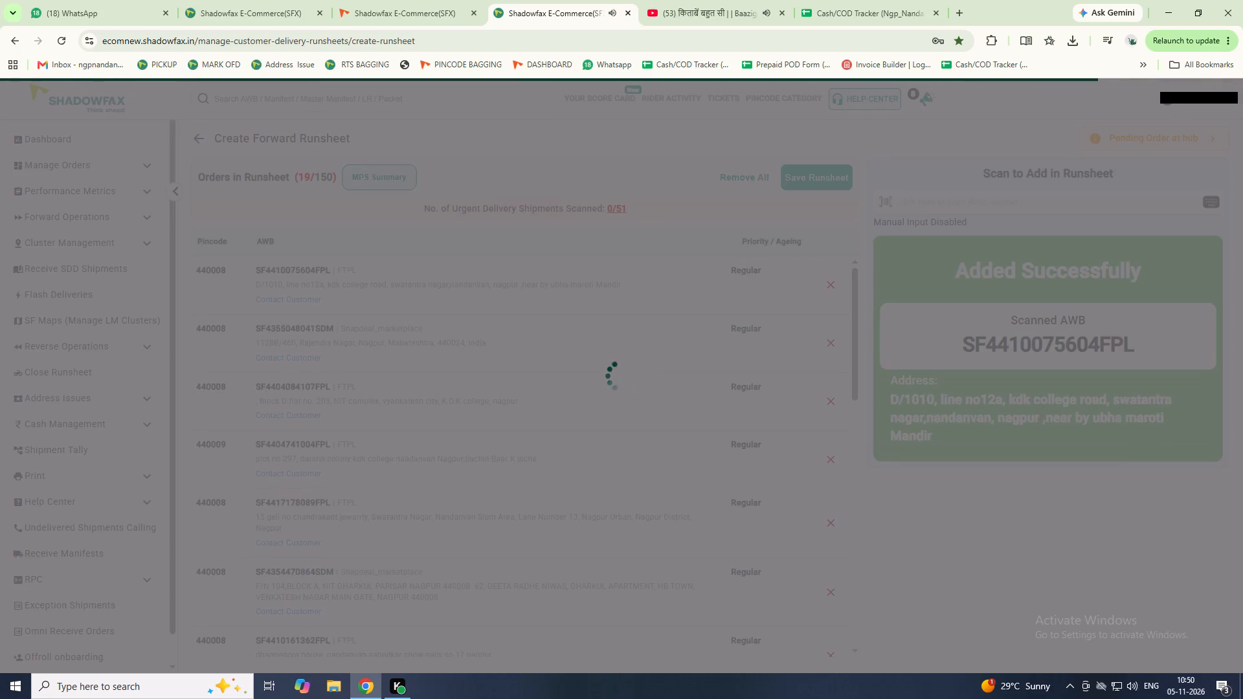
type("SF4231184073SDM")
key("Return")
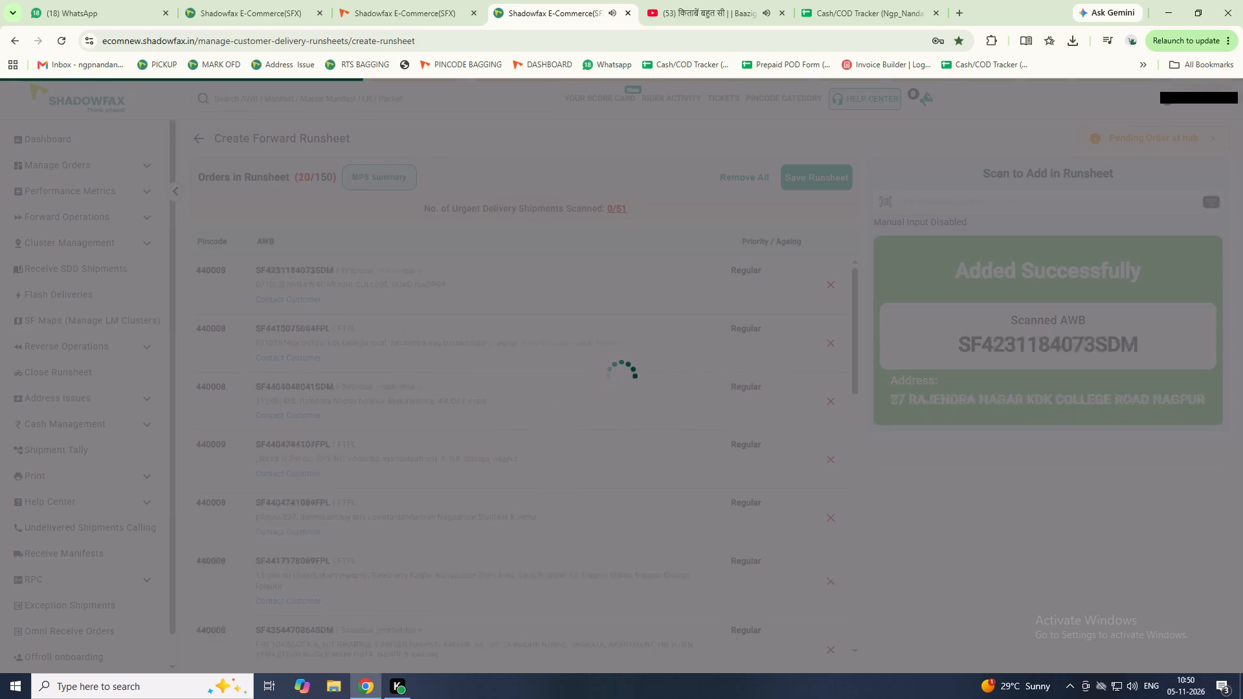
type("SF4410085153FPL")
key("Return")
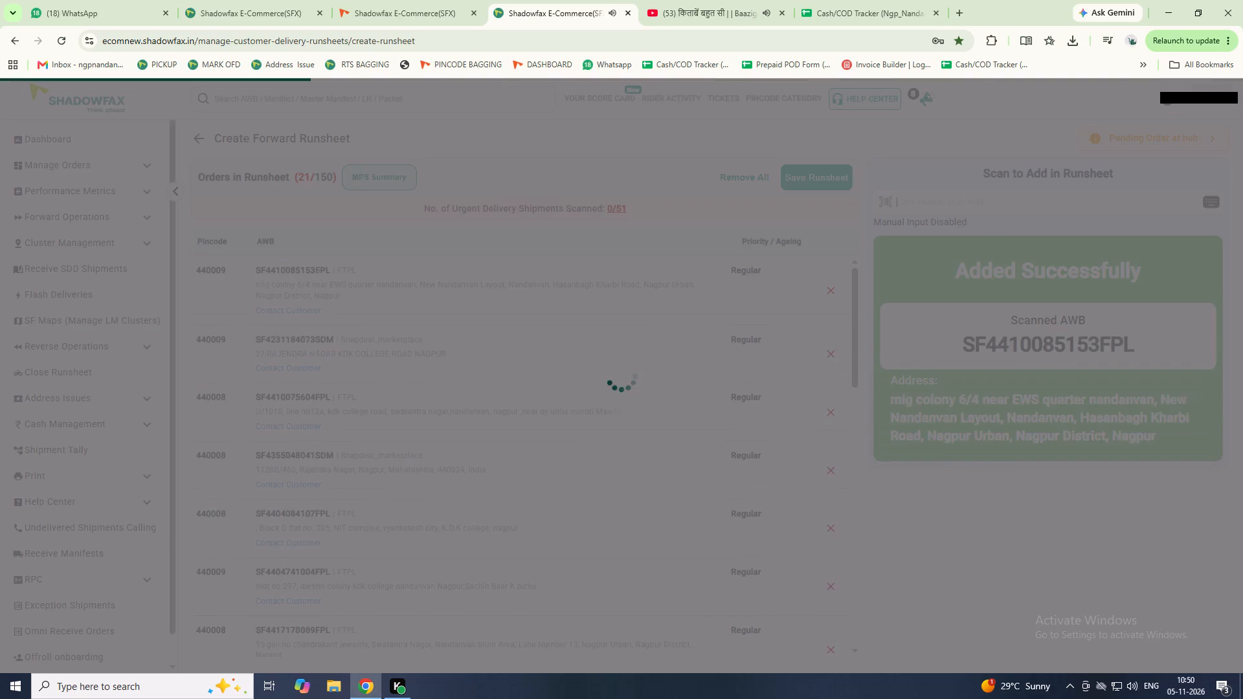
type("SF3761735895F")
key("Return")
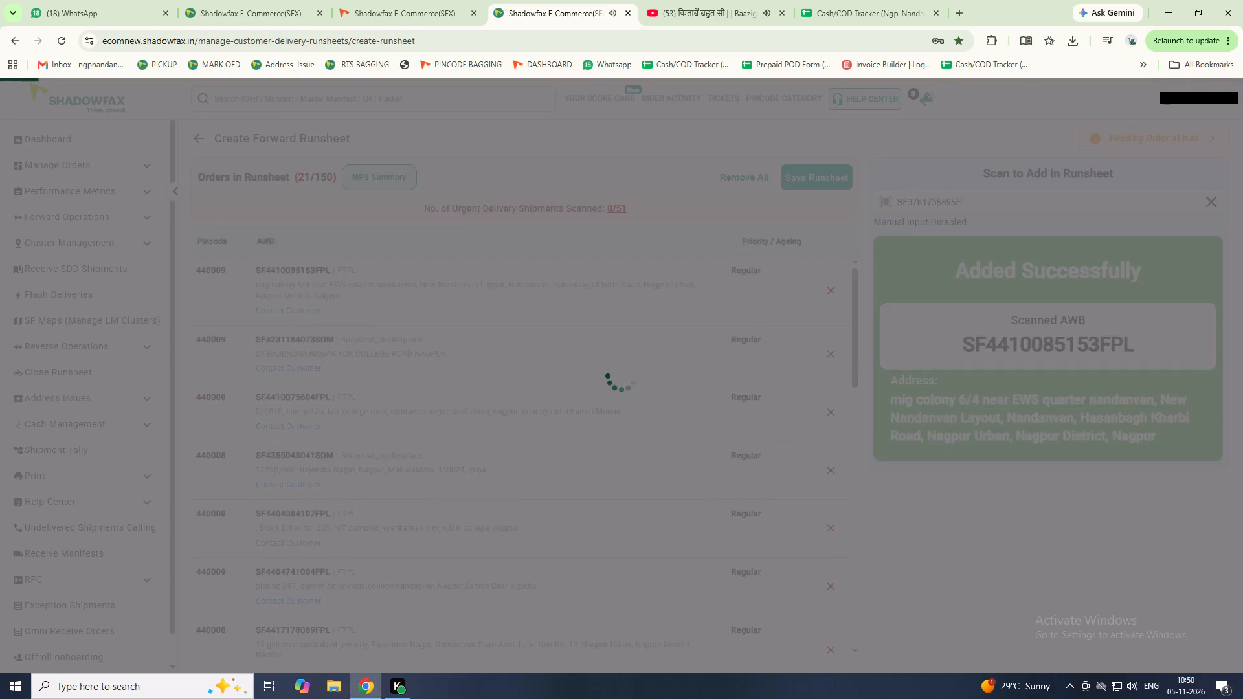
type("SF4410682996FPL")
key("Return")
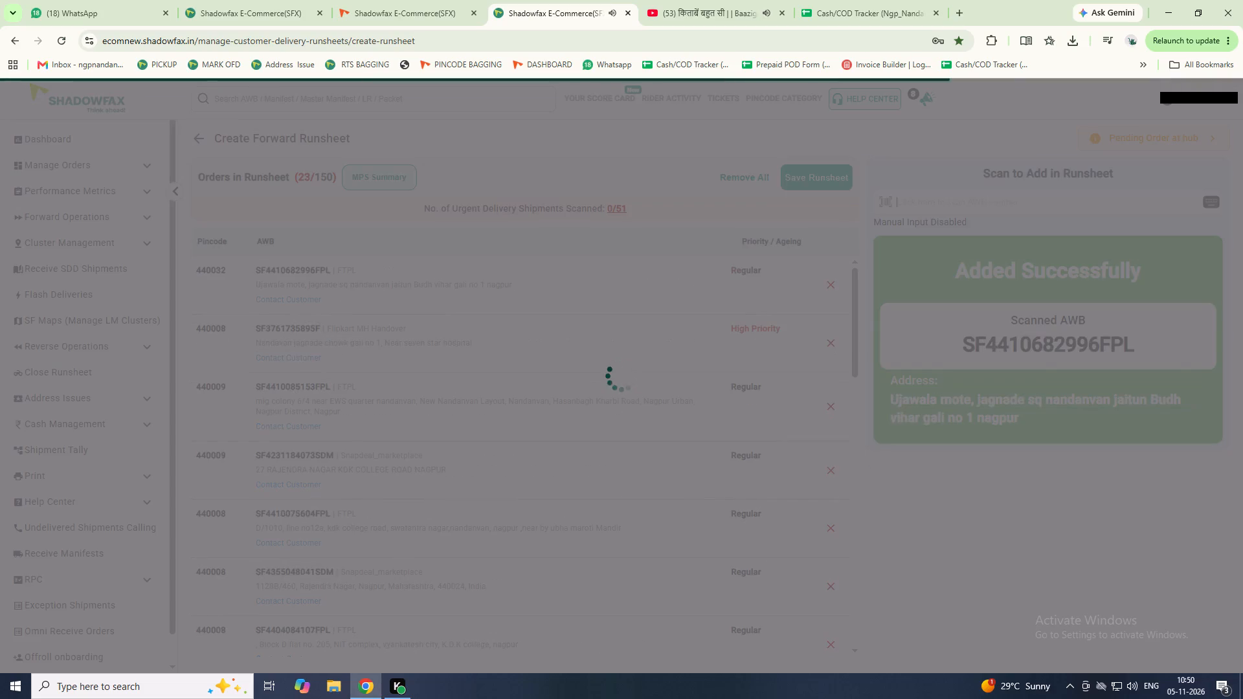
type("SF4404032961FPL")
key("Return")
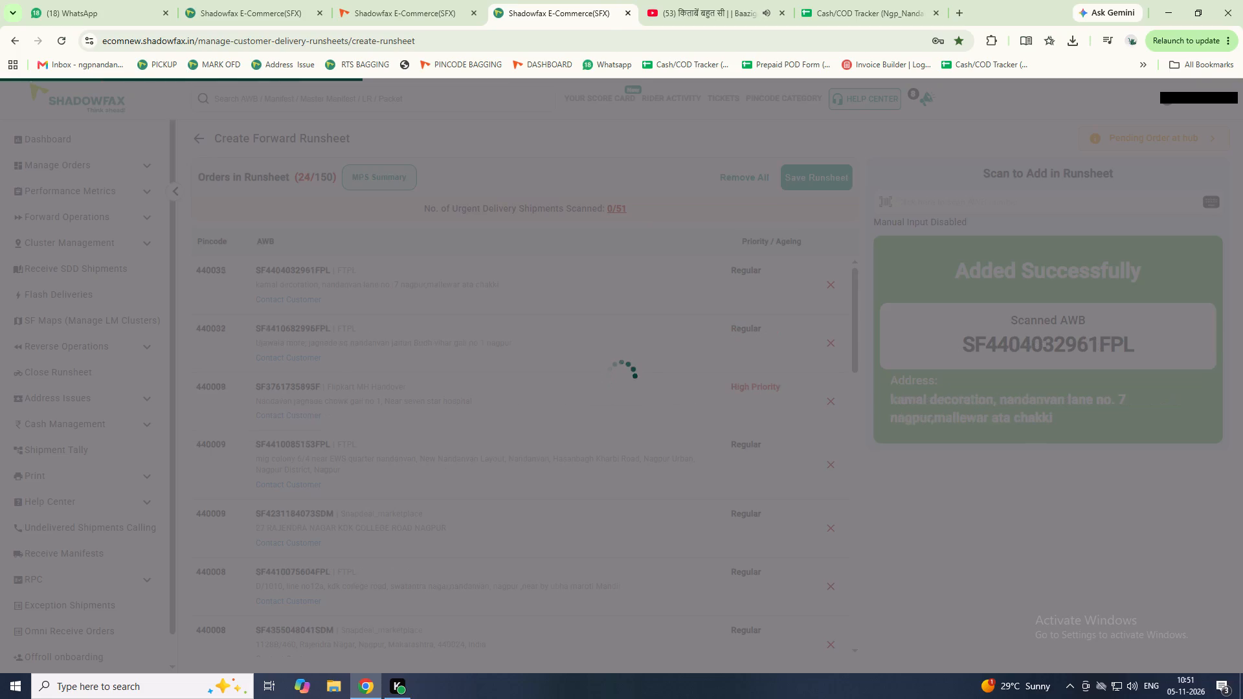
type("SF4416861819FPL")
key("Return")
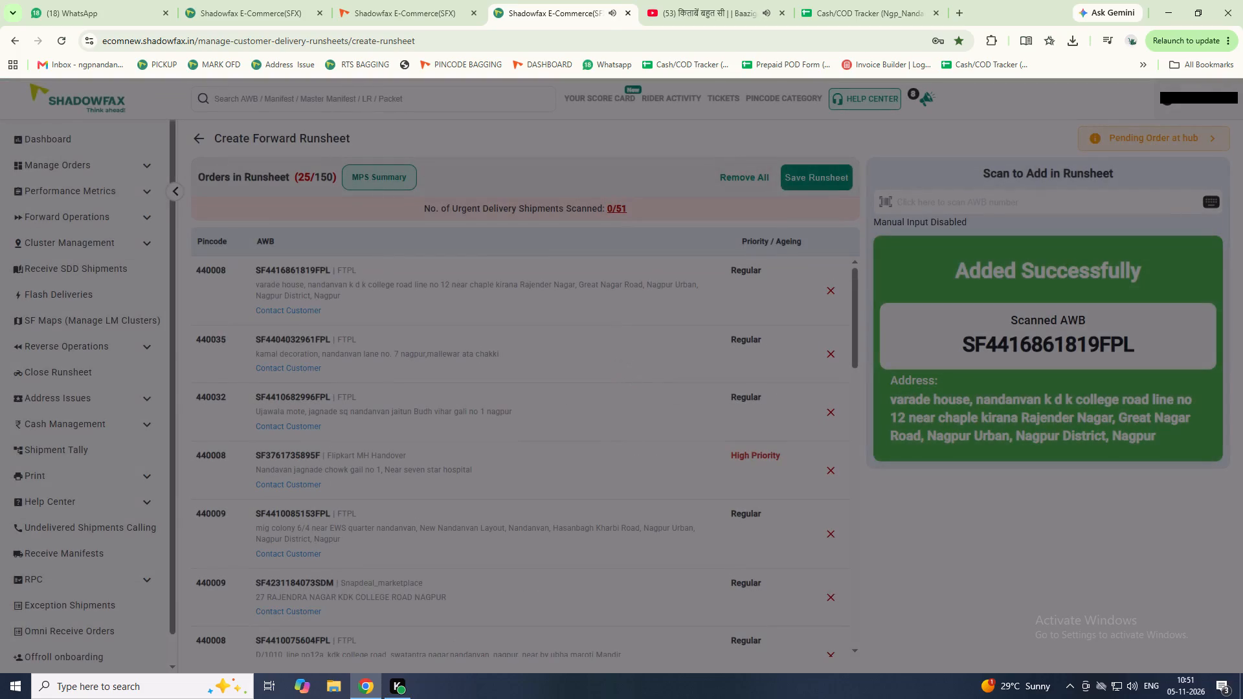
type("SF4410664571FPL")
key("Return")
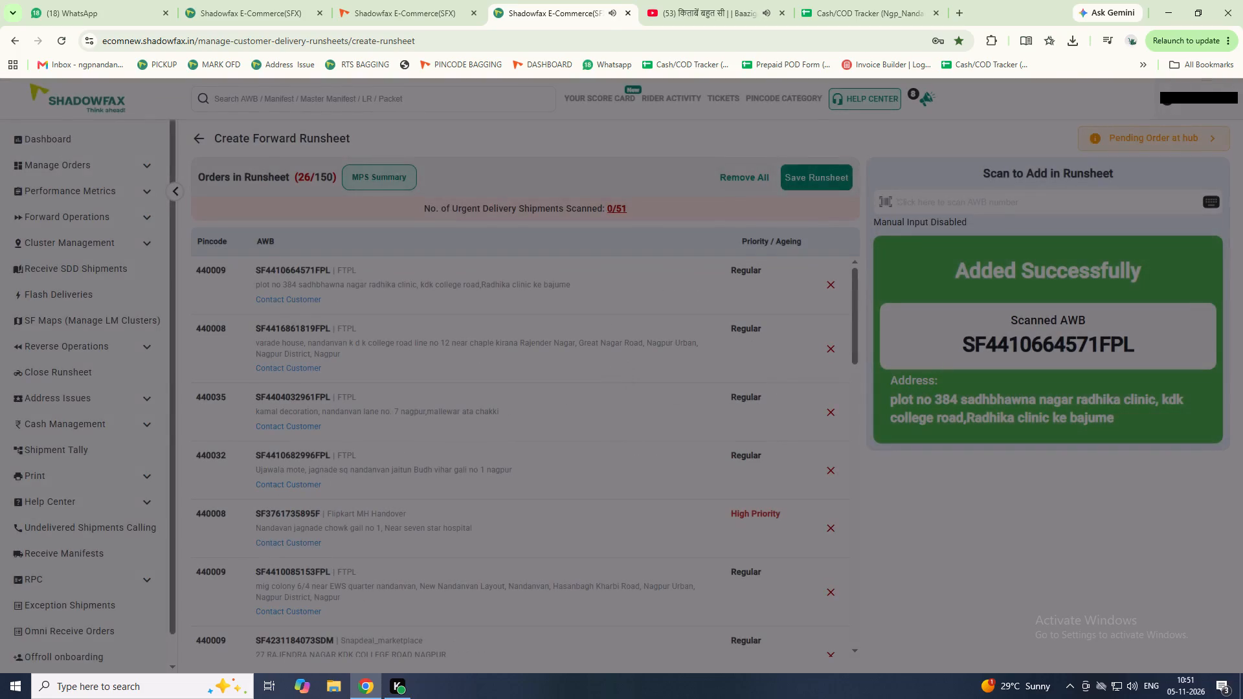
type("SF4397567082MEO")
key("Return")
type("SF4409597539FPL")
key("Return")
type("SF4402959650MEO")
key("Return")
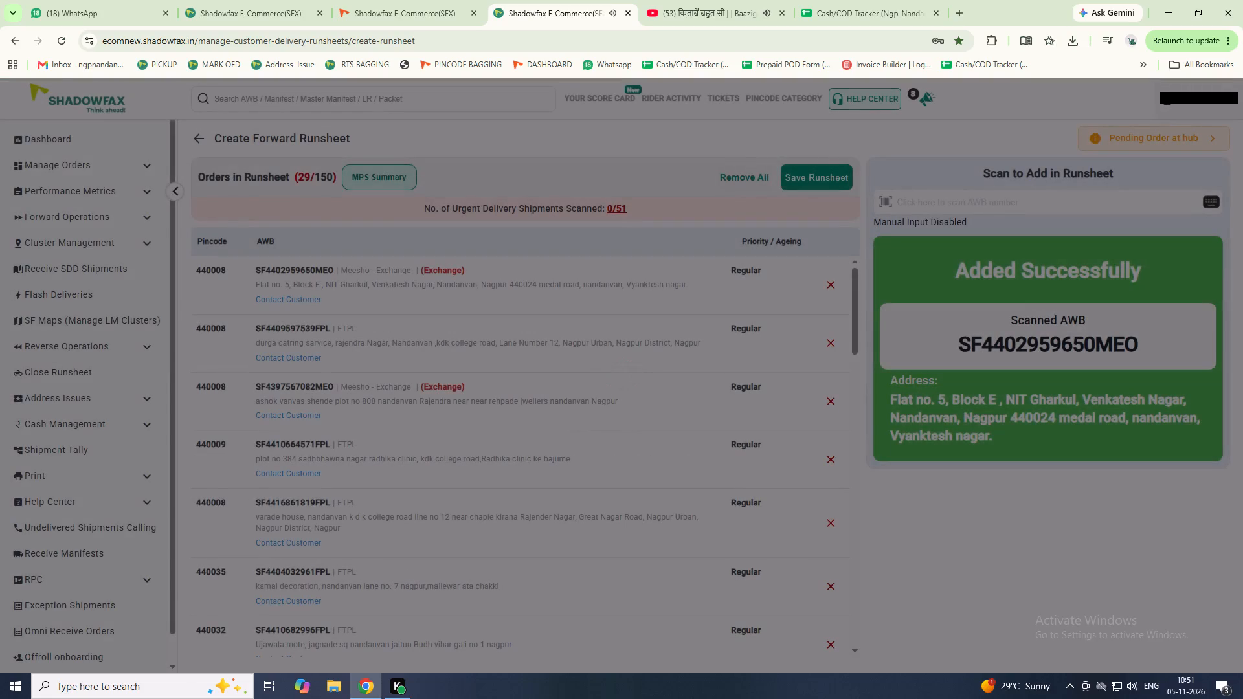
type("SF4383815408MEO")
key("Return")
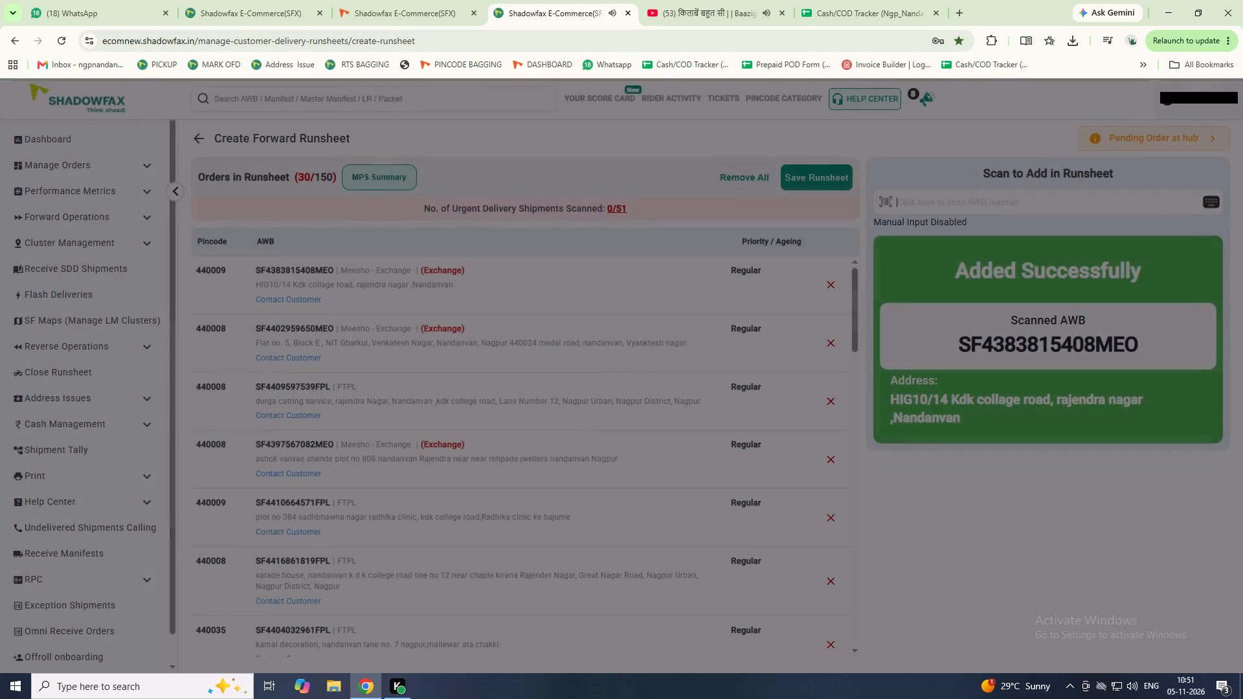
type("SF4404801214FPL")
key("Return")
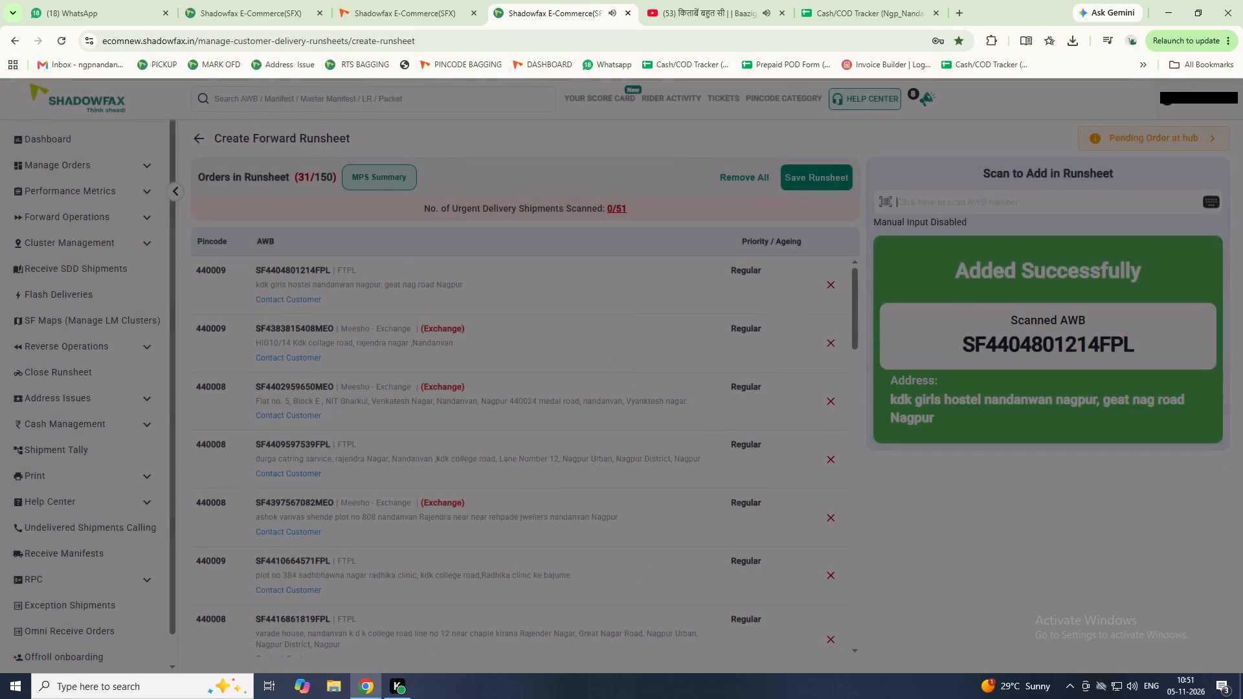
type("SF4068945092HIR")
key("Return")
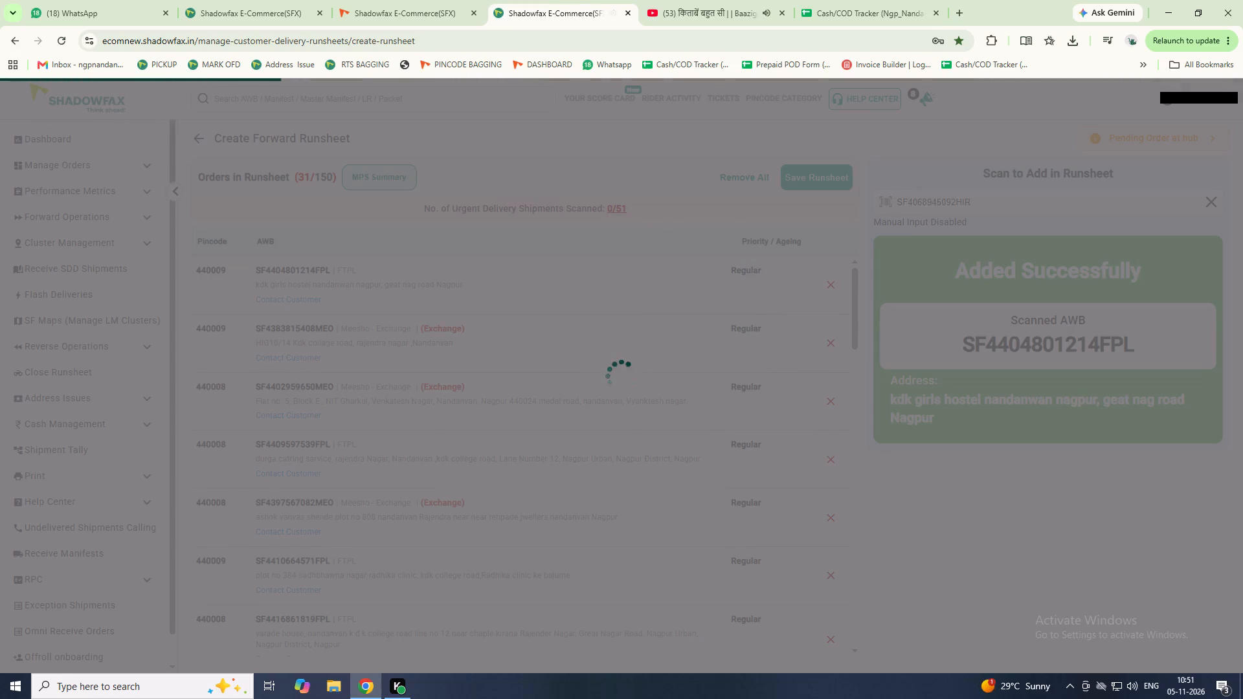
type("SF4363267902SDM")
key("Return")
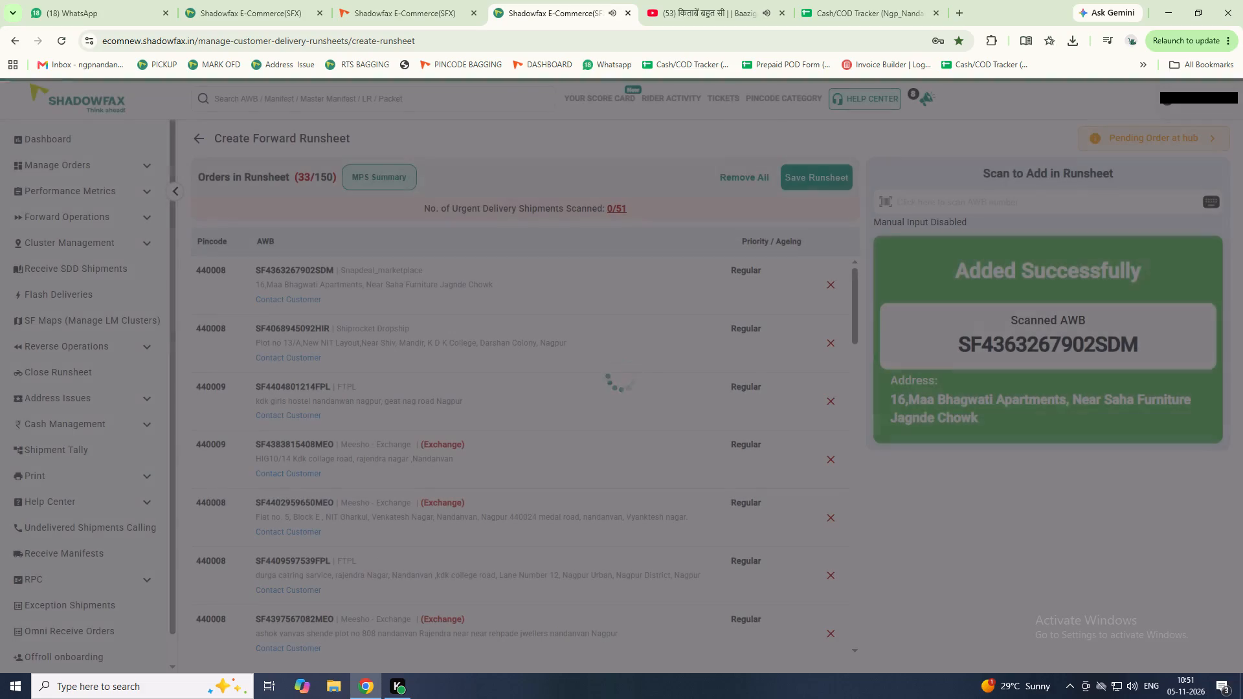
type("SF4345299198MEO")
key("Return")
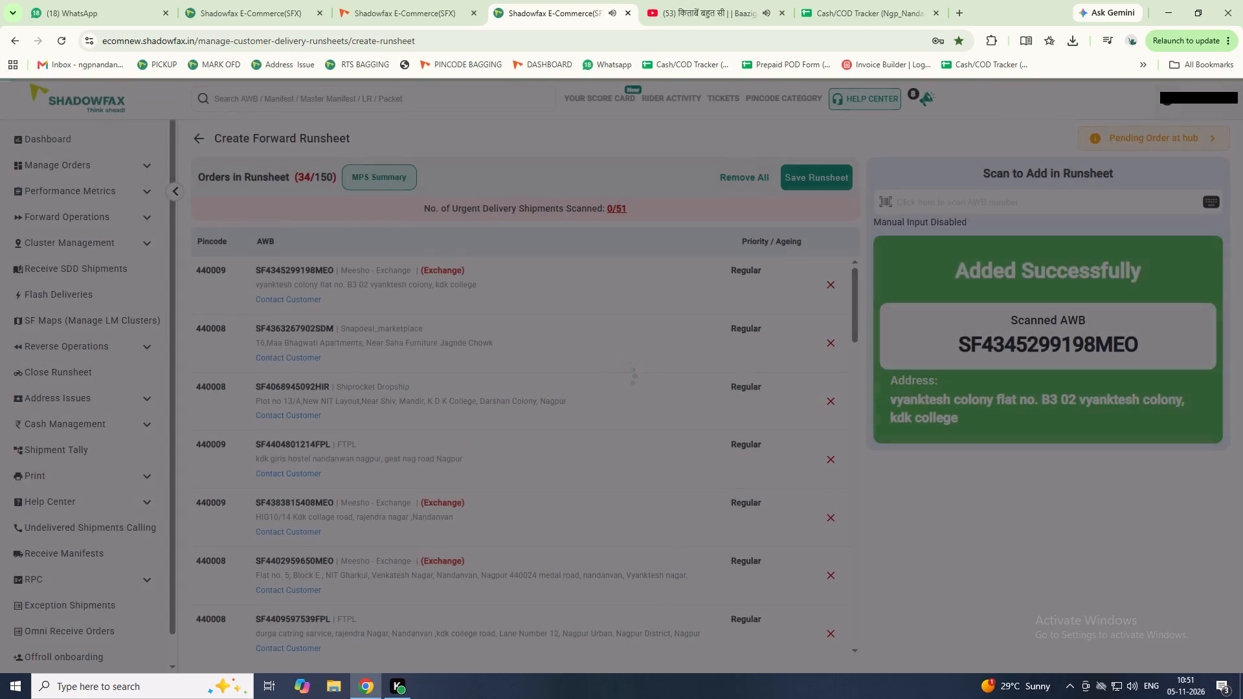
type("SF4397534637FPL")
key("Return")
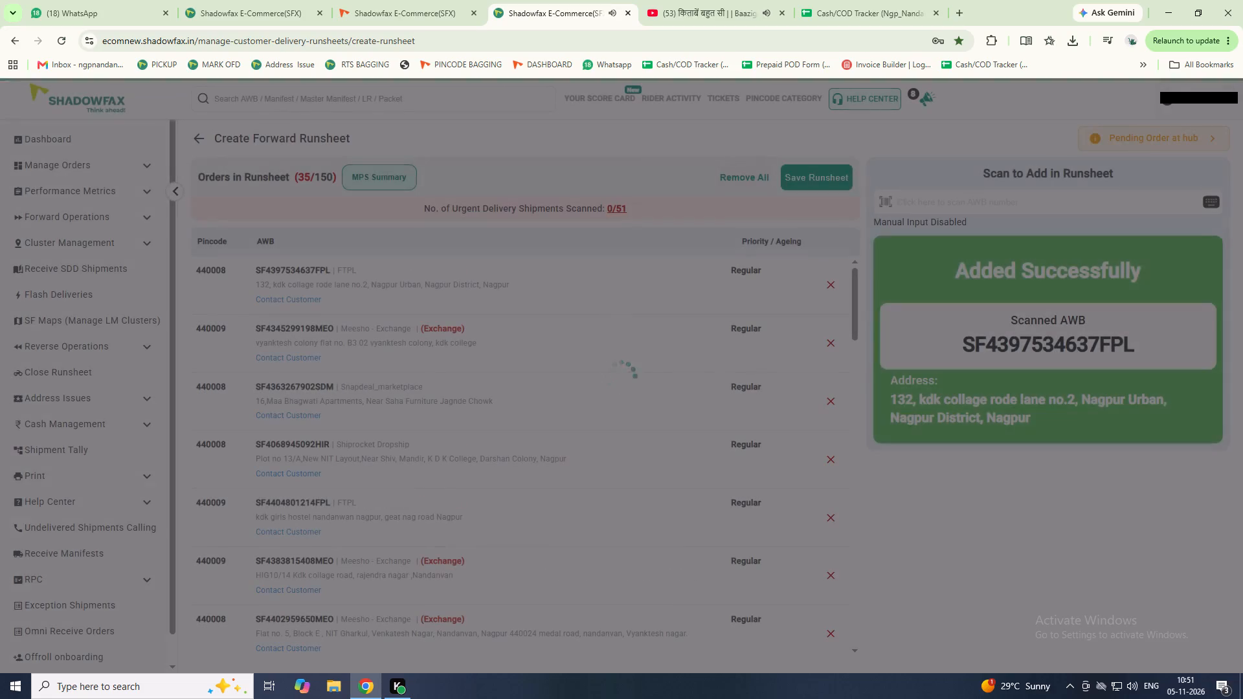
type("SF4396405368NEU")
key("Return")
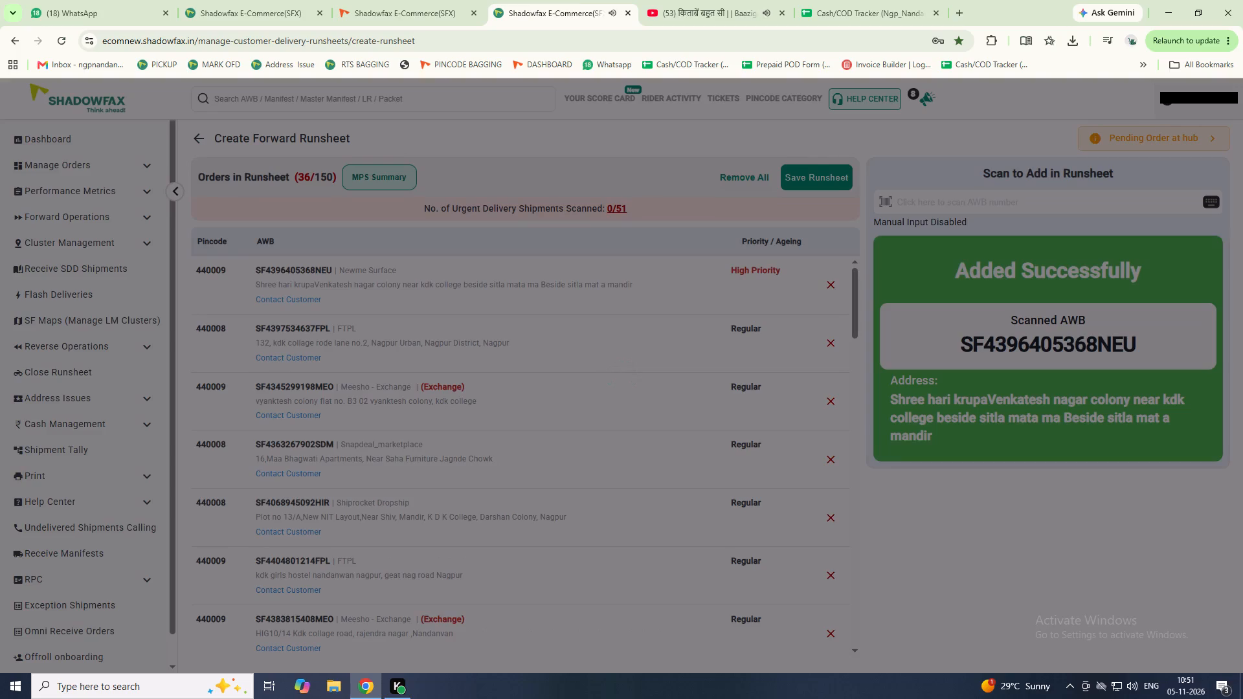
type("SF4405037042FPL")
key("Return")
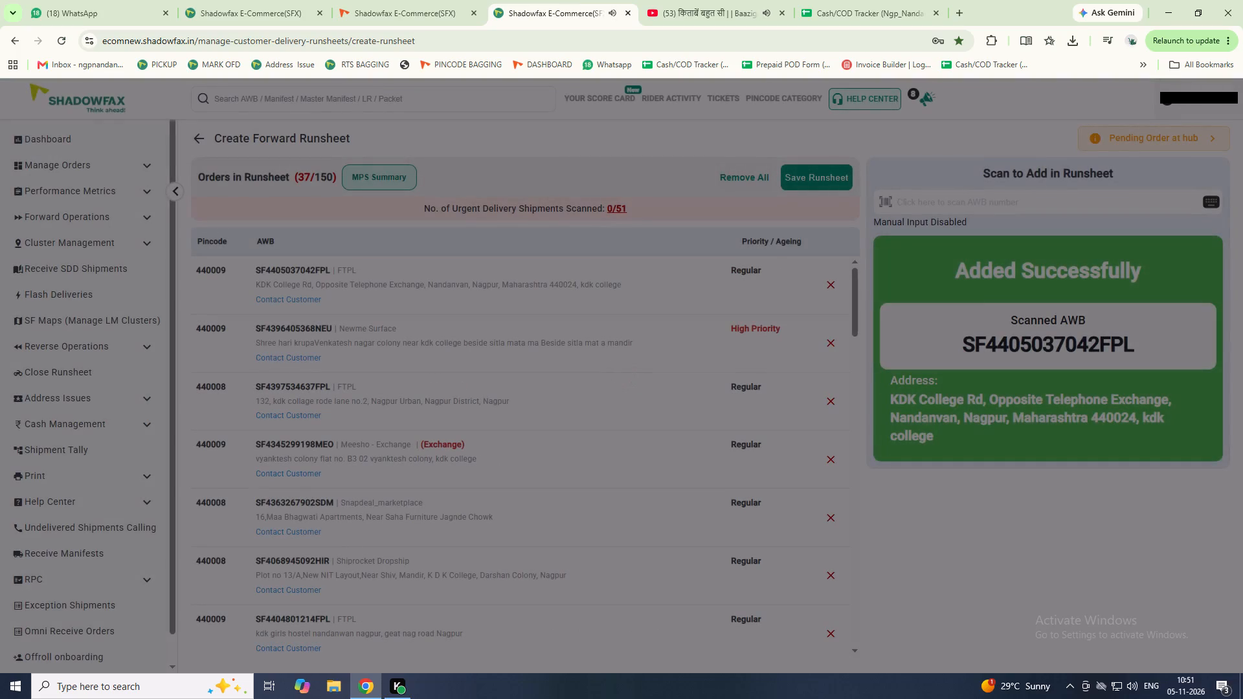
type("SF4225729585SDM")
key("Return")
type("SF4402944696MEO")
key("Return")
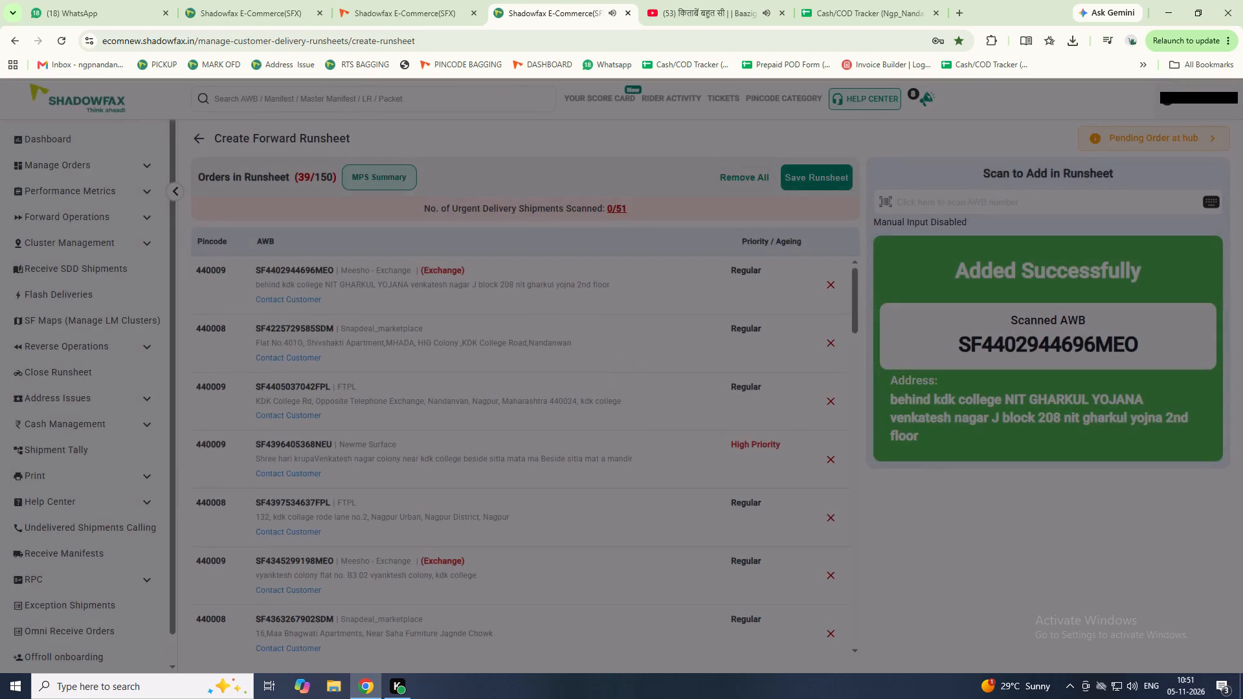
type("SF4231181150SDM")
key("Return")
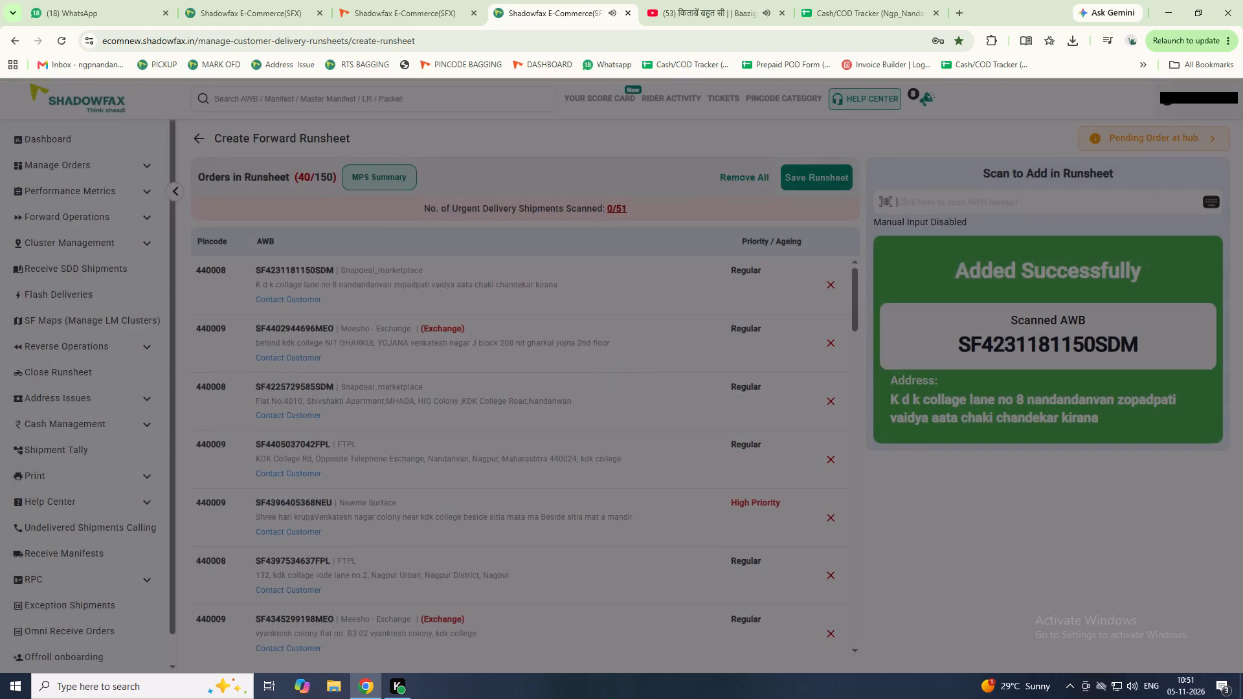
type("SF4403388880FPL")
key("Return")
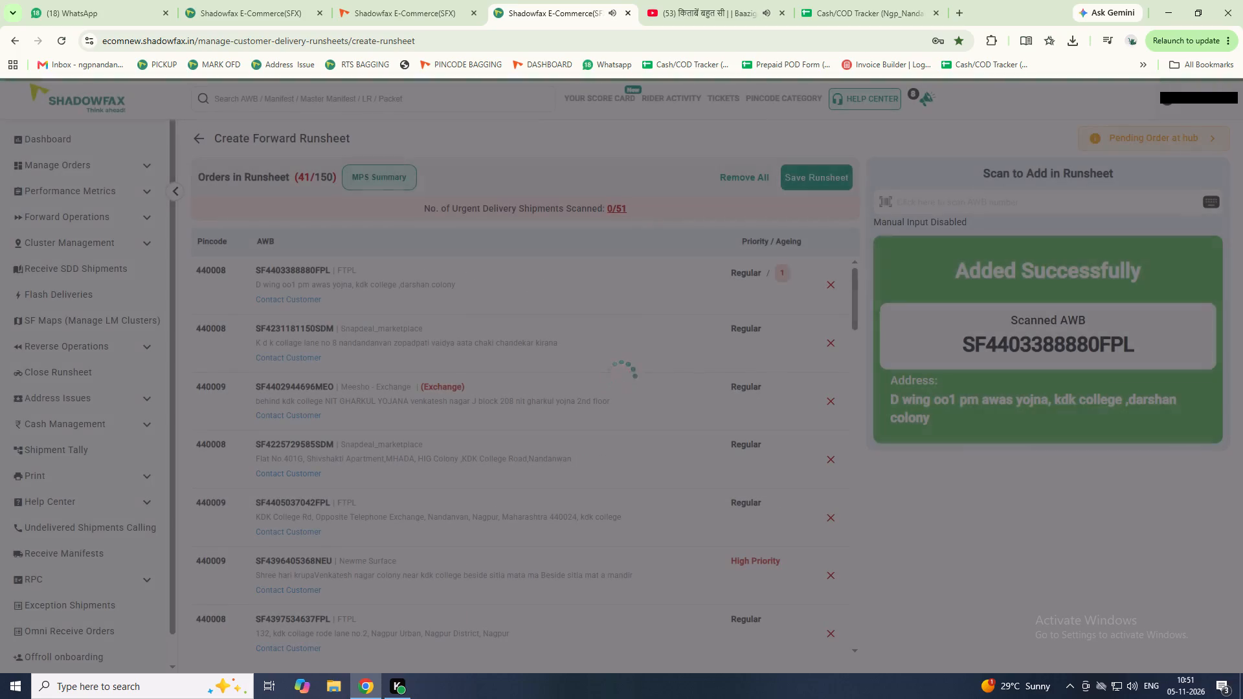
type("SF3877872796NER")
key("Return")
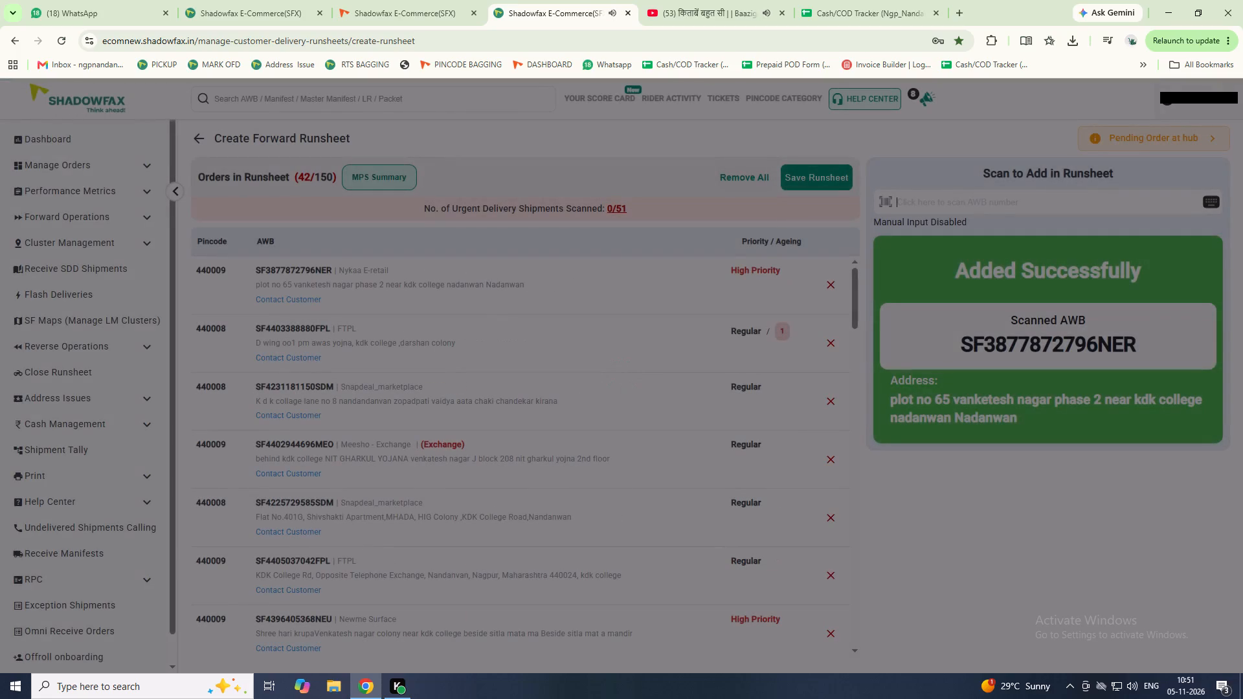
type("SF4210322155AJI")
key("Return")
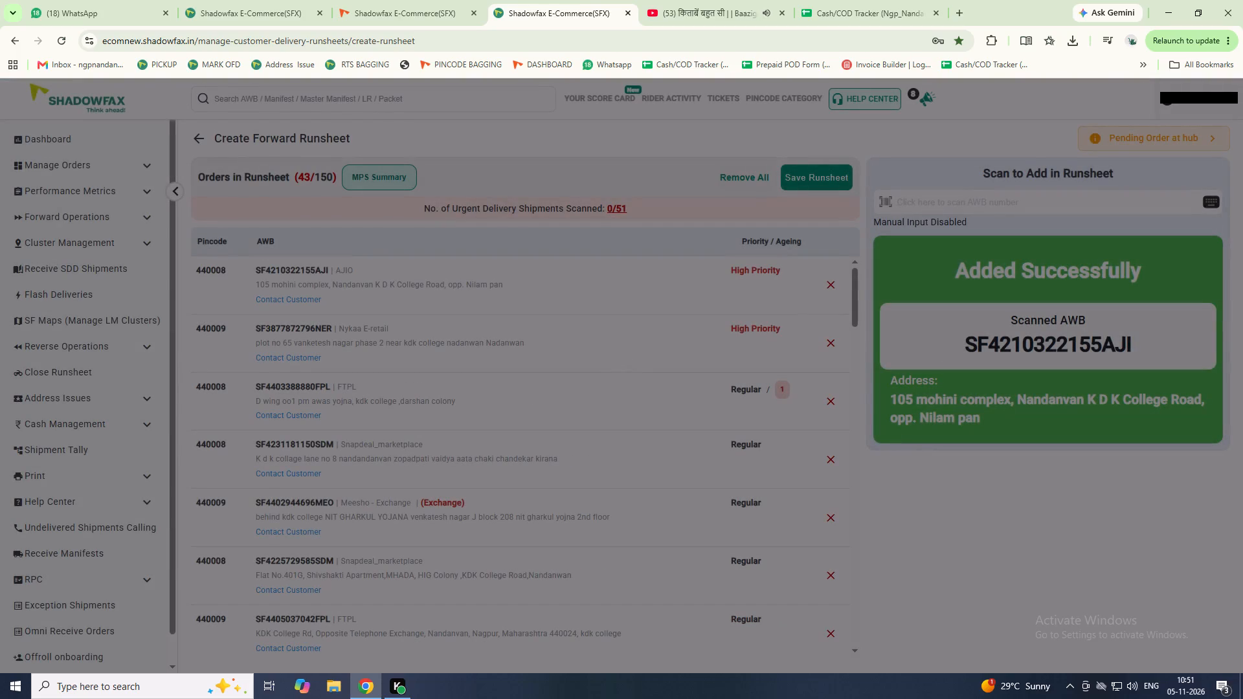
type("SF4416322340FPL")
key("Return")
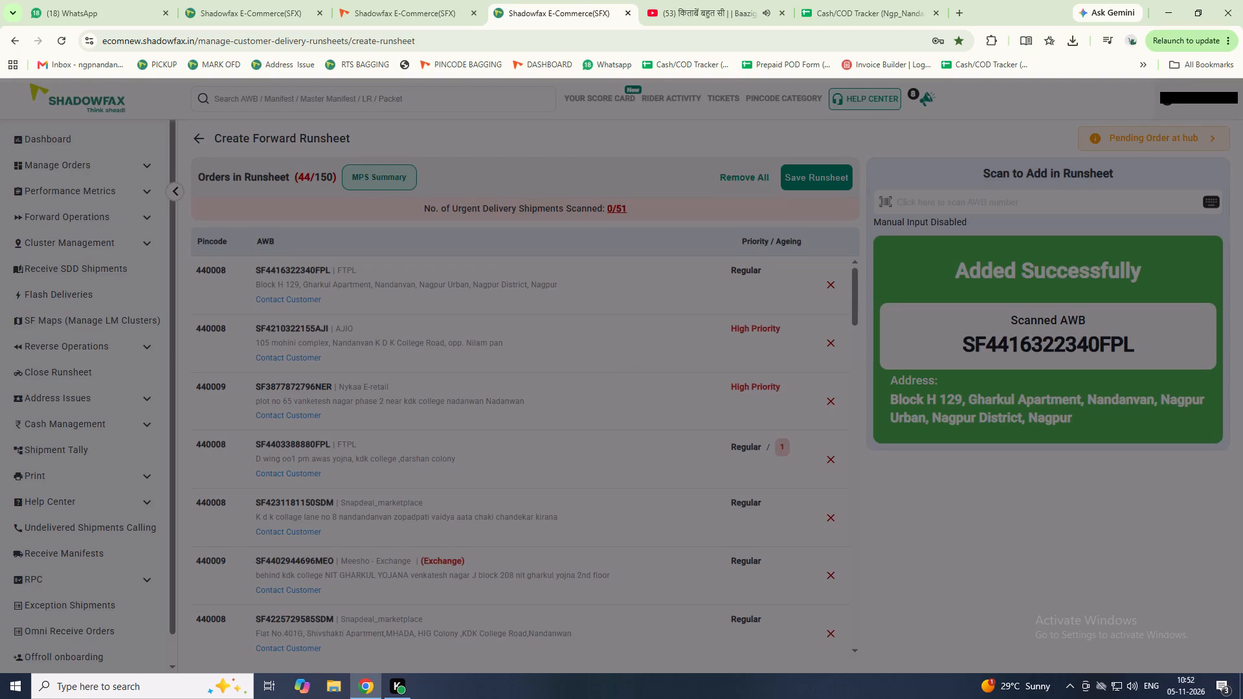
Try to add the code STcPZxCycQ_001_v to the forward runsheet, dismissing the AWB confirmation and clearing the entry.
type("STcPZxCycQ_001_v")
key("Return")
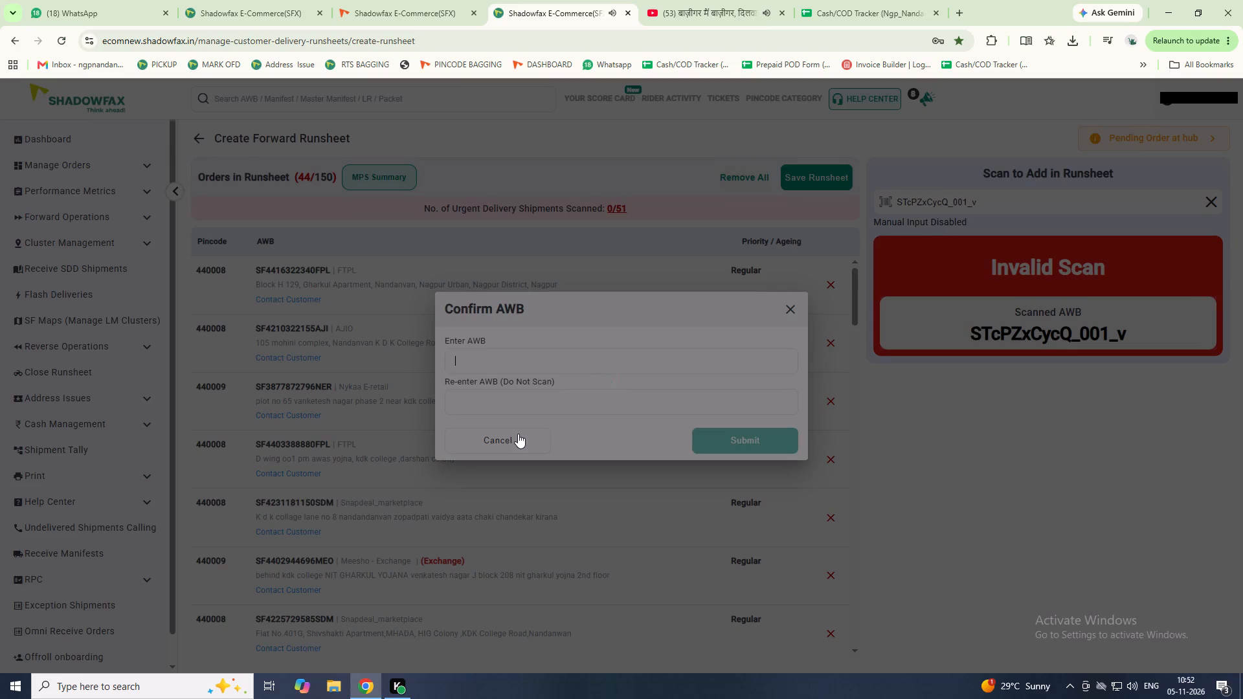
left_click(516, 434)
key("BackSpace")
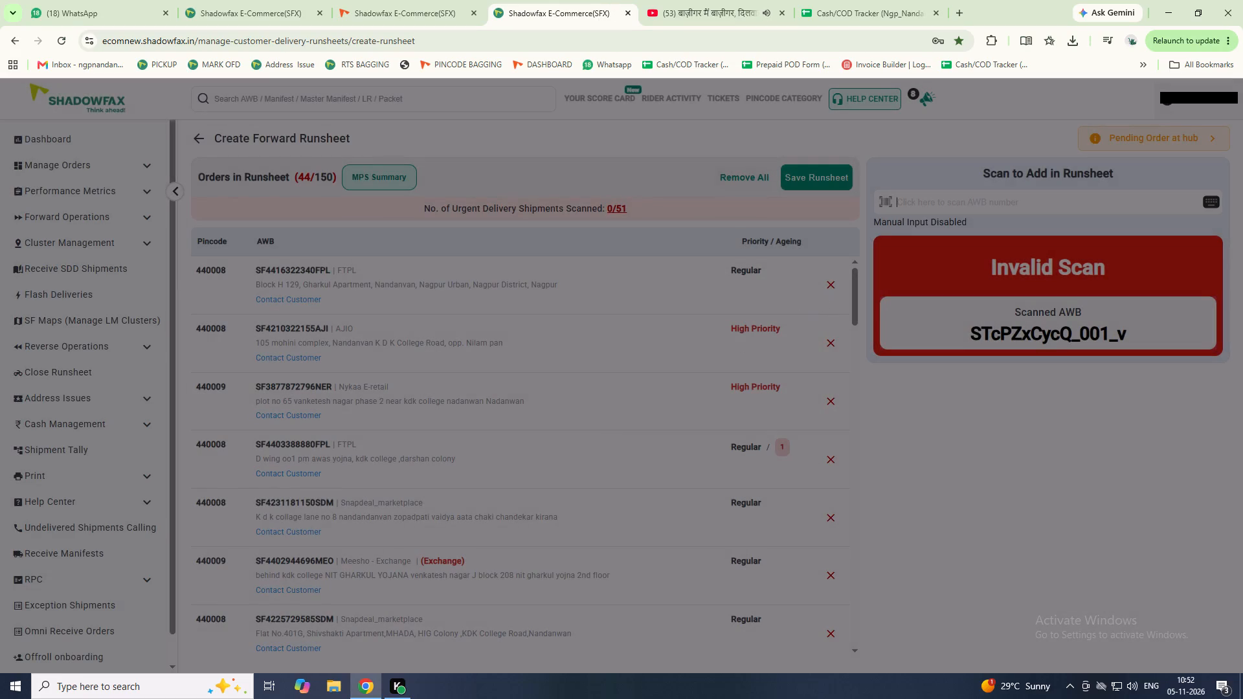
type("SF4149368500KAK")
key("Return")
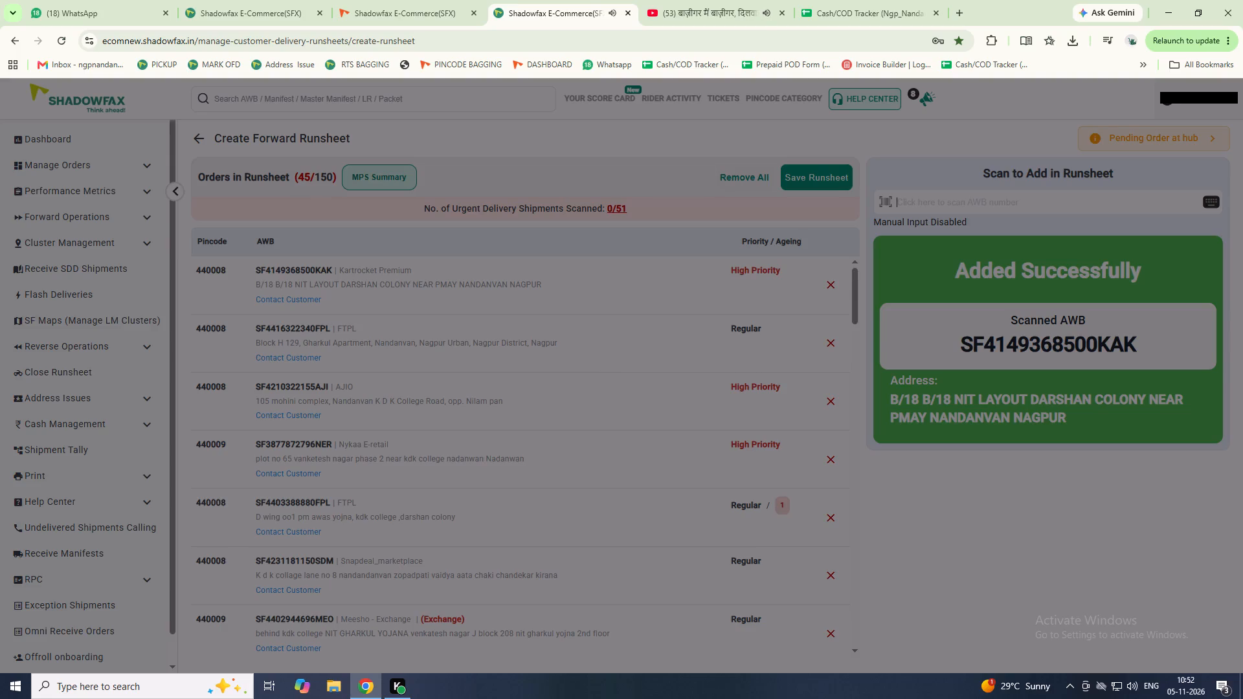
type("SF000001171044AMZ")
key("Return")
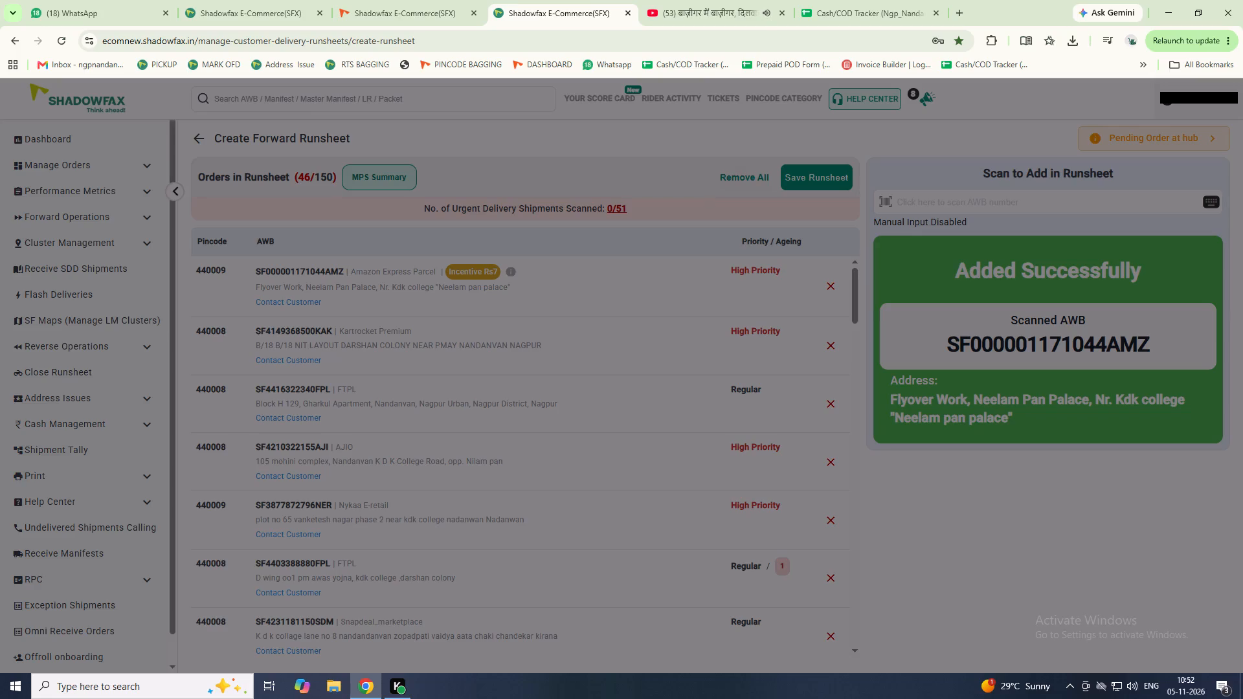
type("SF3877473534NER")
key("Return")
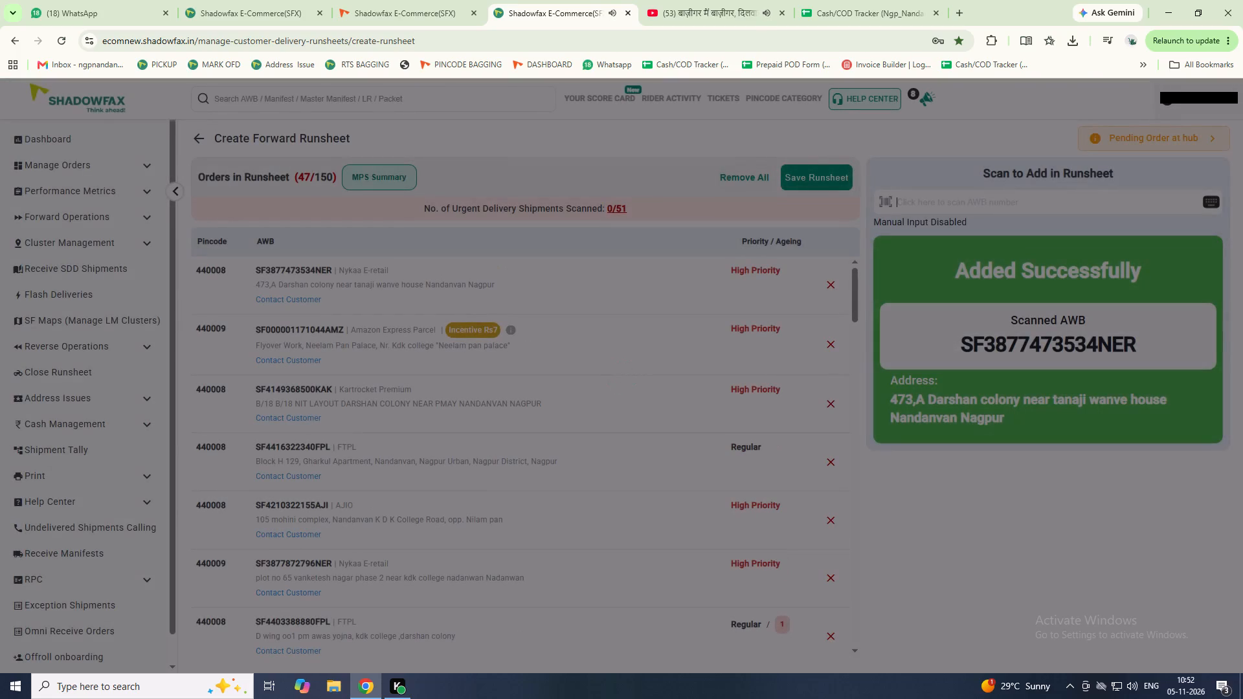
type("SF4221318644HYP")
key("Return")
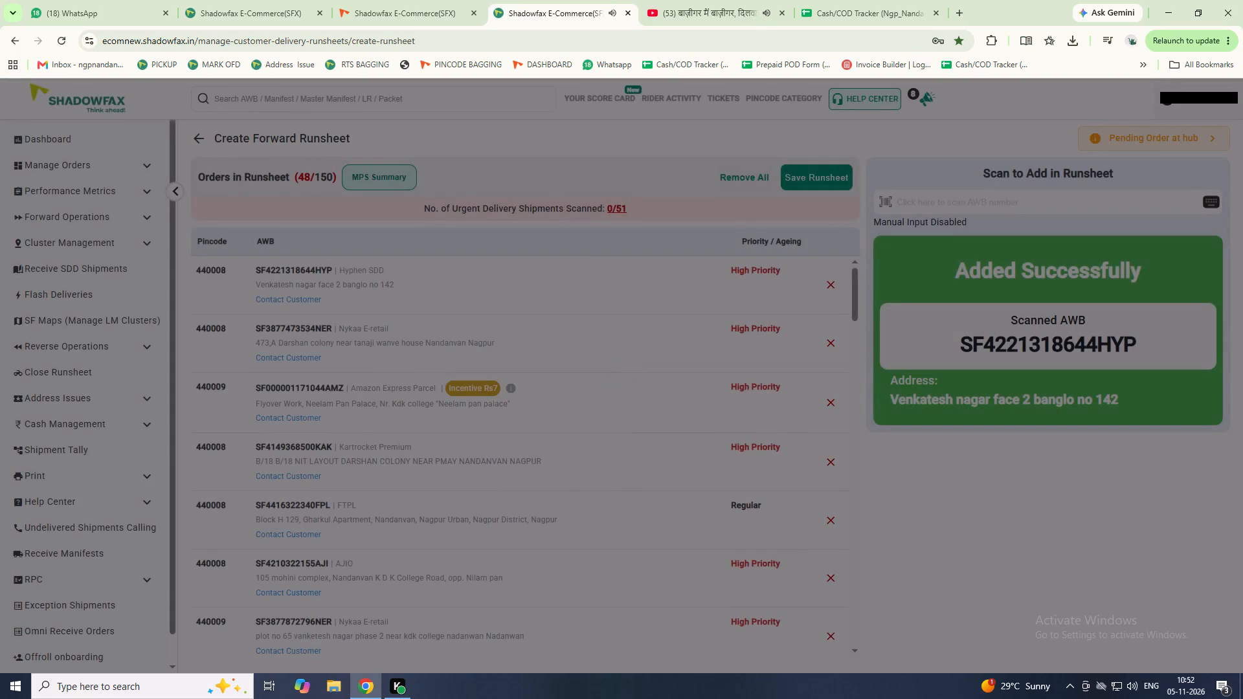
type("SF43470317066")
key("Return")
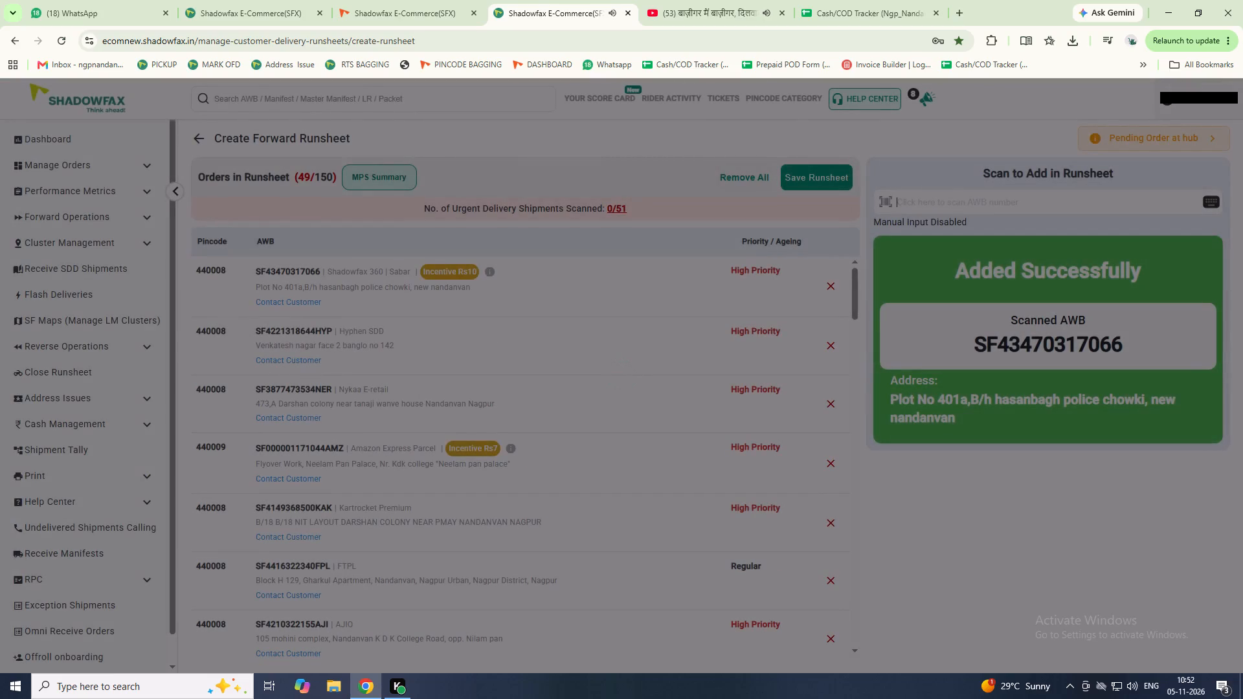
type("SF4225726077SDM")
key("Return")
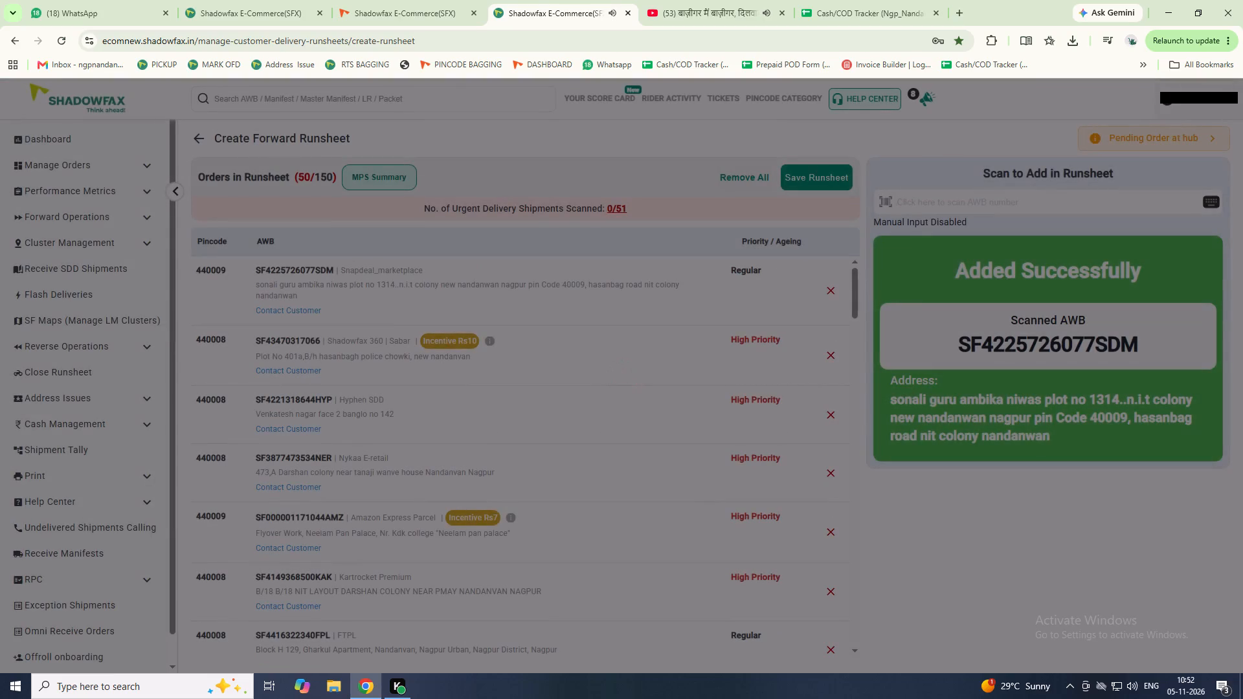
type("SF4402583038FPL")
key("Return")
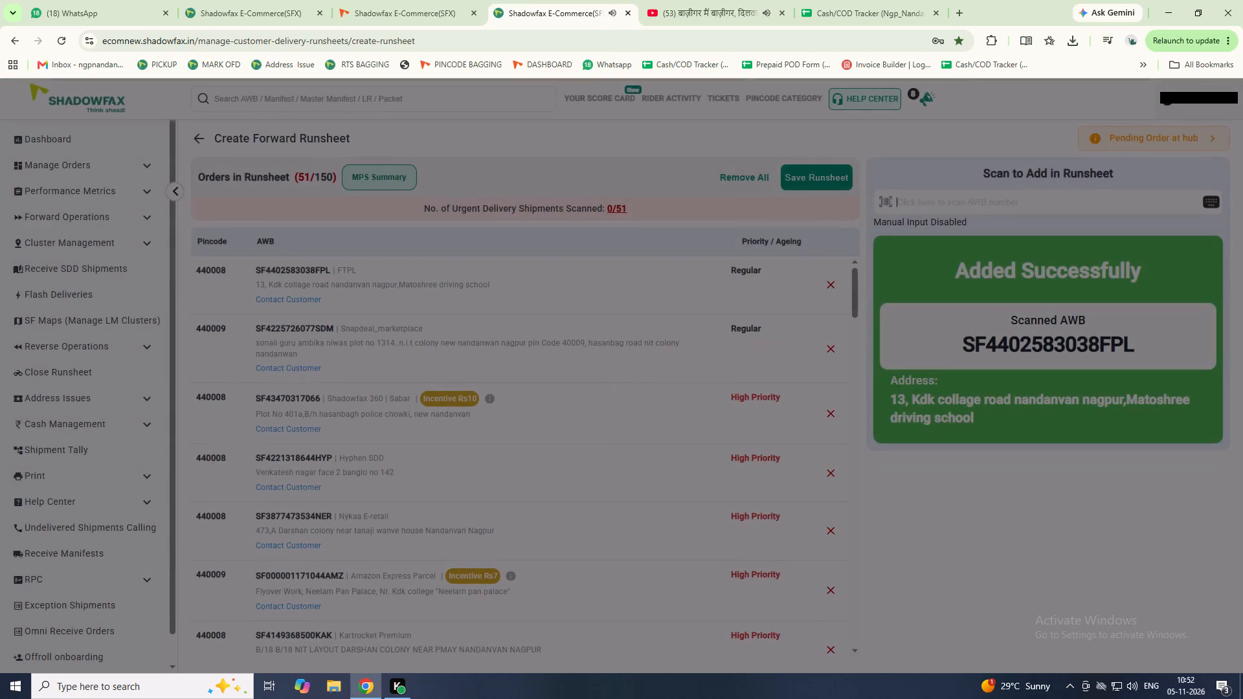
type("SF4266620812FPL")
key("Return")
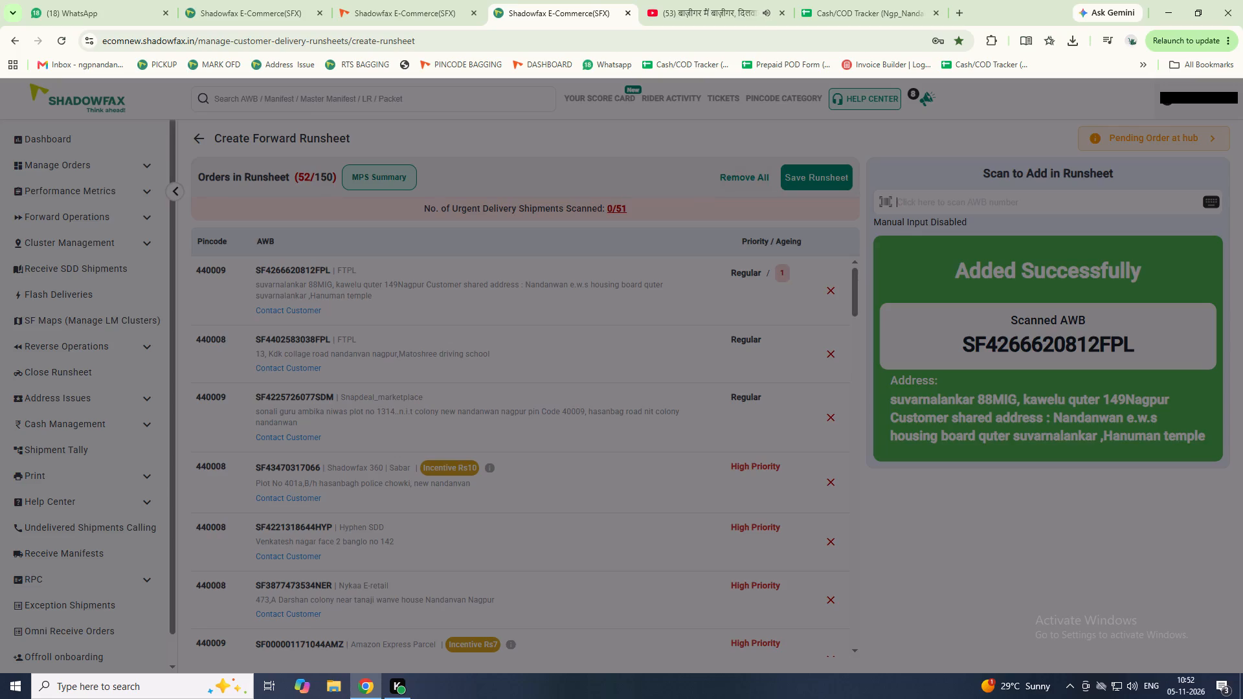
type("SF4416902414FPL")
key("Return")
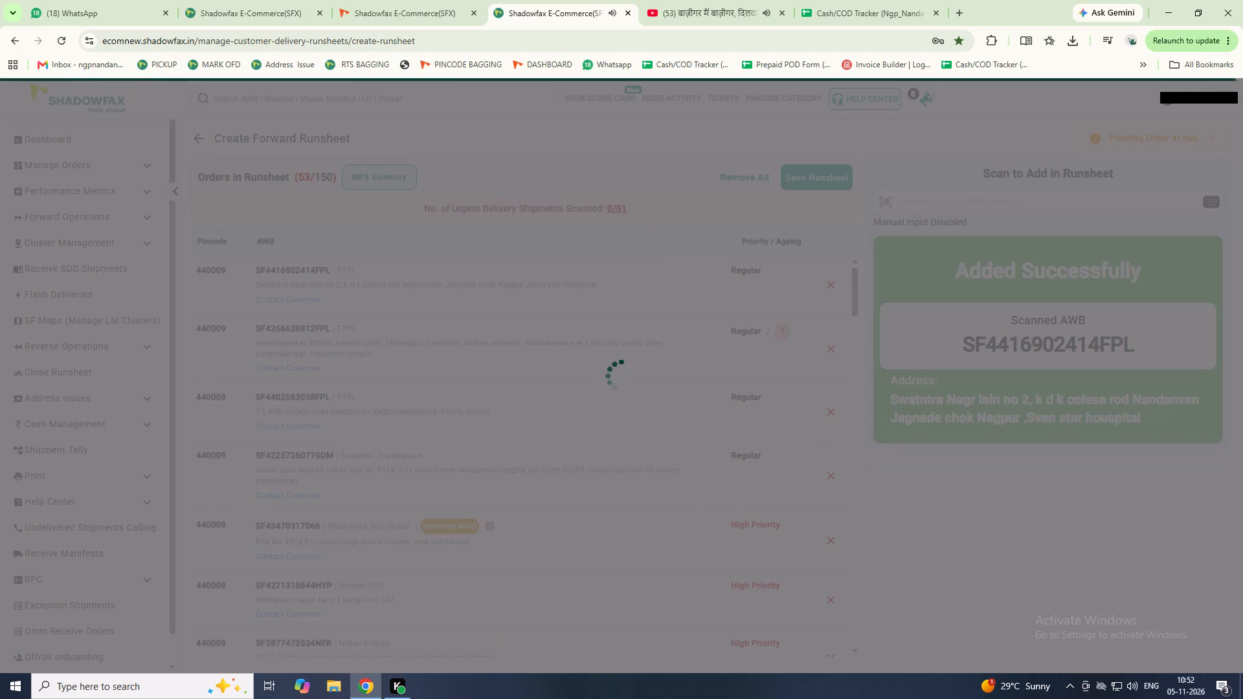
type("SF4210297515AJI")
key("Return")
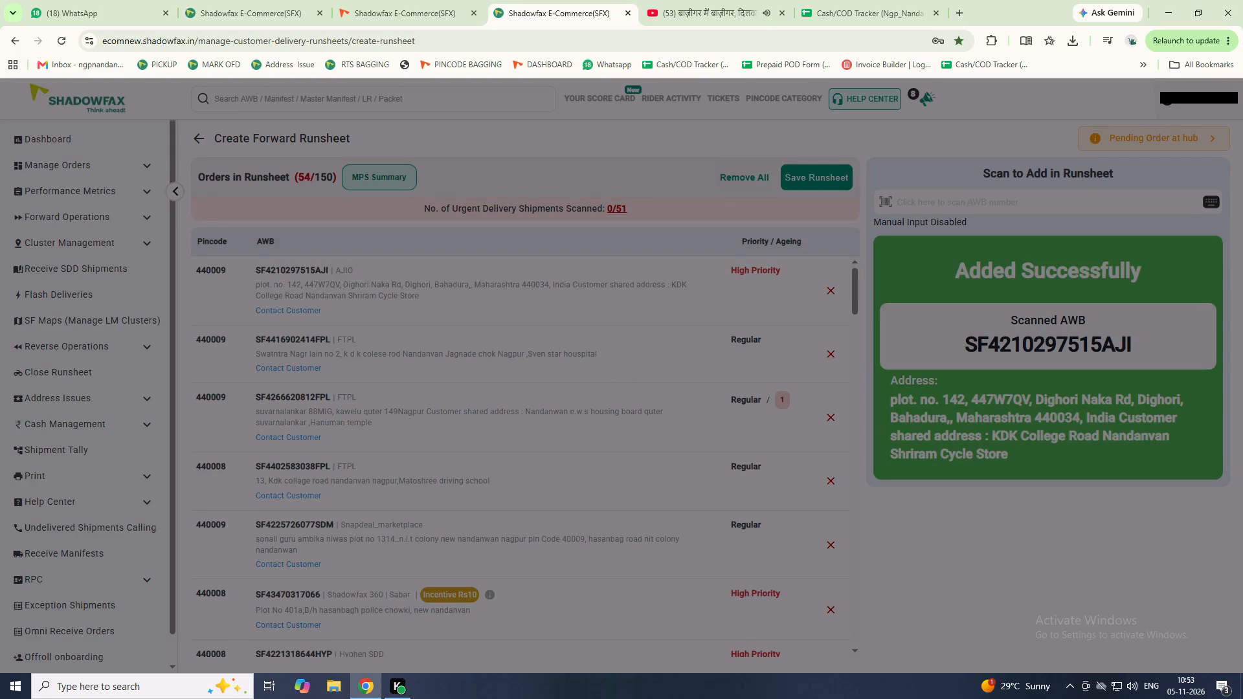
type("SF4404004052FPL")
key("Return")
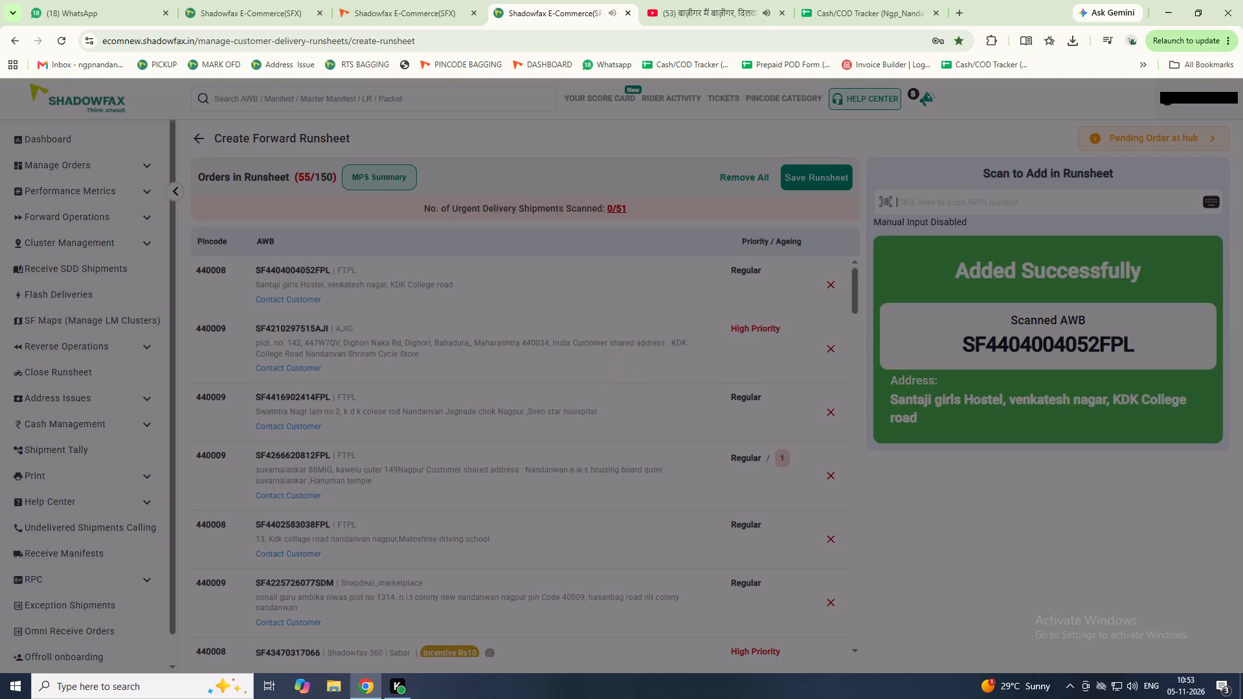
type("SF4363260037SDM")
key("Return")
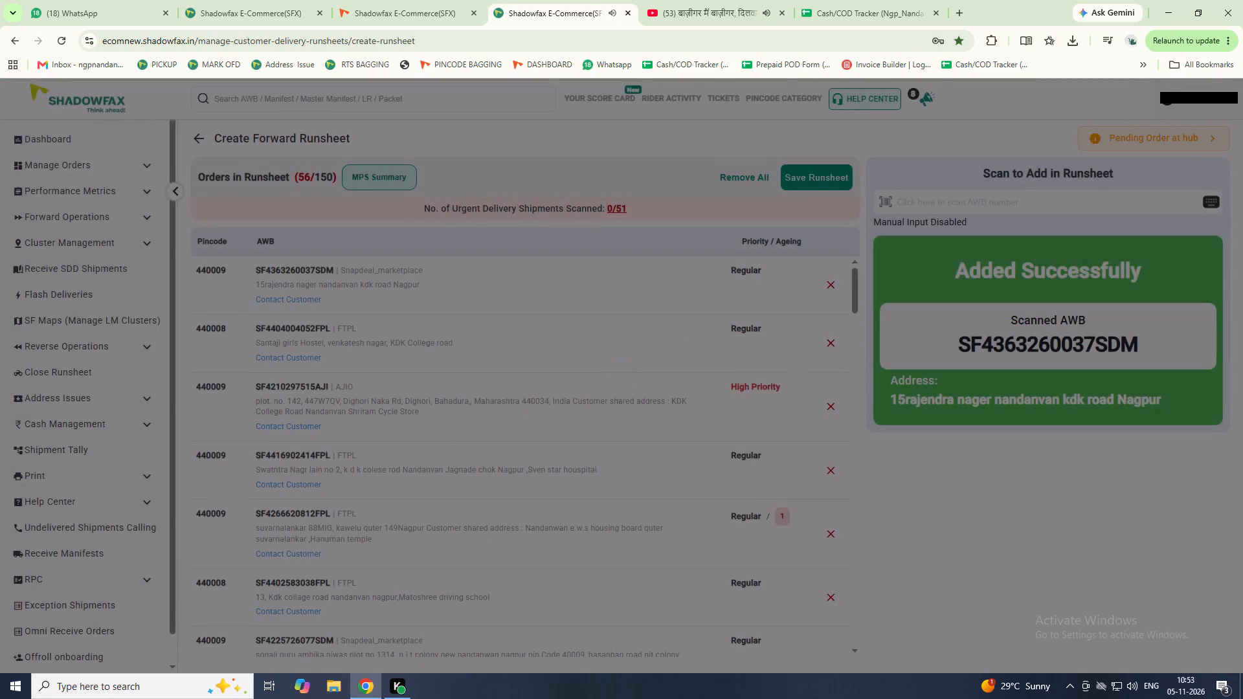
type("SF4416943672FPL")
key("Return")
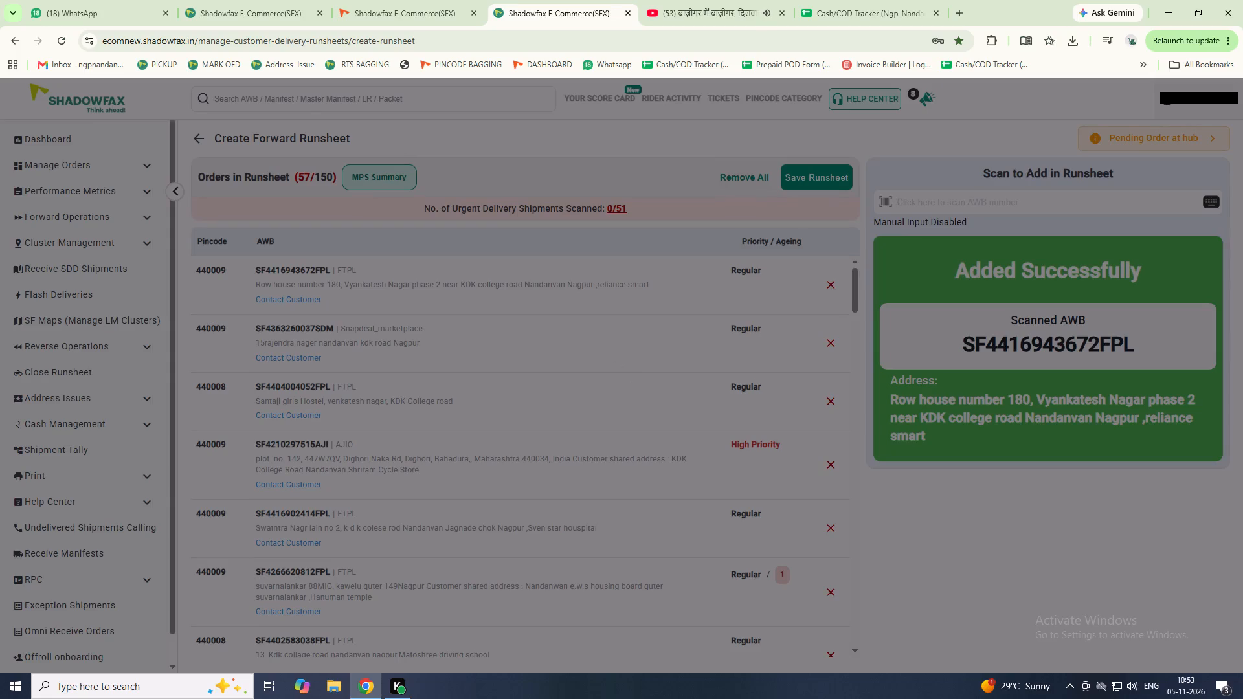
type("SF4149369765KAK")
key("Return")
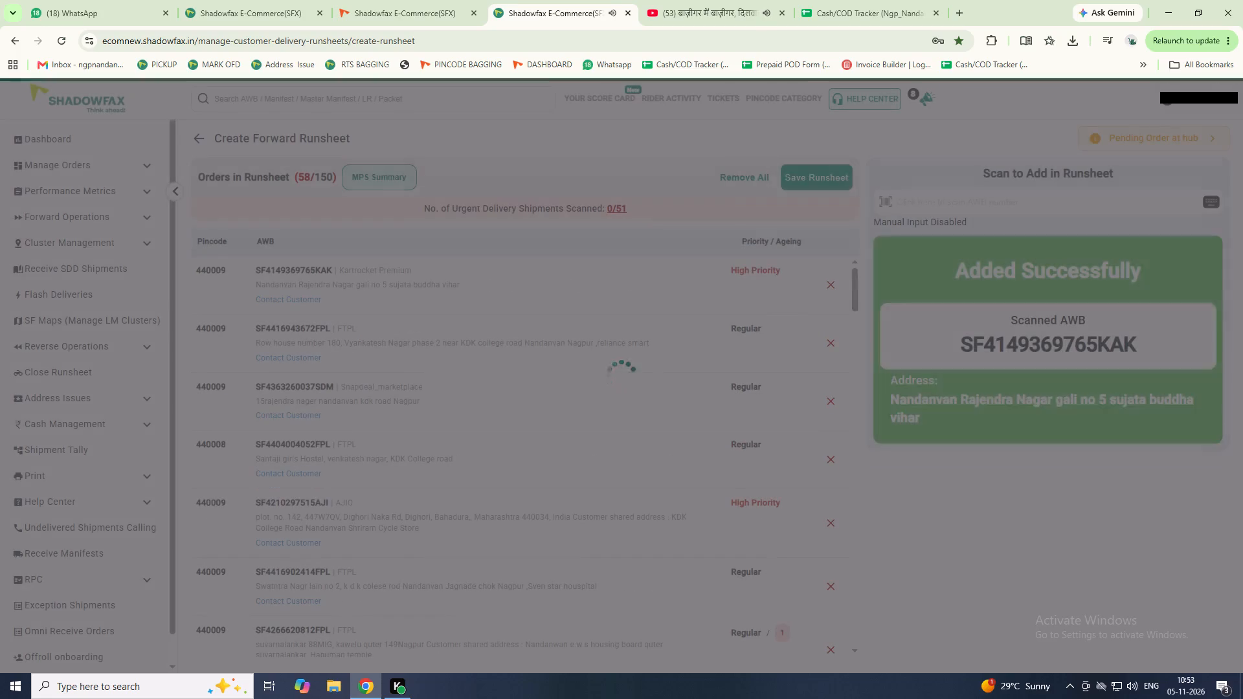
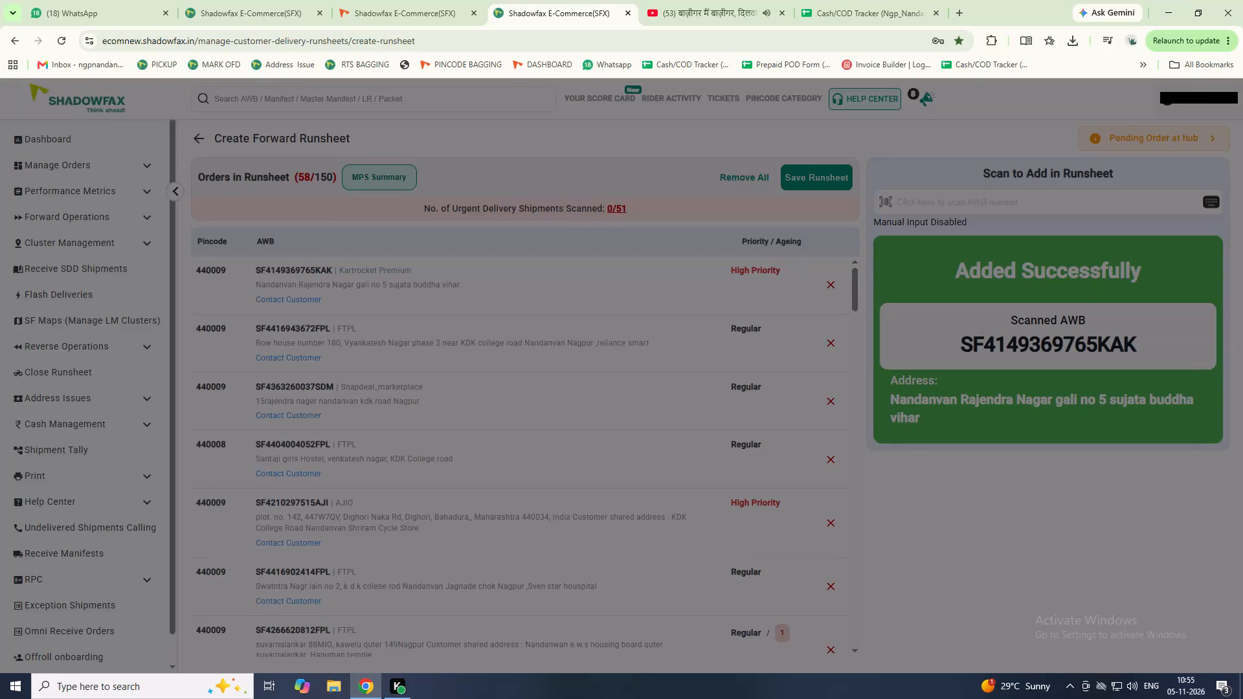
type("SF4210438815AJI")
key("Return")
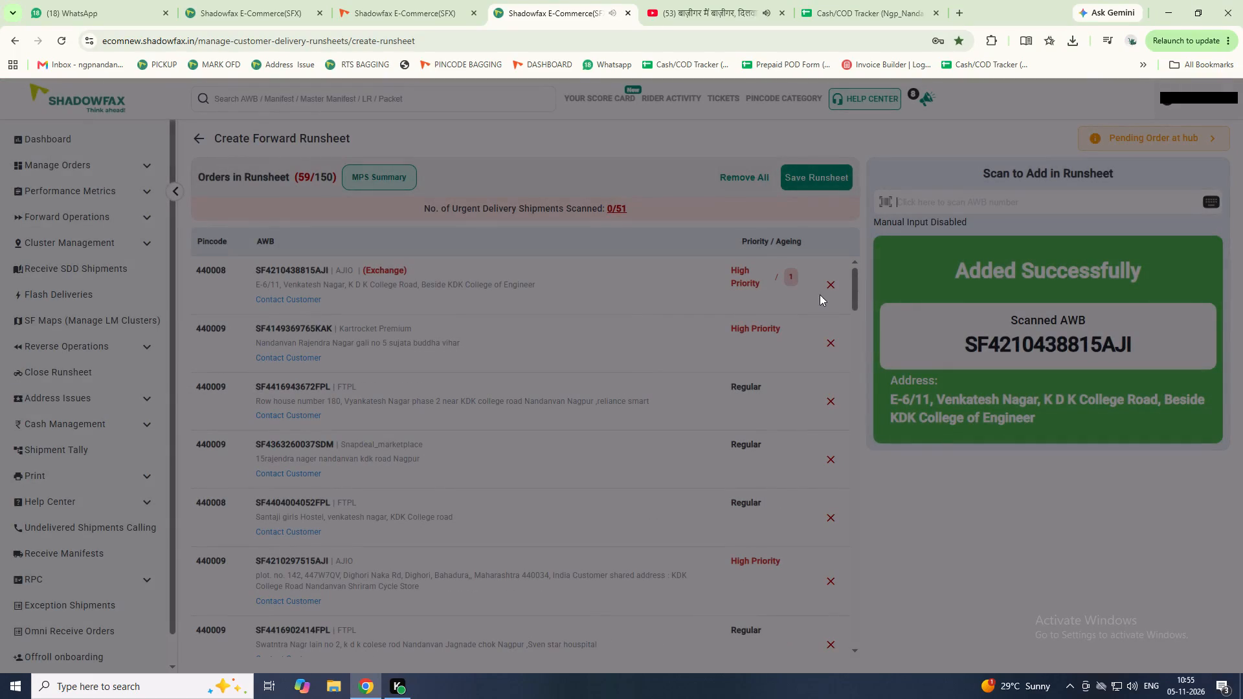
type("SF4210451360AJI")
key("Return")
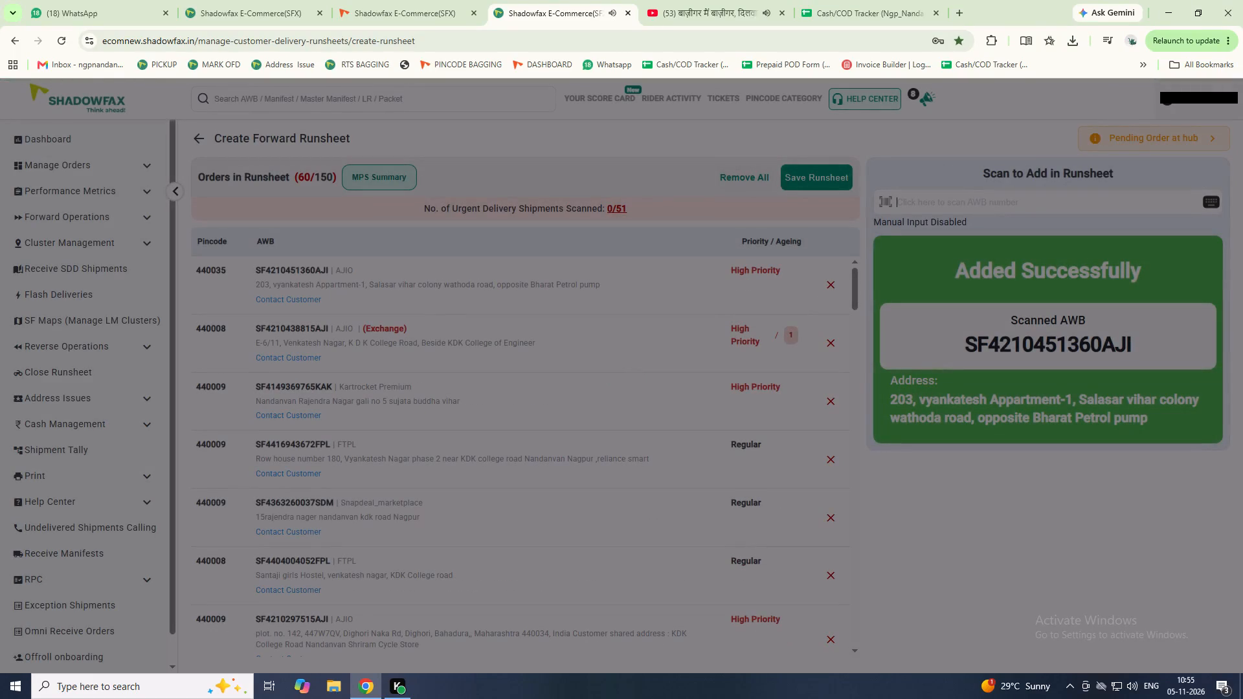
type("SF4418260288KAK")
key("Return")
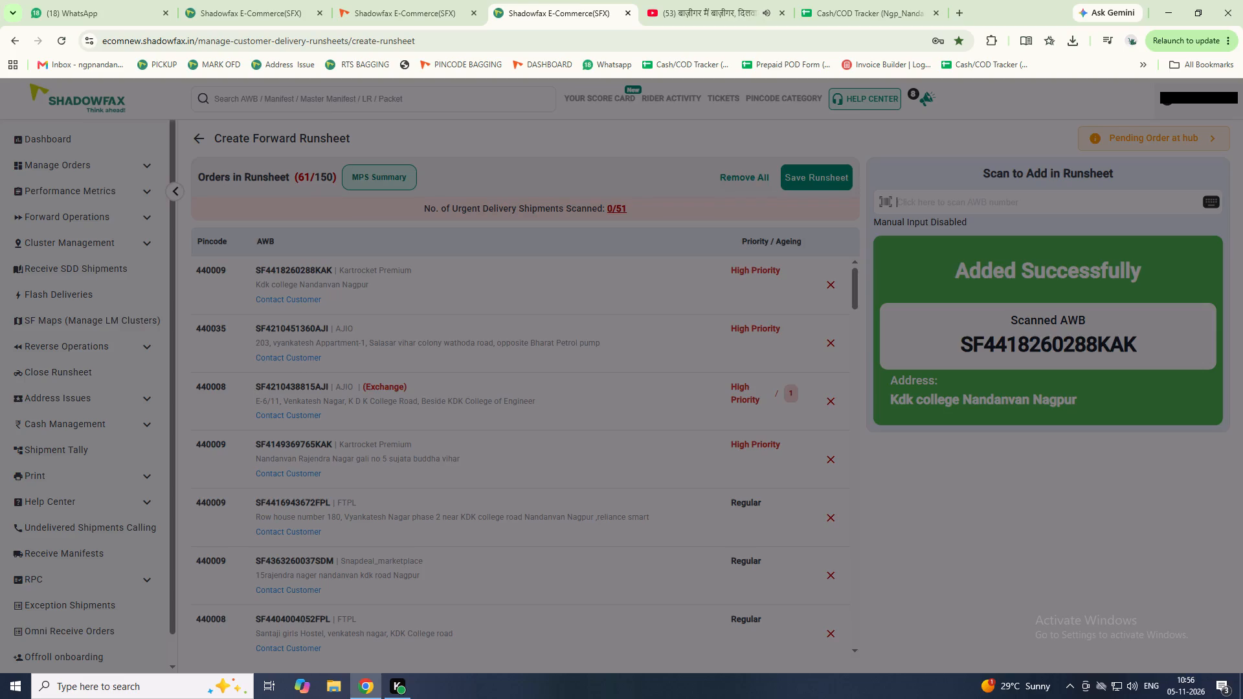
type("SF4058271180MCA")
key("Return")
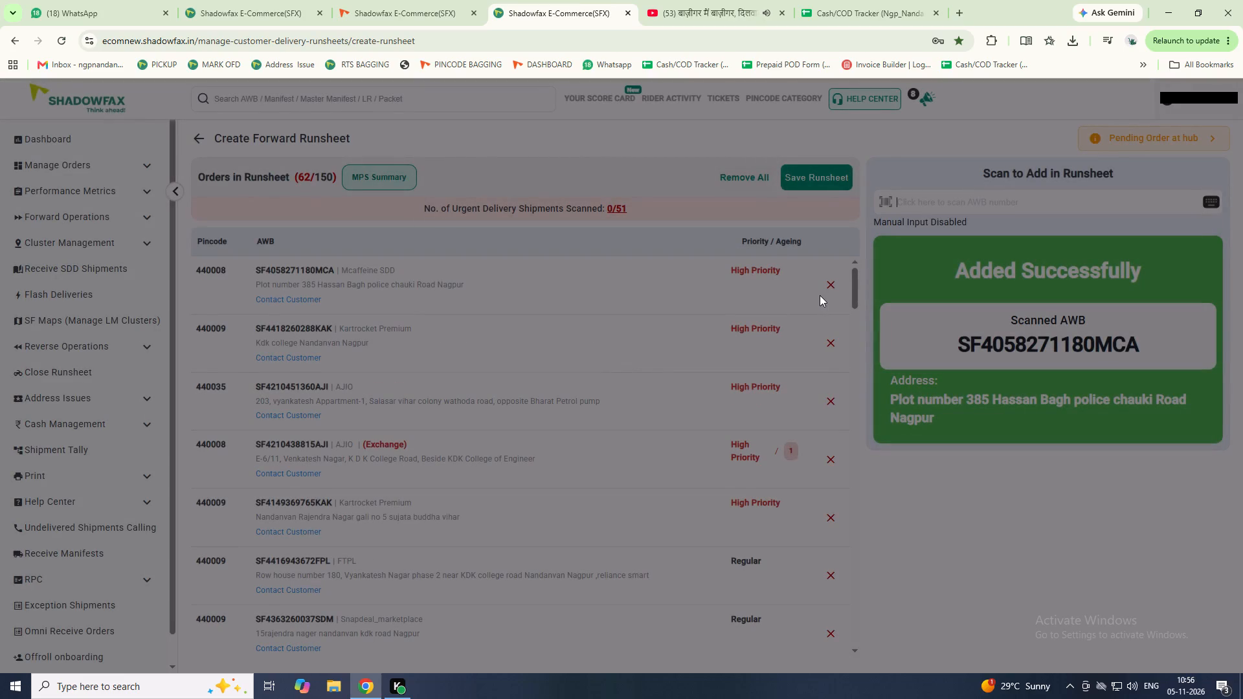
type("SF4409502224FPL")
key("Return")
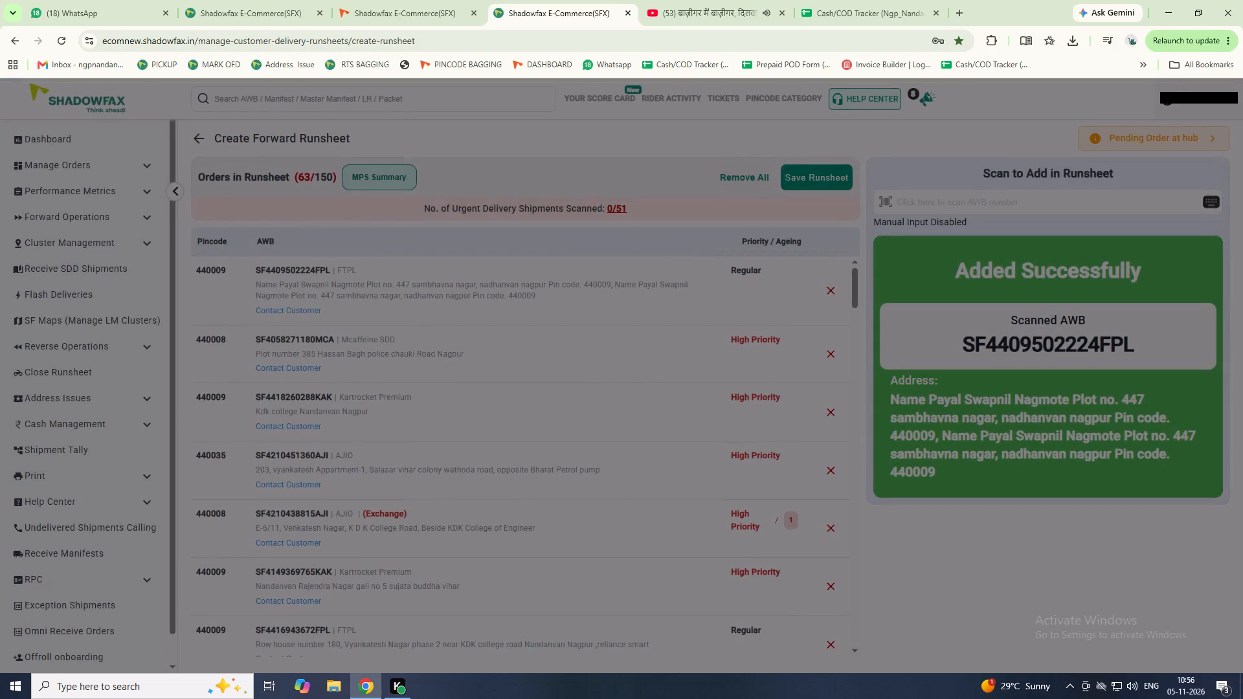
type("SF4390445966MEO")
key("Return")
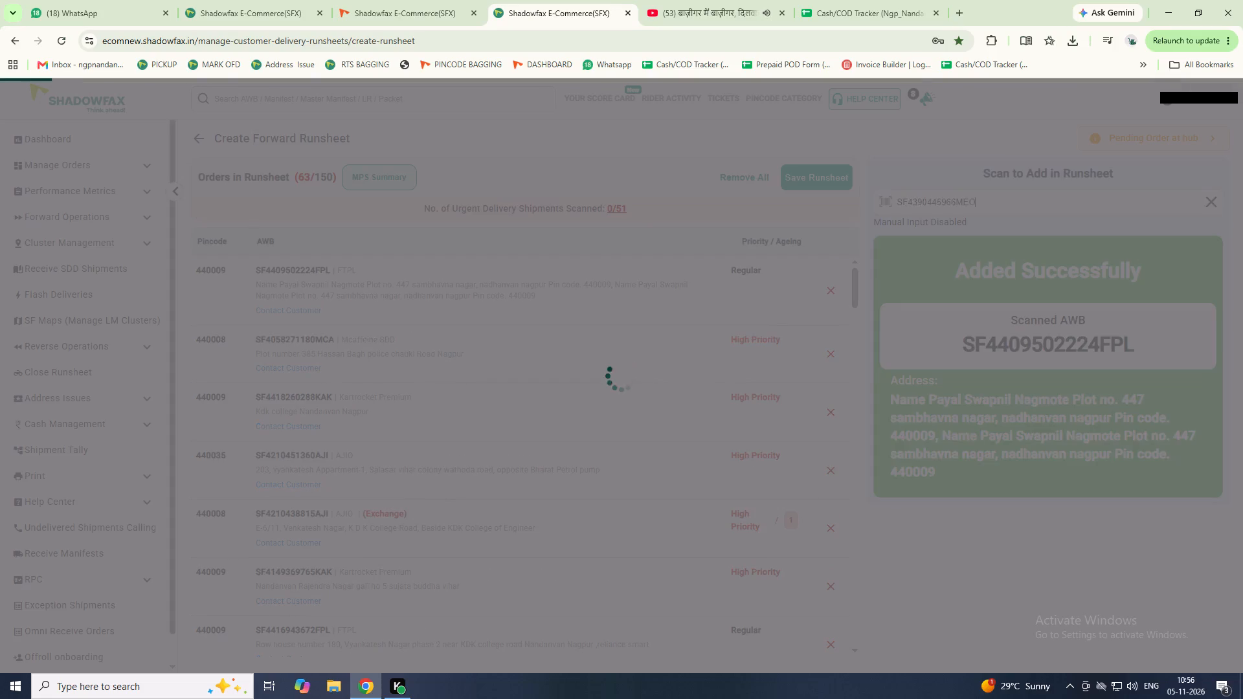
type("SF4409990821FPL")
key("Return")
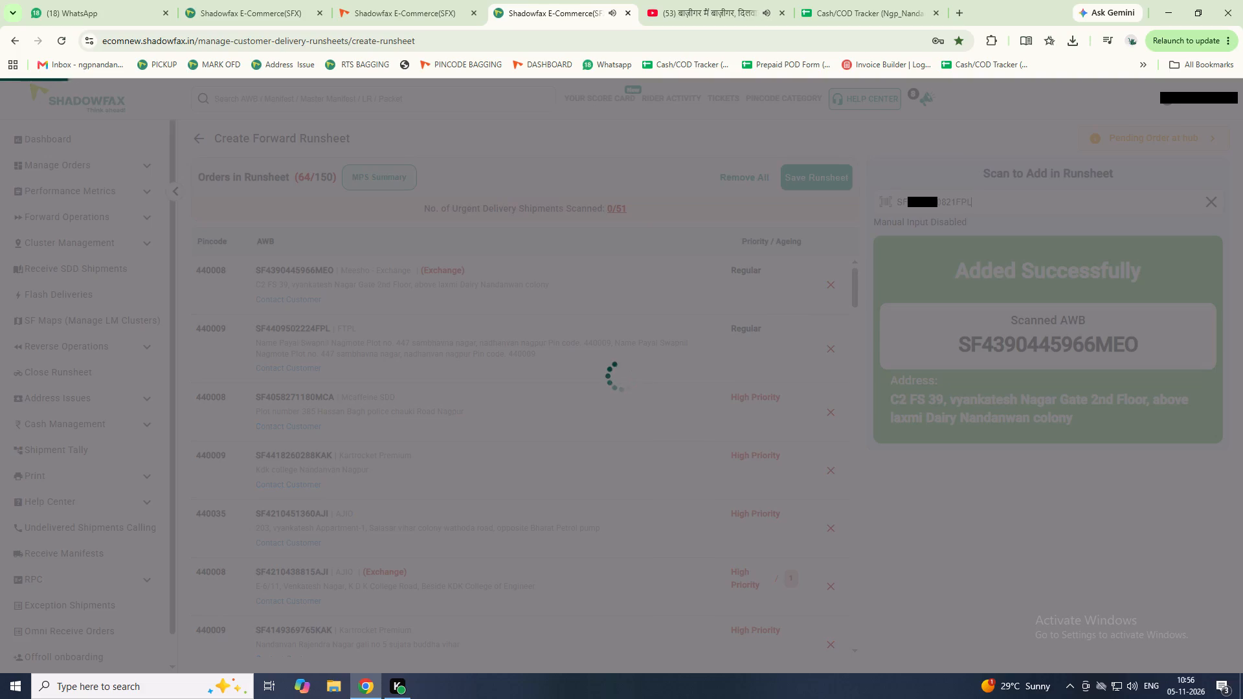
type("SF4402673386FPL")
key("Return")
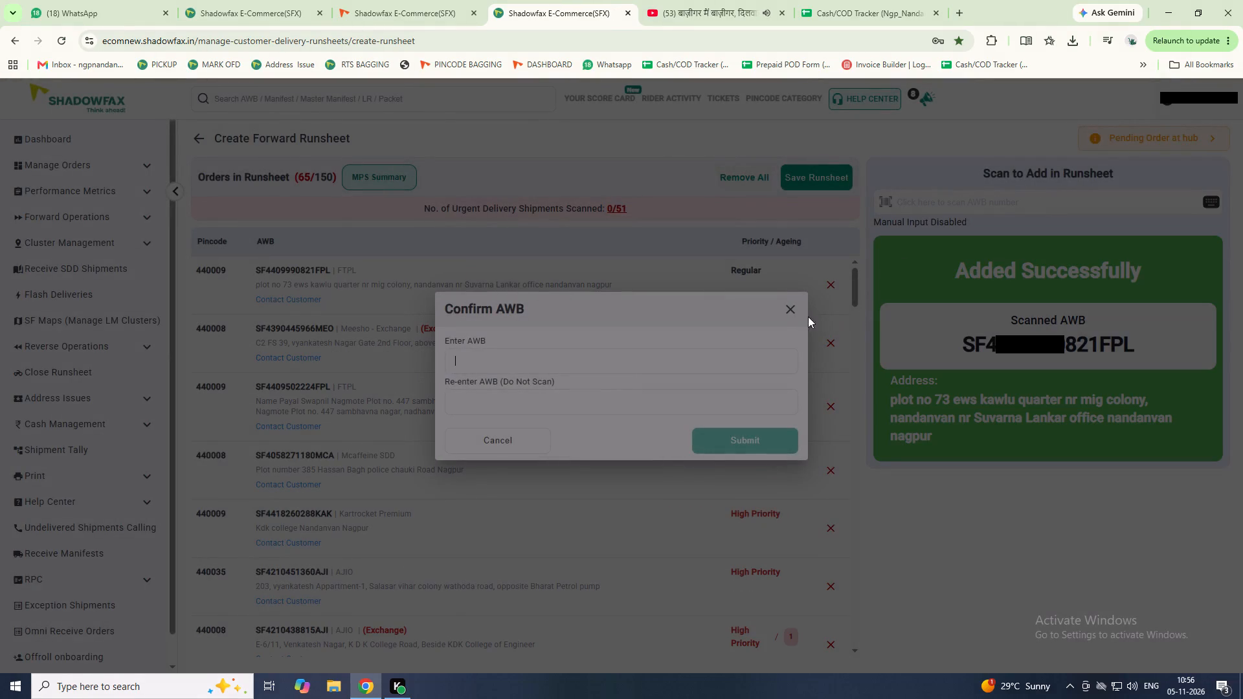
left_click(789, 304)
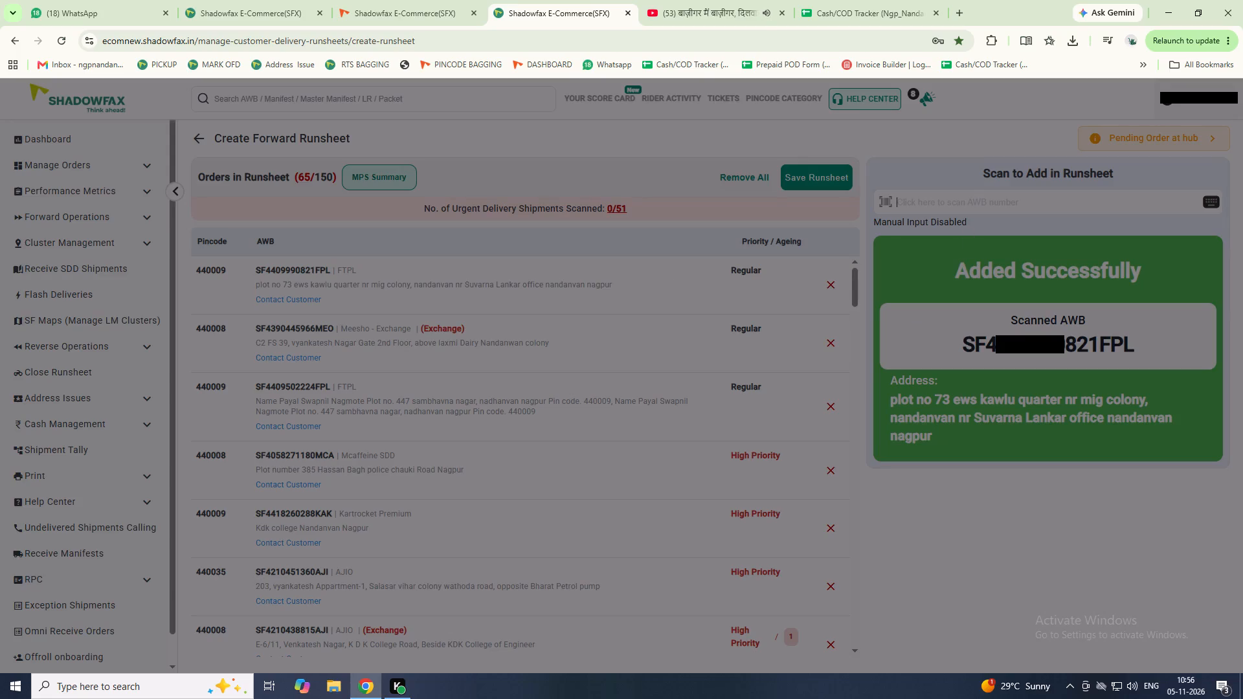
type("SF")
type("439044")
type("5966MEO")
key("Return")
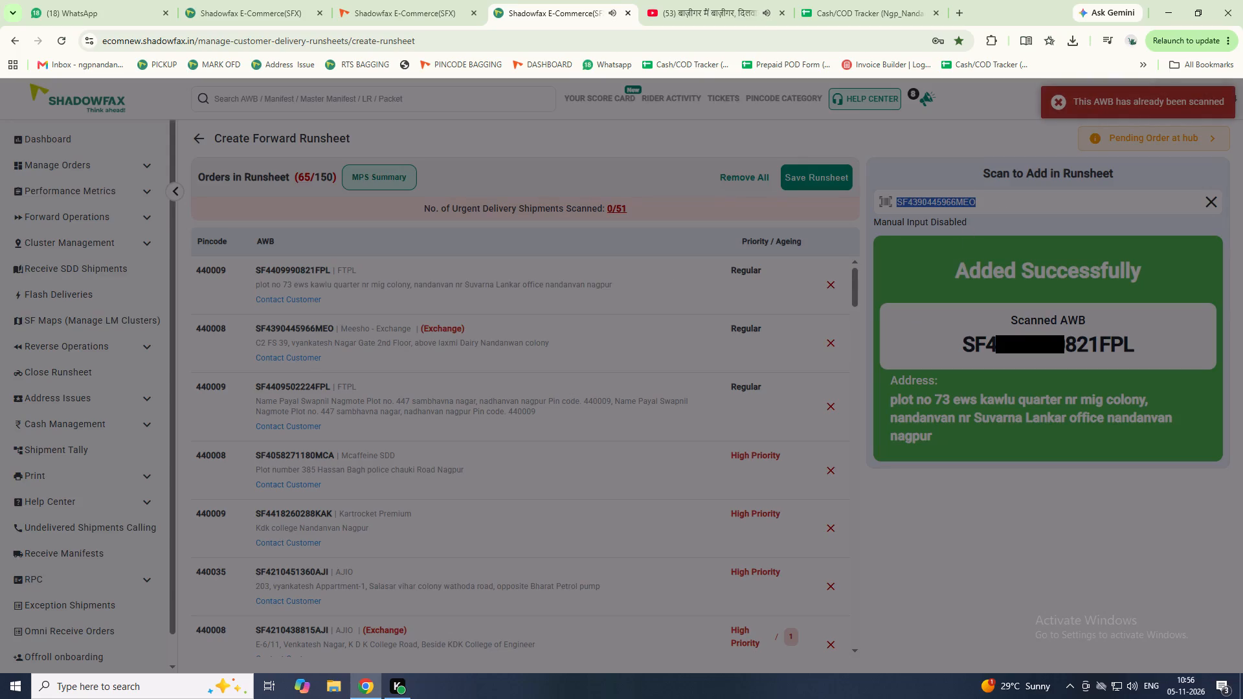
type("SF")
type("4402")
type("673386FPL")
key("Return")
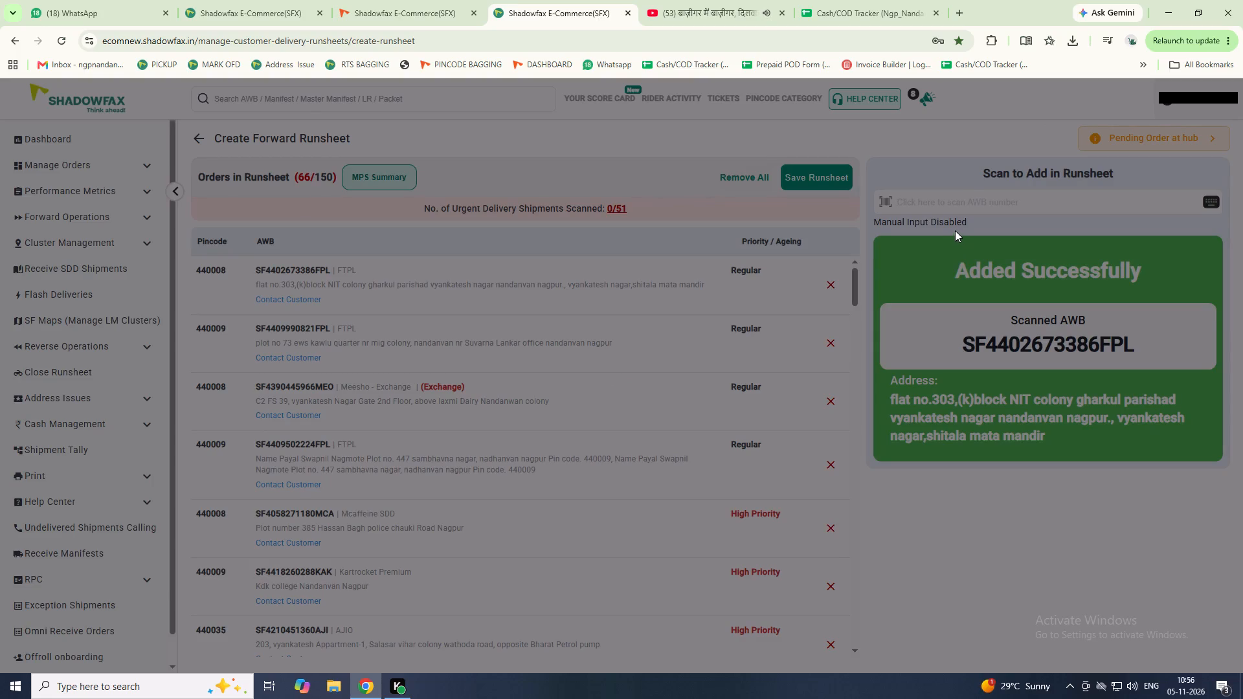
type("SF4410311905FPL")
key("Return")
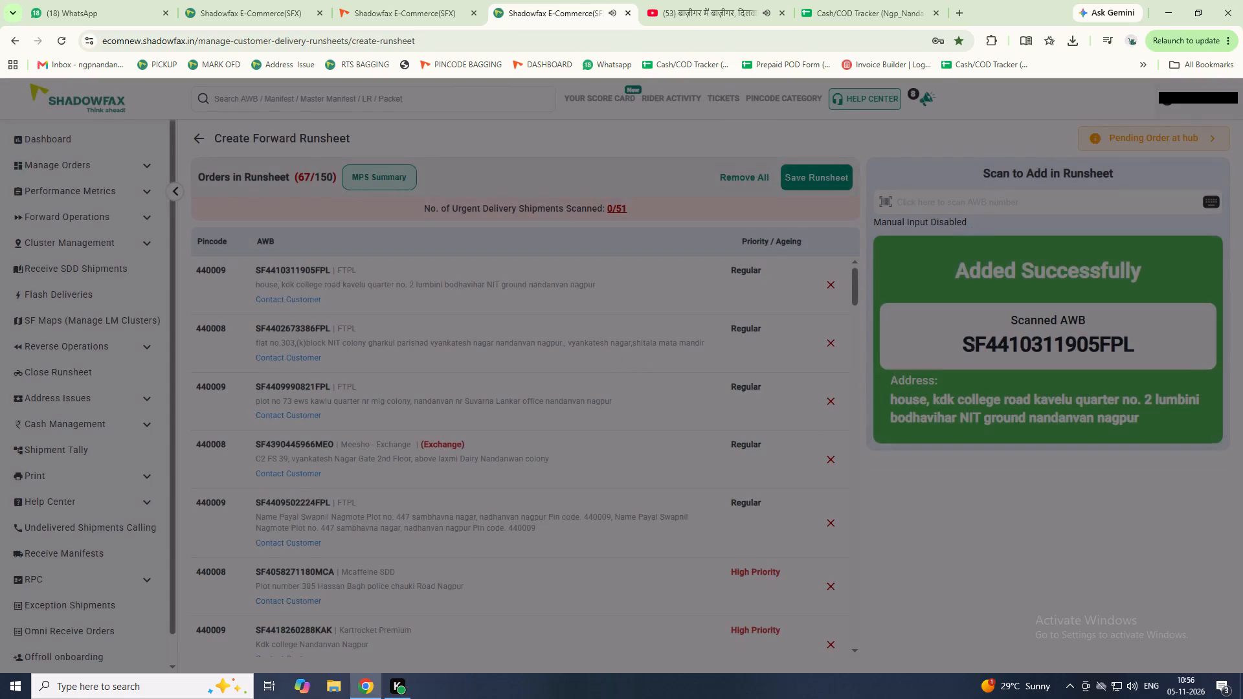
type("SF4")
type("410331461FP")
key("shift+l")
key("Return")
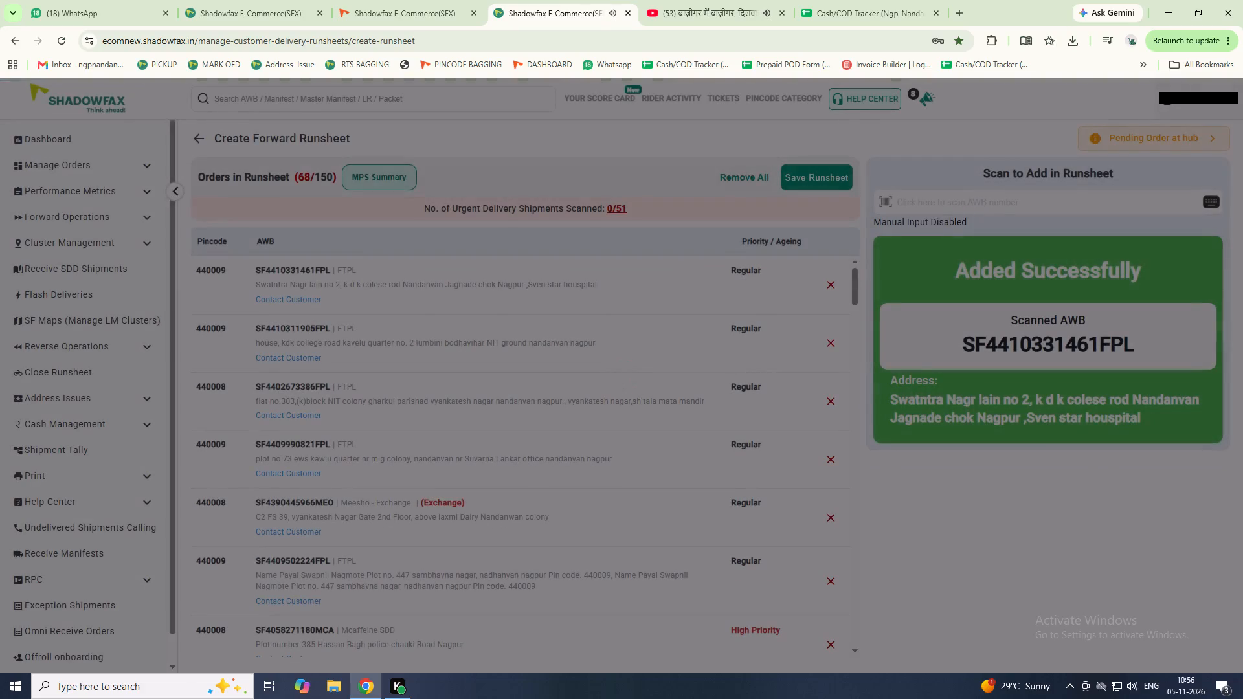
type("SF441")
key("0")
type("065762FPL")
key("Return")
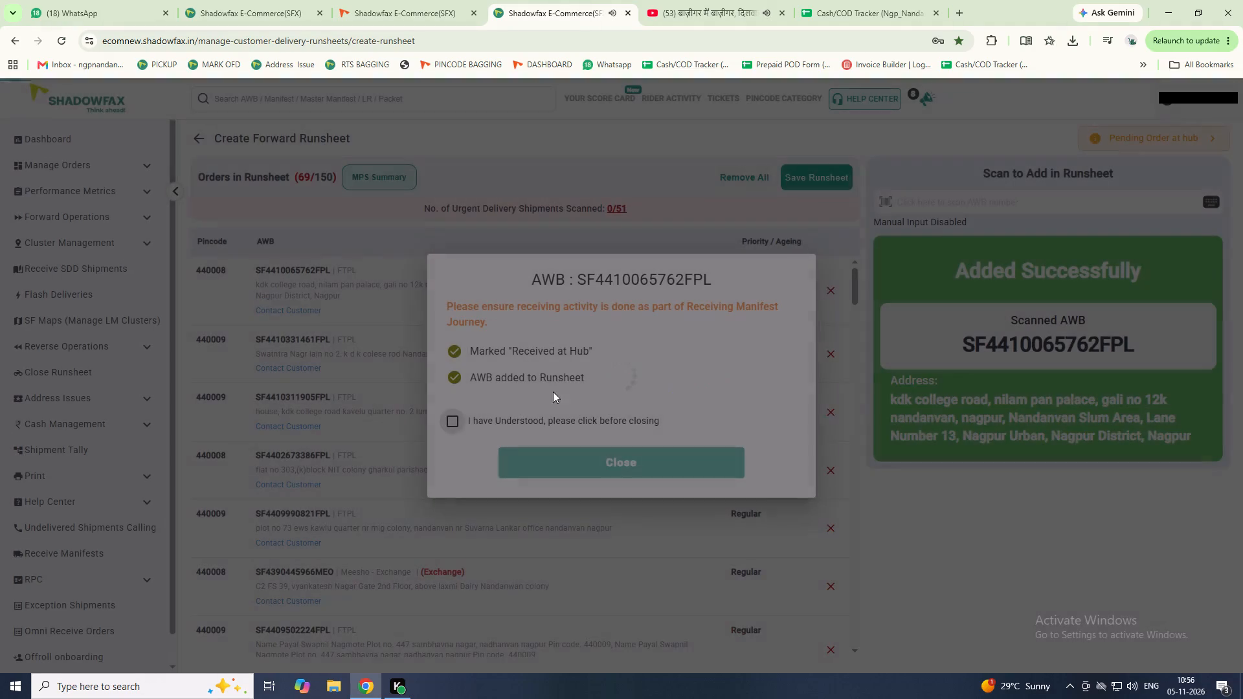
left_click(456, 420)
left_click(547, 458)
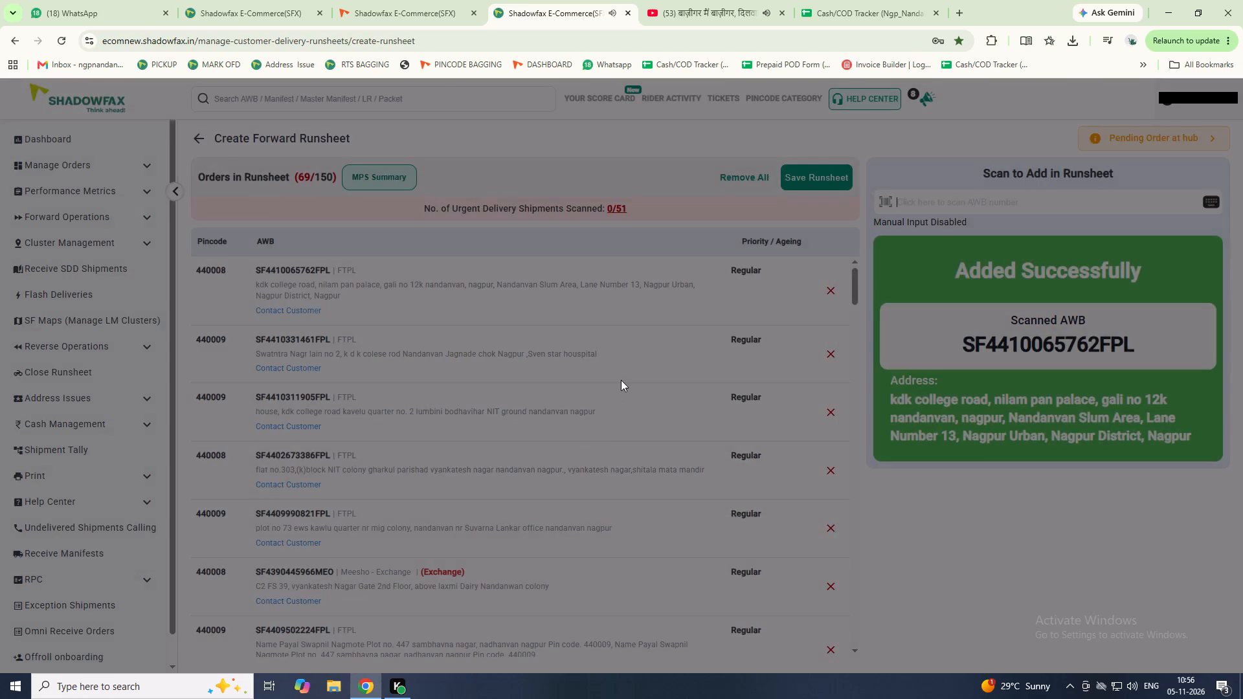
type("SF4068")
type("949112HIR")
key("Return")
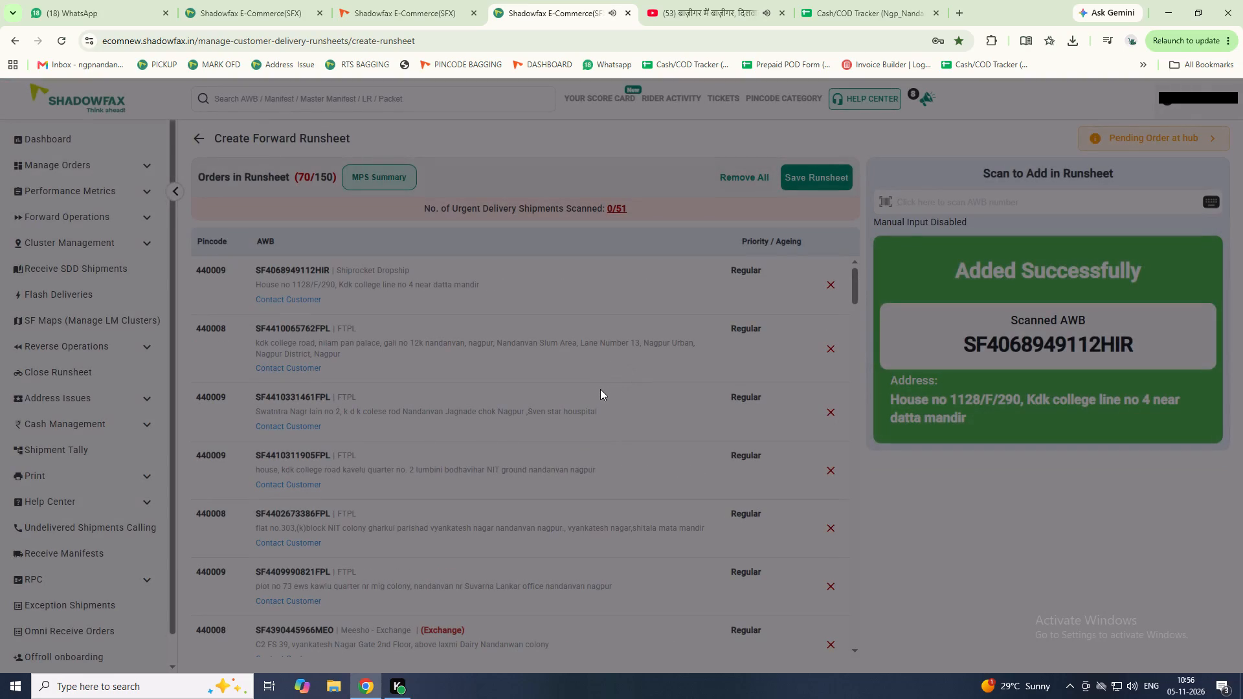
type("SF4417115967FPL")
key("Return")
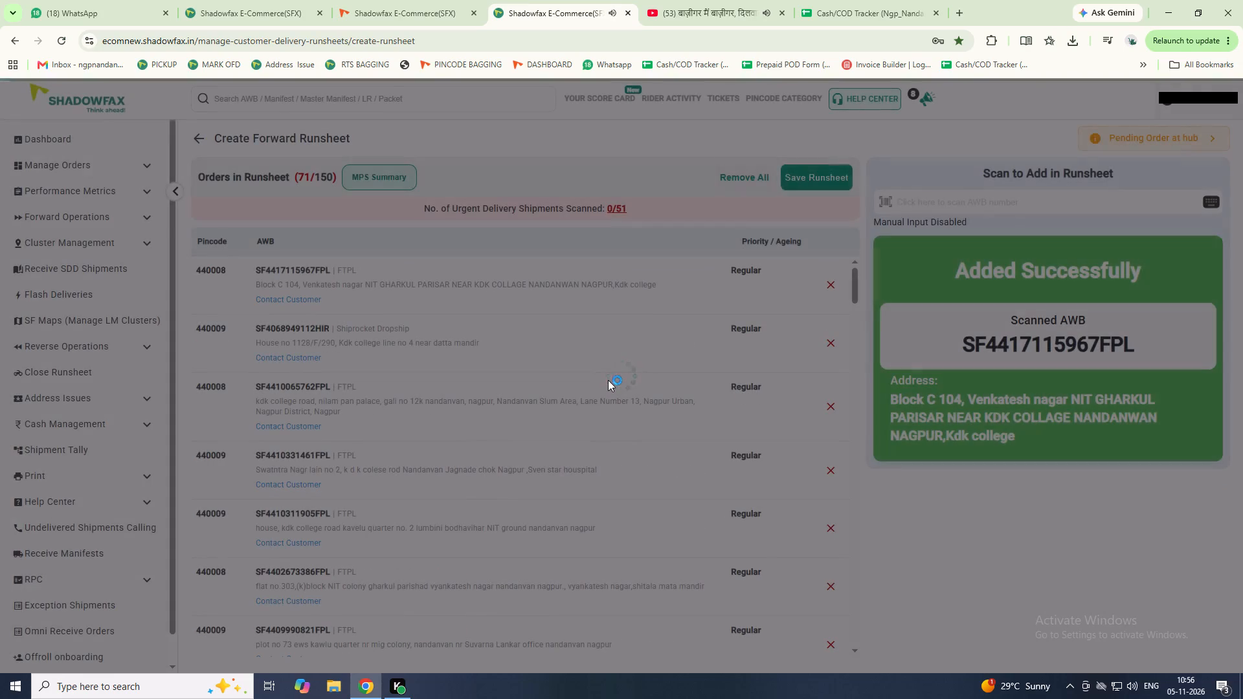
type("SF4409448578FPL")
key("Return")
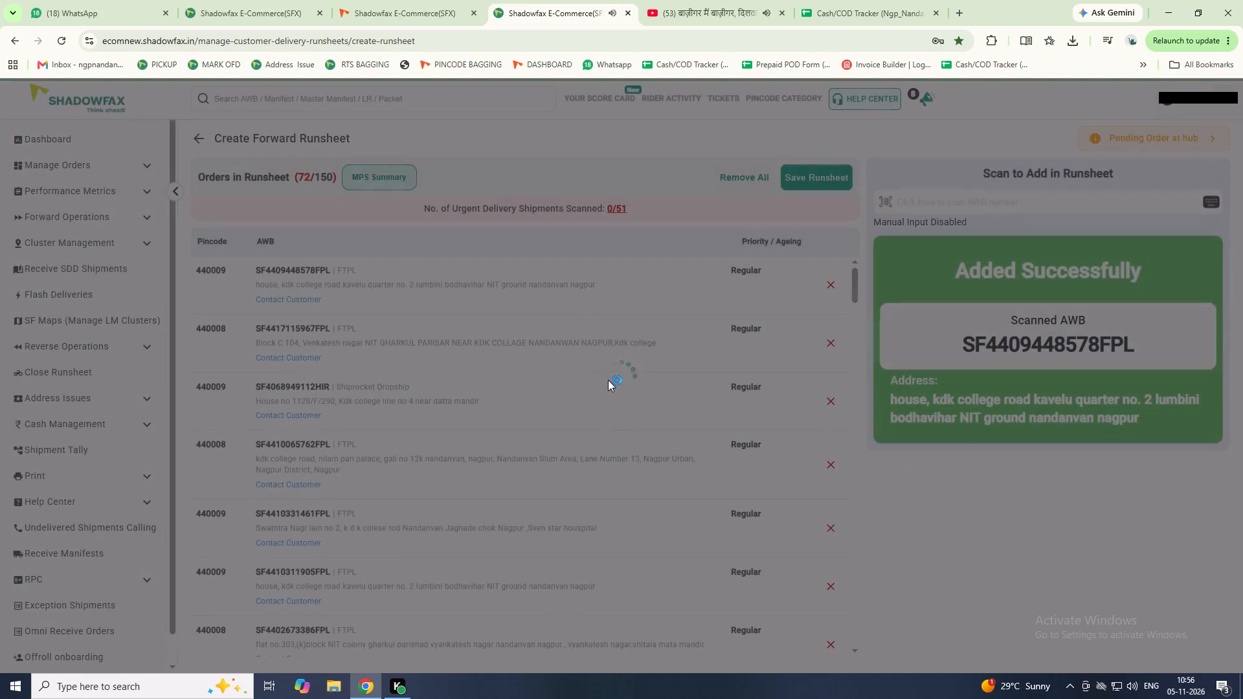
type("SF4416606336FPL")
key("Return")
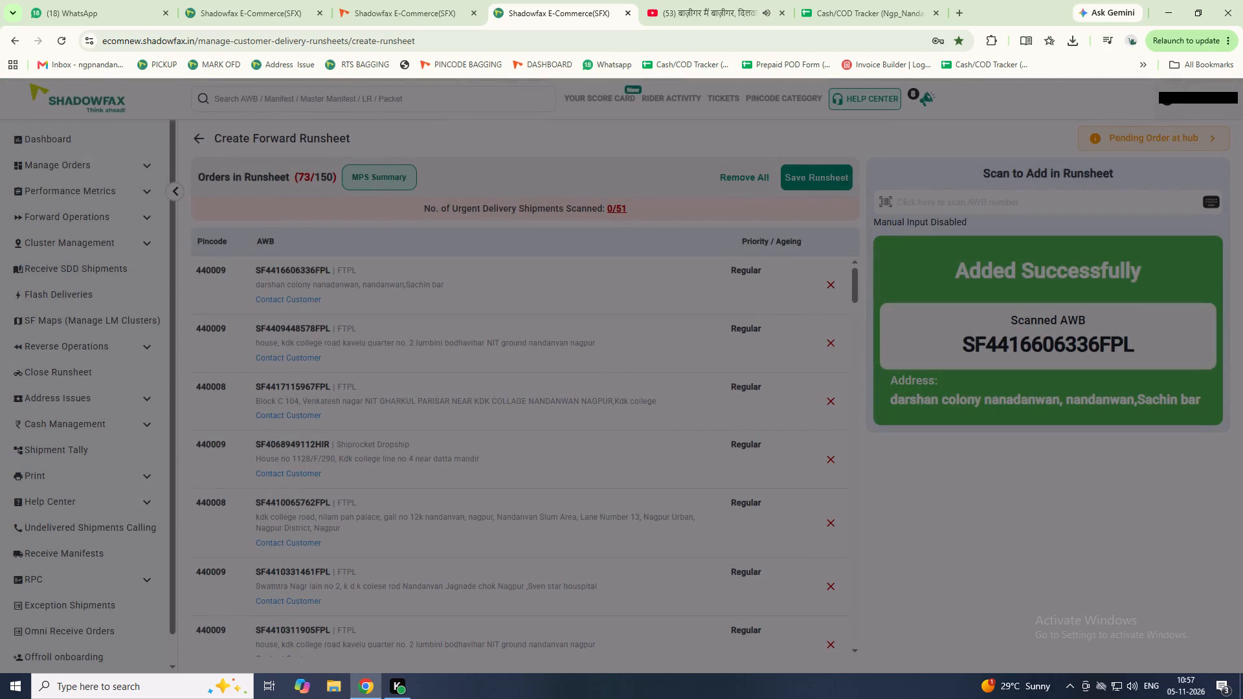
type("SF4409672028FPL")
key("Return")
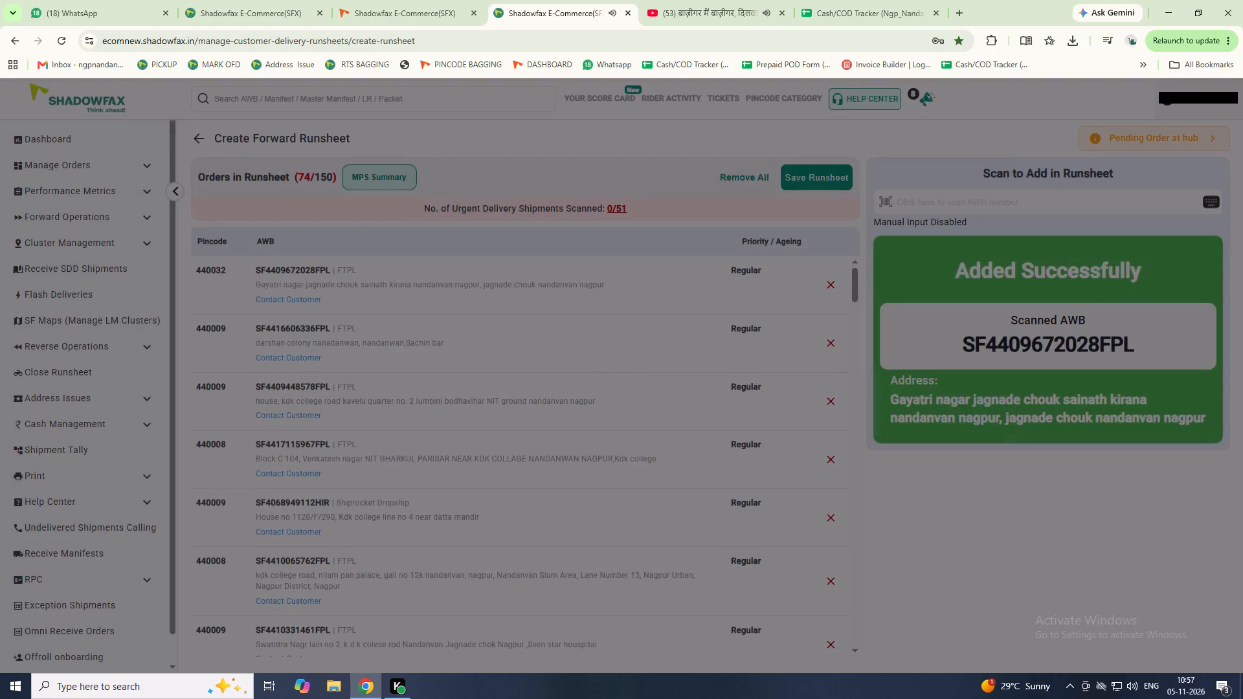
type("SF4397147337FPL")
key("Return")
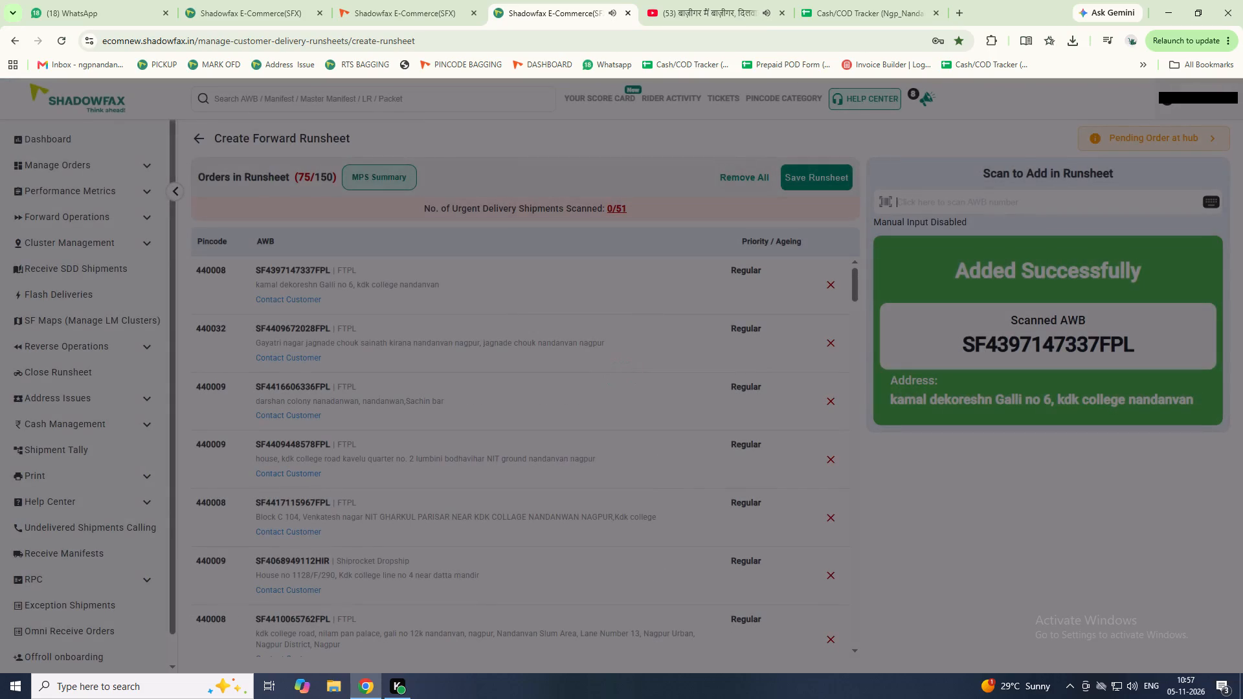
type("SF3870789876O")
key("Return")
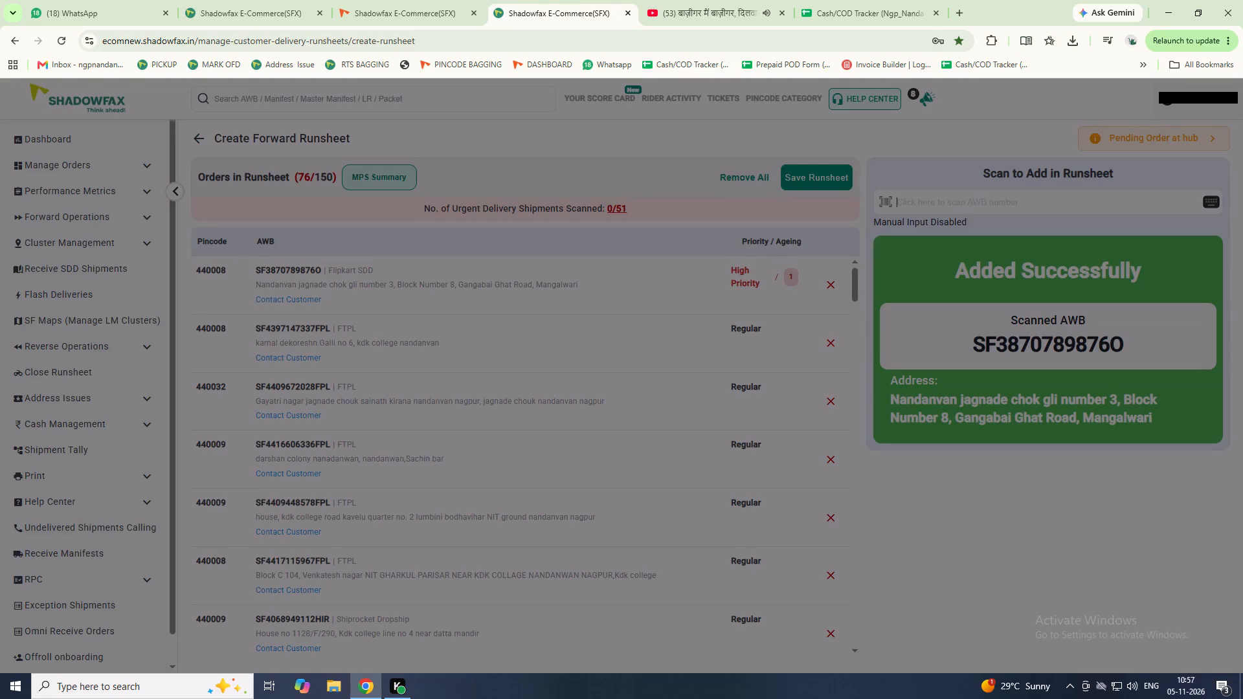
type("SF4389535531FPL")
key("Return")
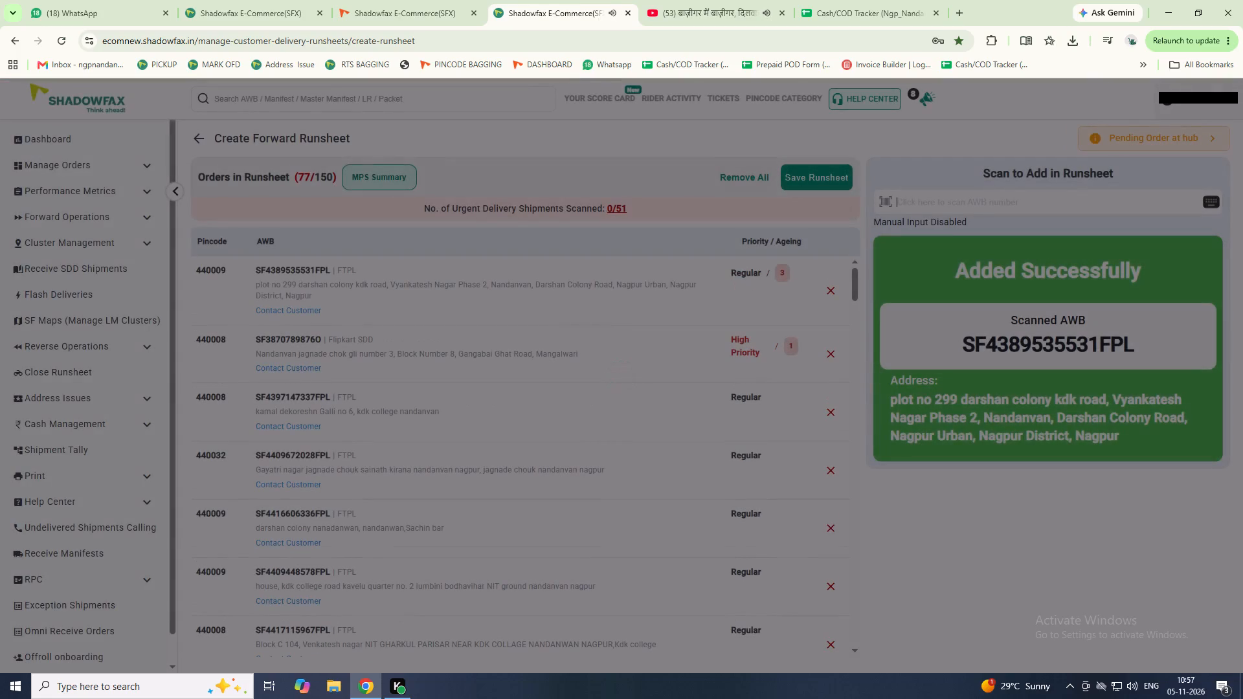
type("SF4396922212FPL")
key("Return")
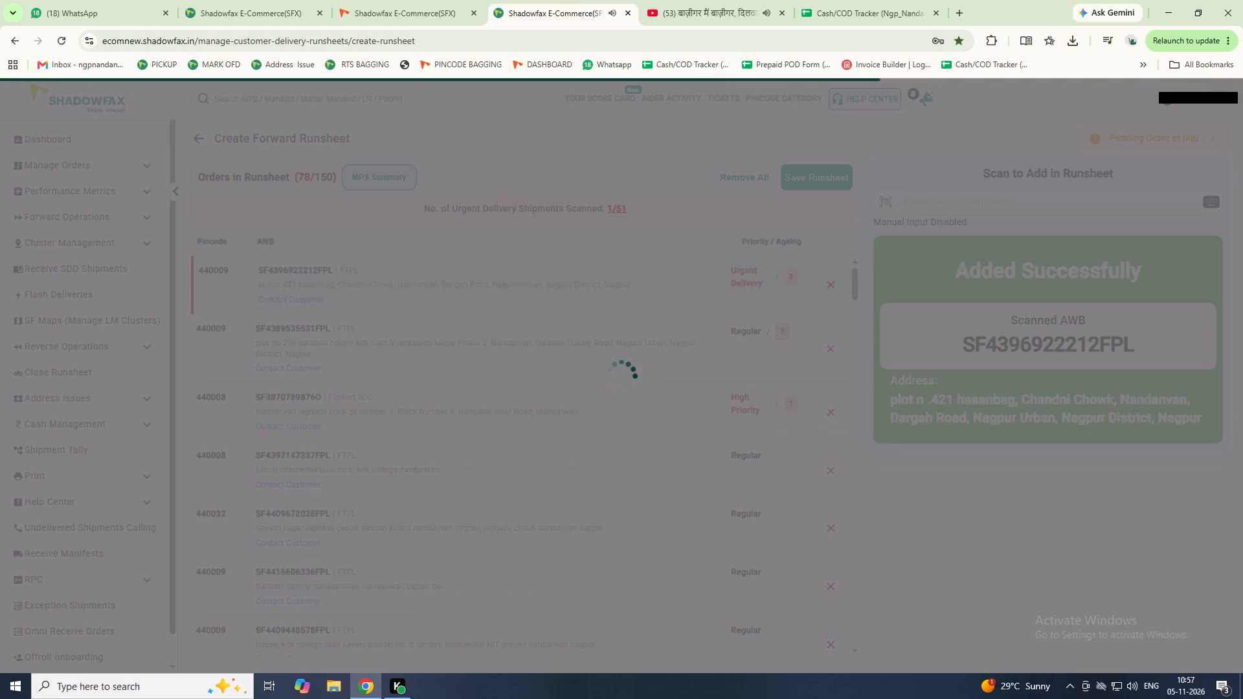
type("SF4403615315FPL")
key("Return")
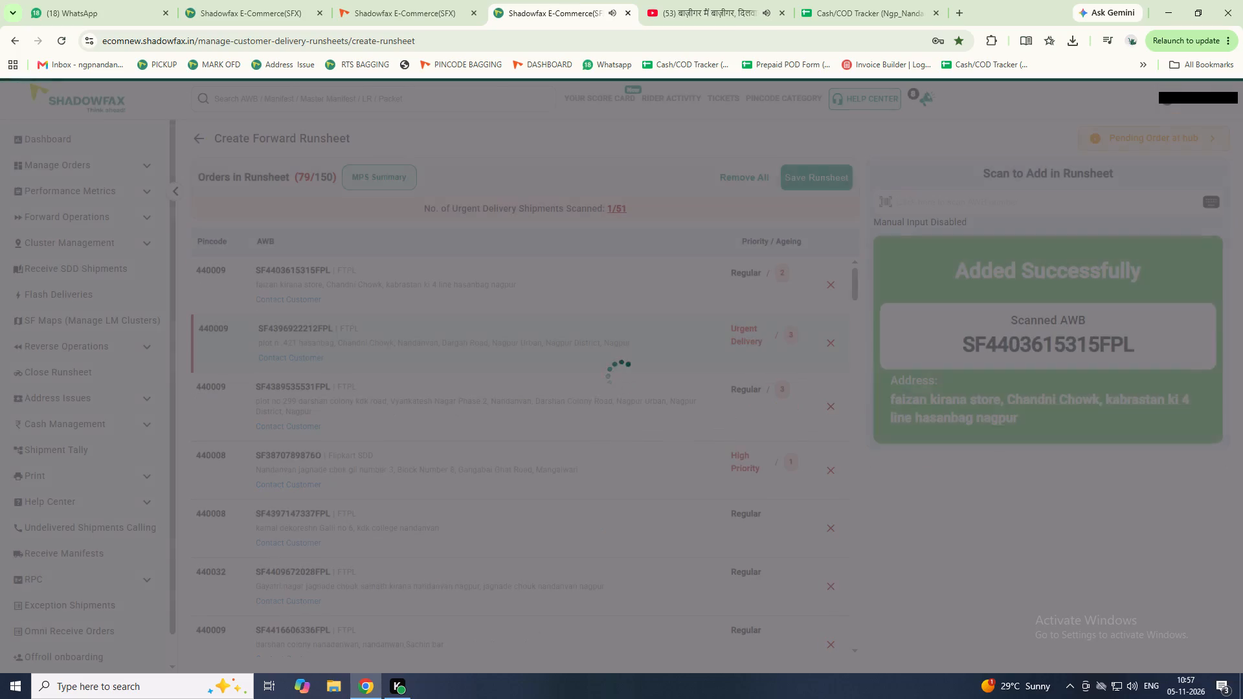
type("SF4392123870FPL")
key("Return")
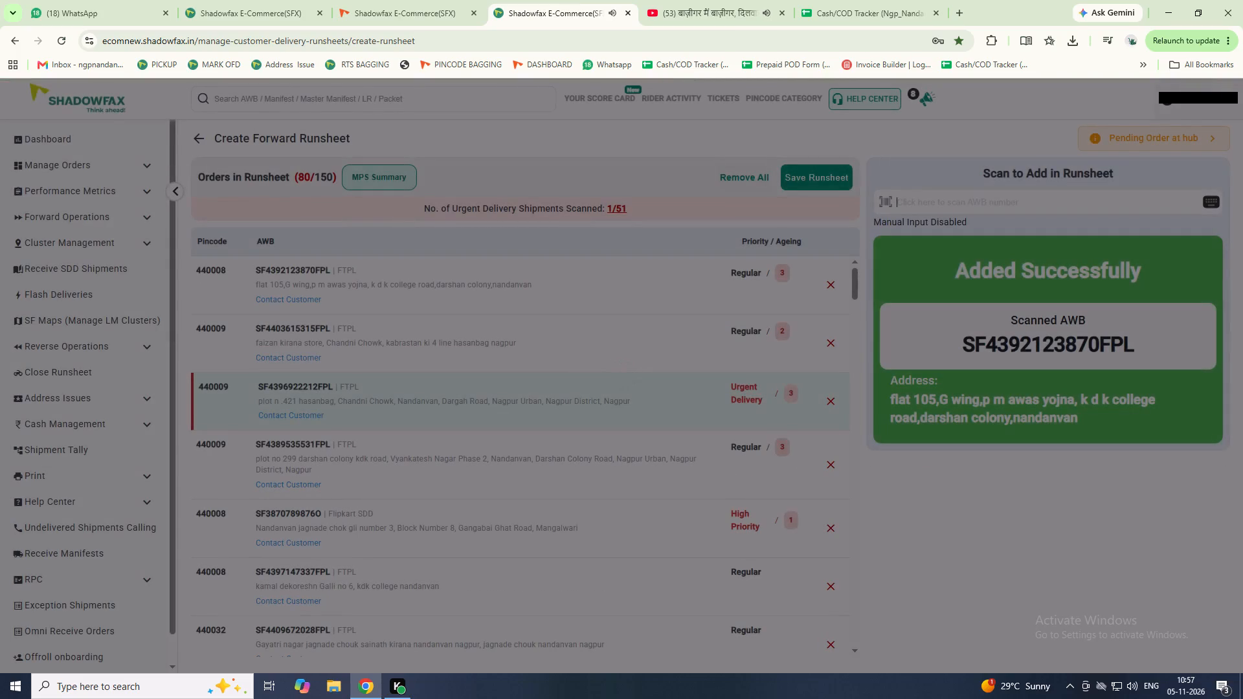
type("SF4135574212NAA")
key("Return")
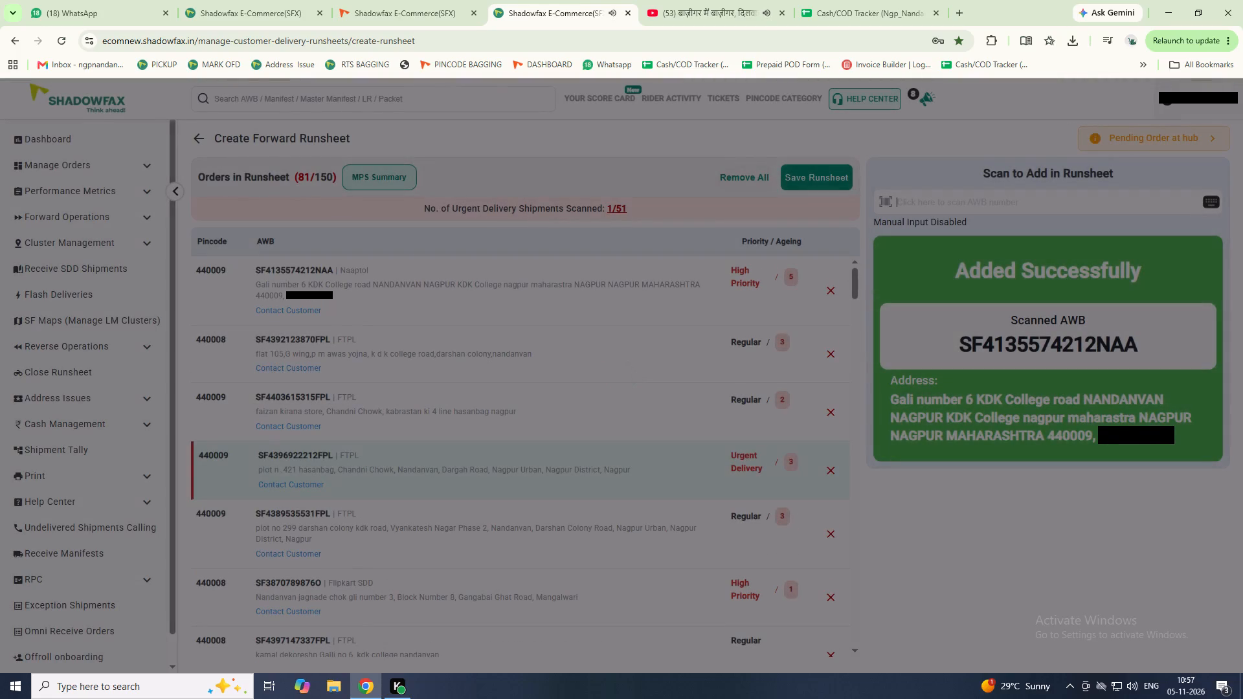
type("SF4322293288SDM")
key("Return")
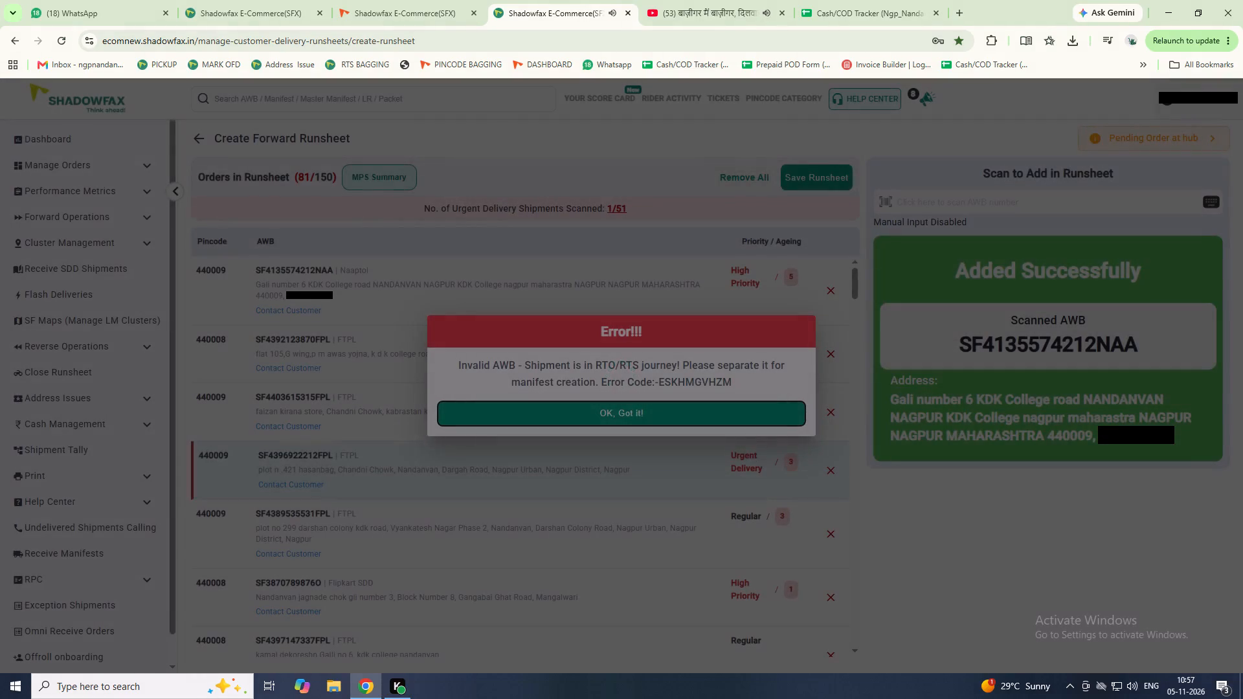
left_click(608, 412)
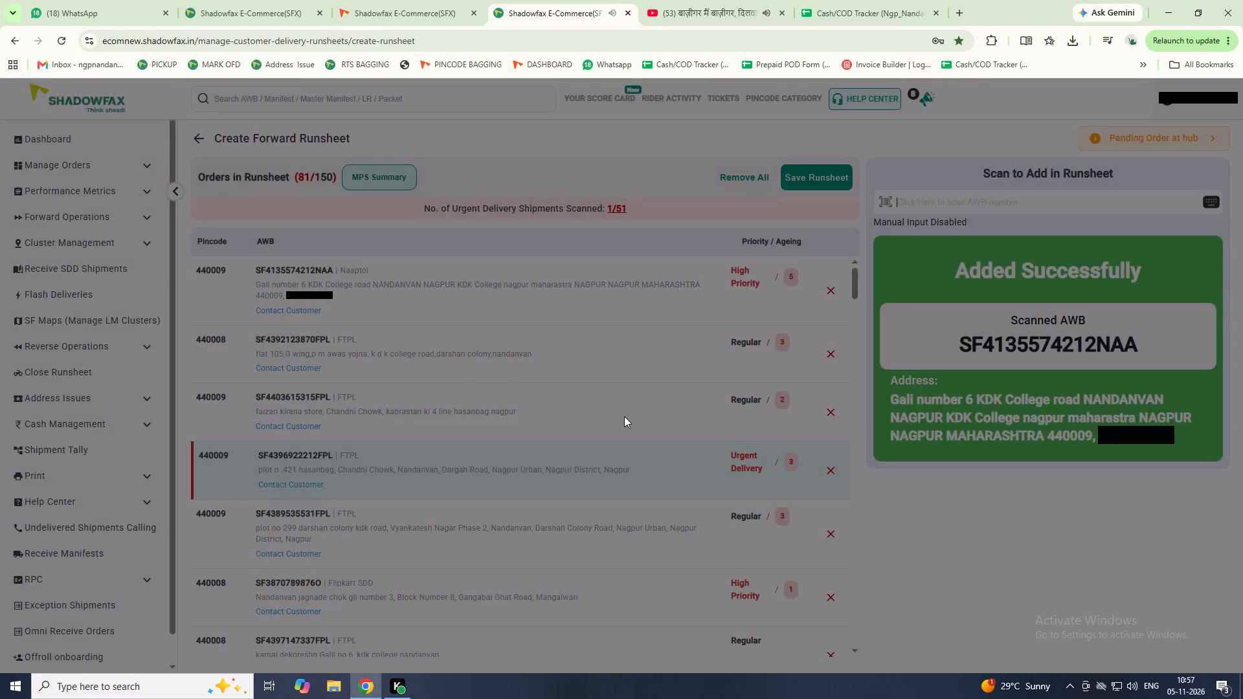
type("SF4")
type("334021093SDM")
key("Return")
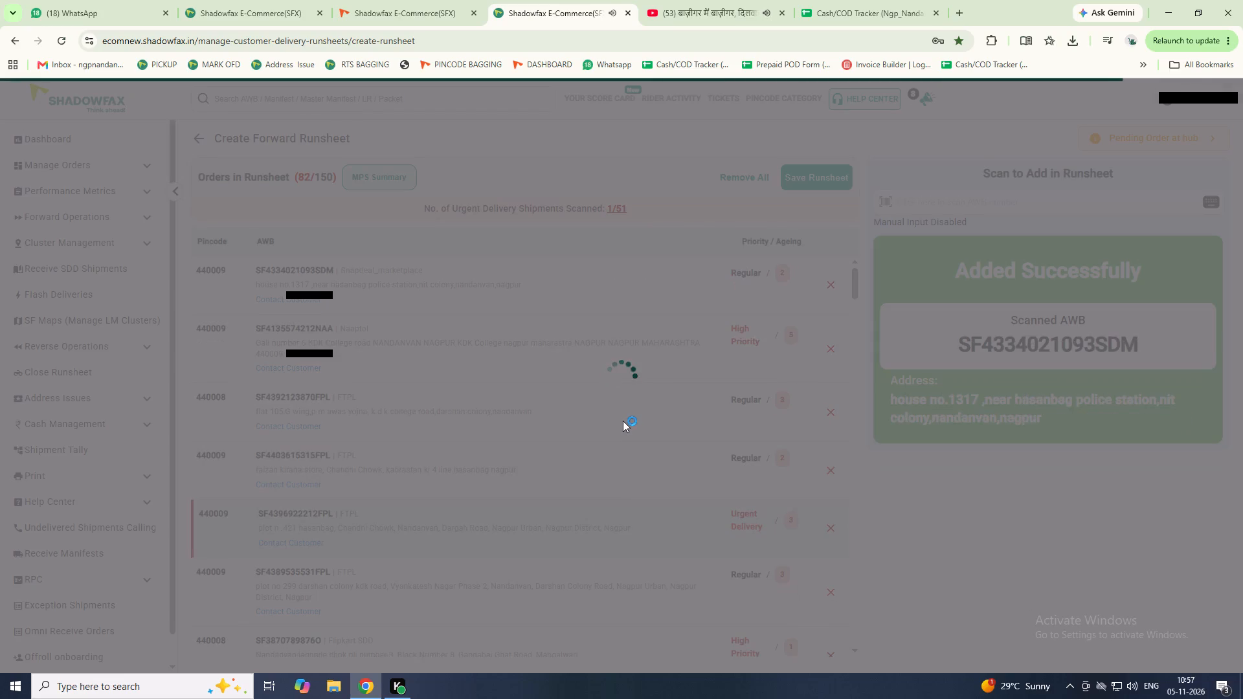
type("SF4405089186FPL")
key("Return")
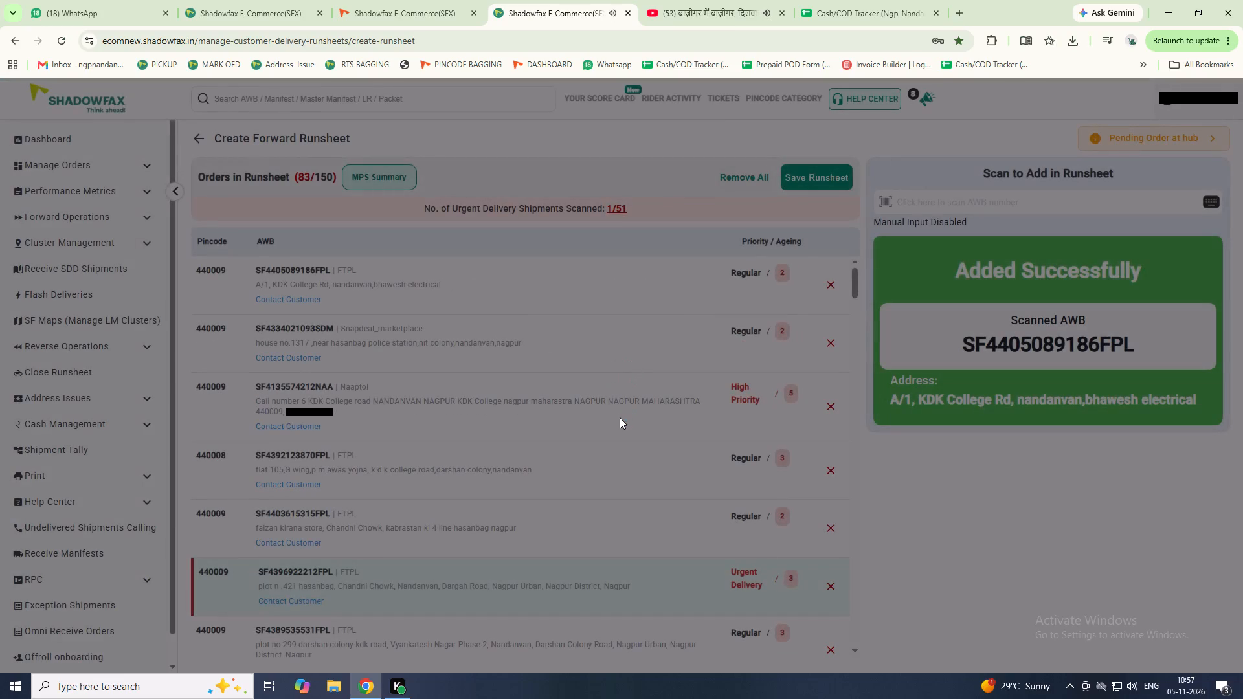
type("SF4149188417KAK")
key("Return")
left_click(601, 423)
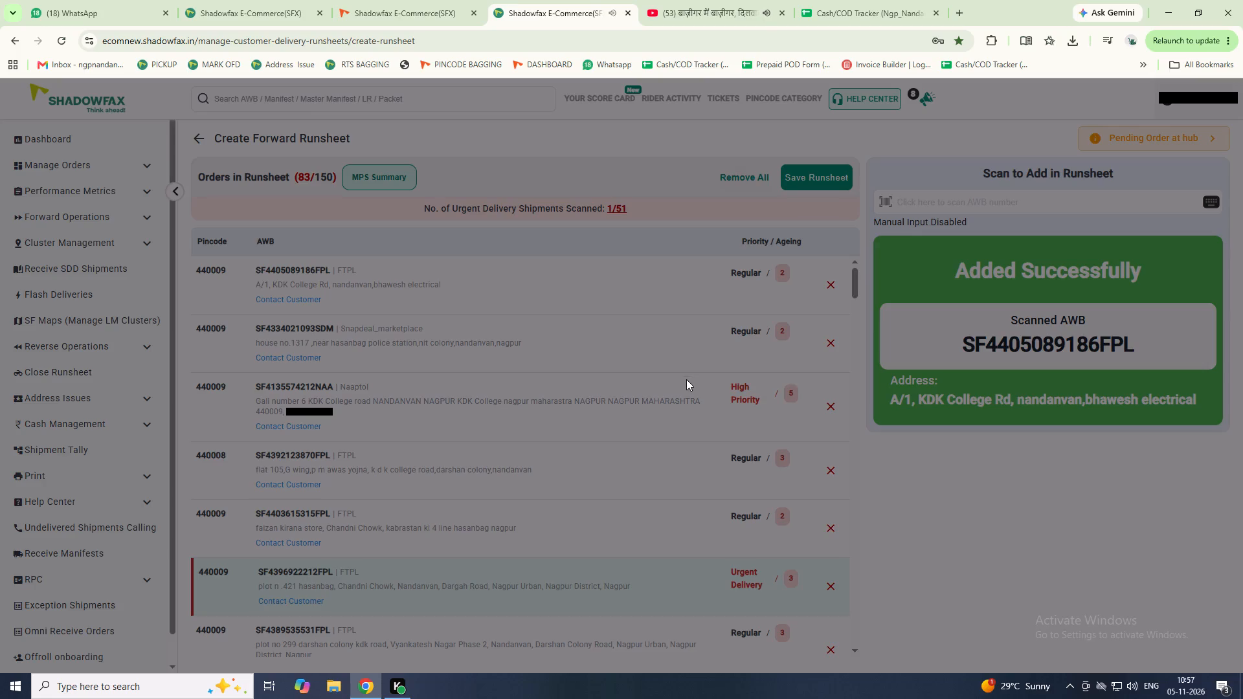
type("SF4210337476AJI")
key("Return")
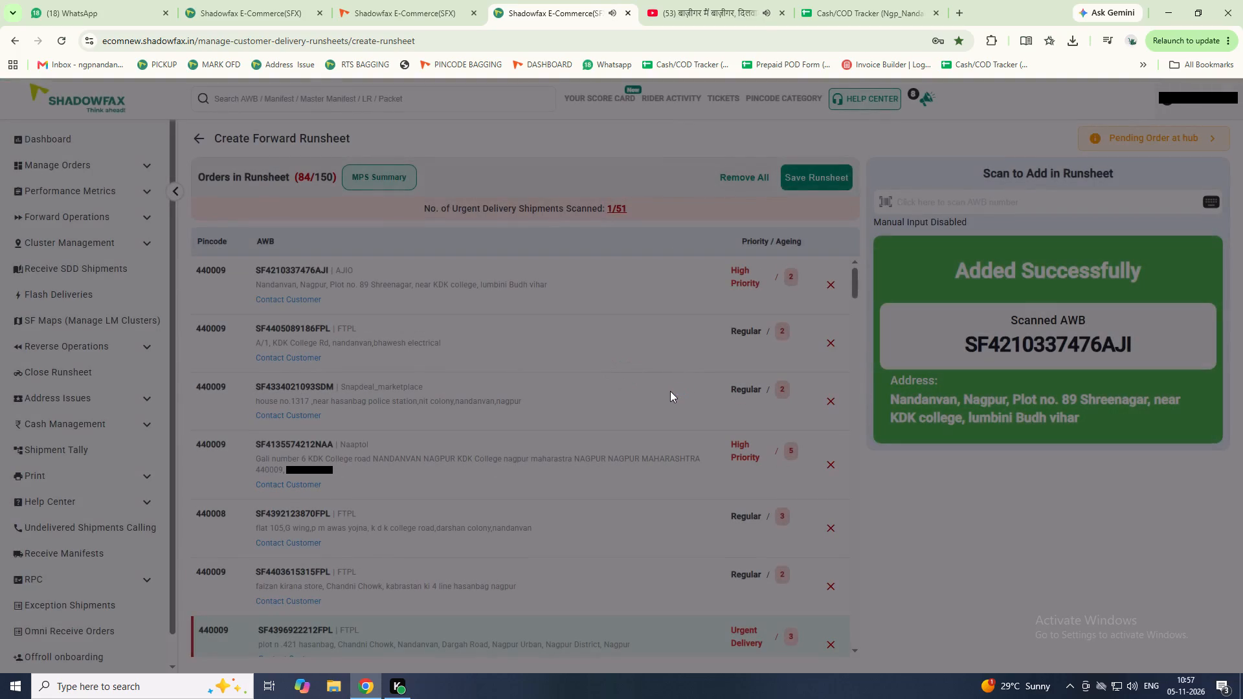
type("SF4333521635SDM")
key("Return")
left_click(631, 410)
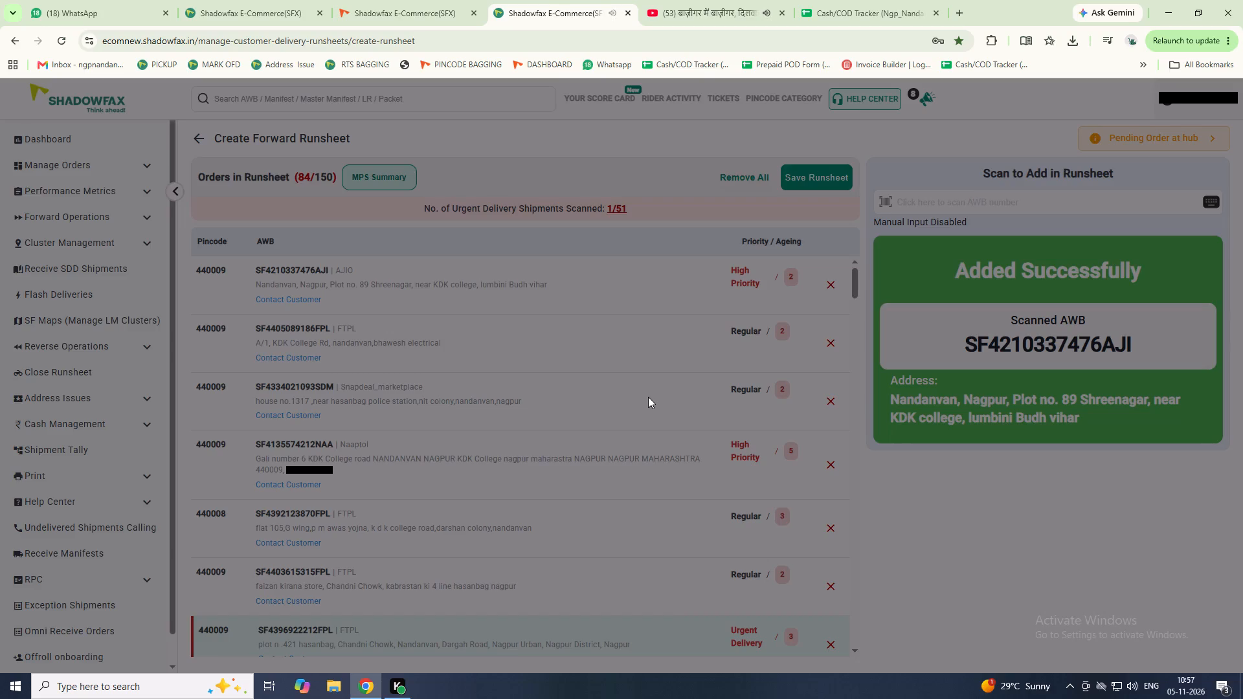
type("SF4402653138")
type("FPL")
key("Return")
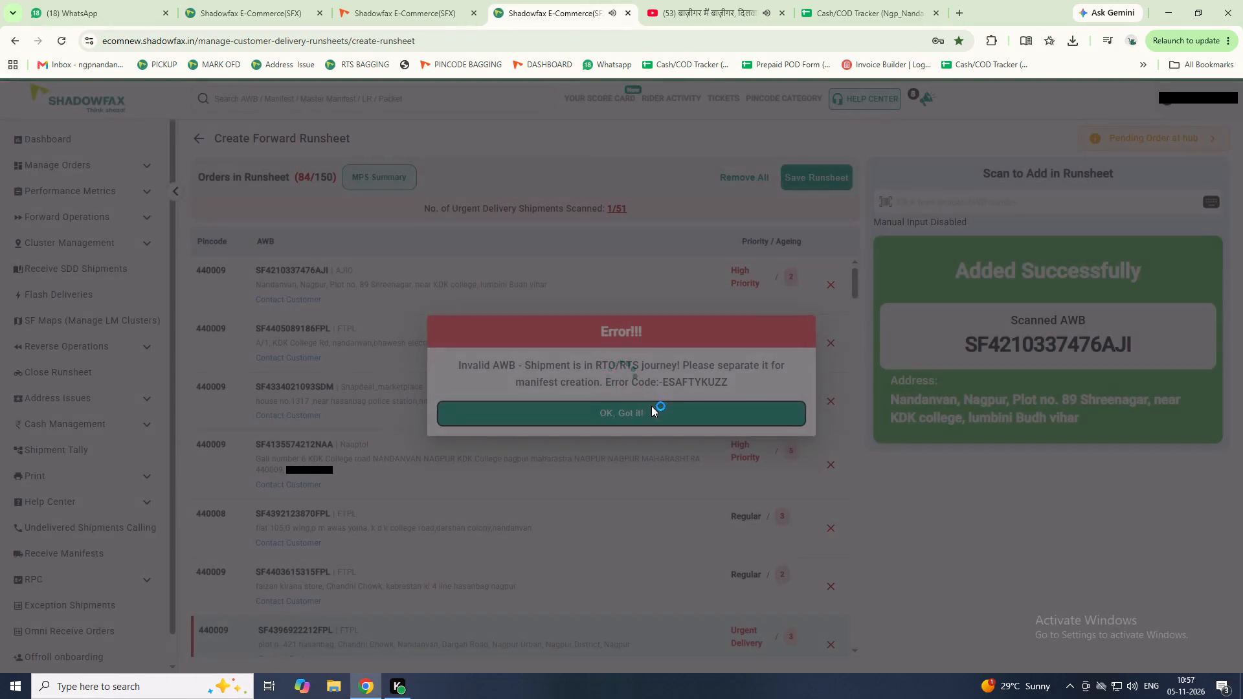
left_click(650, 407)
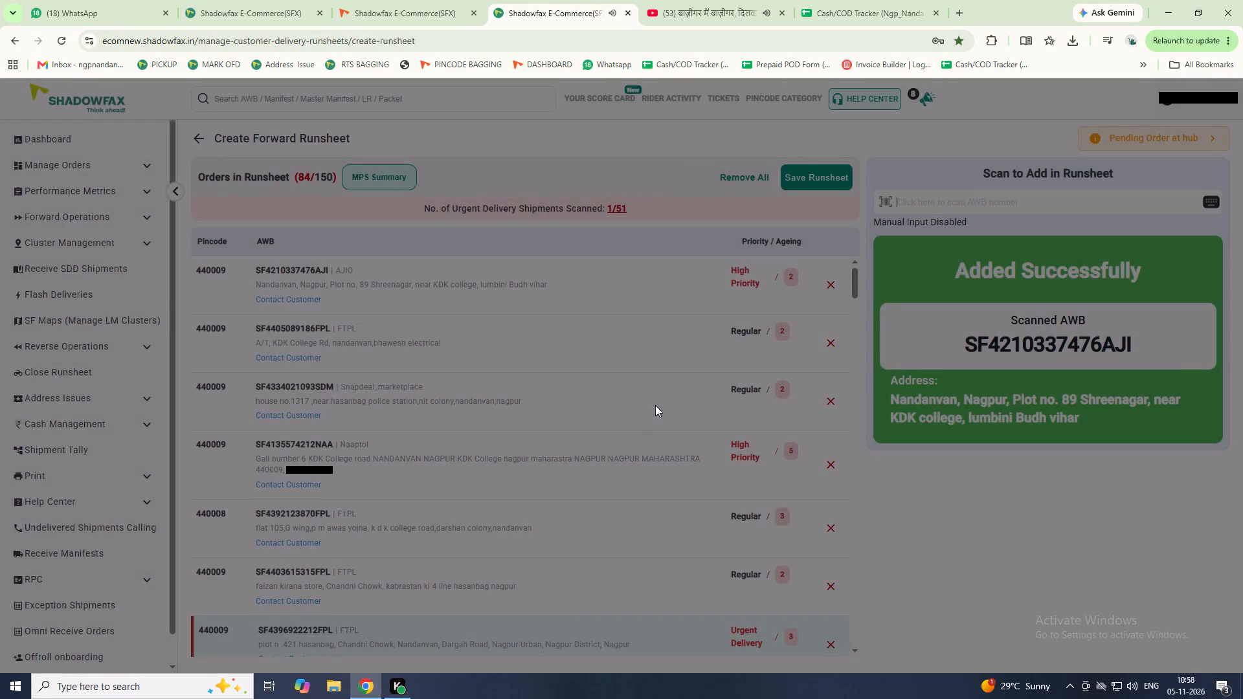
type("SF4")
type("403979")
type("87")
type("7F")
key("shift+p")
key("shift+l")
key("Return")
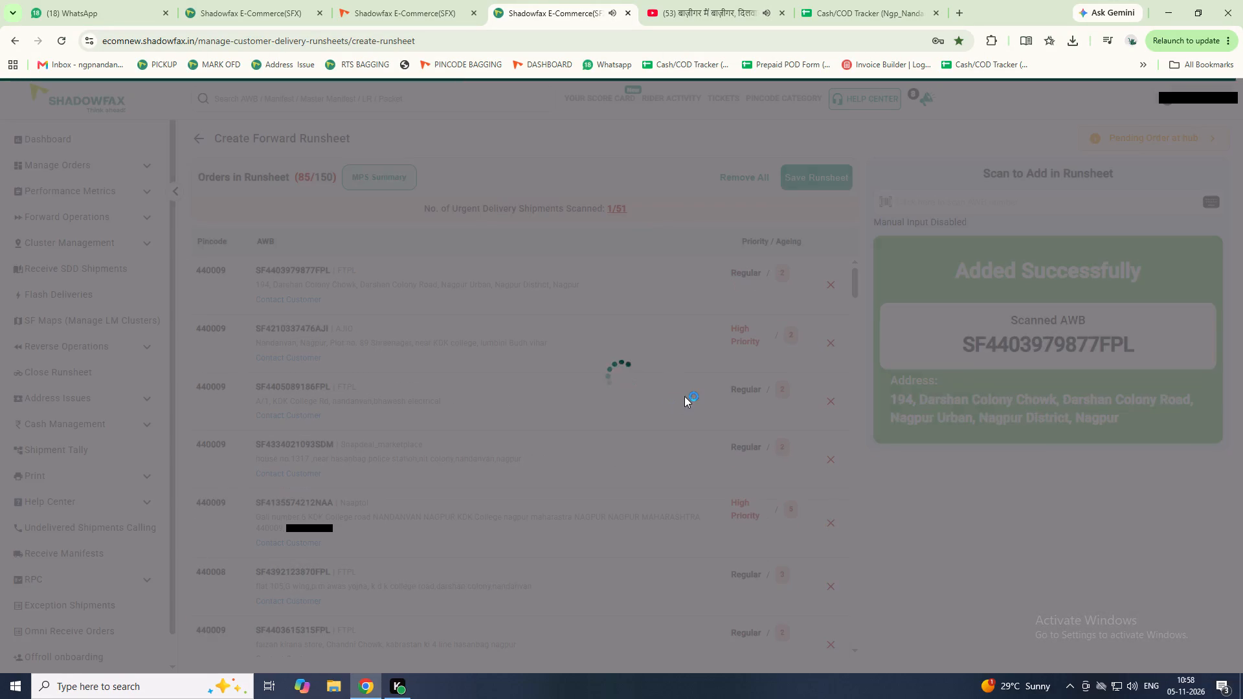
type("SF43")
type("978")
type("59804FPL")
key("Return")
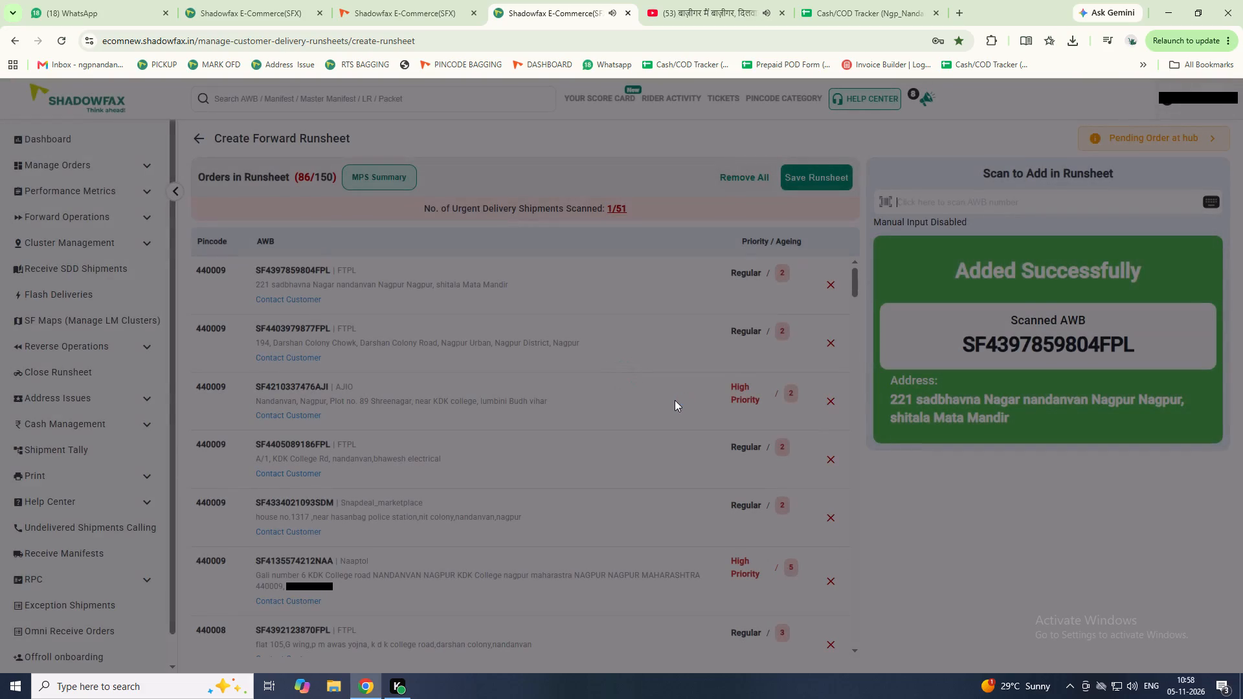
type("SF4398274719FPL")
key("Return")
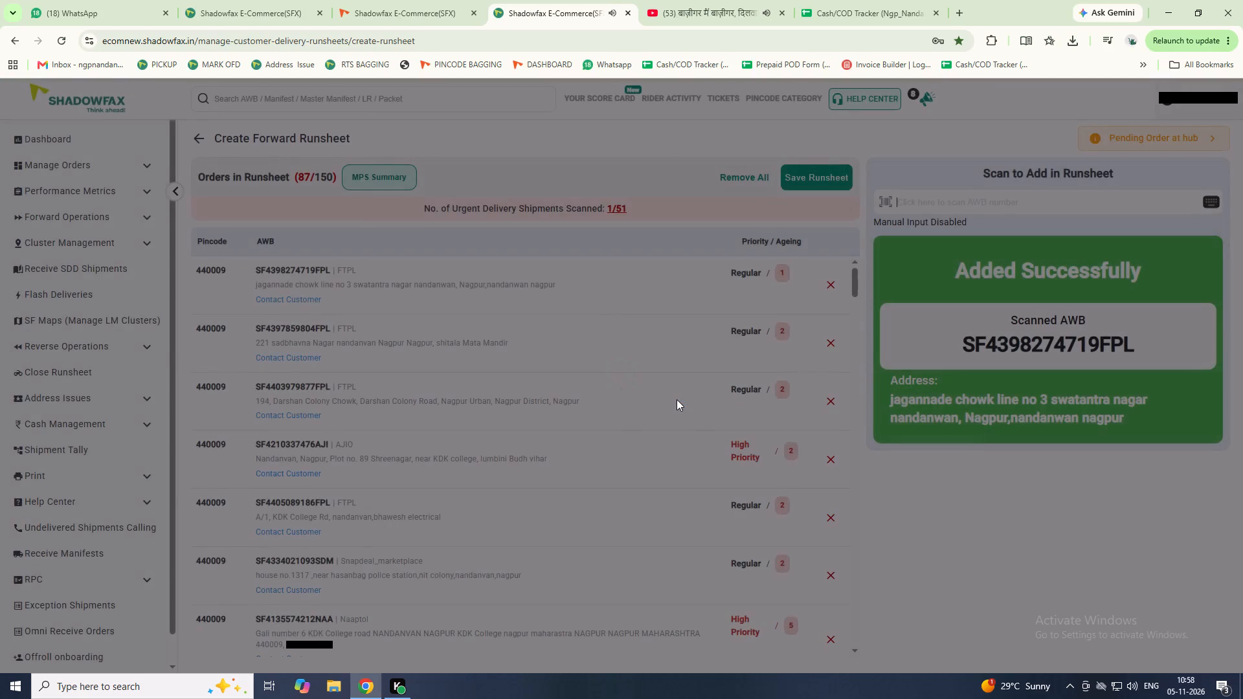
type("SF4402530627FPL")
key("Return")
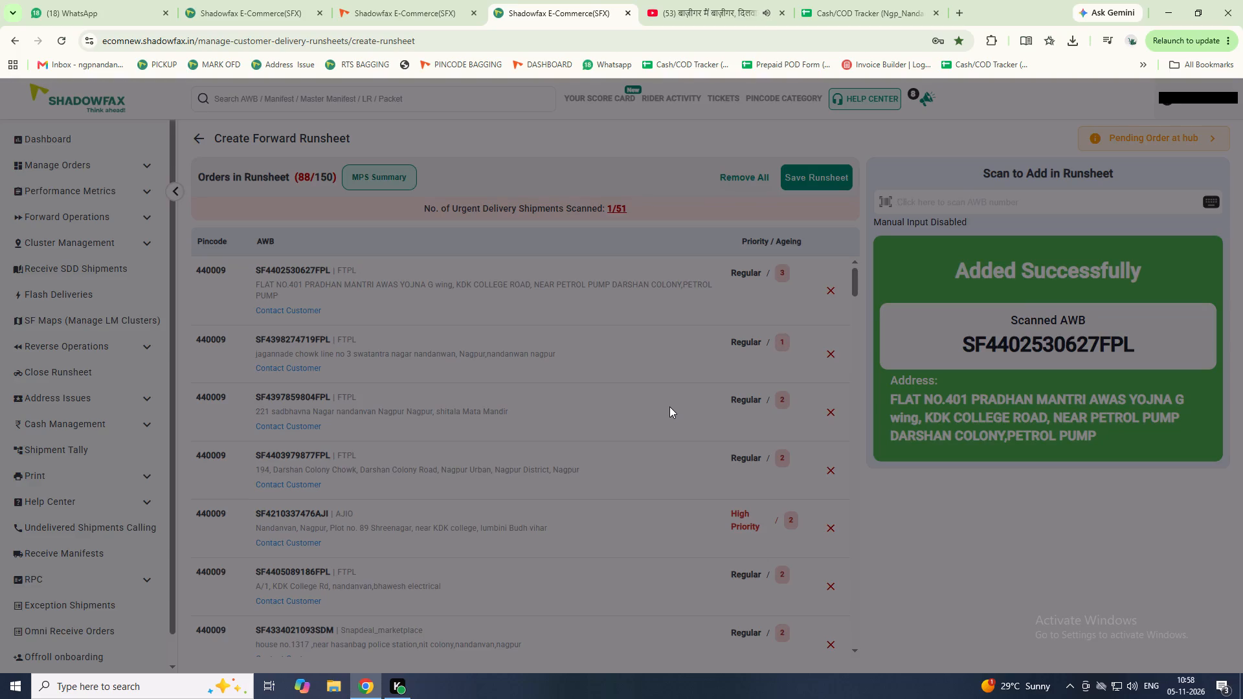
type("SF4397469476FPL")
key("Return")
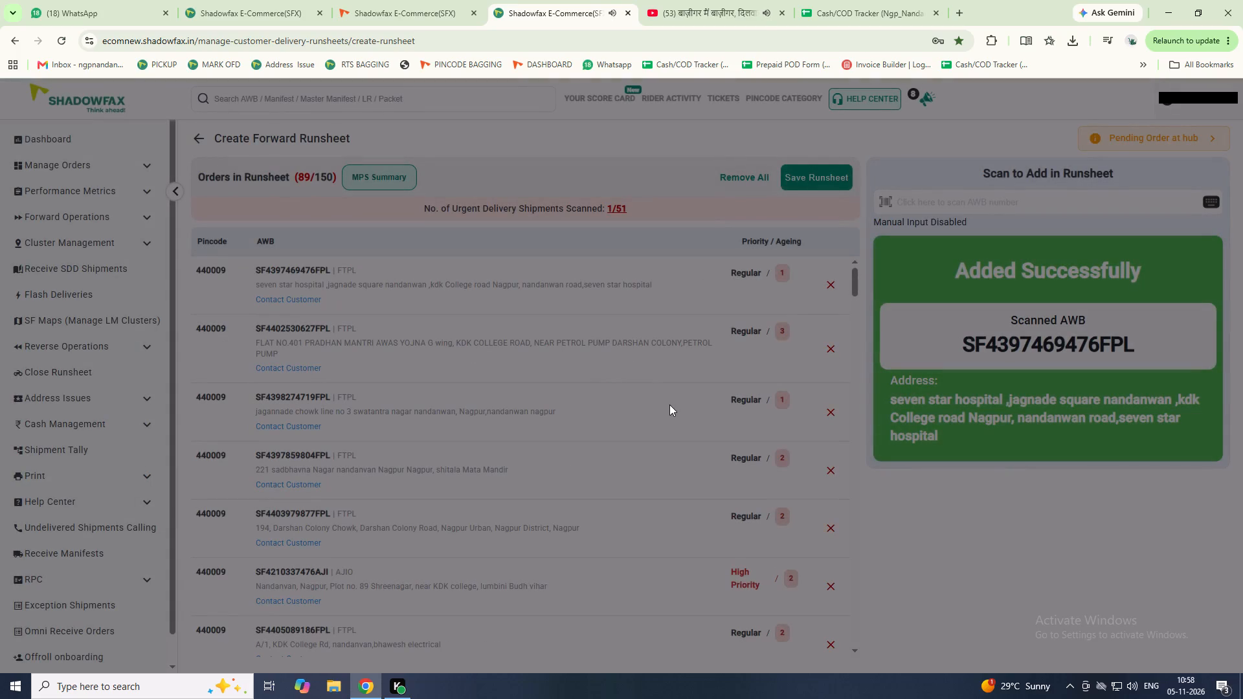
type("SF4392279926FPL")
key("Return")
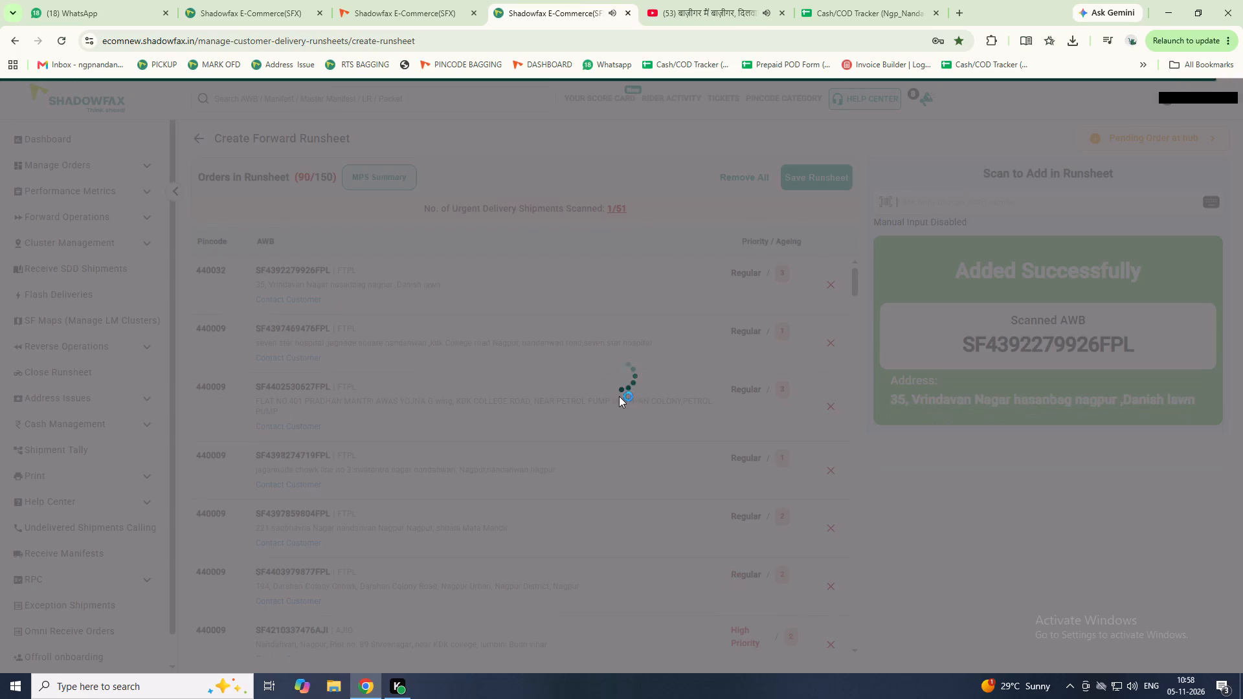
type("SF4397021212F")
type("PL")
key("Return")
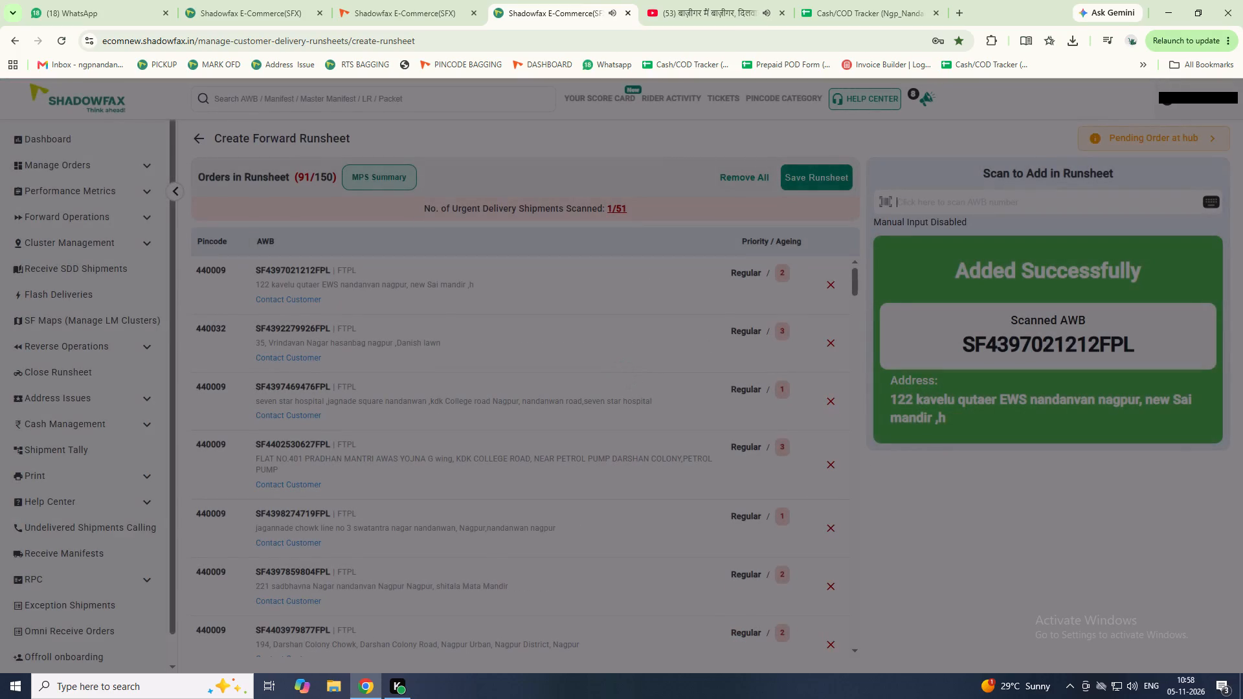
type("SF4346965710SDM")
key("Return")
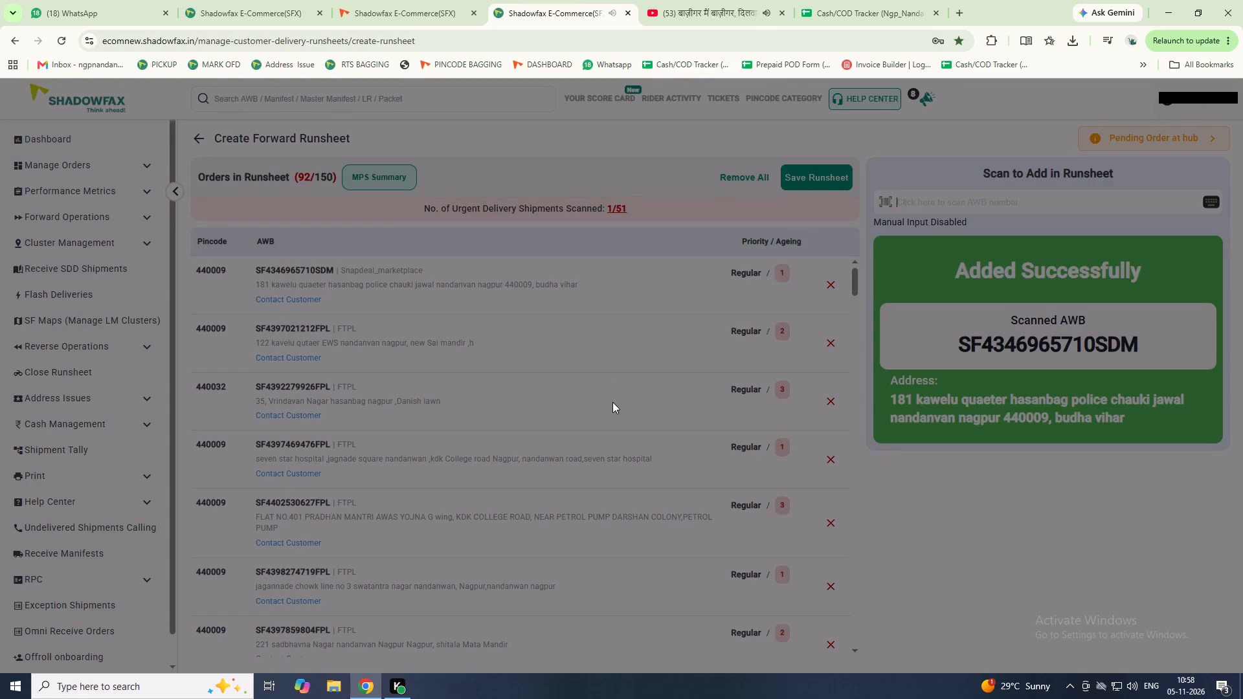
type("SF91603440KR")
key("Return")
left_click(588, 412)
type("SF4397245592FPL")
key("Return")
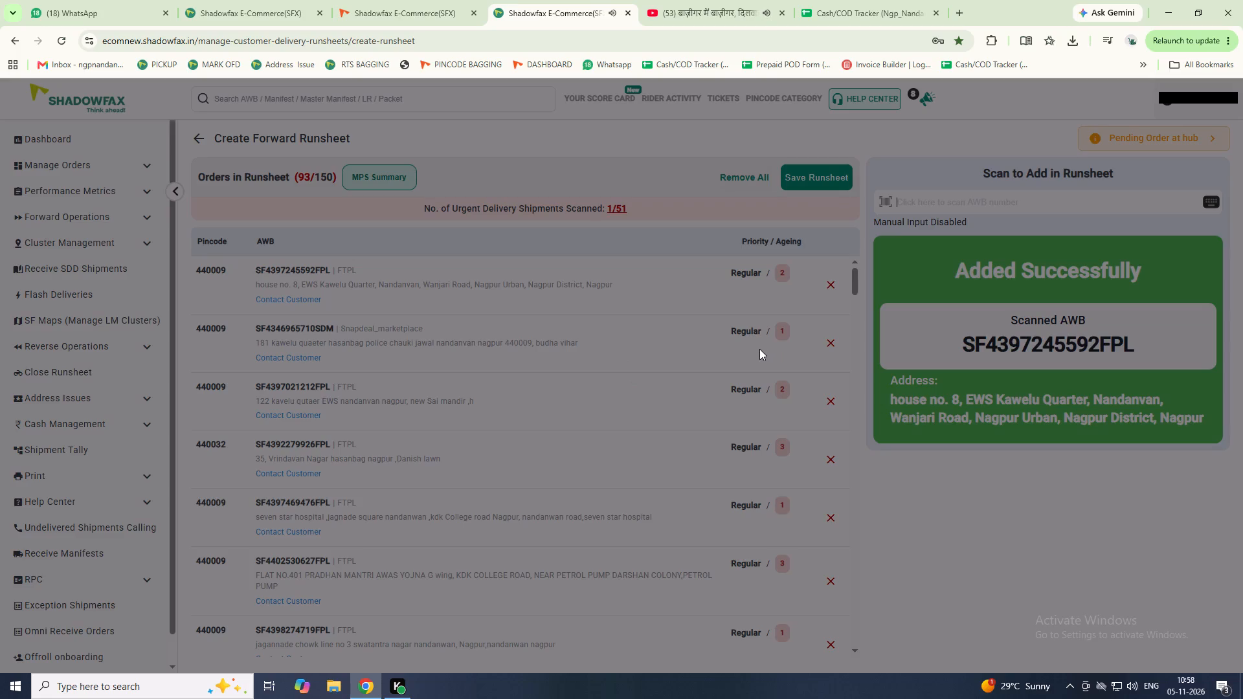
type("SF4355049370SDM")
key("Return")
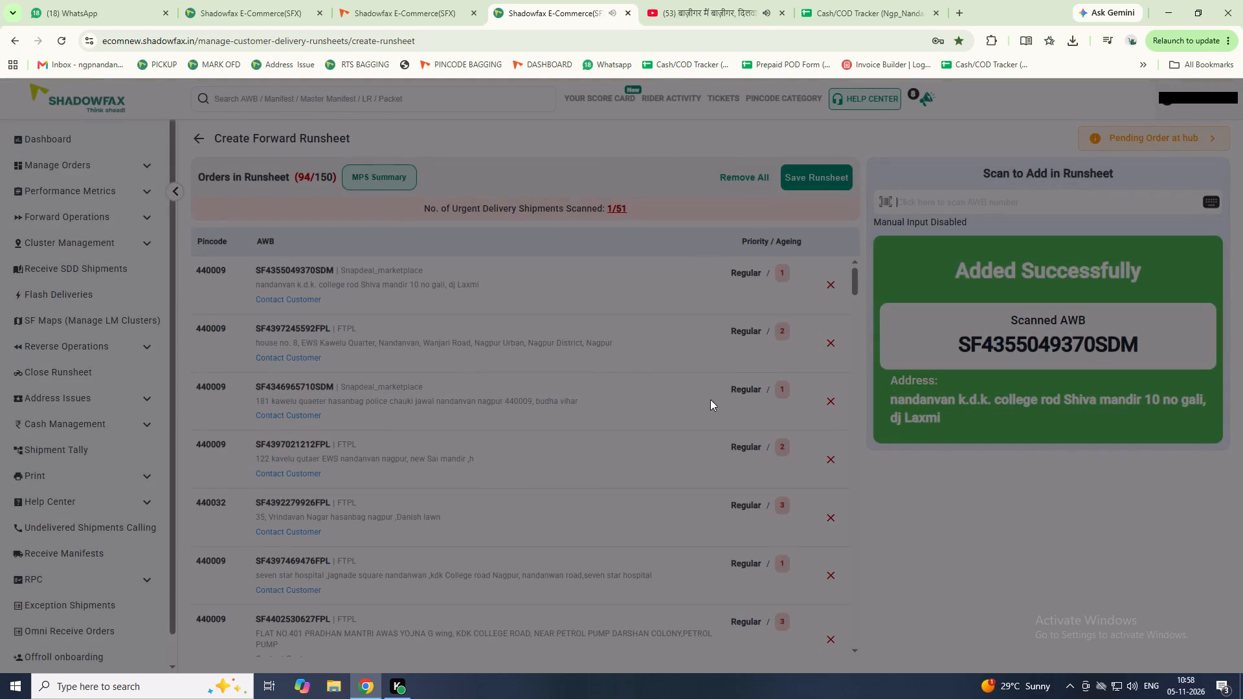
Save the forward runsheet without adding the listed urgent delivery shipments.
left_click(819, 177)
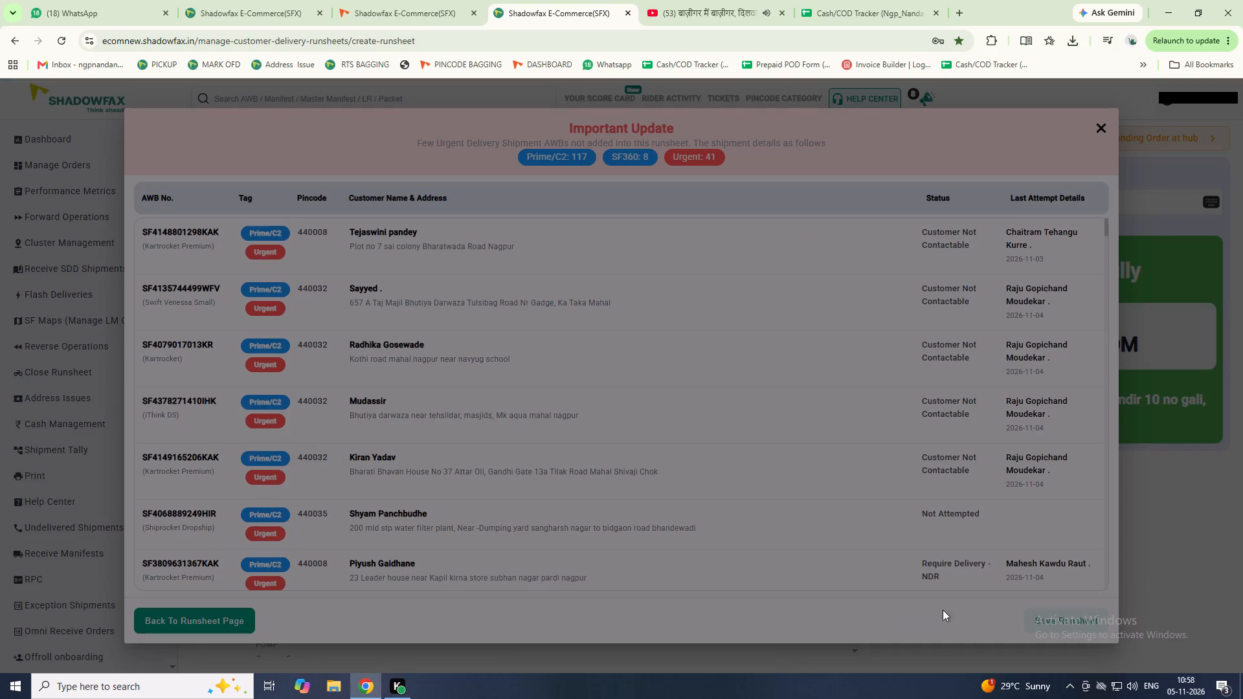
left_click(1036, 615)
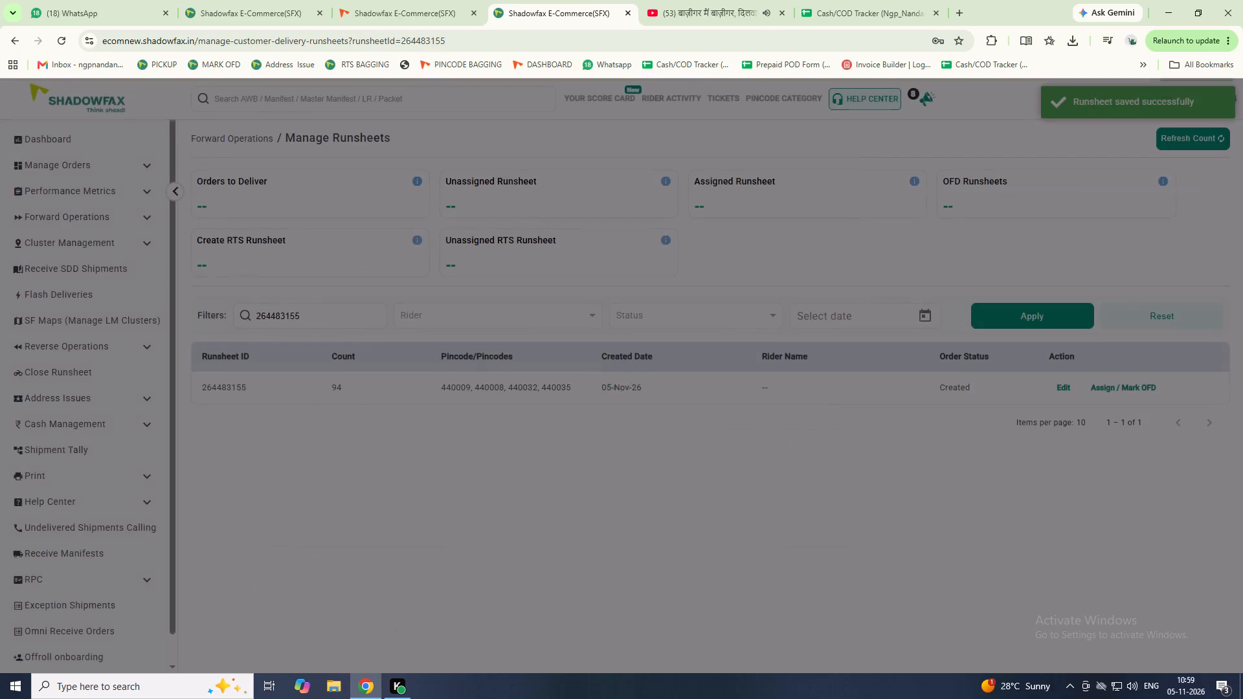
Assign the newly saved forward runsheet to the rider Amit and mark it as OFD.
left_click(1107, 390)
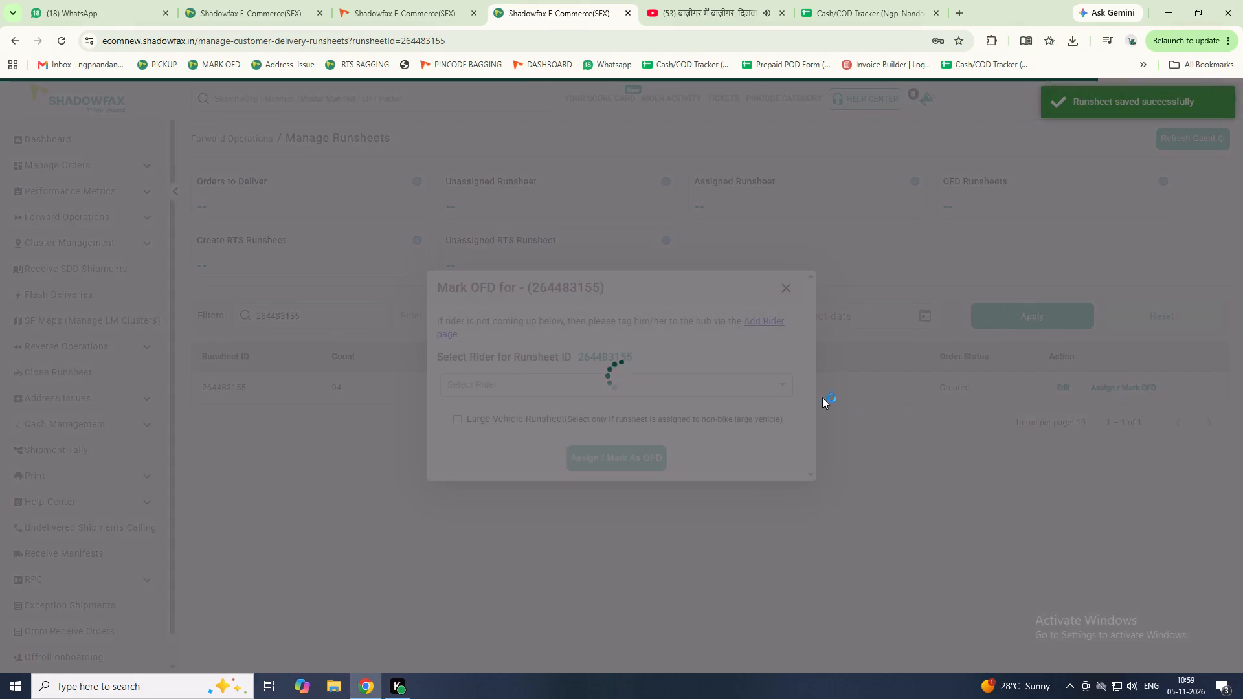
left_click(531, 394)
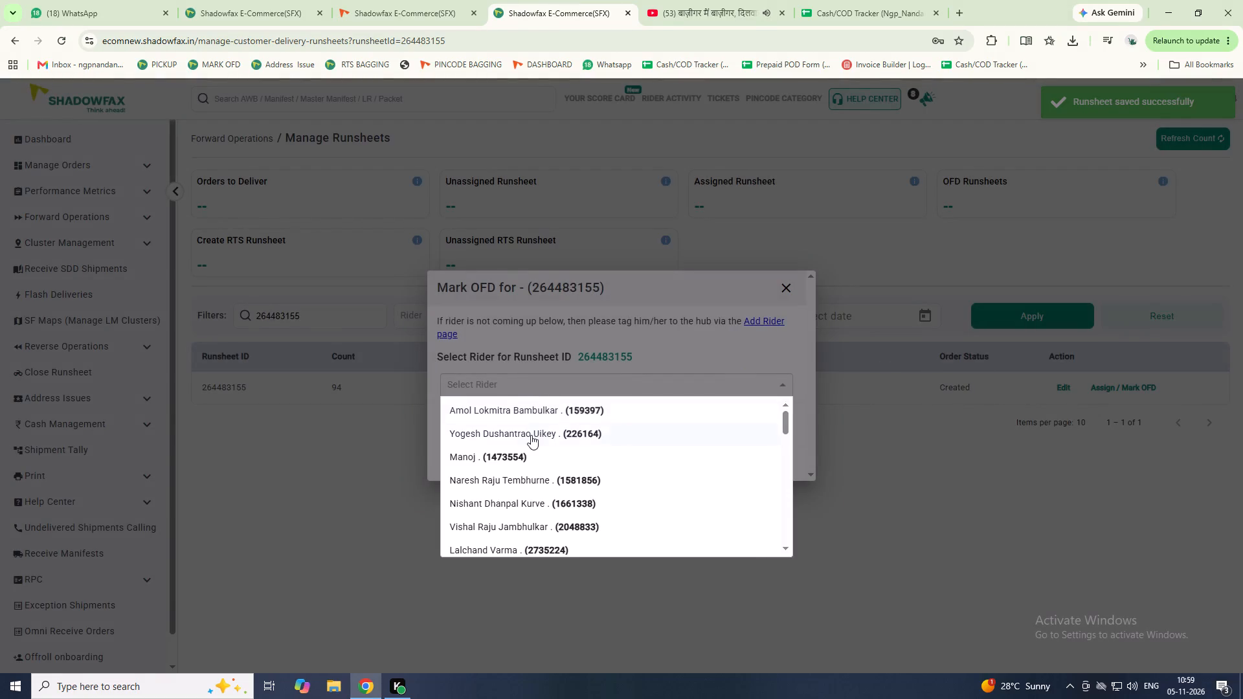
key("a")
key("m")
key("i")
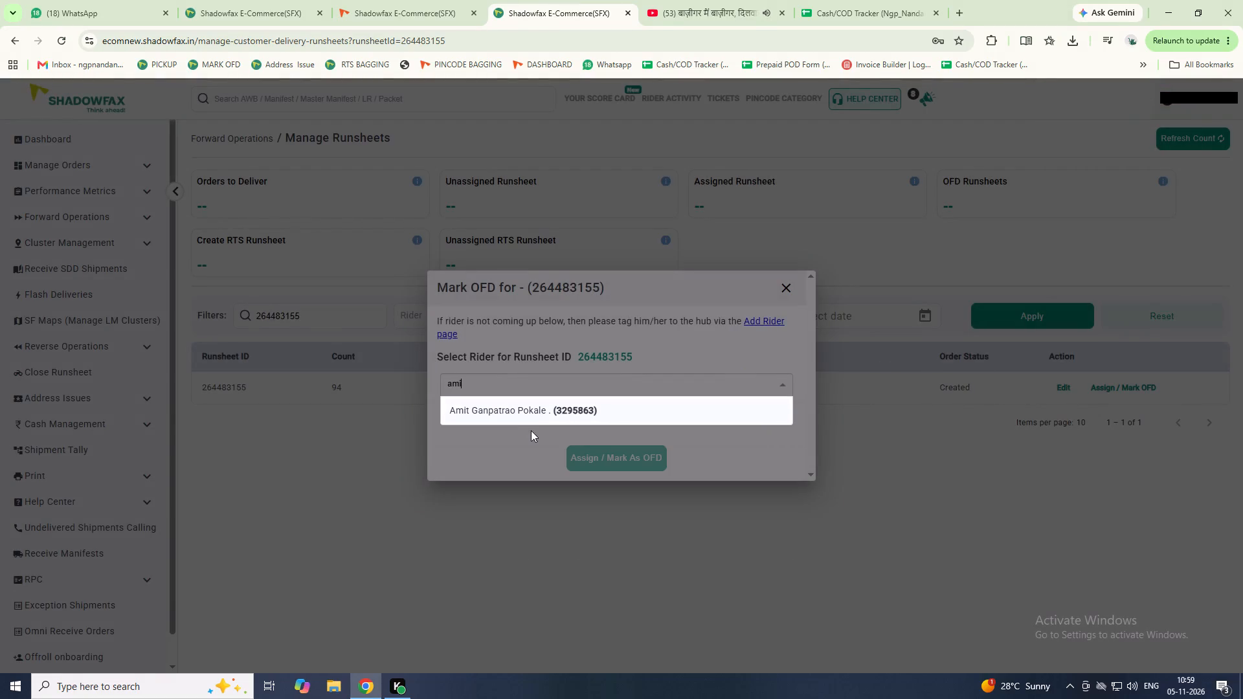
left_click(532, 419)
left_click(599, 456)
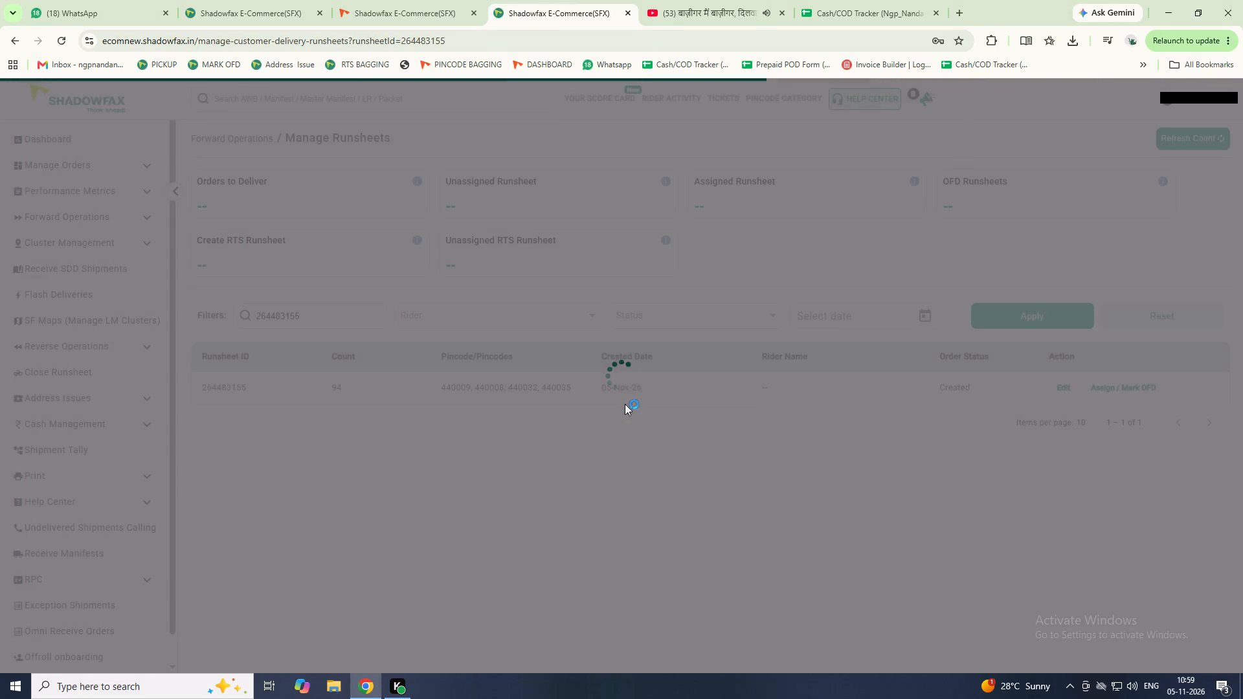
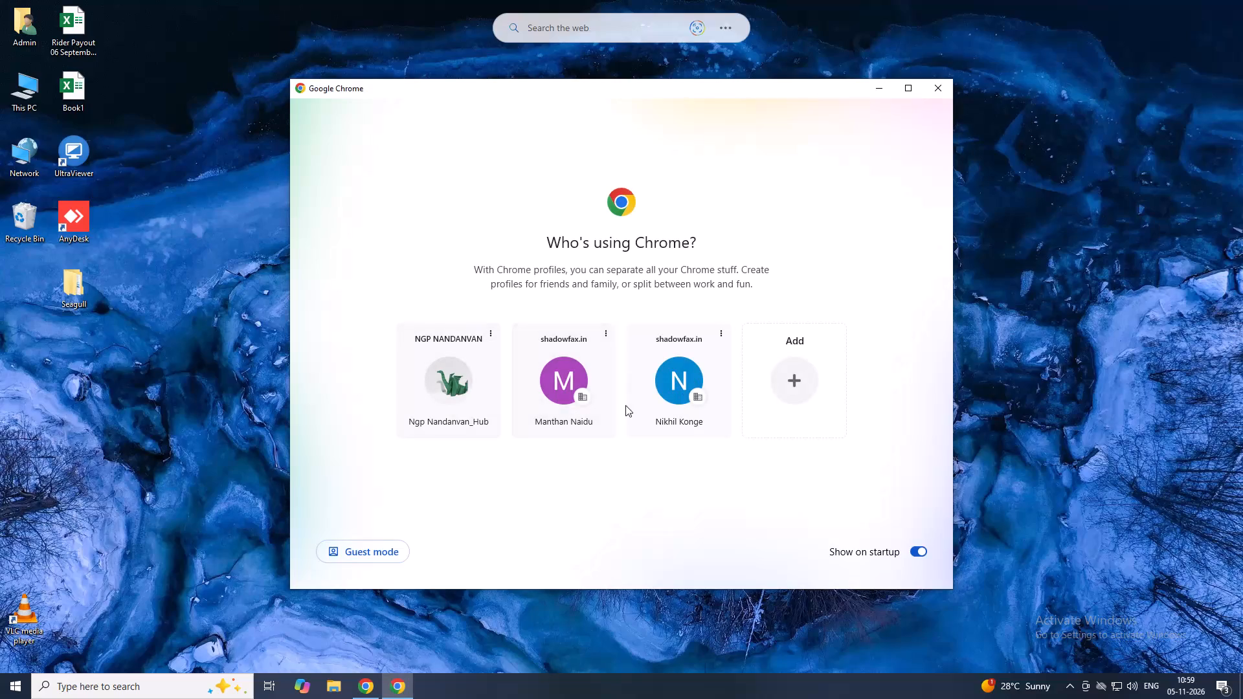
left_click(578, 388)
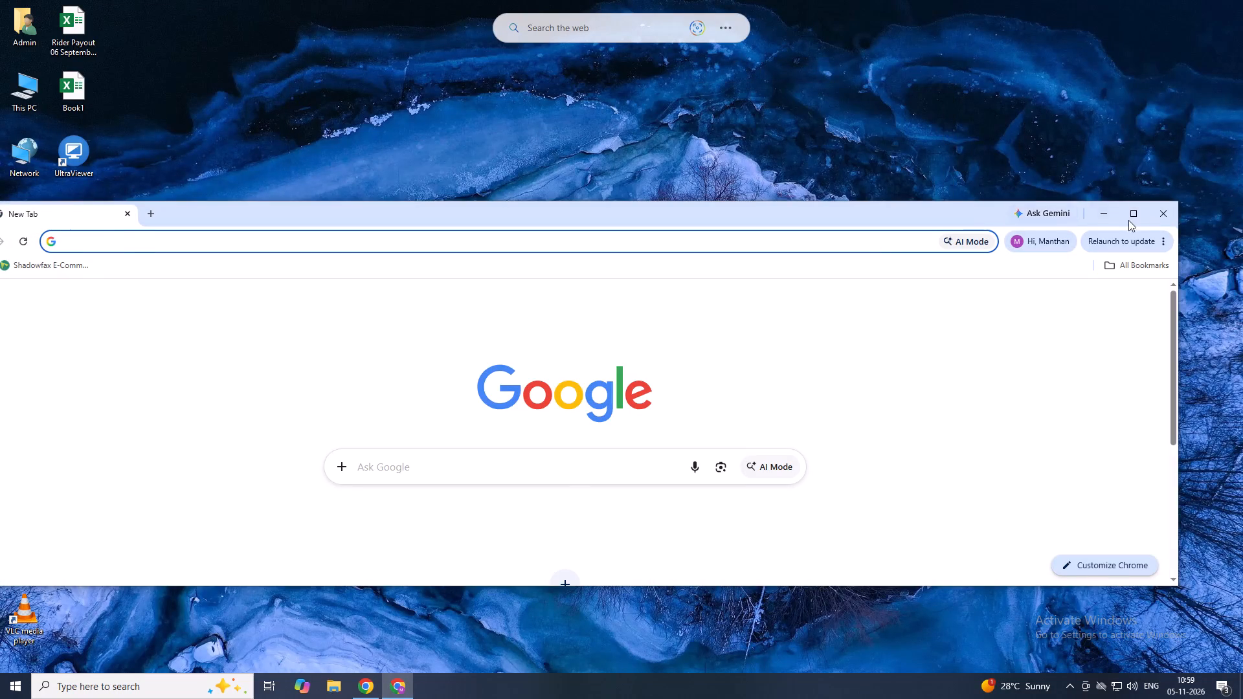
left_click(1135, 216)
left_click(604, 264)
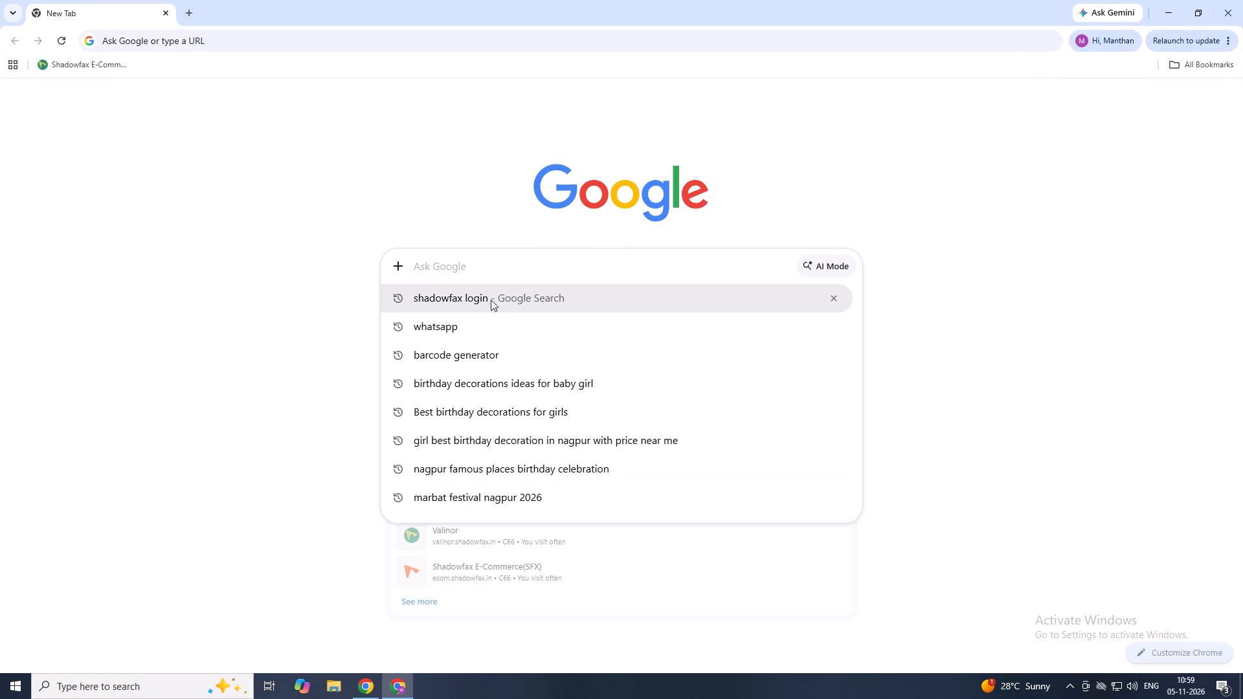
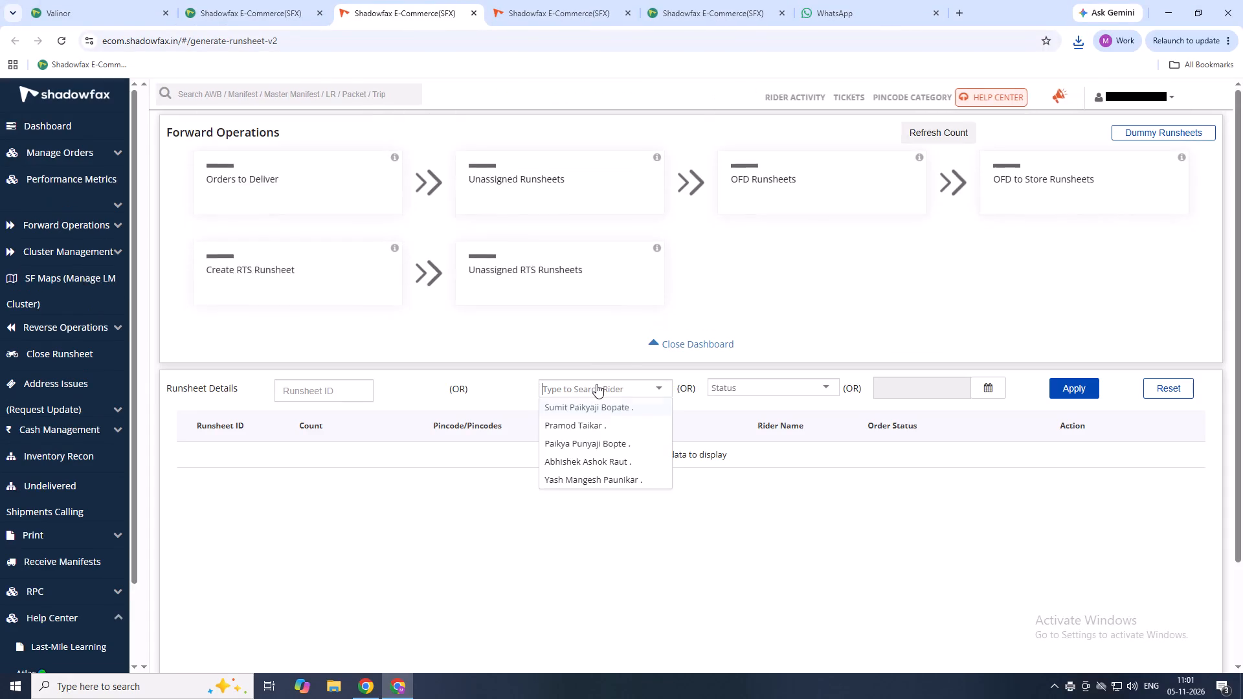
Filter the runsheet details by rider Paikya and status OFD.
left_click(587, 445)
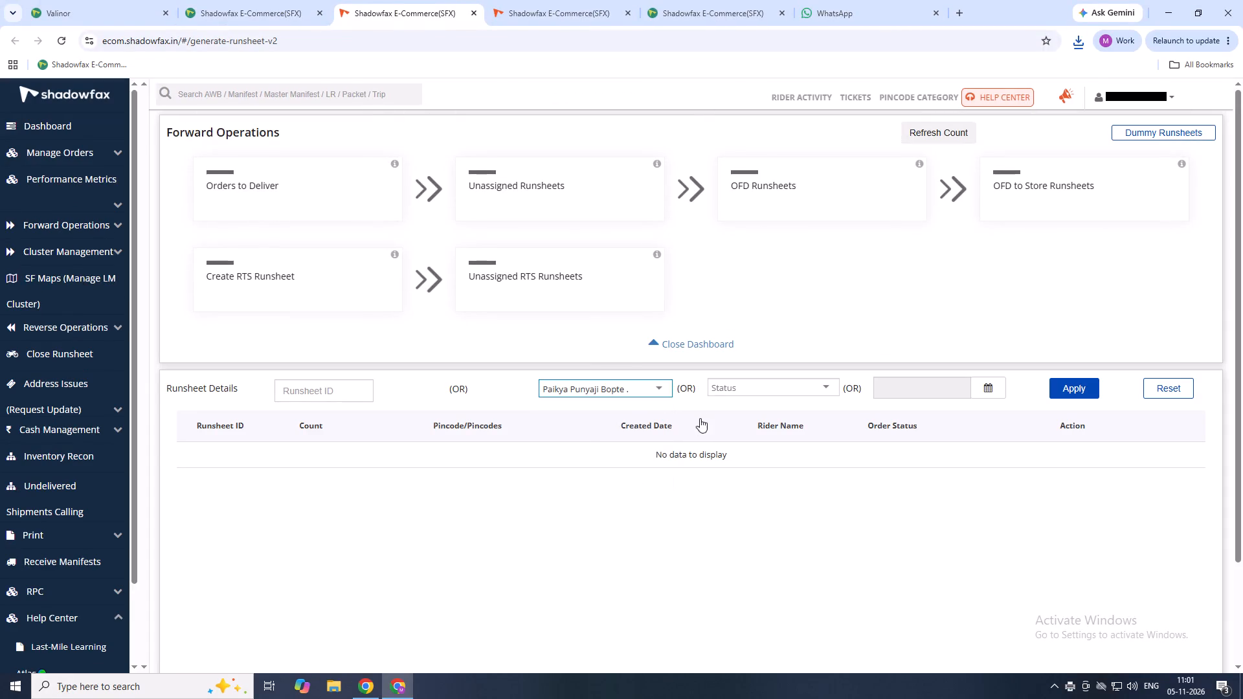
left_click(721, 395)
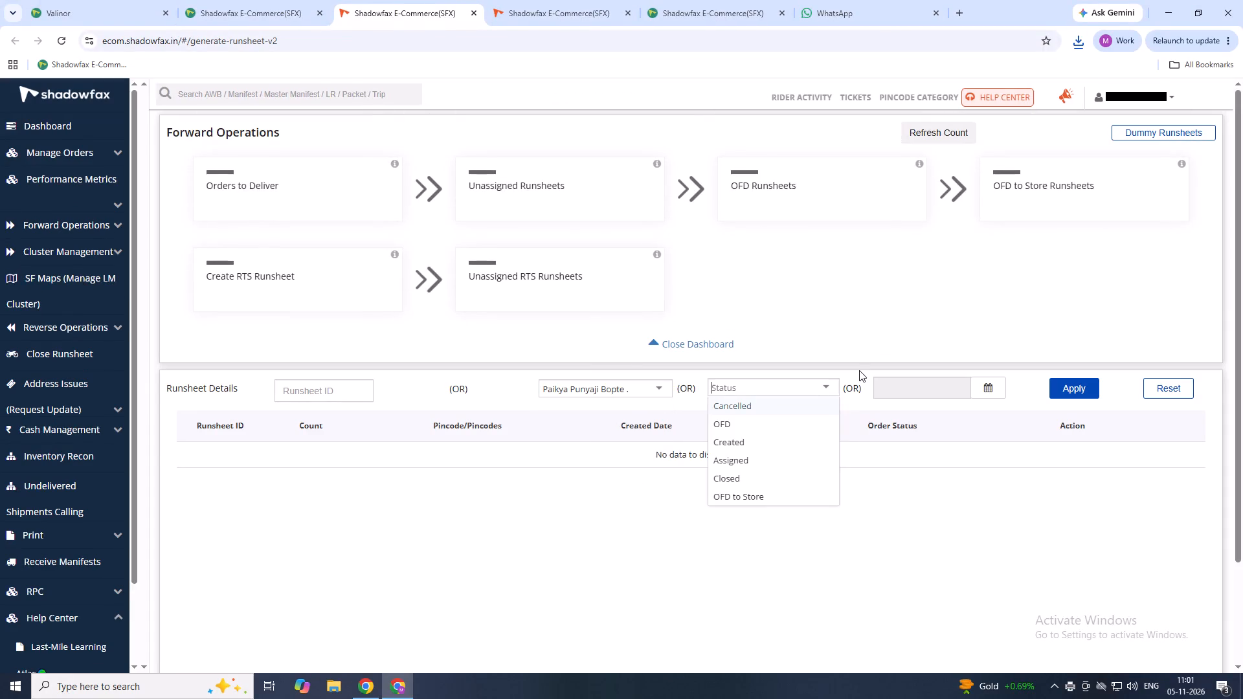
left_click(721, 419)
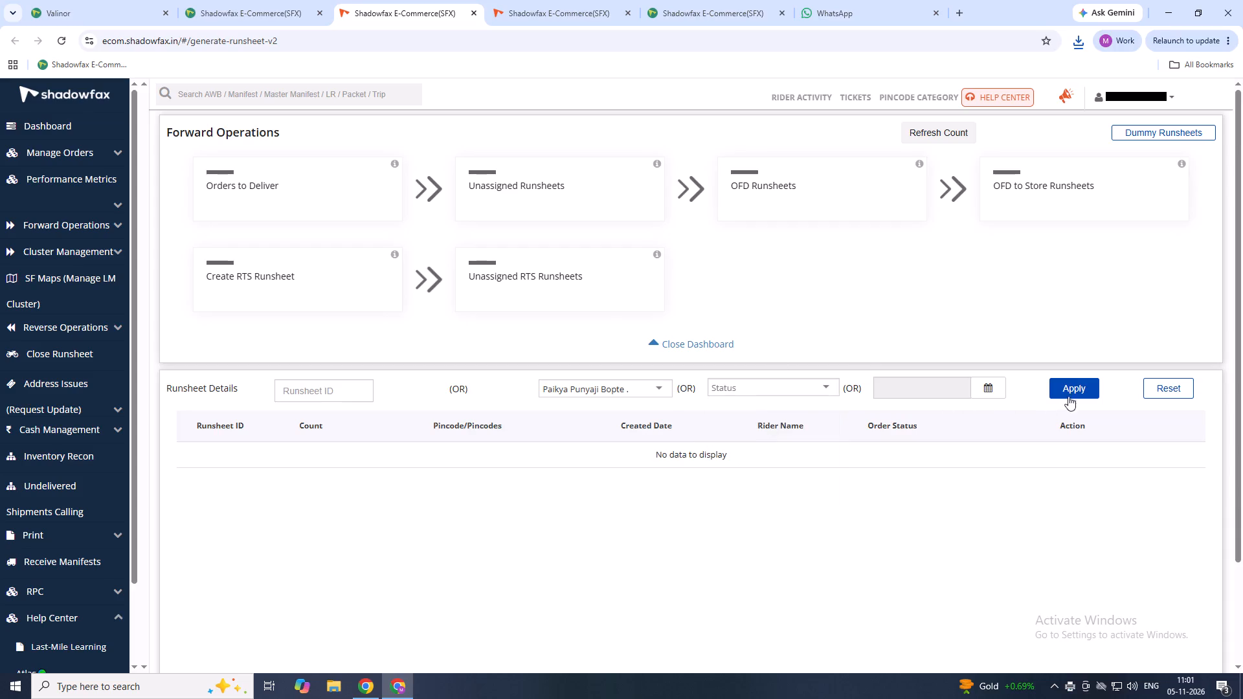
left_click(1071, 392)
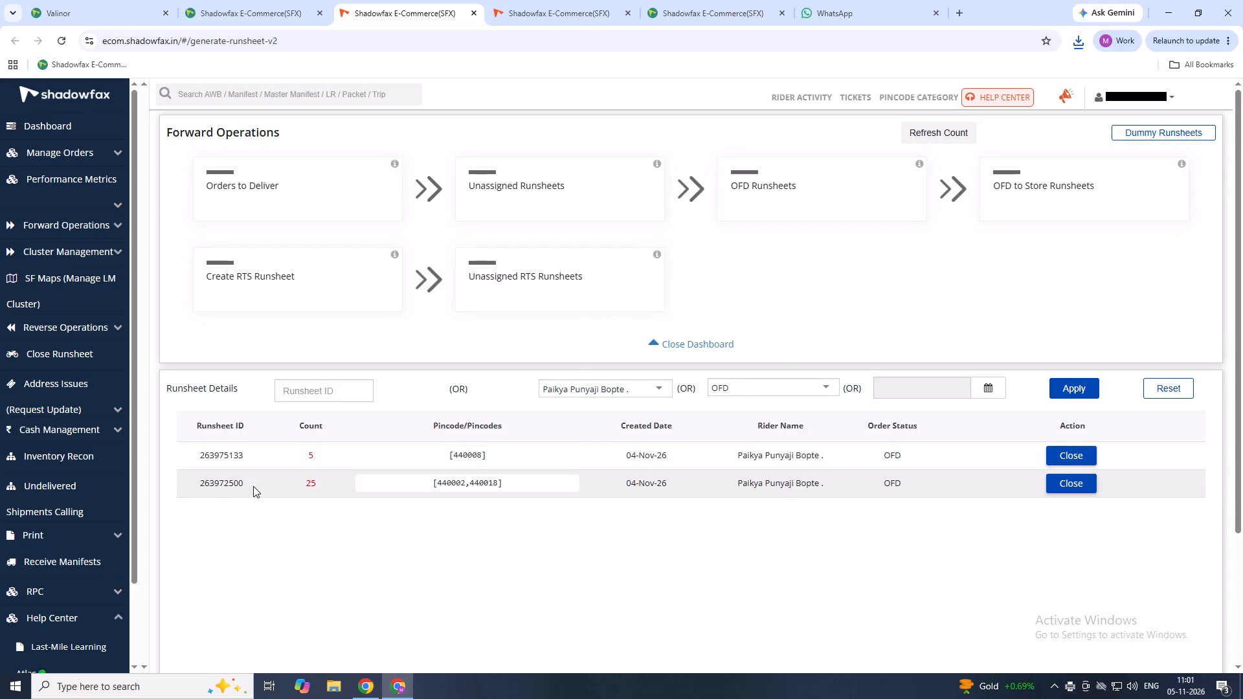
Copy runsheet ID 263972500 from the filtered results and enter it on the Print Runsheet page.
double_click(221, 486)
key("ctrl+c")
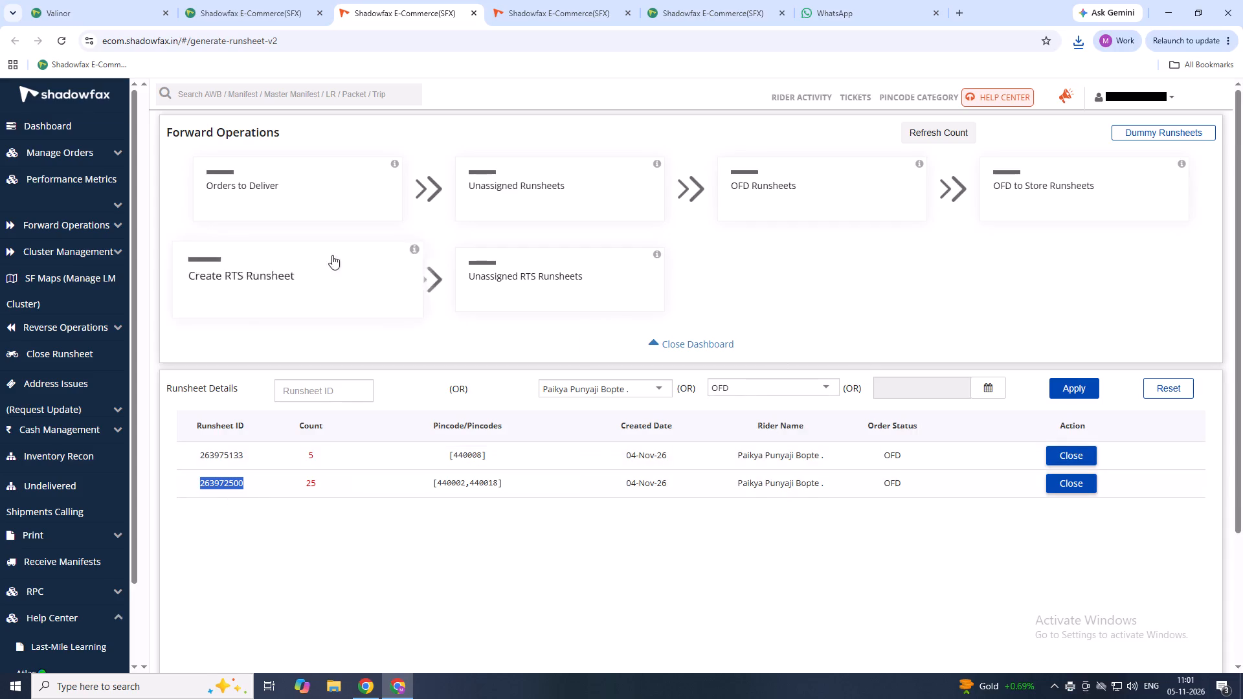
left_click(578, 1)
left_click(673, 3)
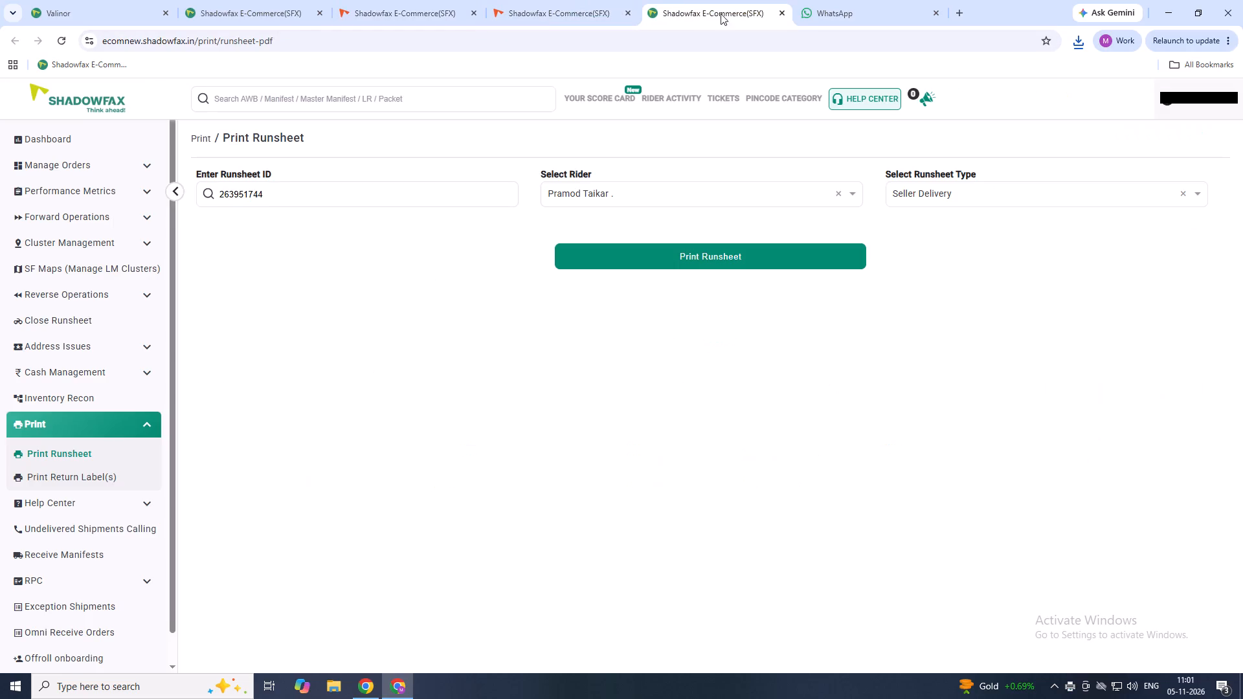
double_click(409, 195)
key("ctrl+v")
Select rider Paikya for the Seller Delivery runsheet and download the printable runsheet.
left_click(644, 196)
left_click(623, 263)
left_click(620, 262)
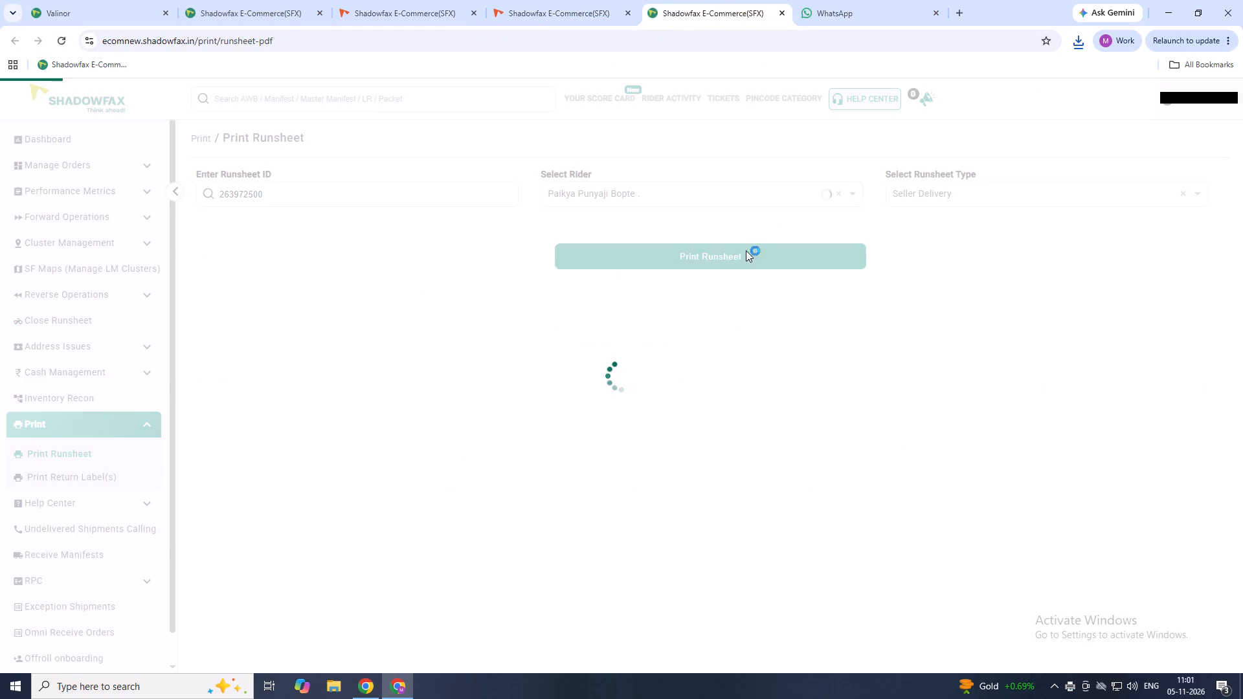
Open the downloaded seller sheet PDF, look through both pages and print it.
left_click(932, 84)
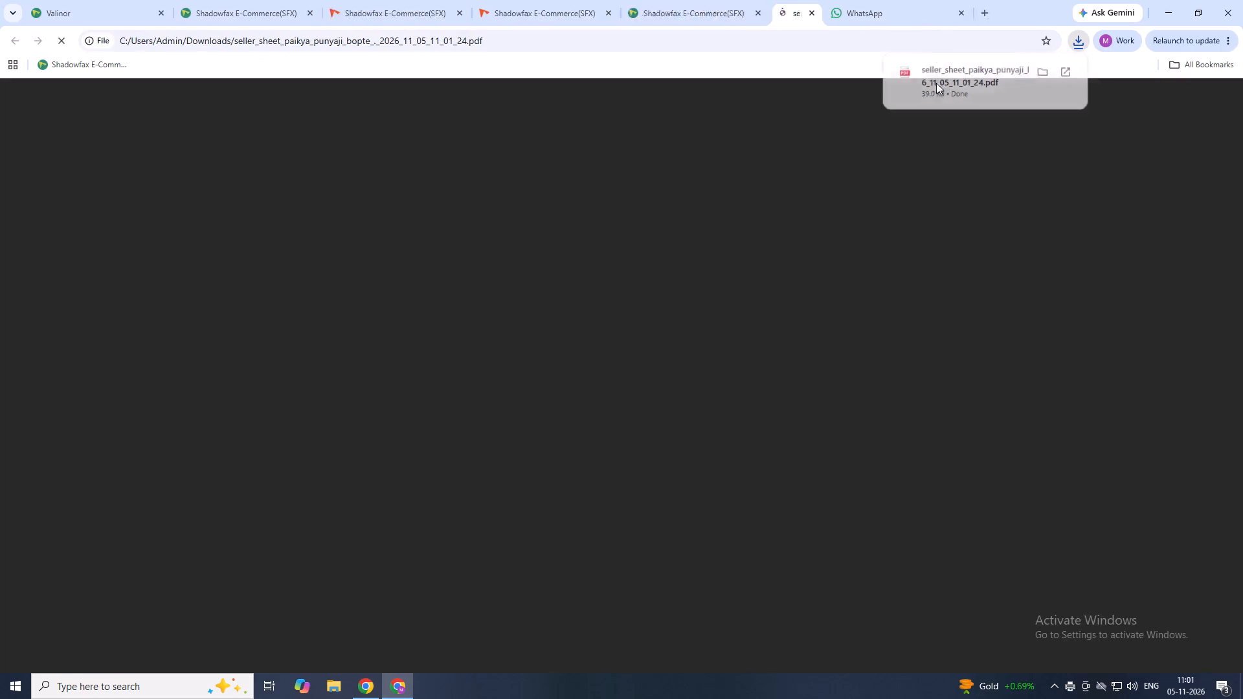
scroll(786, 211, "down", 5)
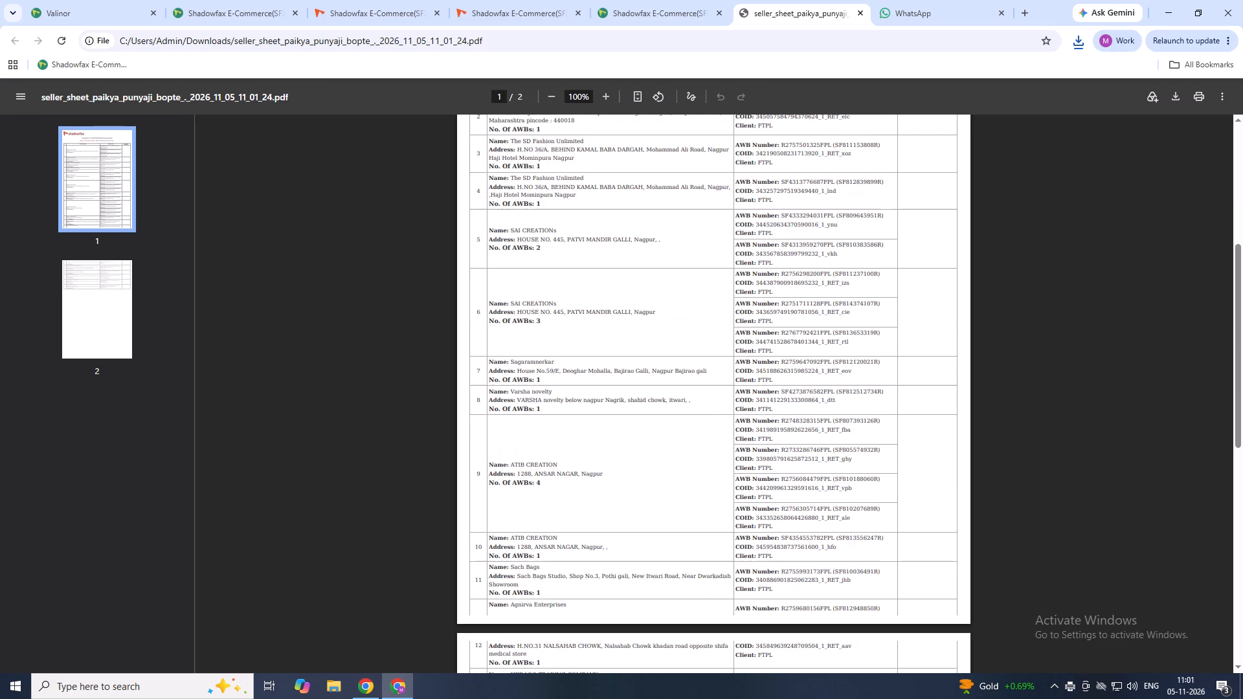
scroll(799, 215, "down", 2)
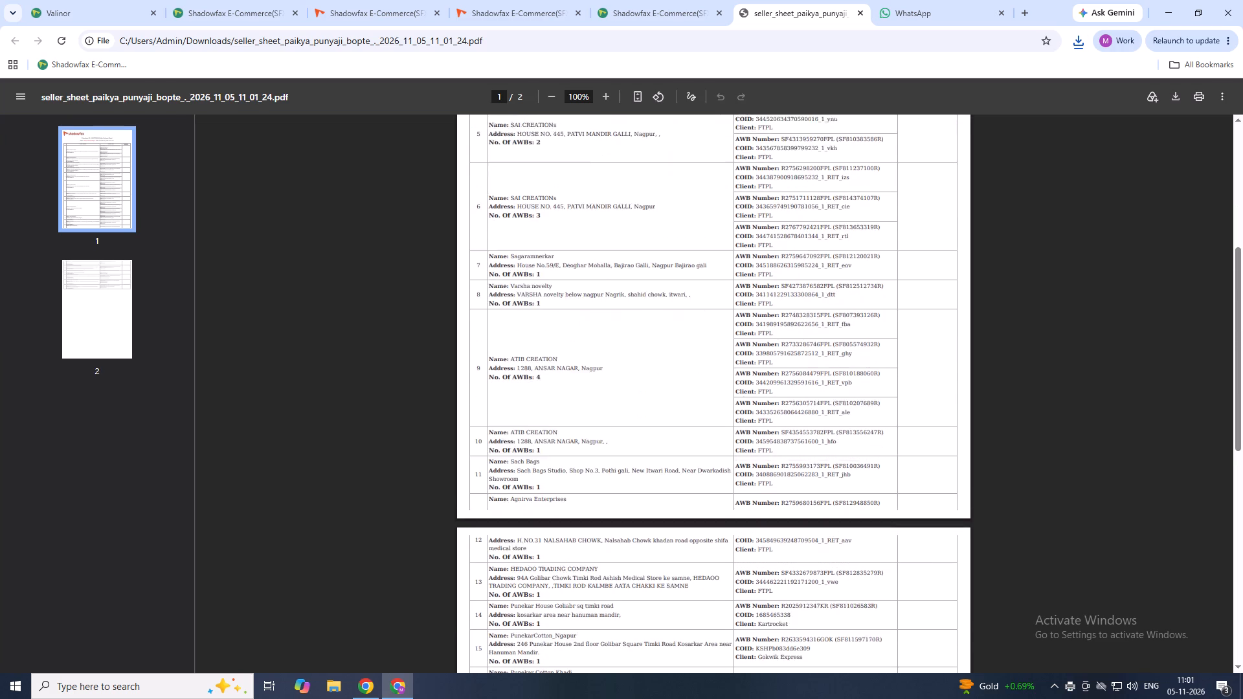
scroll(800, 216, "down", 1)
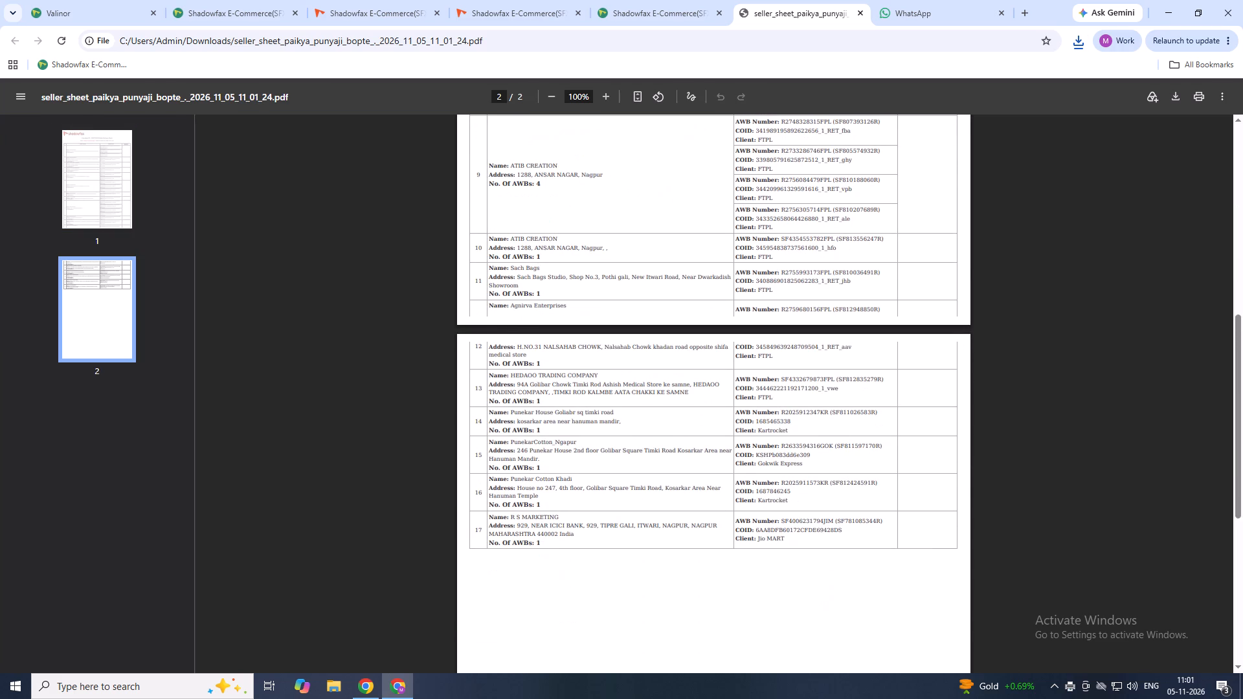
key("ctrl+p")
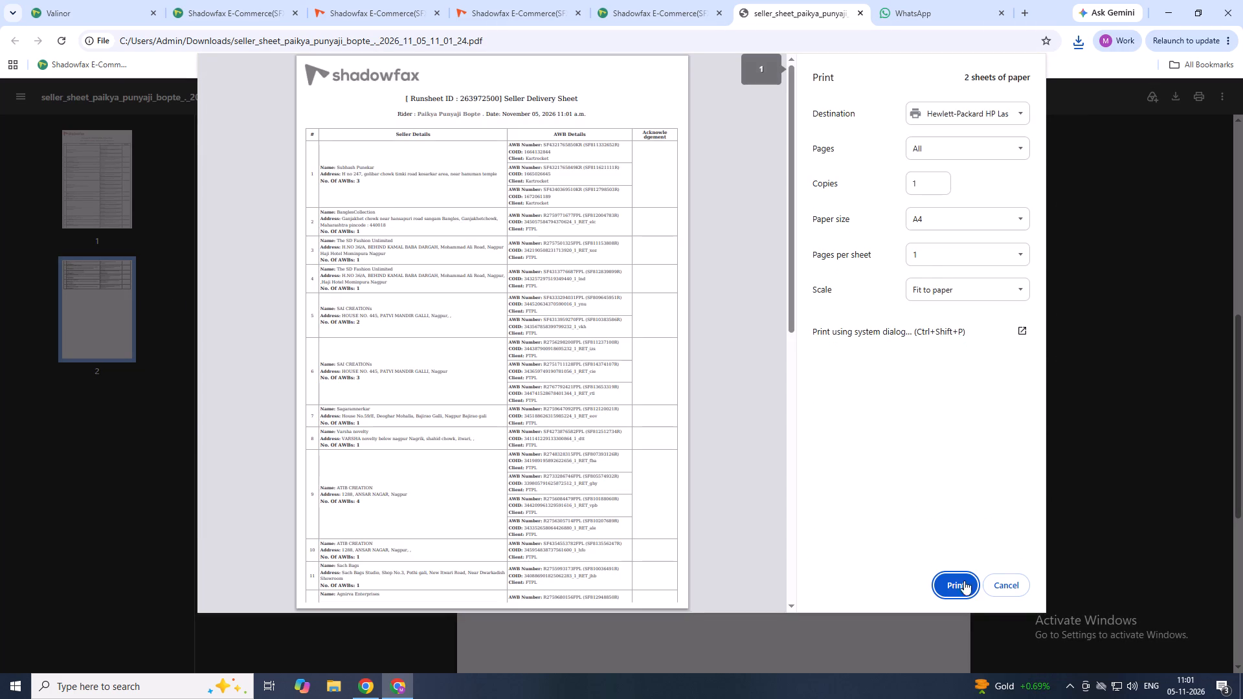
Print all pages of the seller delivery sheet on A4, one copy, and close the PDF.
left_click(949, 583)
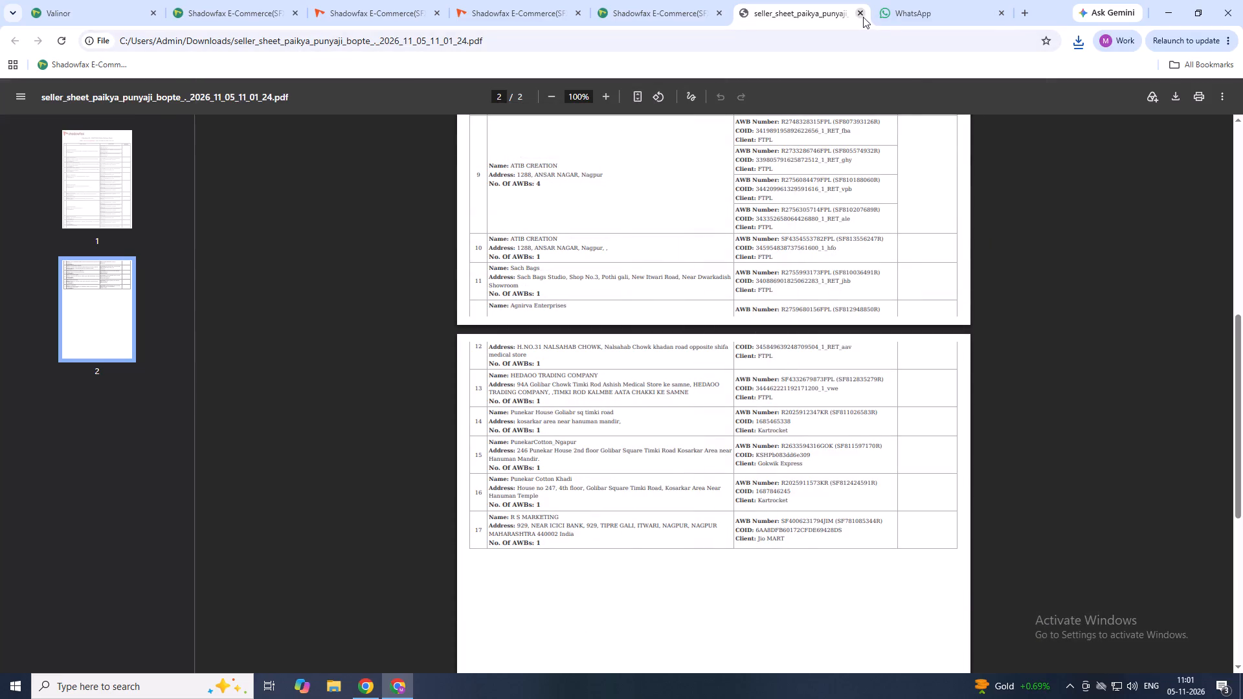
left_click(862, 13)
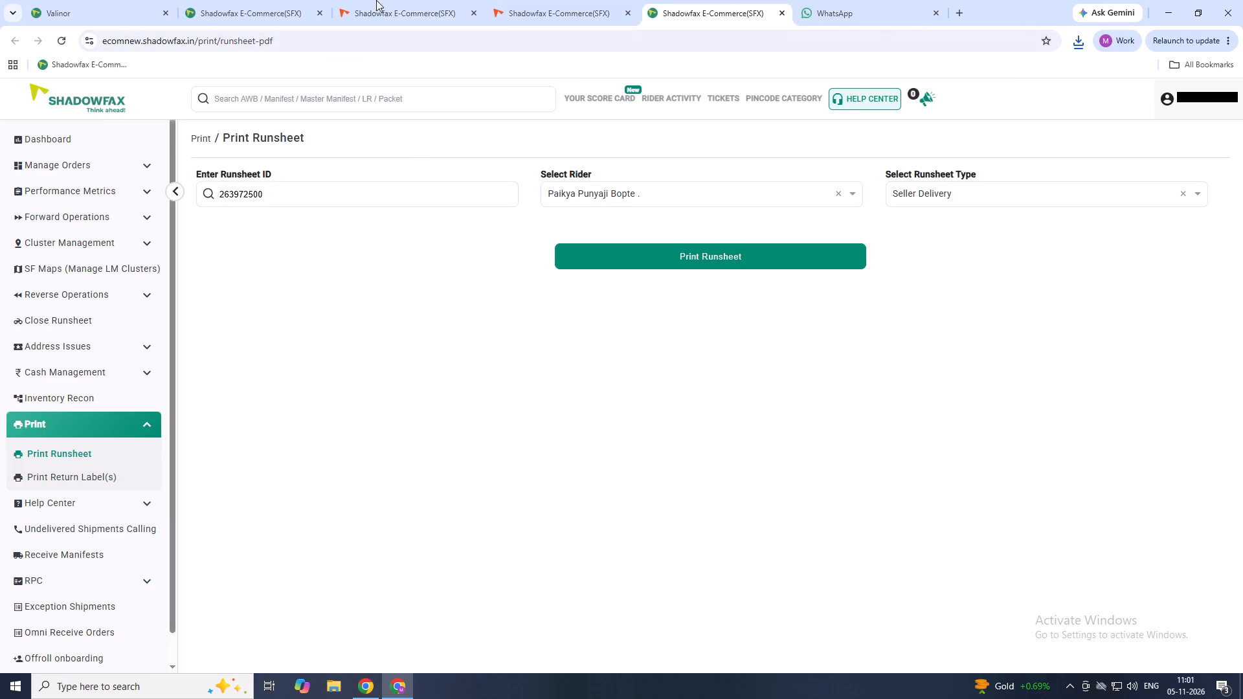
Leave the Print Runsheet page and open the Shadowfax Dashboard.
left_click(399, 3)
left_click(39, 125)
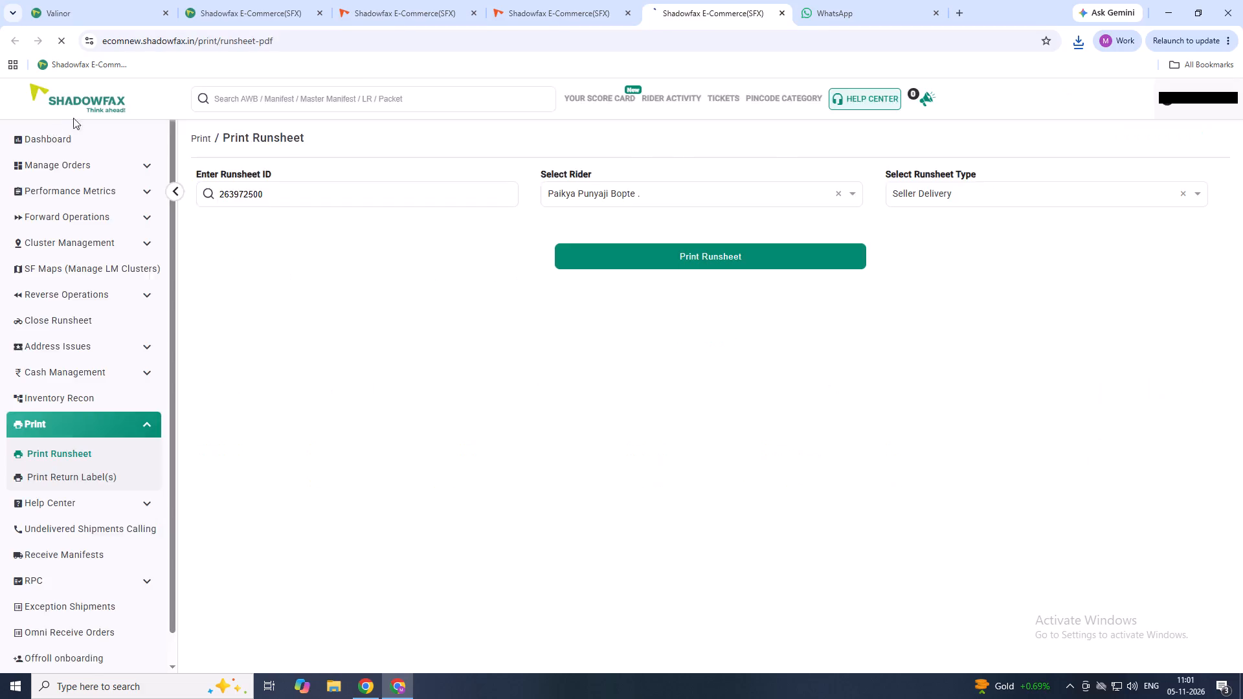
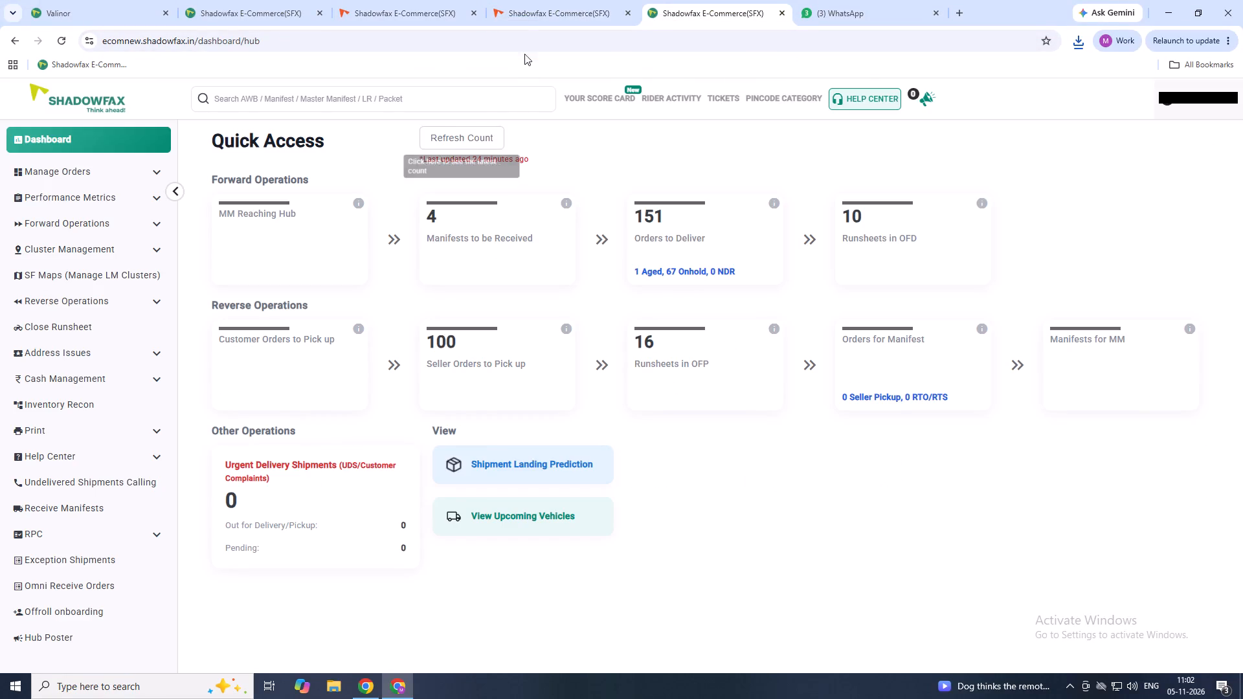
Check the open Shadowfax tabs and close the two with the red logo, keeping the dashboard tabs and WhatsApp open.
left_click(543, 0)
left_click(399, 10)
left_click(293, 8)
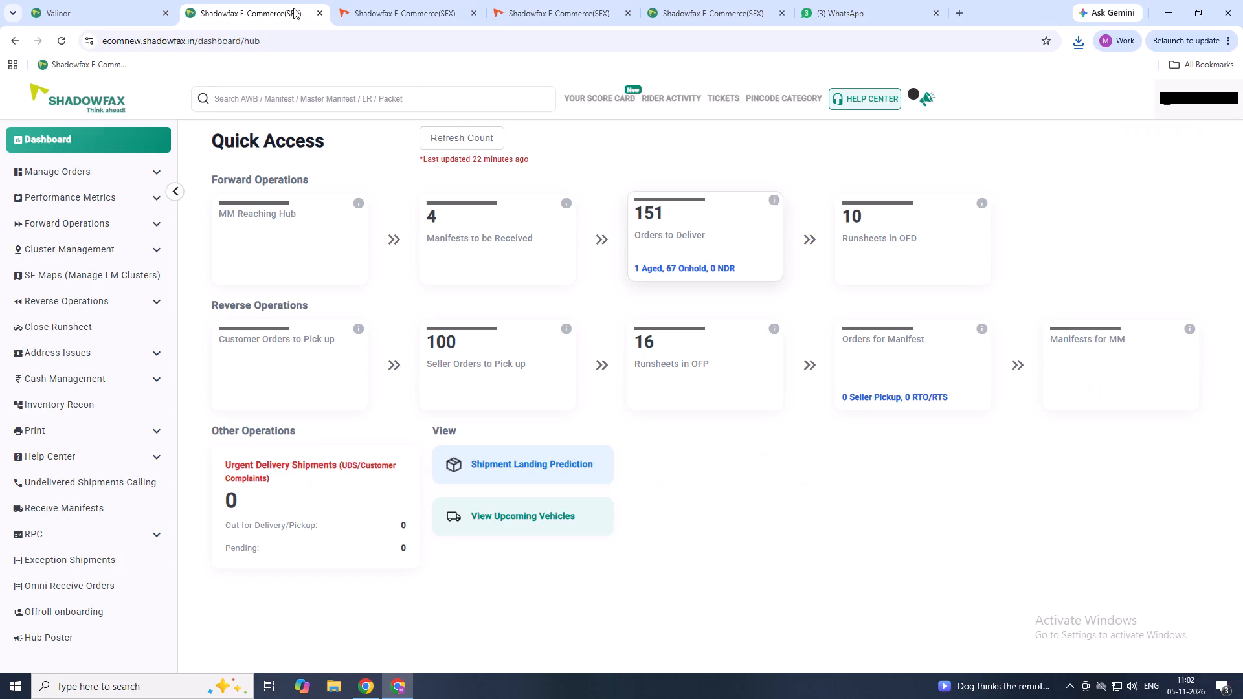
left_click_drag(438, 3, 449, 4)
left_click(546, 3)
left_click(654, 8)
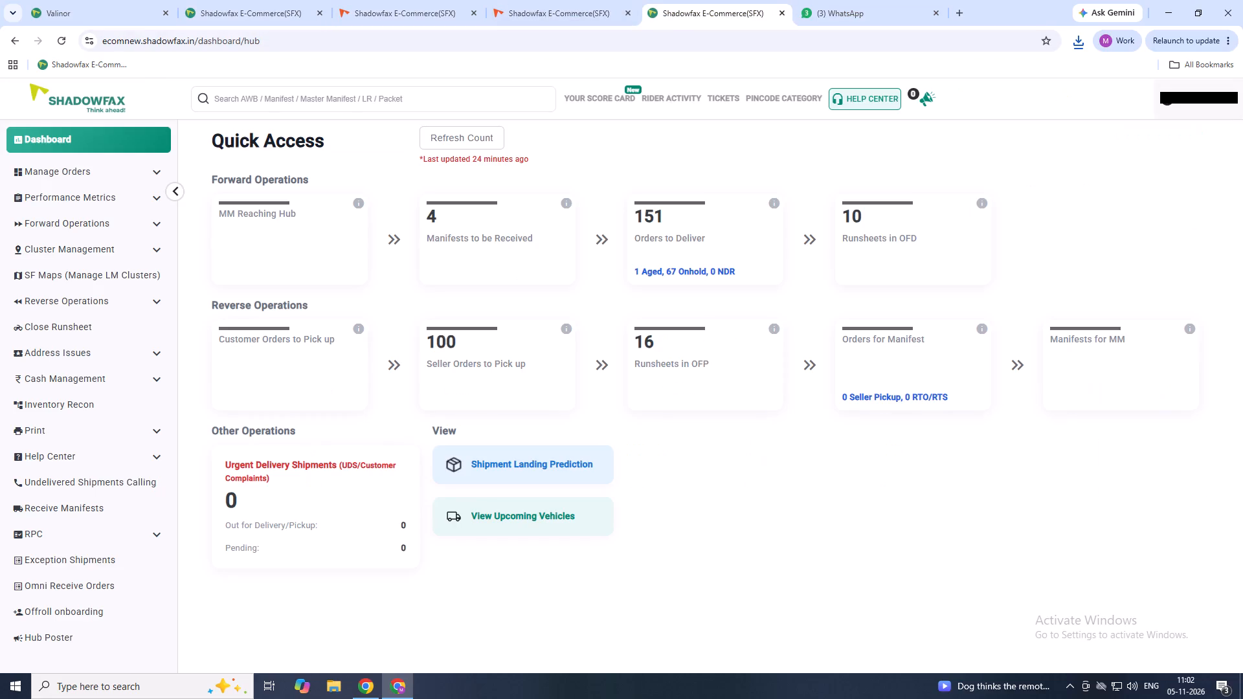
left_click(474, 14)
left_click(474, 15)
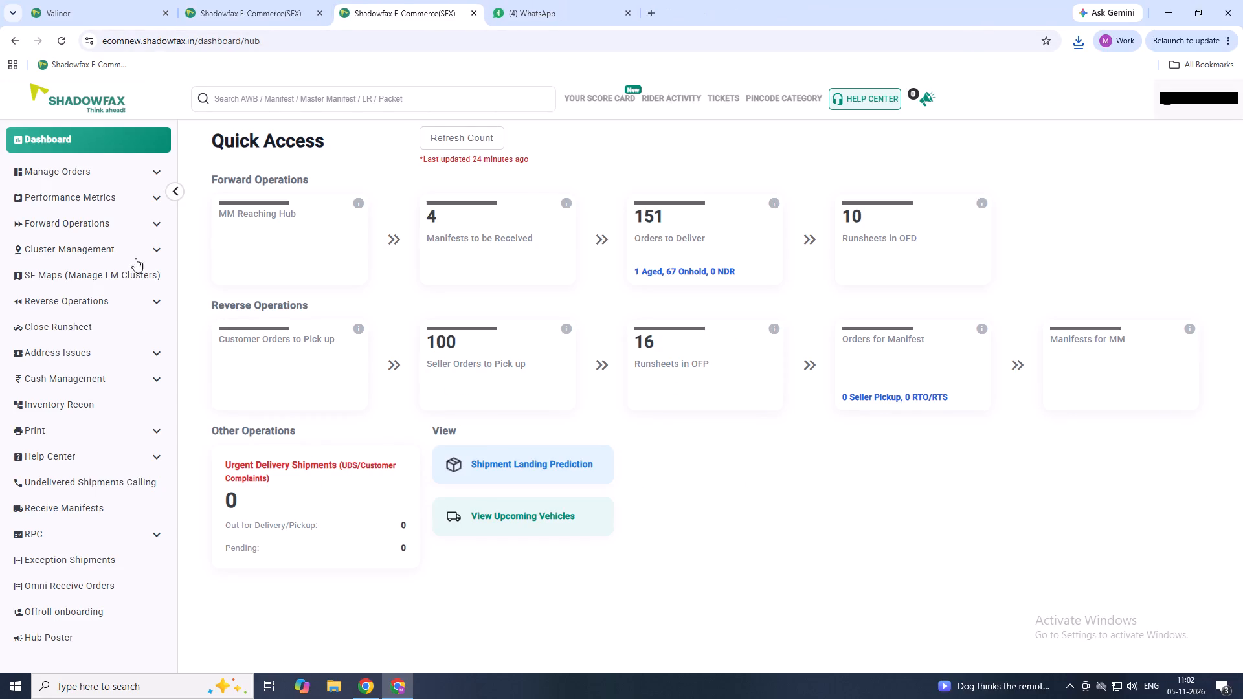
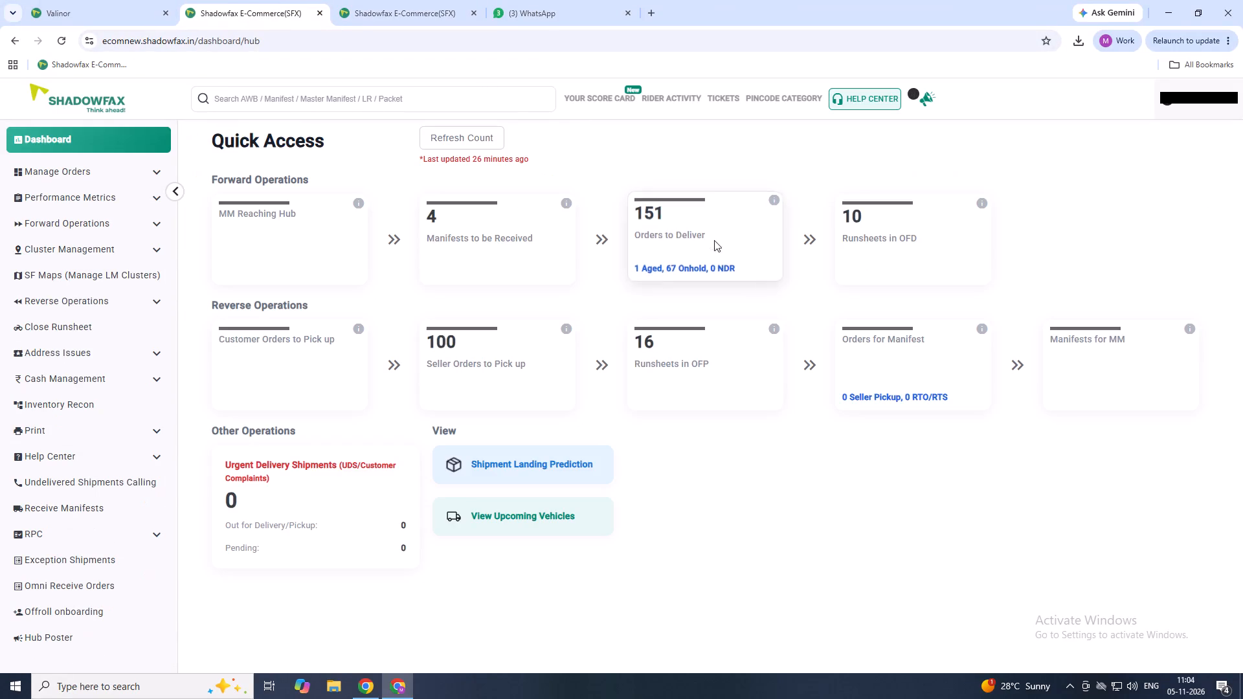
Filter the runsheet details by rider Pramod and status OFD.
left_click(621, 388)
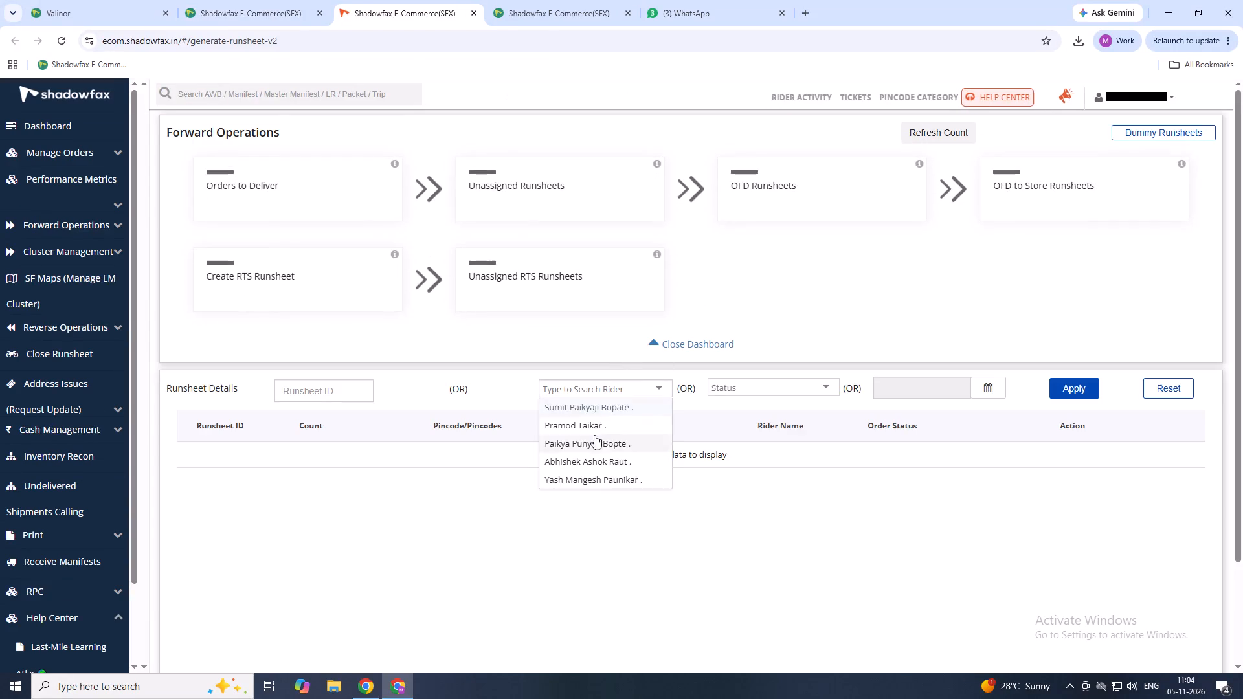
left_click(588, 427)
left_click(748, 388)
left_click(734, 423)
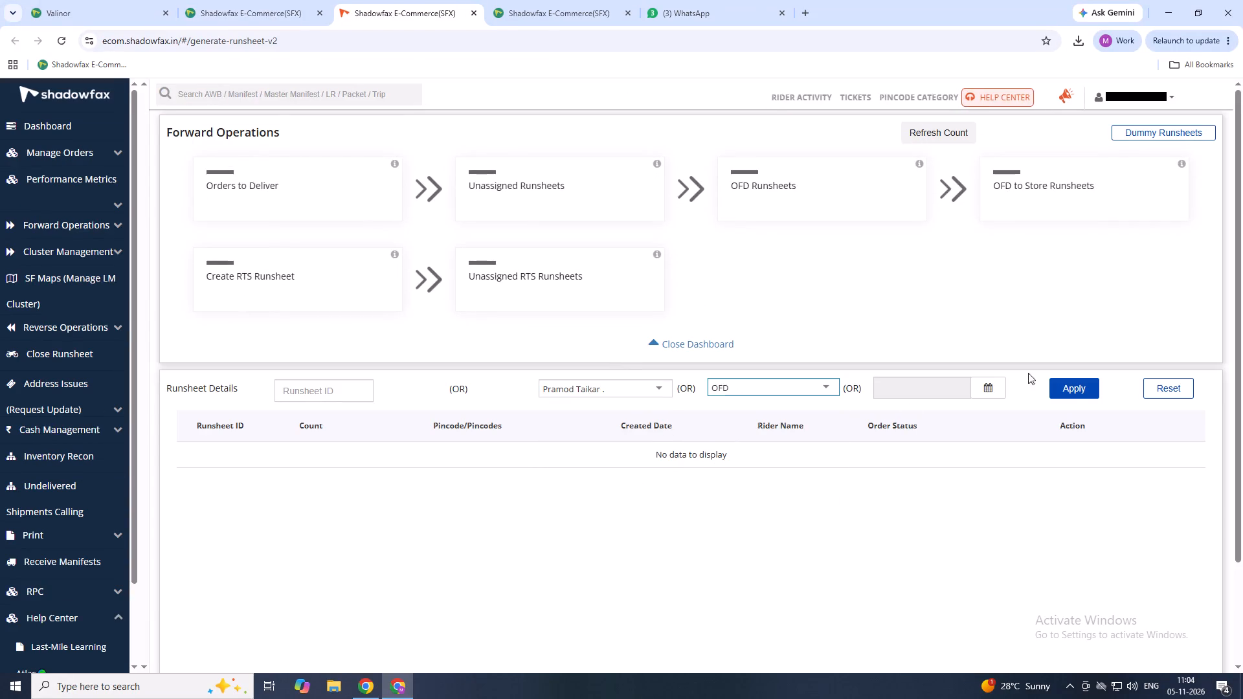
left_click(1065, 387)
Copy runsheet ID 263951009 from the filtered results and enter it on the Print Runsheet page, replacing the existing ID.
double_click(218, 486)
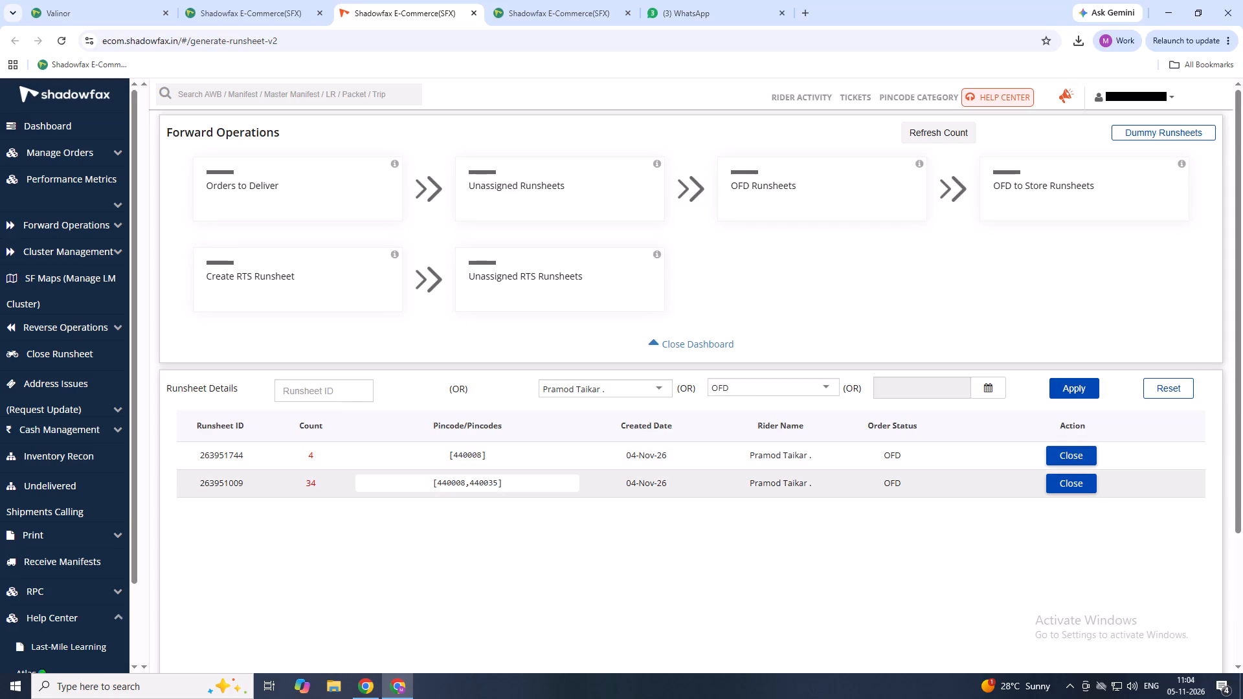
key("ctrl+c")
left_click(549, 0)
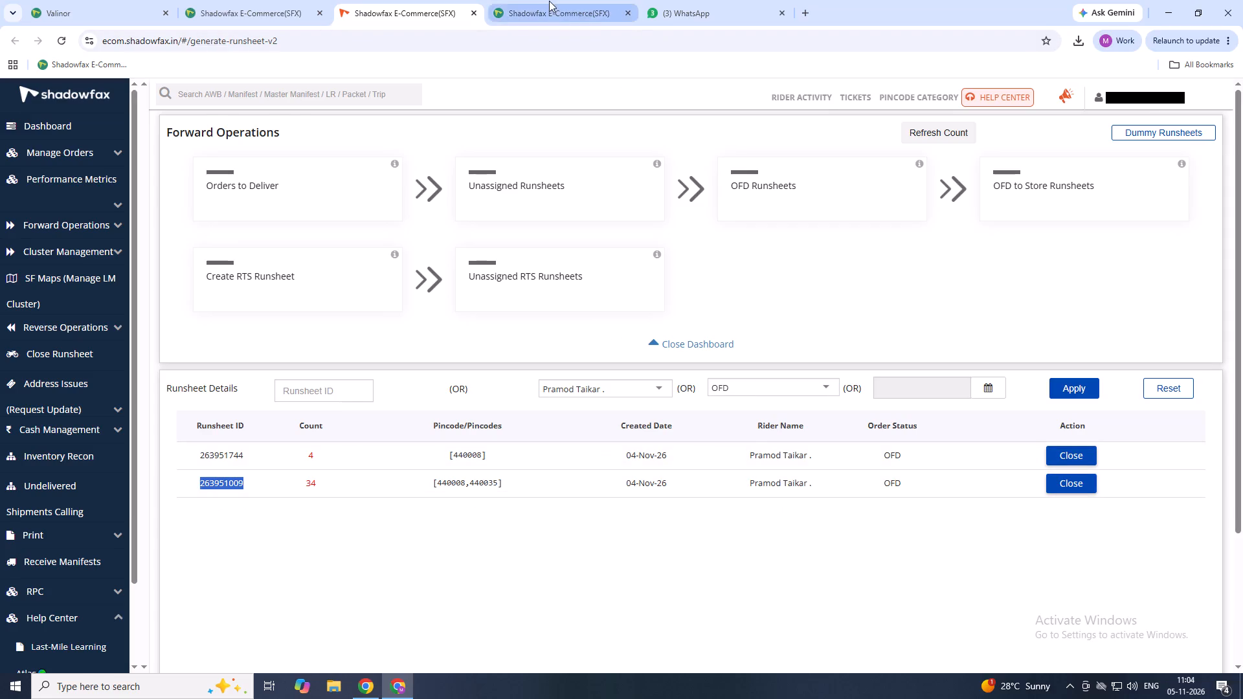
double_click(399, 177)
left_click(401, 188)
double_click(398, 199)
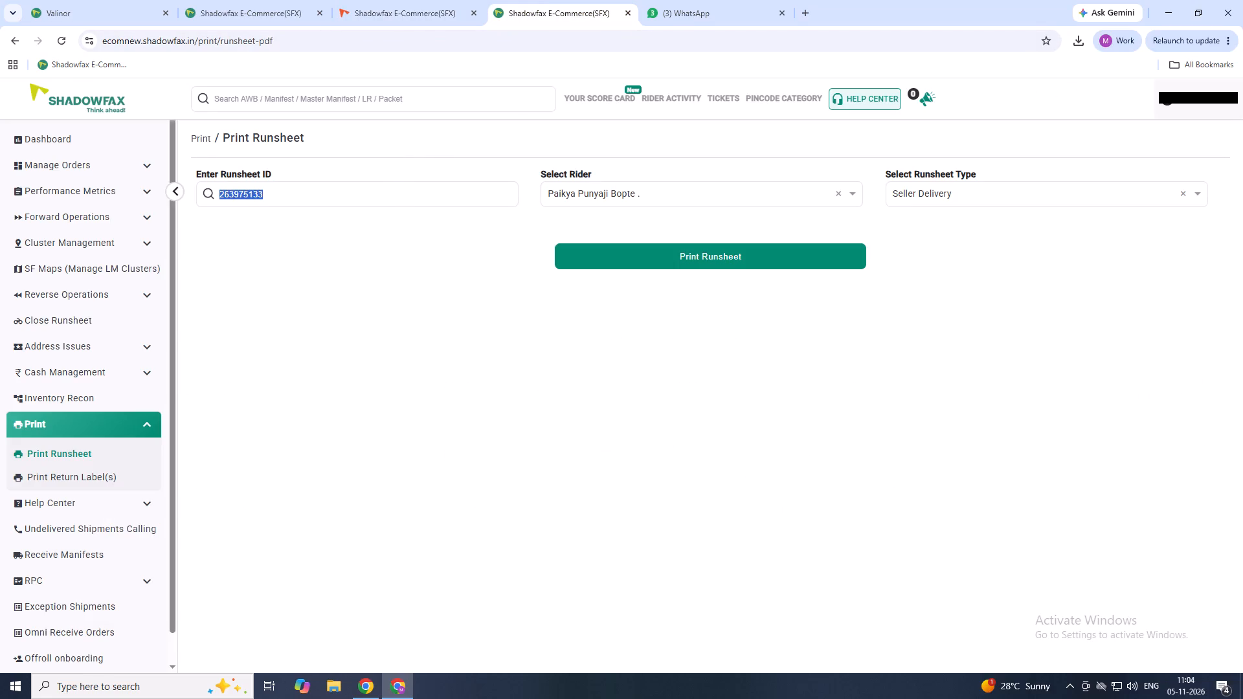
key("ctrl+v")
Select rider Pramod for the Seller Delivery runsheet.
left_click(677, 190)
left_click(616, 239)
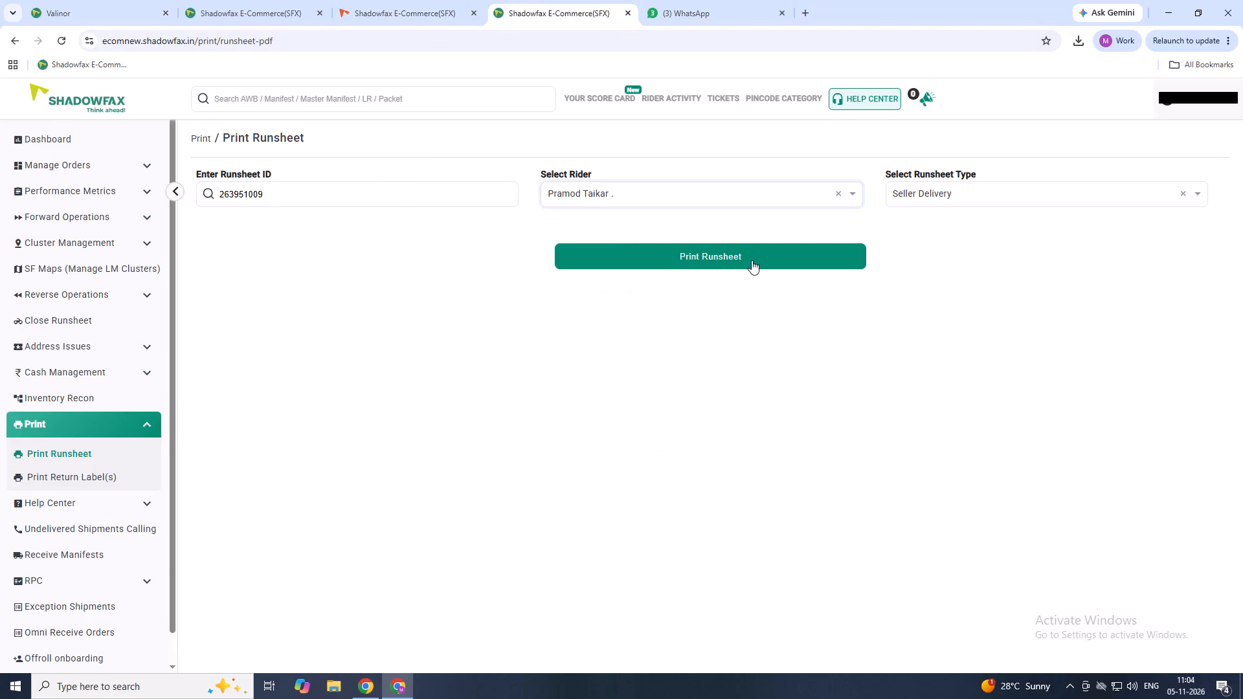
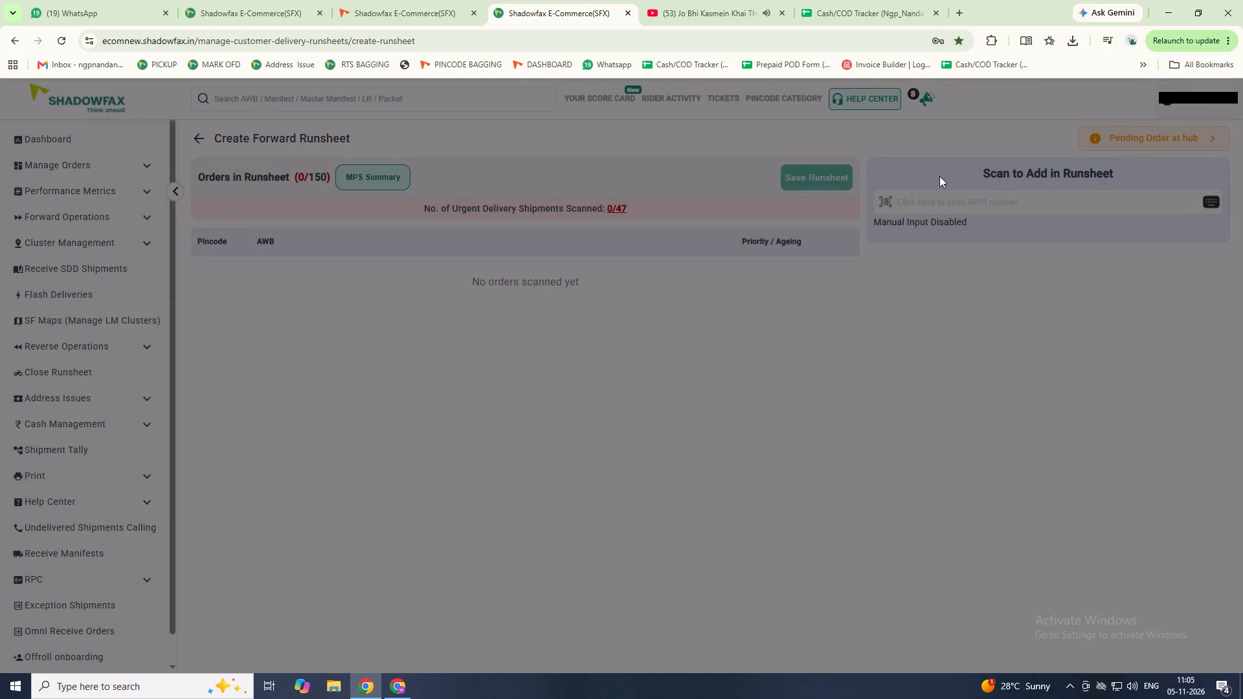
Activate the AWB scan field on the Create Forward Runsheet page for scanning shipments into the runsheet.
left_click(998, 199)
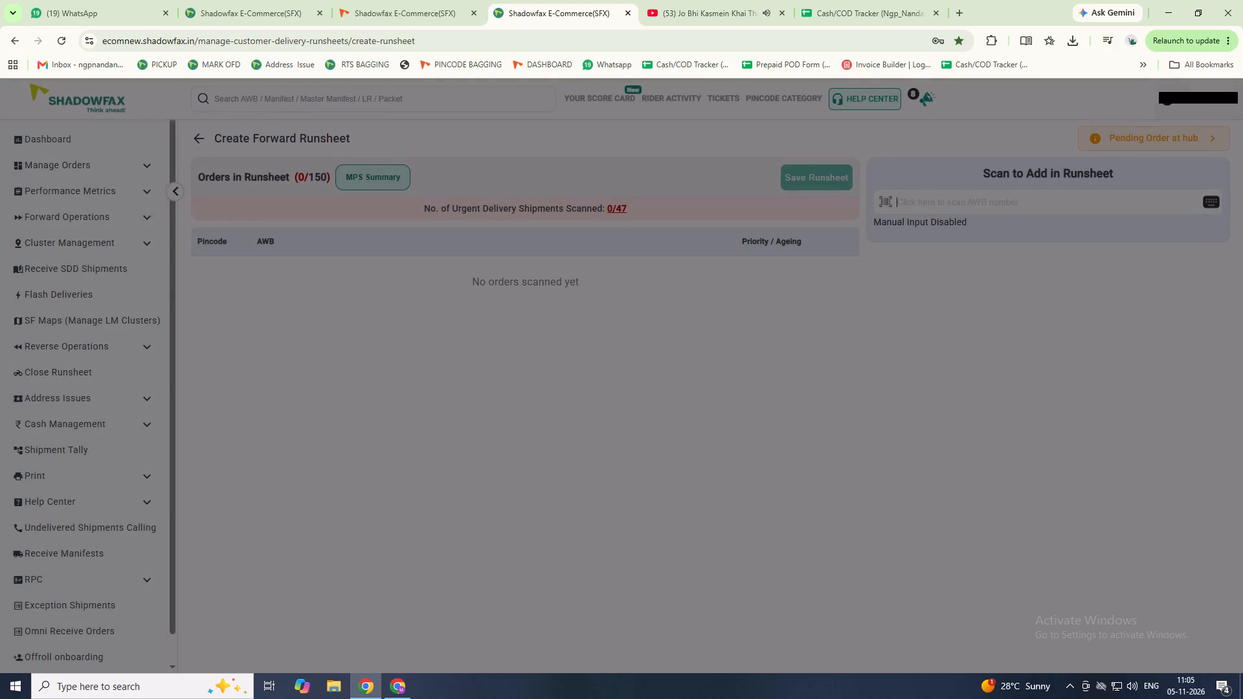
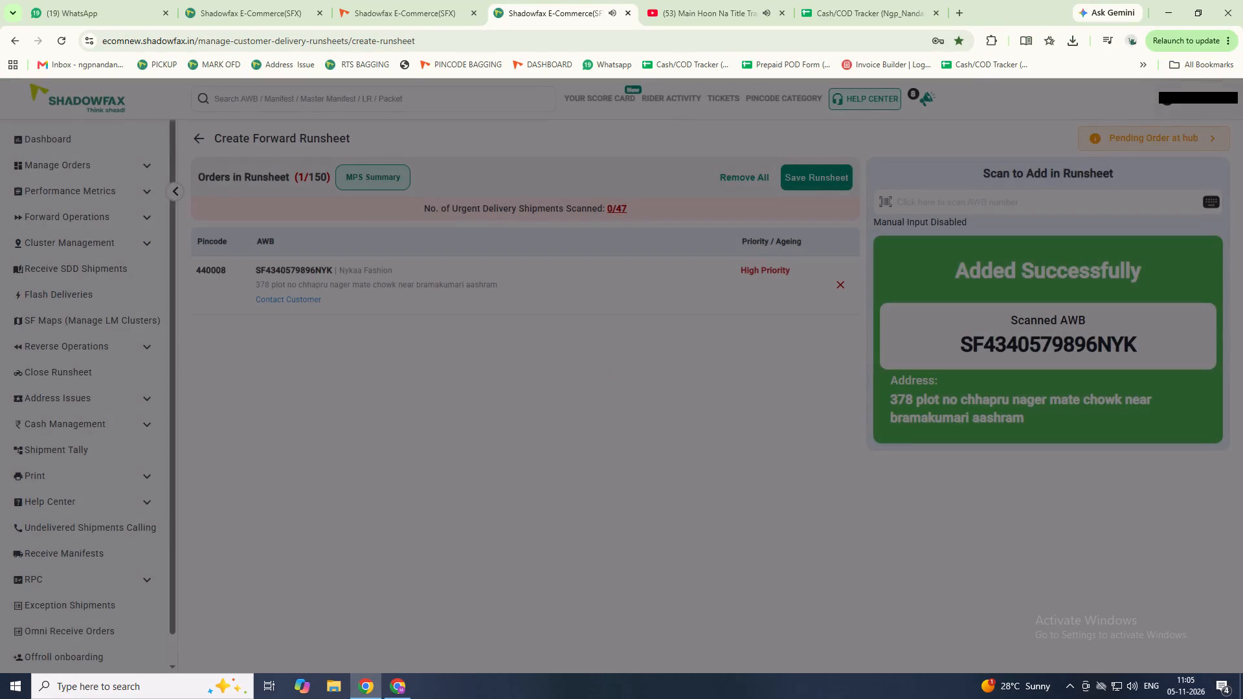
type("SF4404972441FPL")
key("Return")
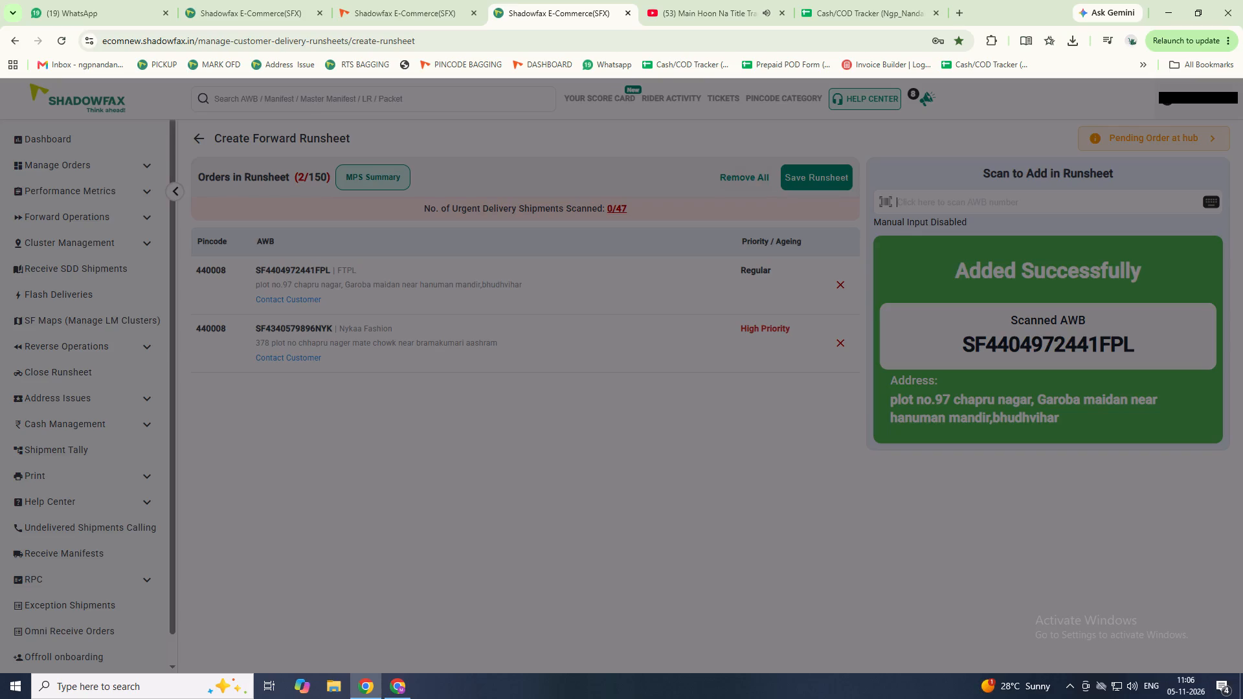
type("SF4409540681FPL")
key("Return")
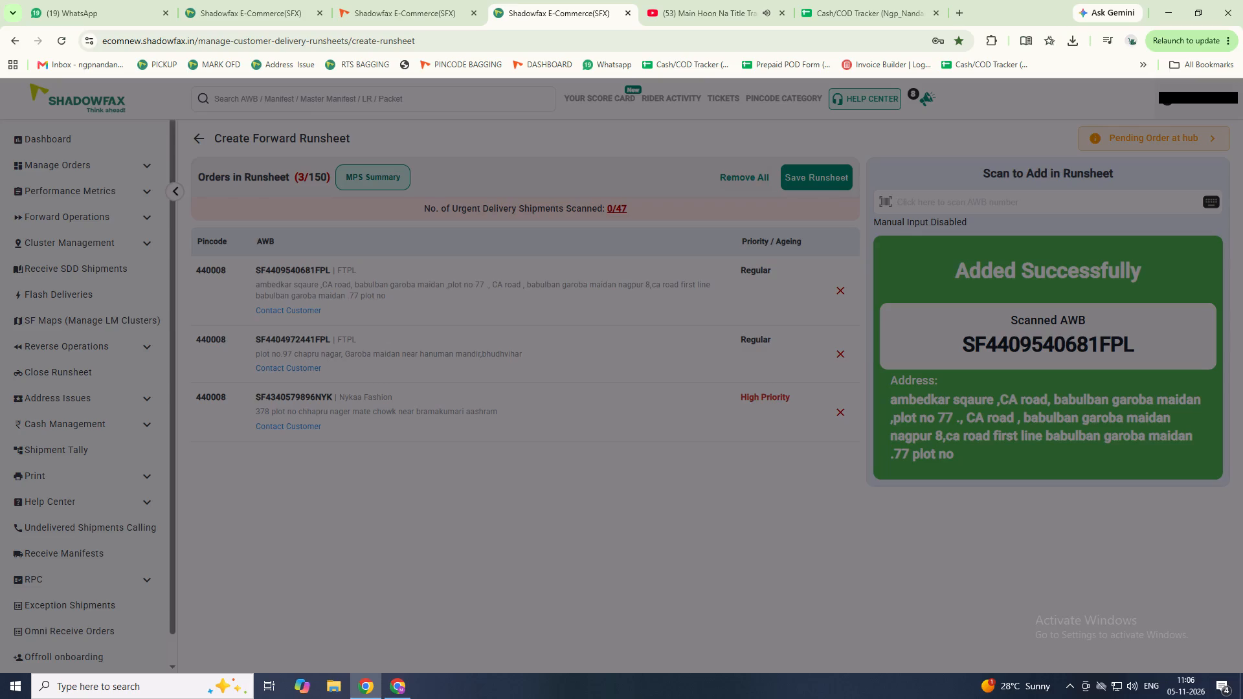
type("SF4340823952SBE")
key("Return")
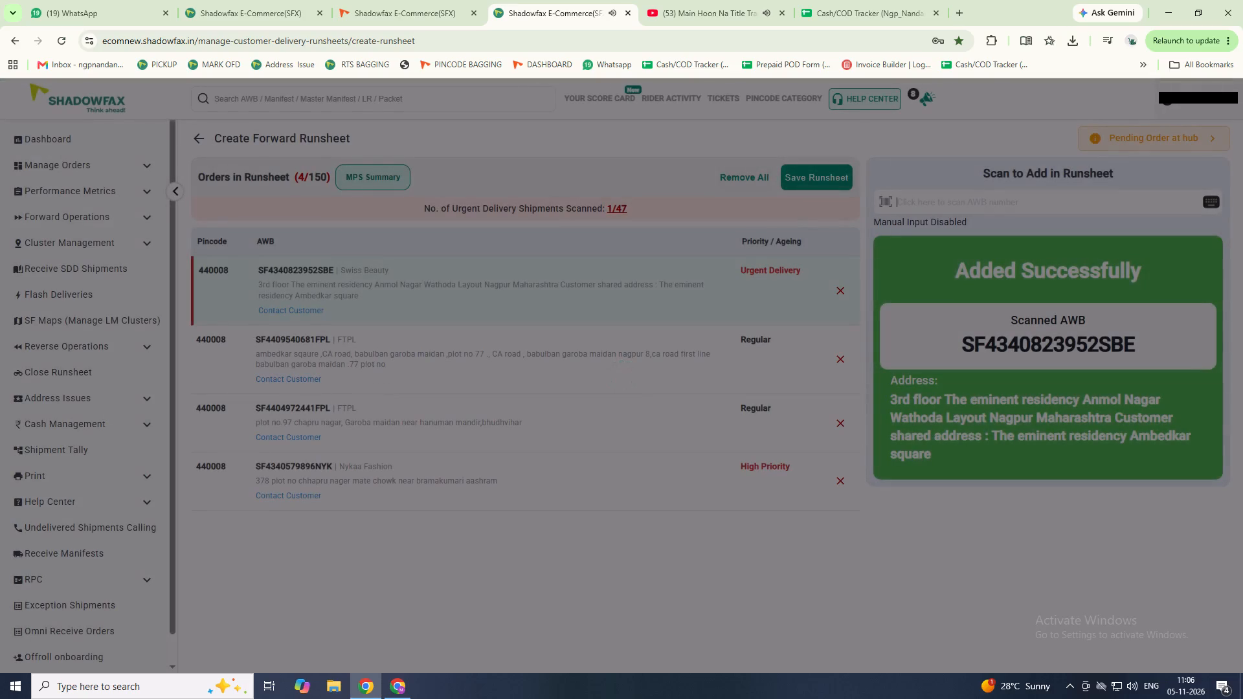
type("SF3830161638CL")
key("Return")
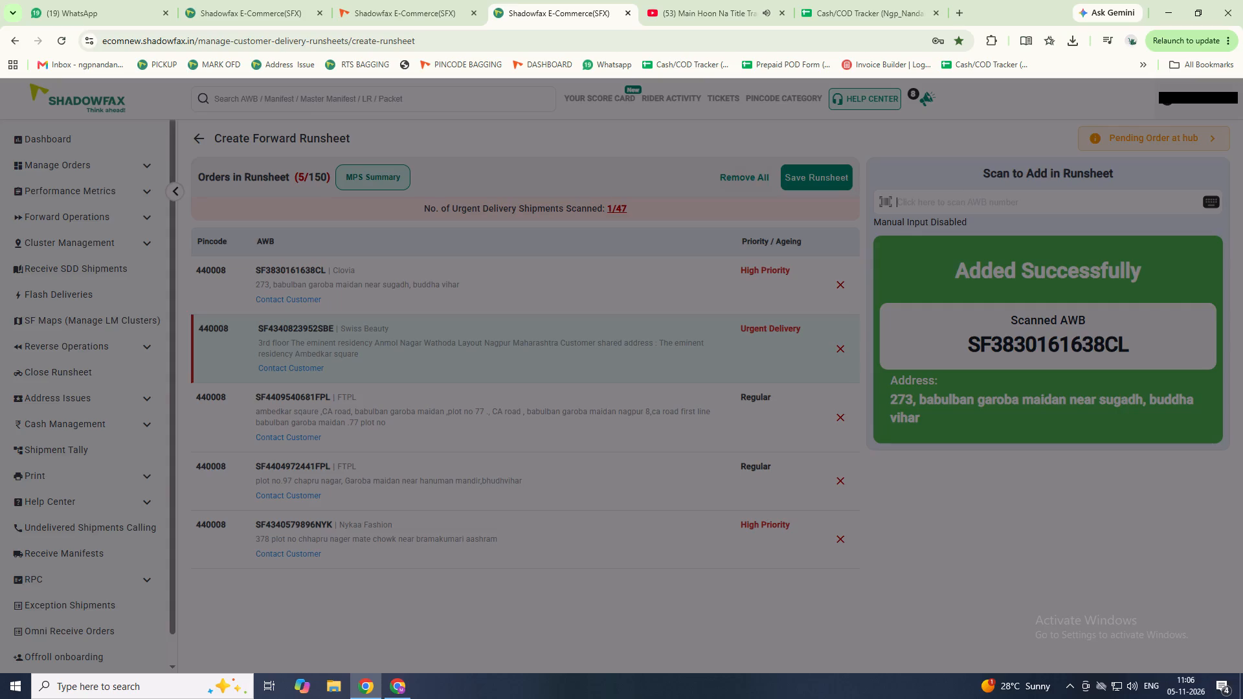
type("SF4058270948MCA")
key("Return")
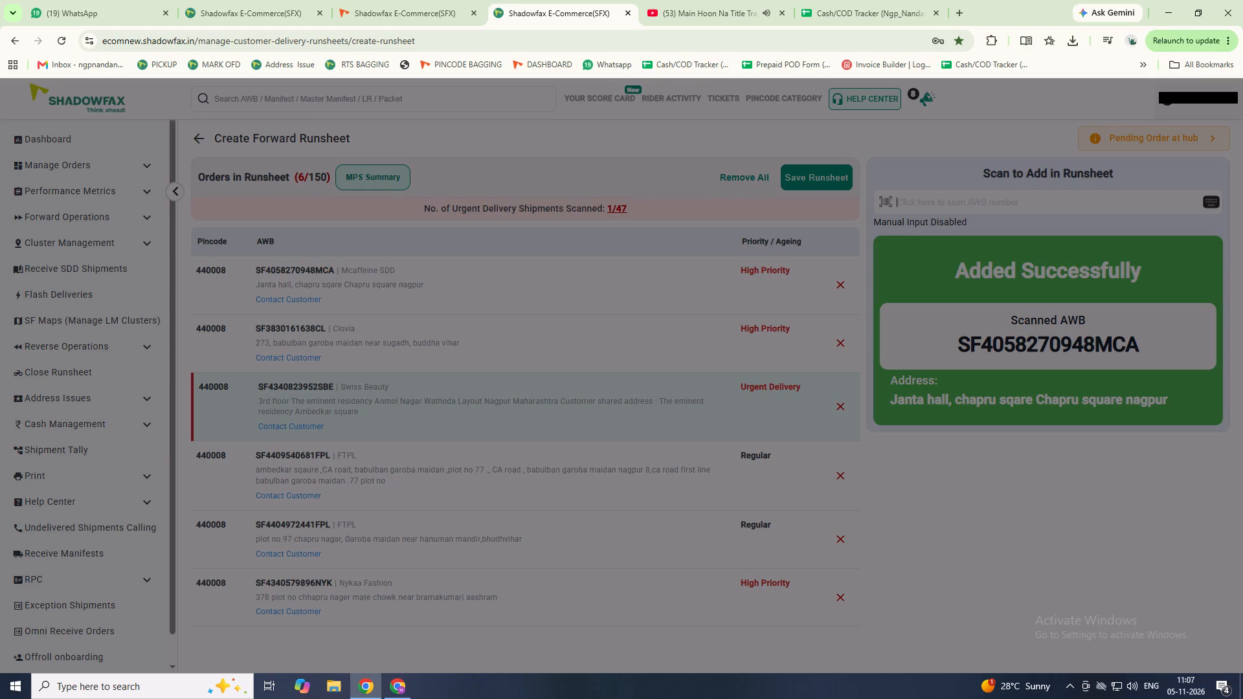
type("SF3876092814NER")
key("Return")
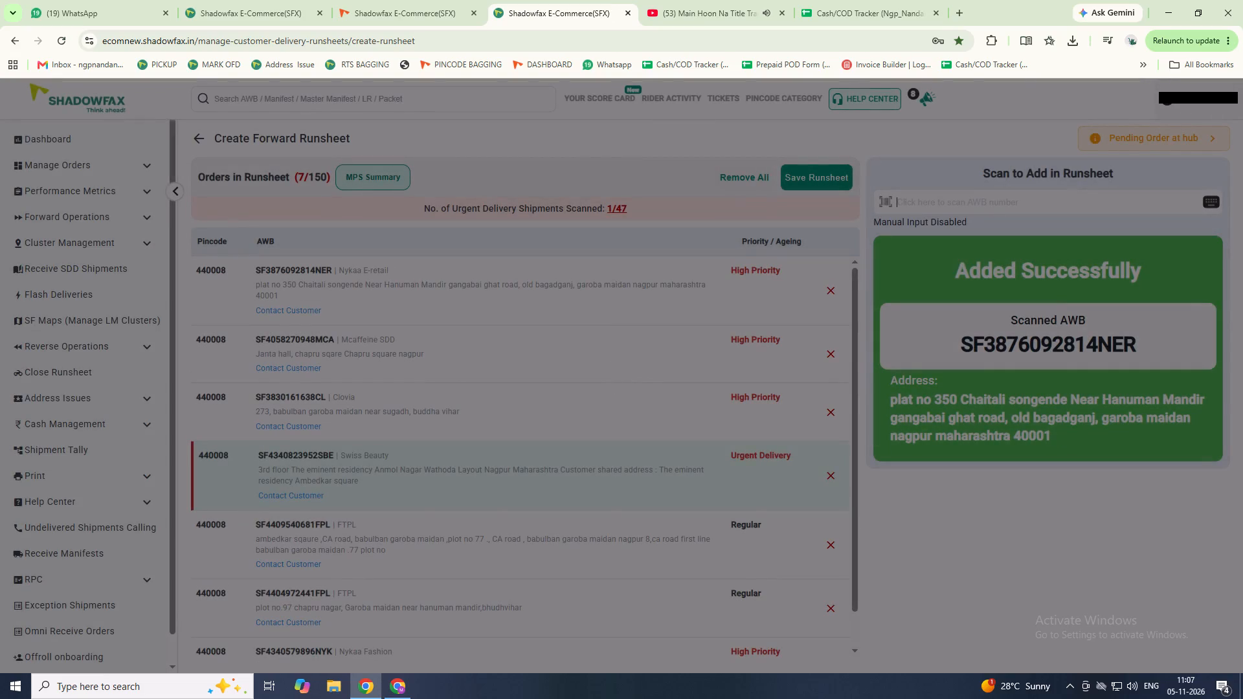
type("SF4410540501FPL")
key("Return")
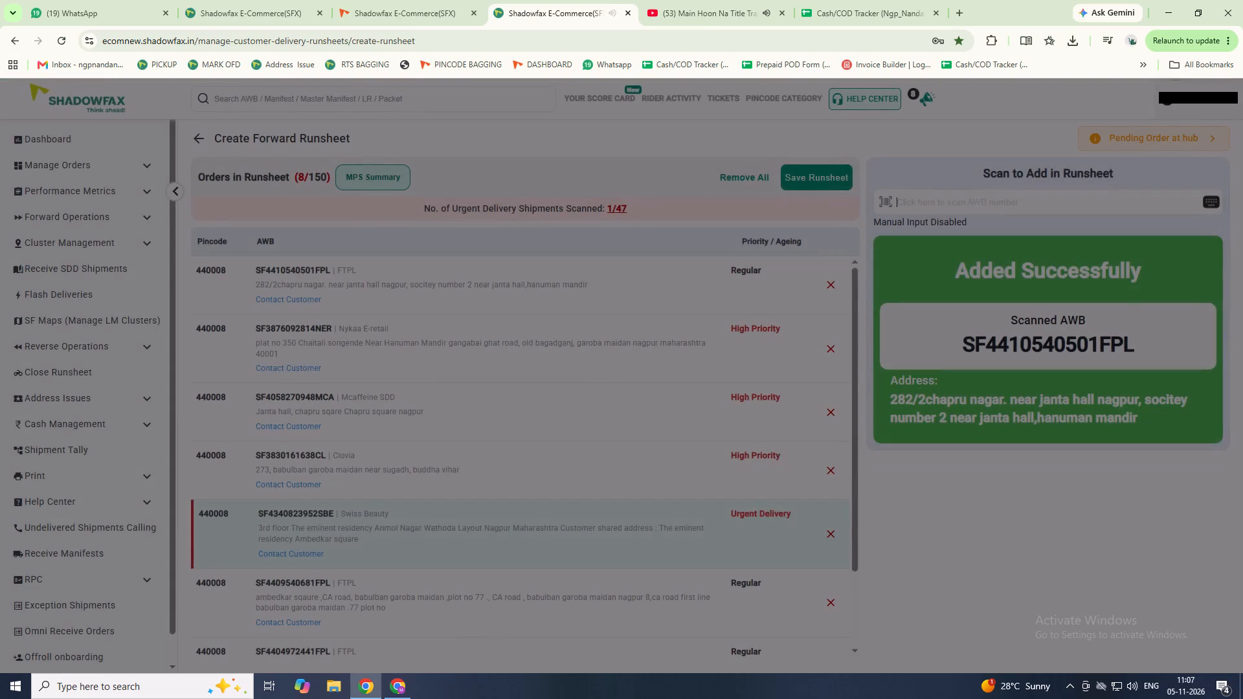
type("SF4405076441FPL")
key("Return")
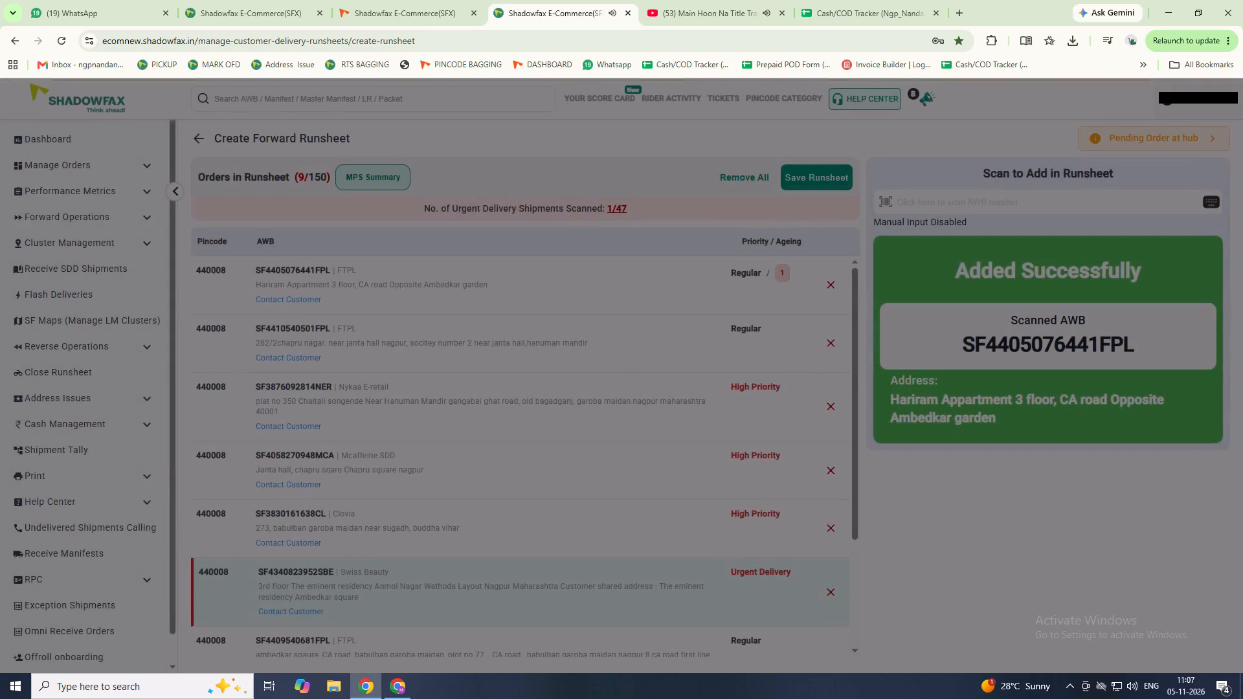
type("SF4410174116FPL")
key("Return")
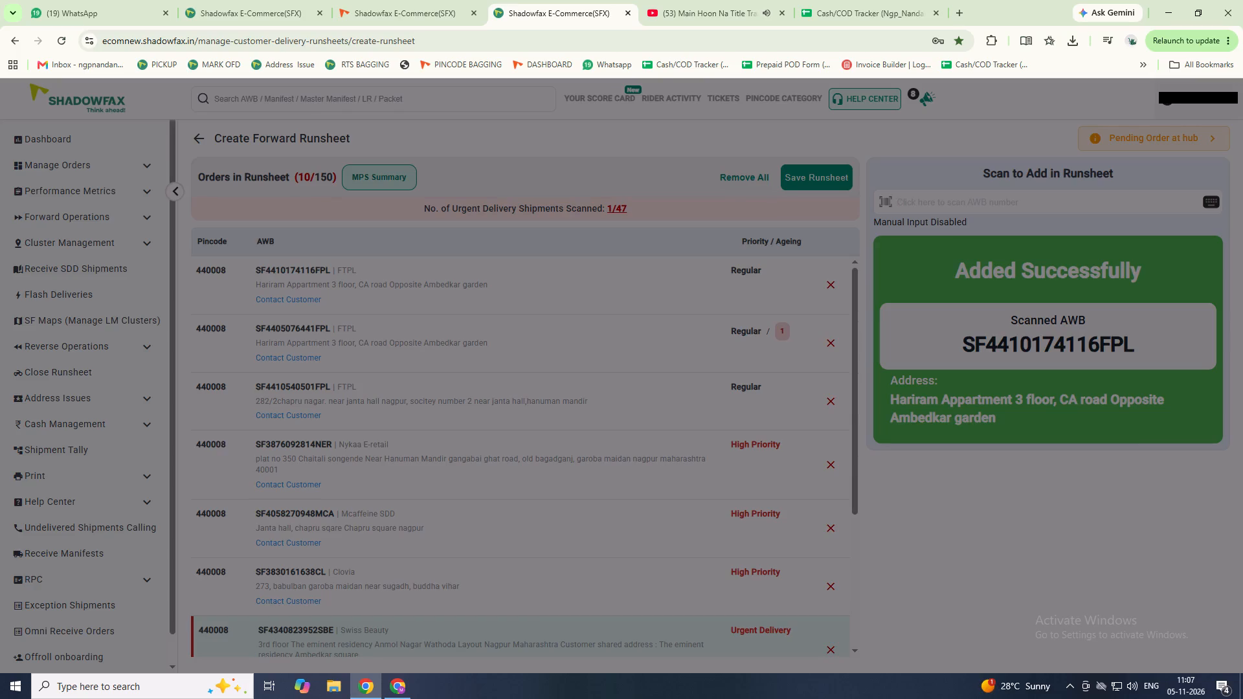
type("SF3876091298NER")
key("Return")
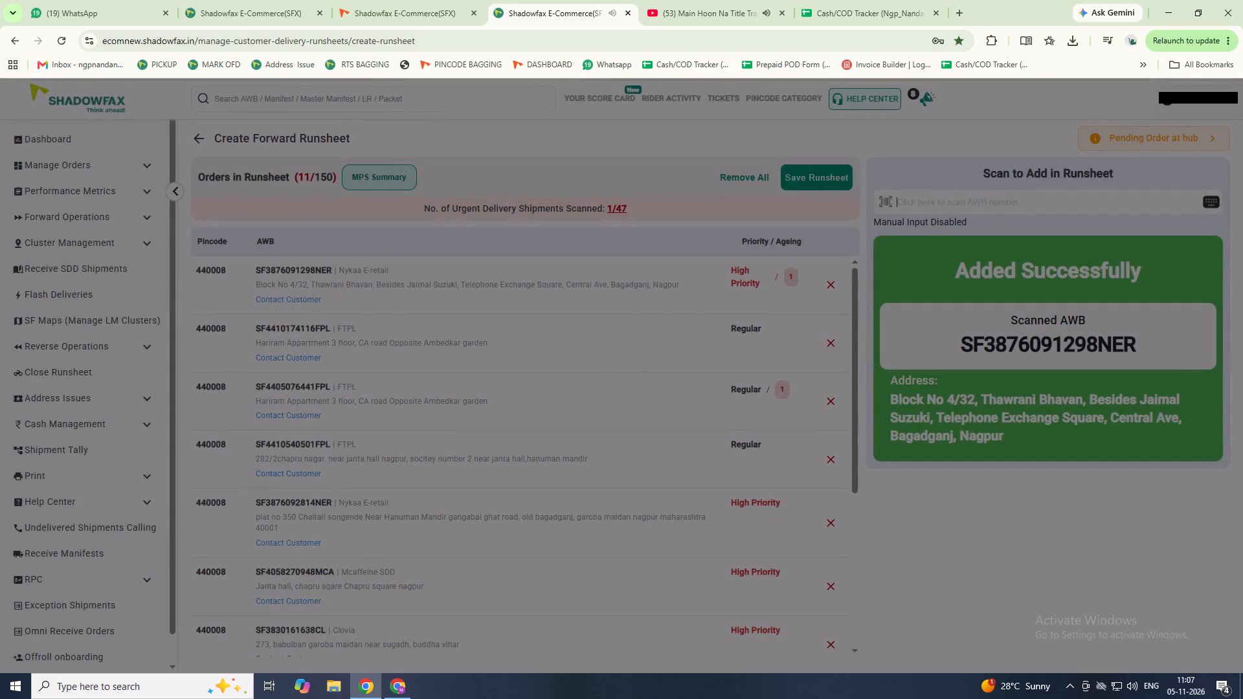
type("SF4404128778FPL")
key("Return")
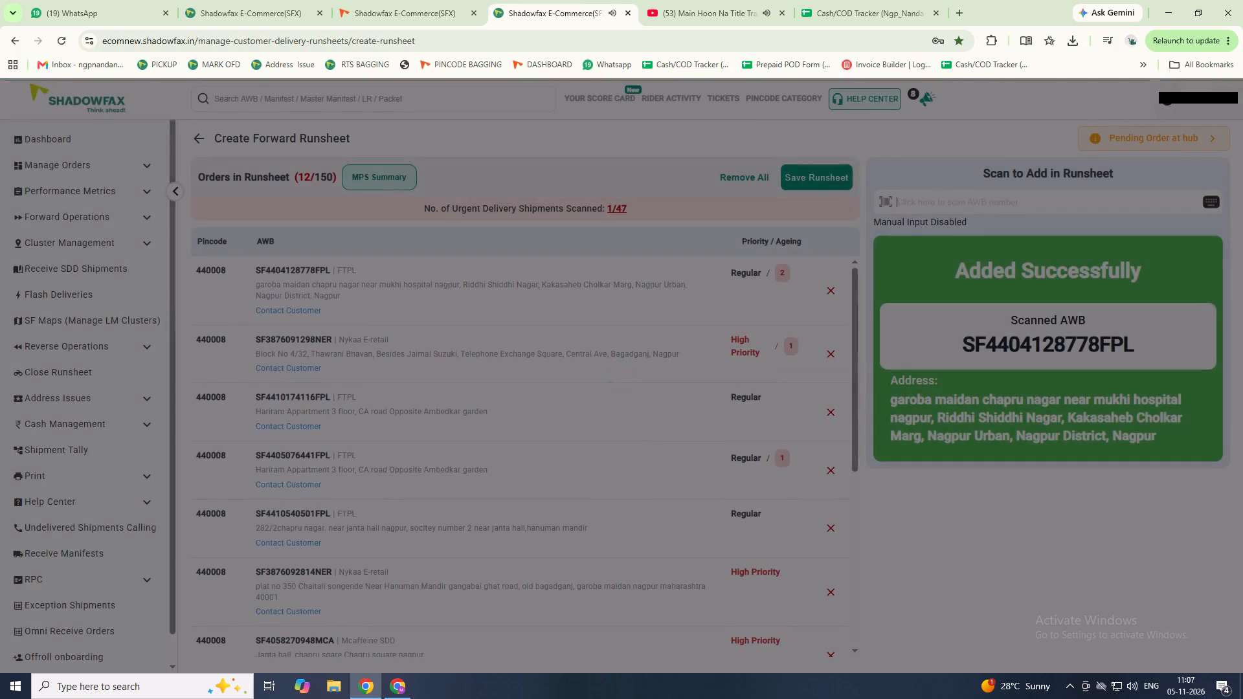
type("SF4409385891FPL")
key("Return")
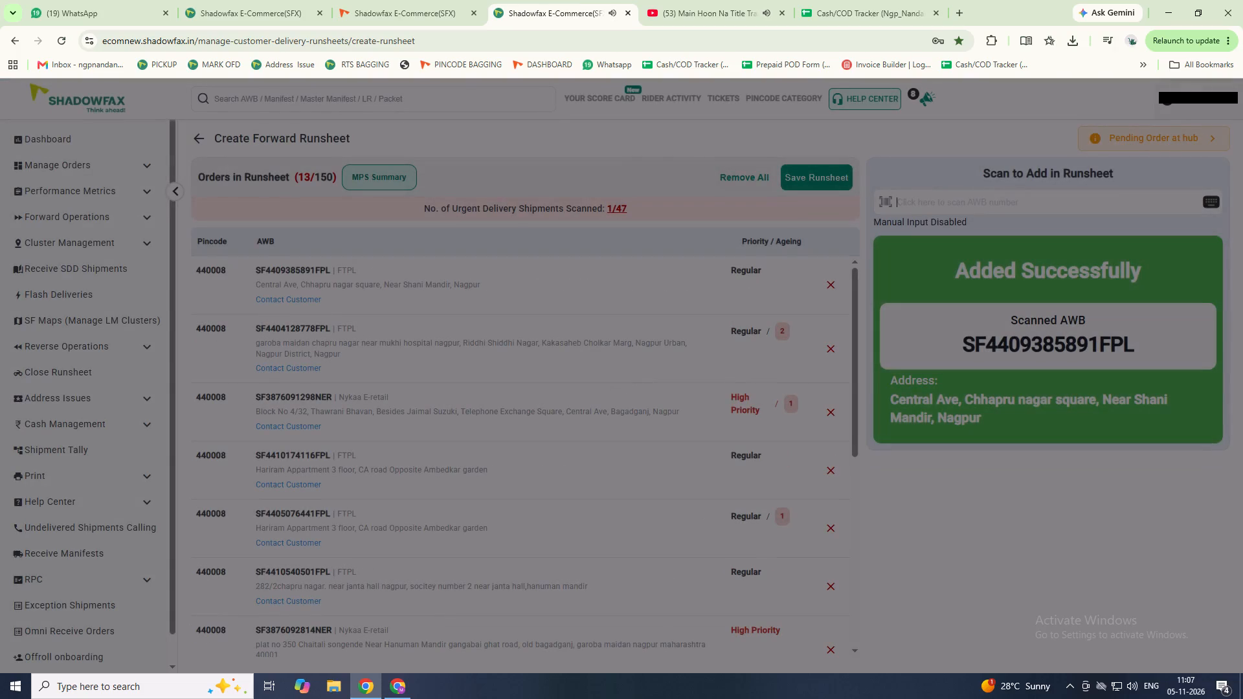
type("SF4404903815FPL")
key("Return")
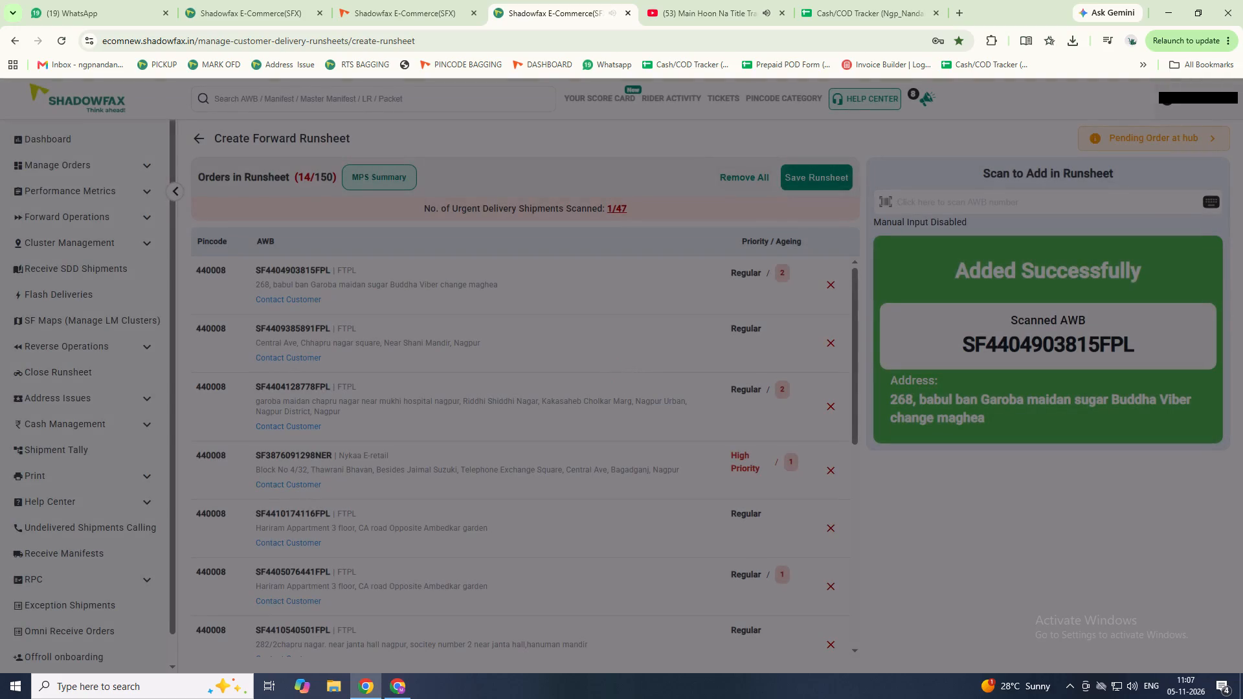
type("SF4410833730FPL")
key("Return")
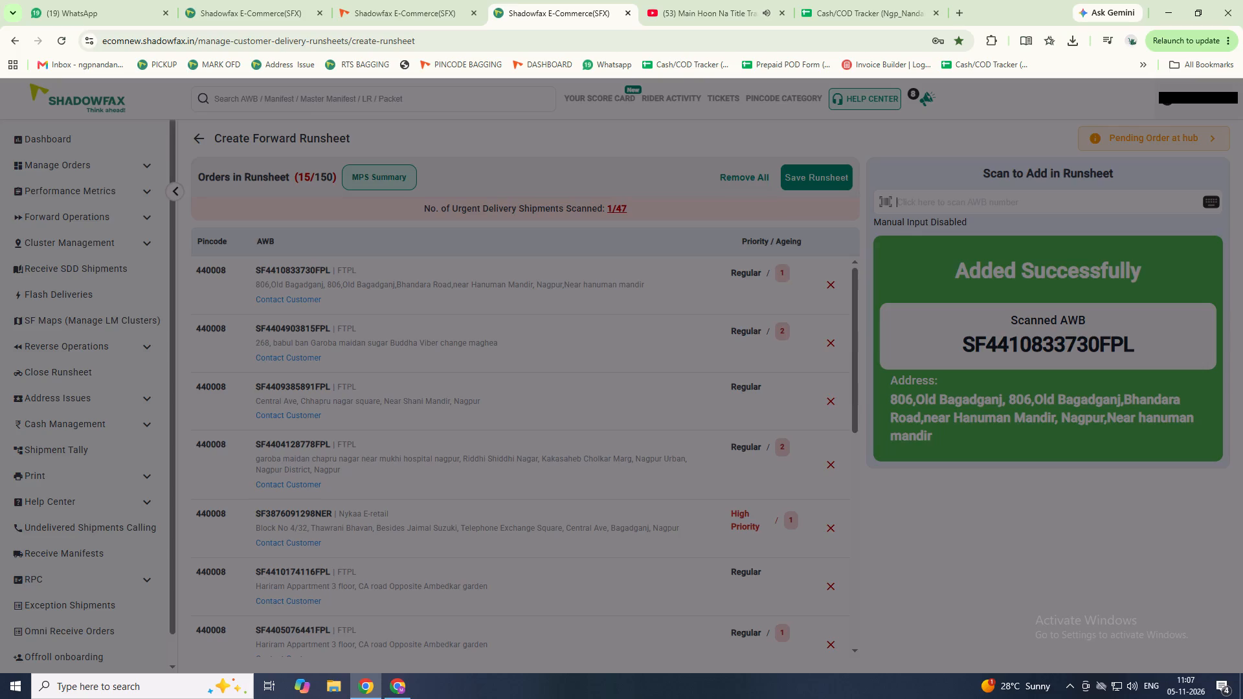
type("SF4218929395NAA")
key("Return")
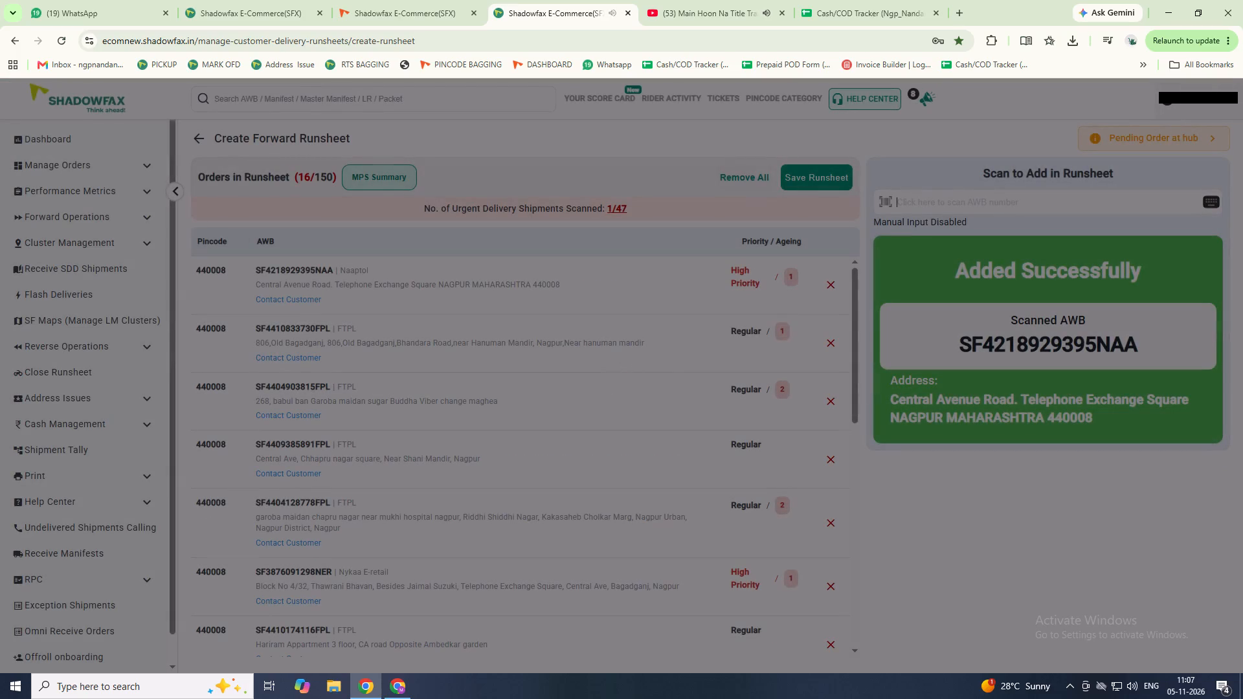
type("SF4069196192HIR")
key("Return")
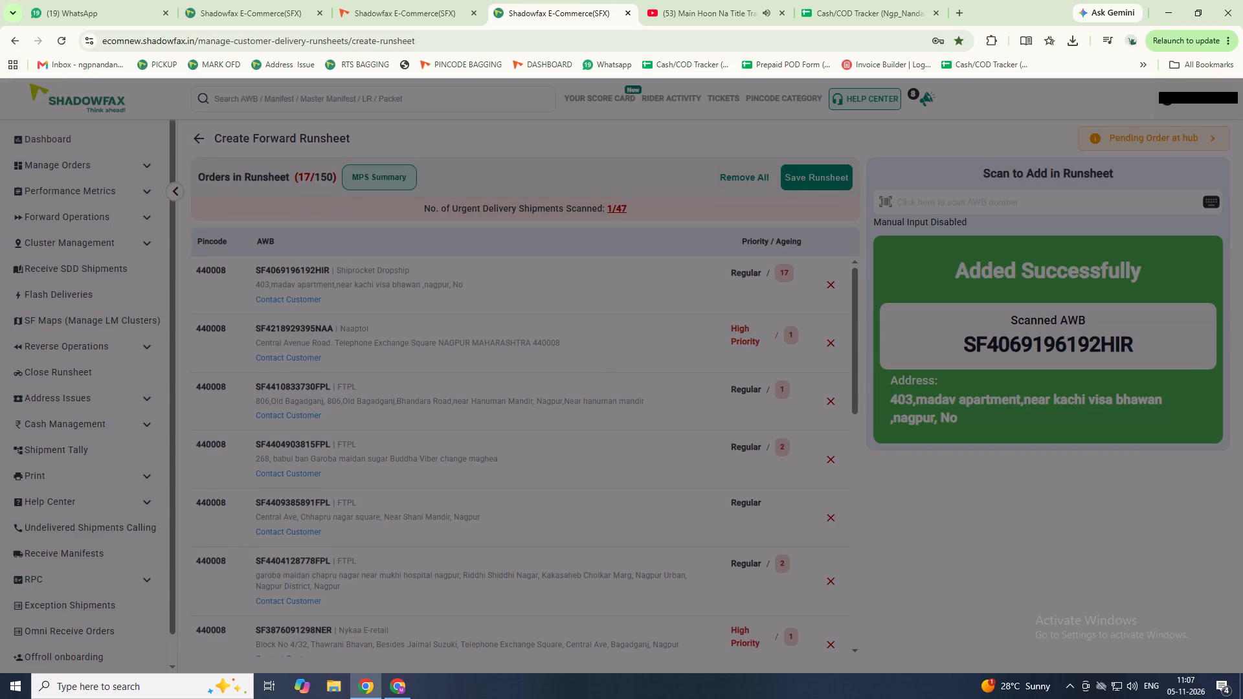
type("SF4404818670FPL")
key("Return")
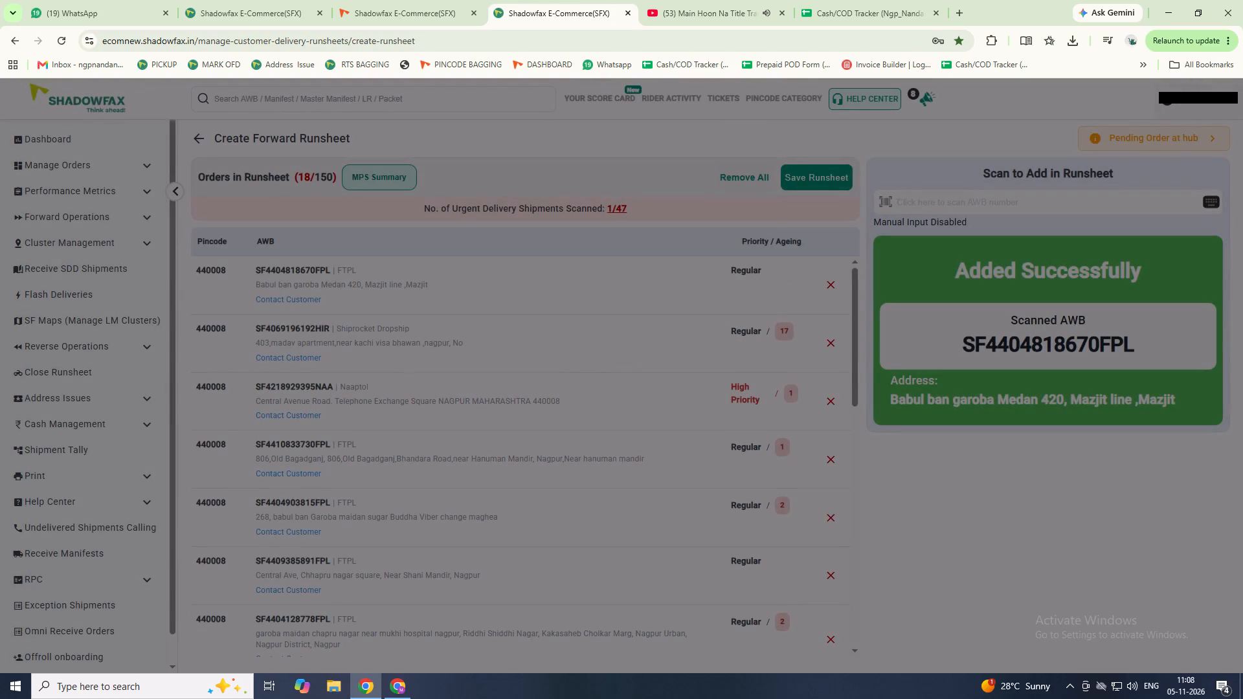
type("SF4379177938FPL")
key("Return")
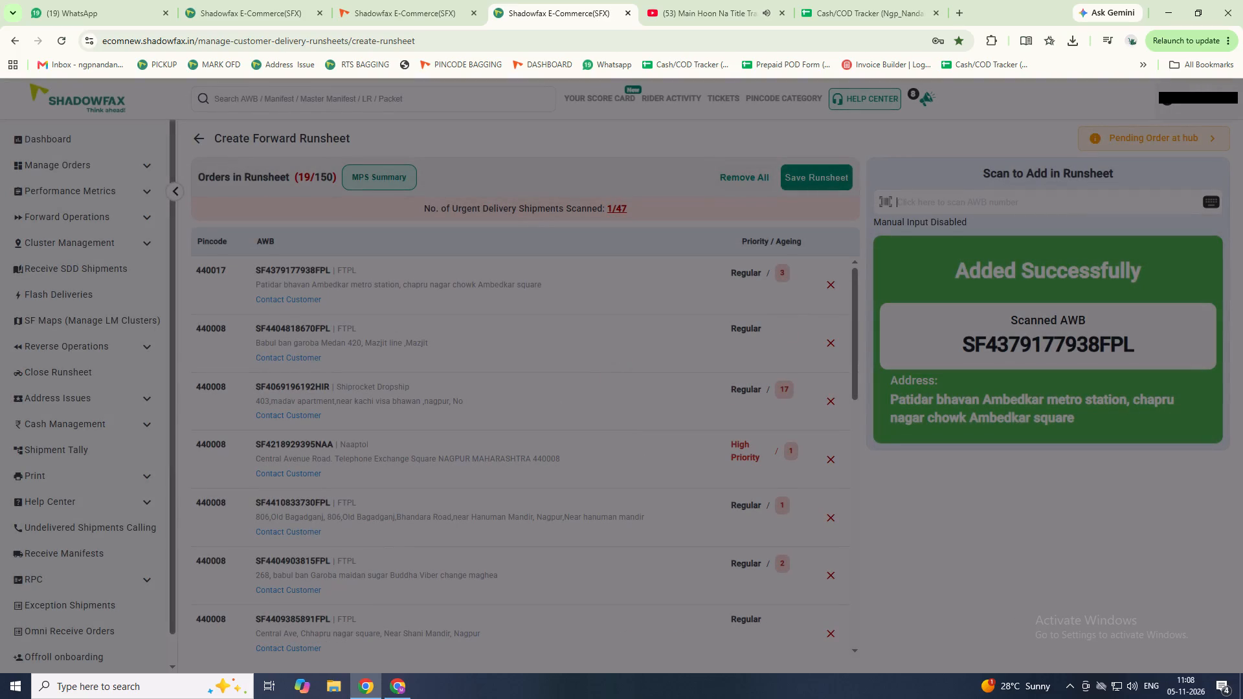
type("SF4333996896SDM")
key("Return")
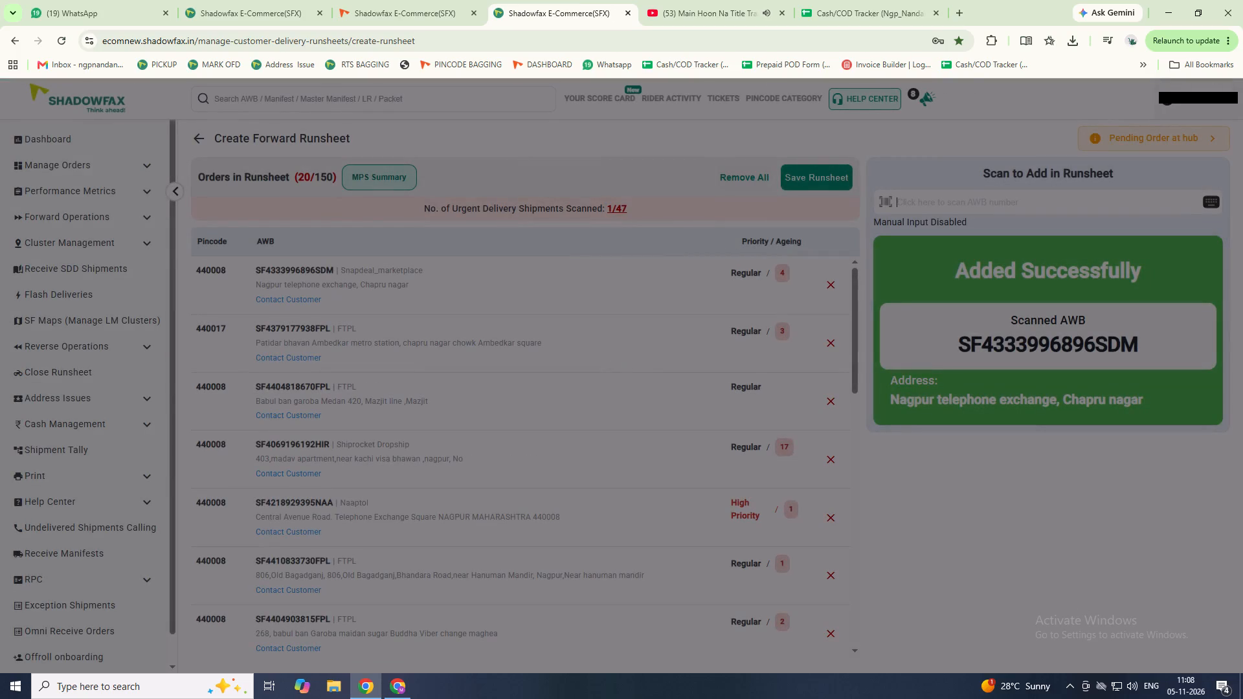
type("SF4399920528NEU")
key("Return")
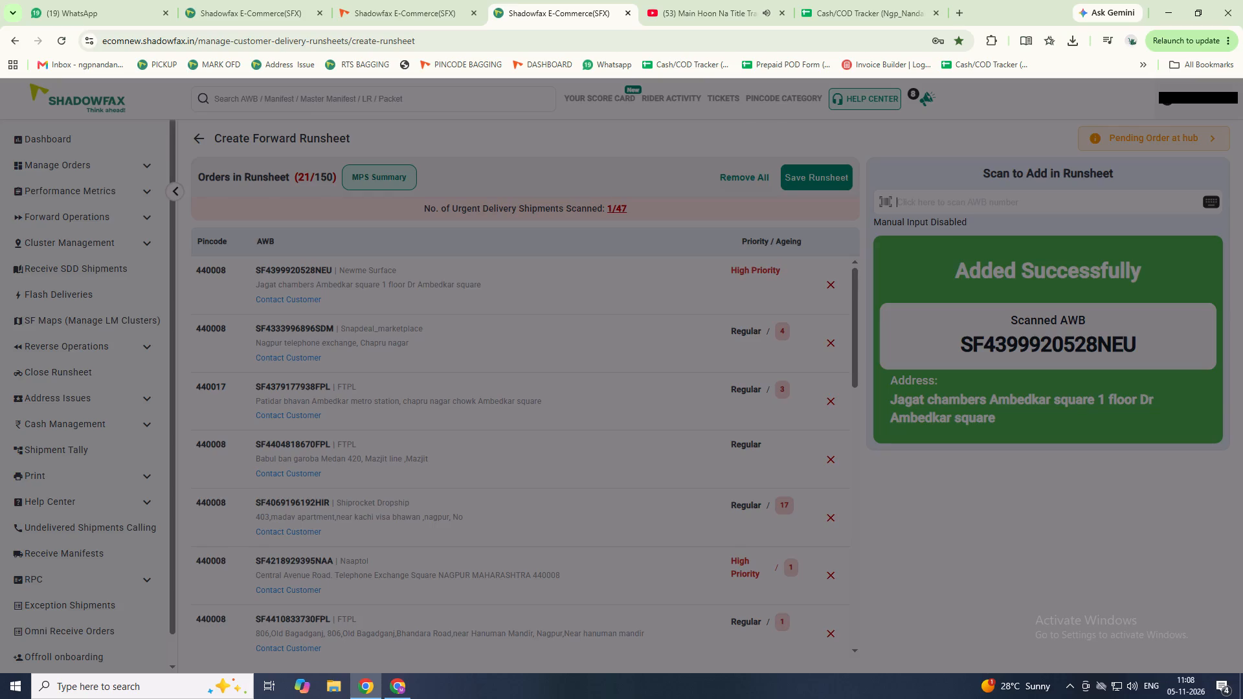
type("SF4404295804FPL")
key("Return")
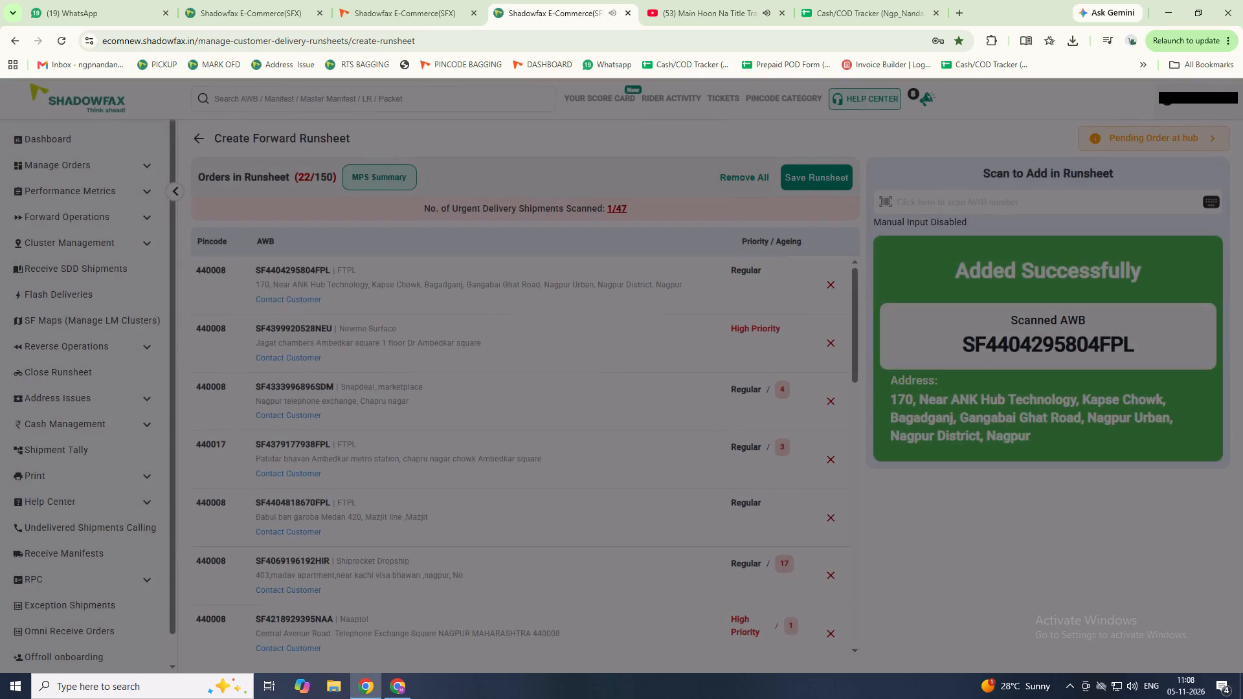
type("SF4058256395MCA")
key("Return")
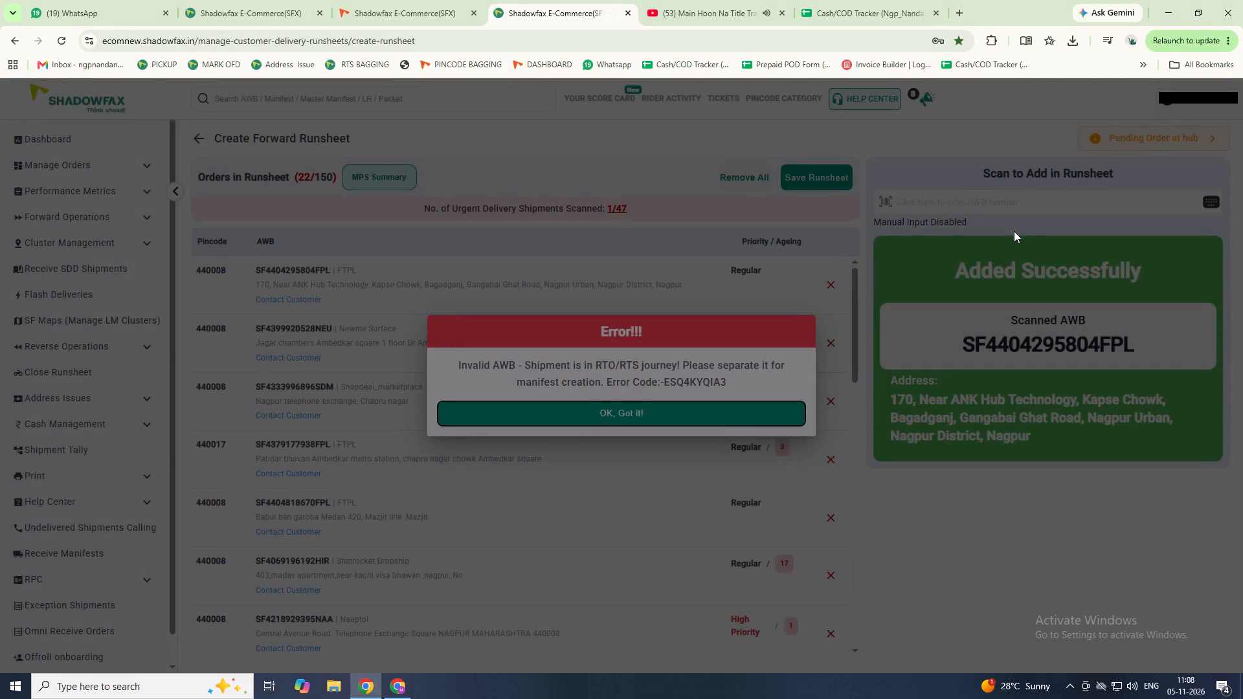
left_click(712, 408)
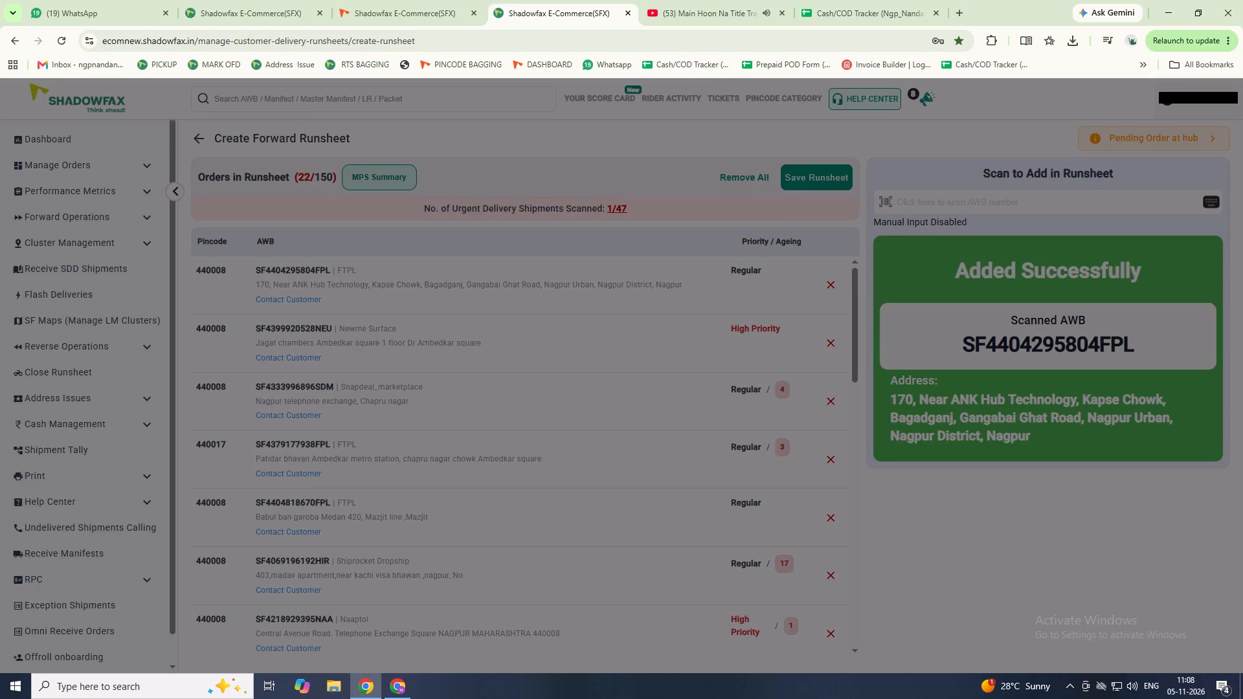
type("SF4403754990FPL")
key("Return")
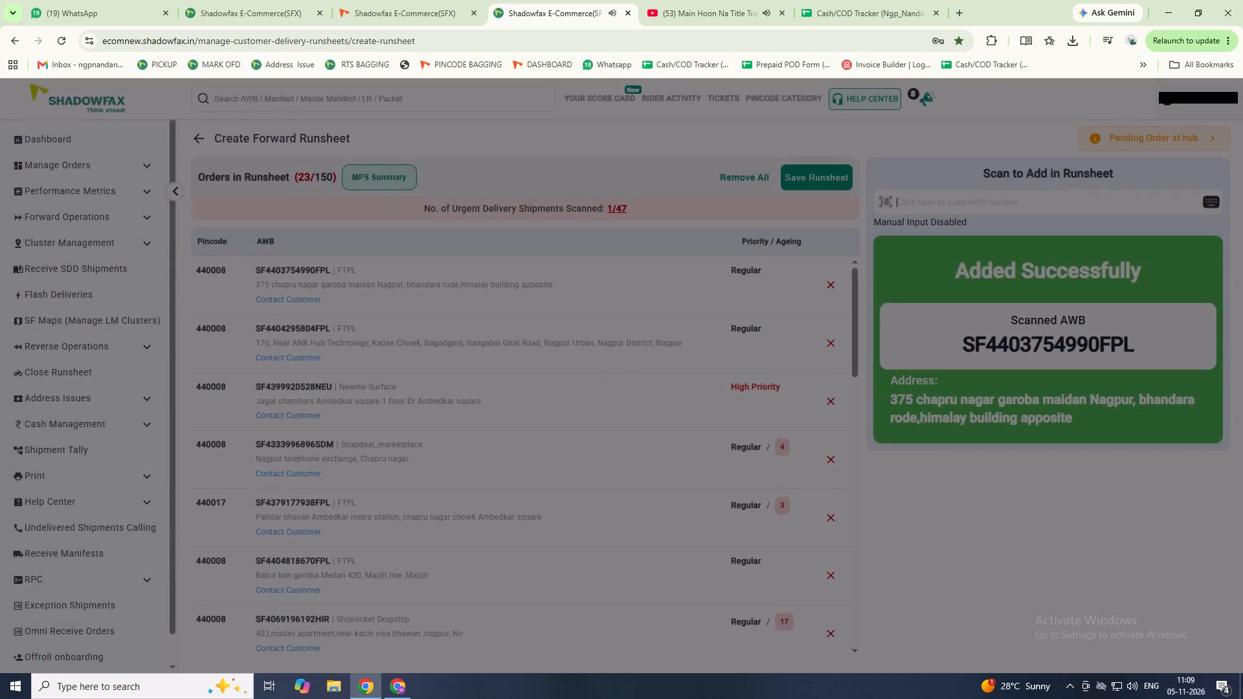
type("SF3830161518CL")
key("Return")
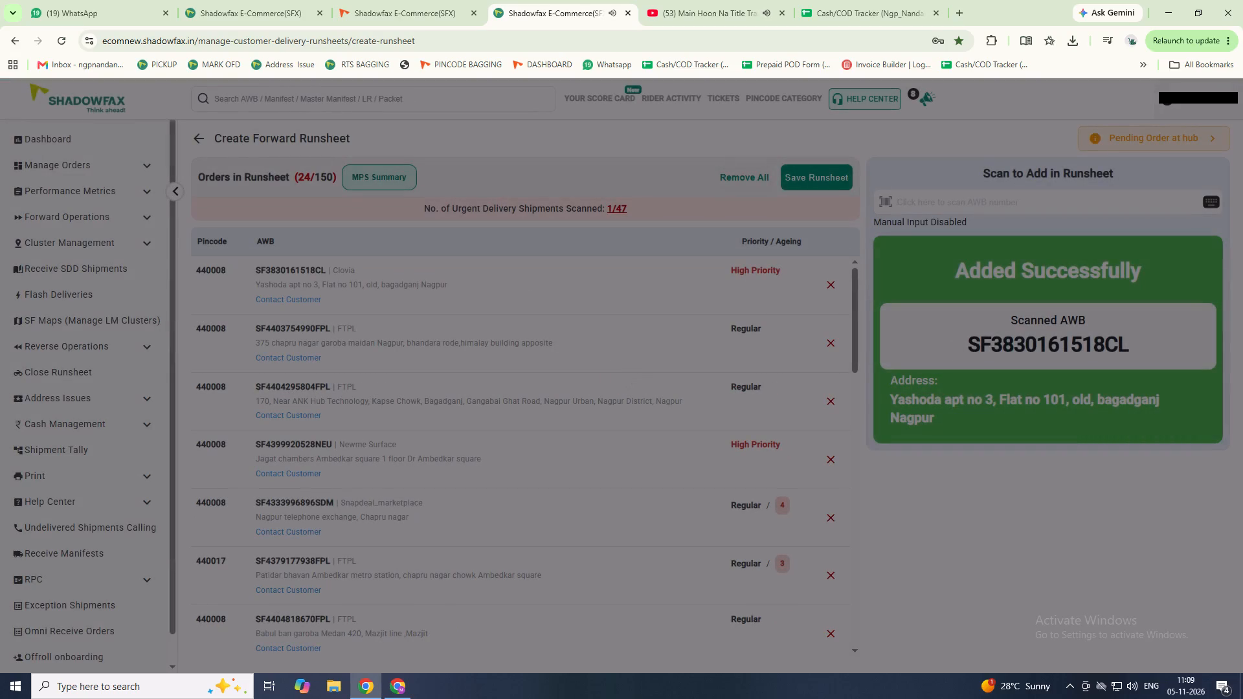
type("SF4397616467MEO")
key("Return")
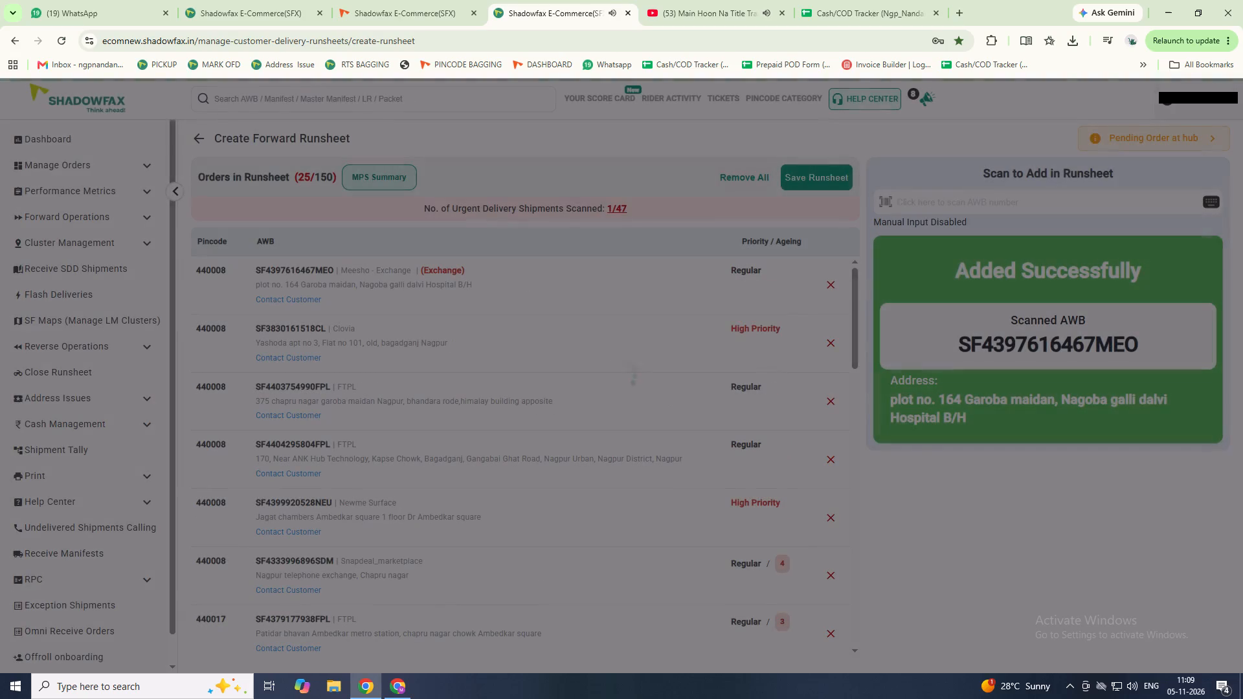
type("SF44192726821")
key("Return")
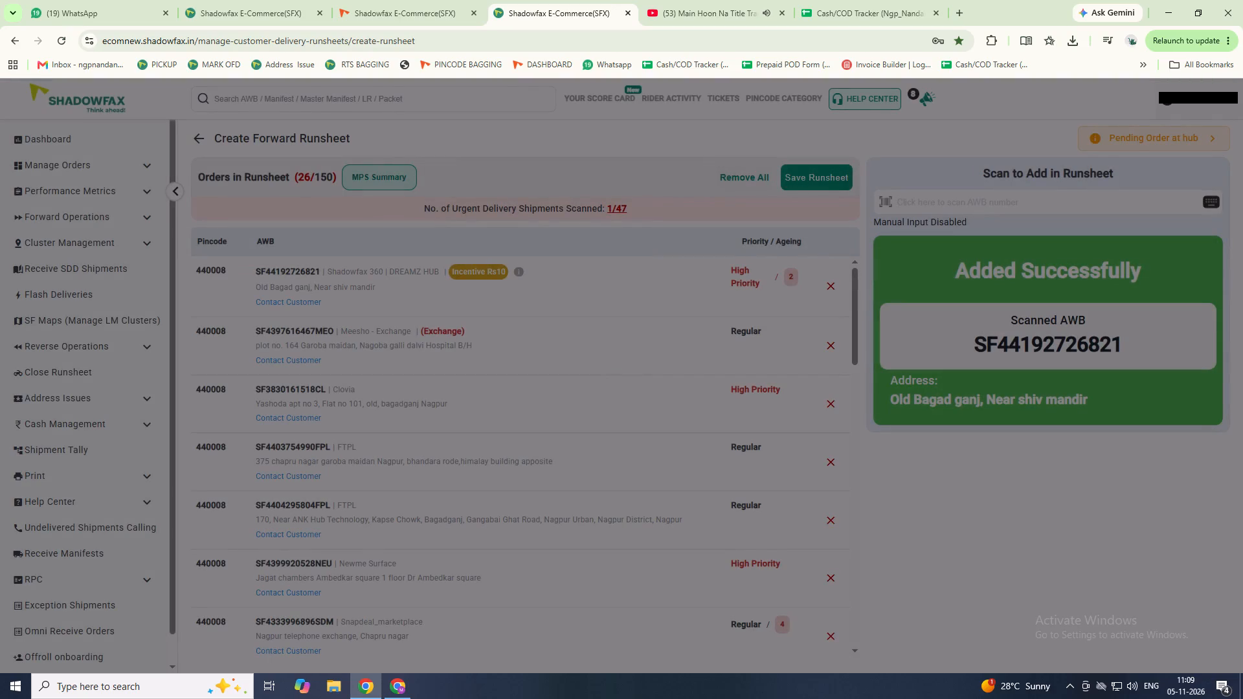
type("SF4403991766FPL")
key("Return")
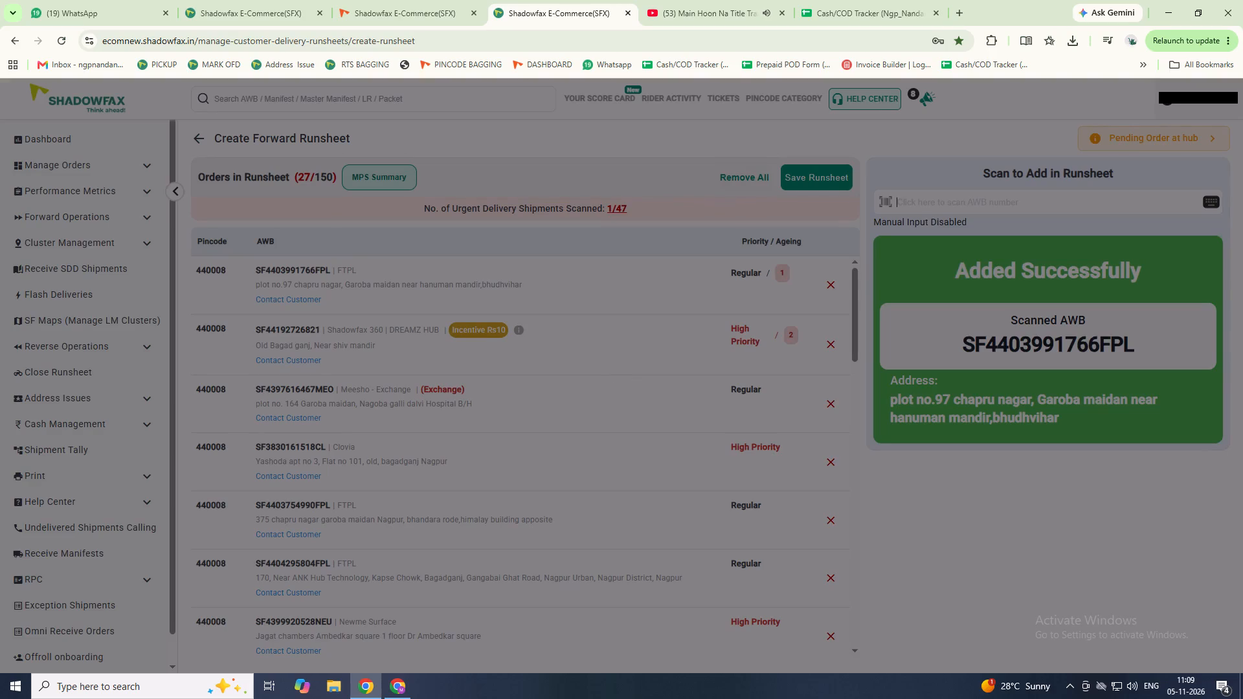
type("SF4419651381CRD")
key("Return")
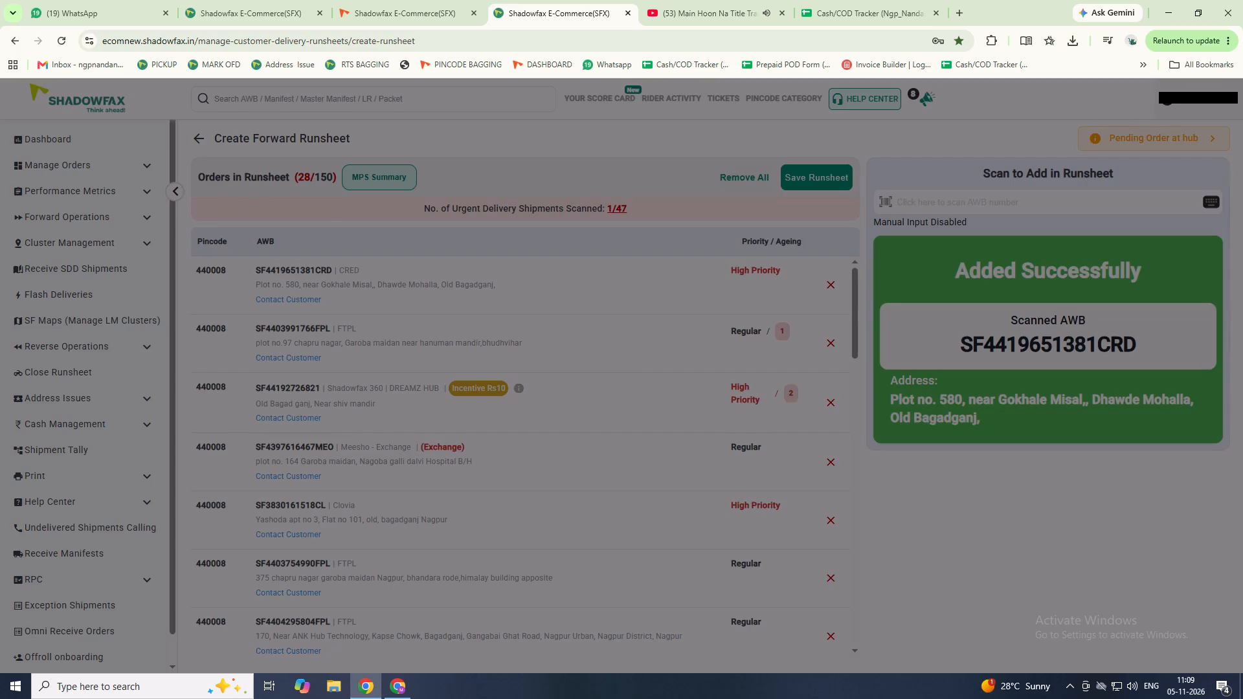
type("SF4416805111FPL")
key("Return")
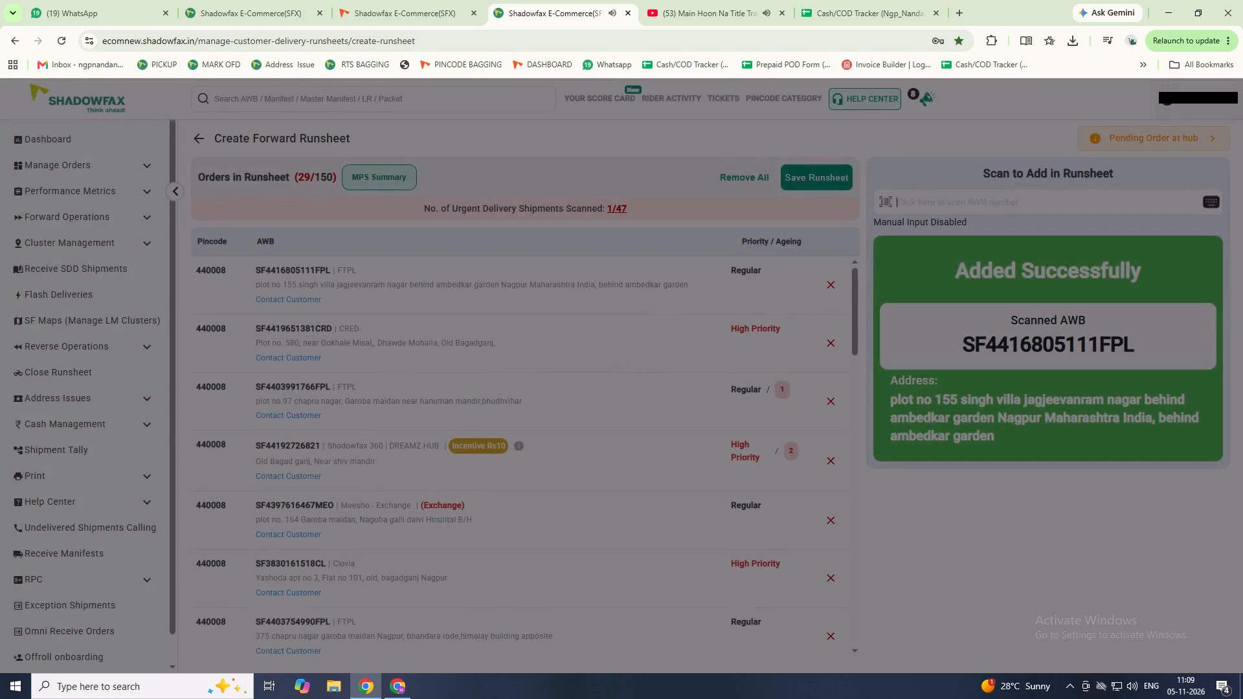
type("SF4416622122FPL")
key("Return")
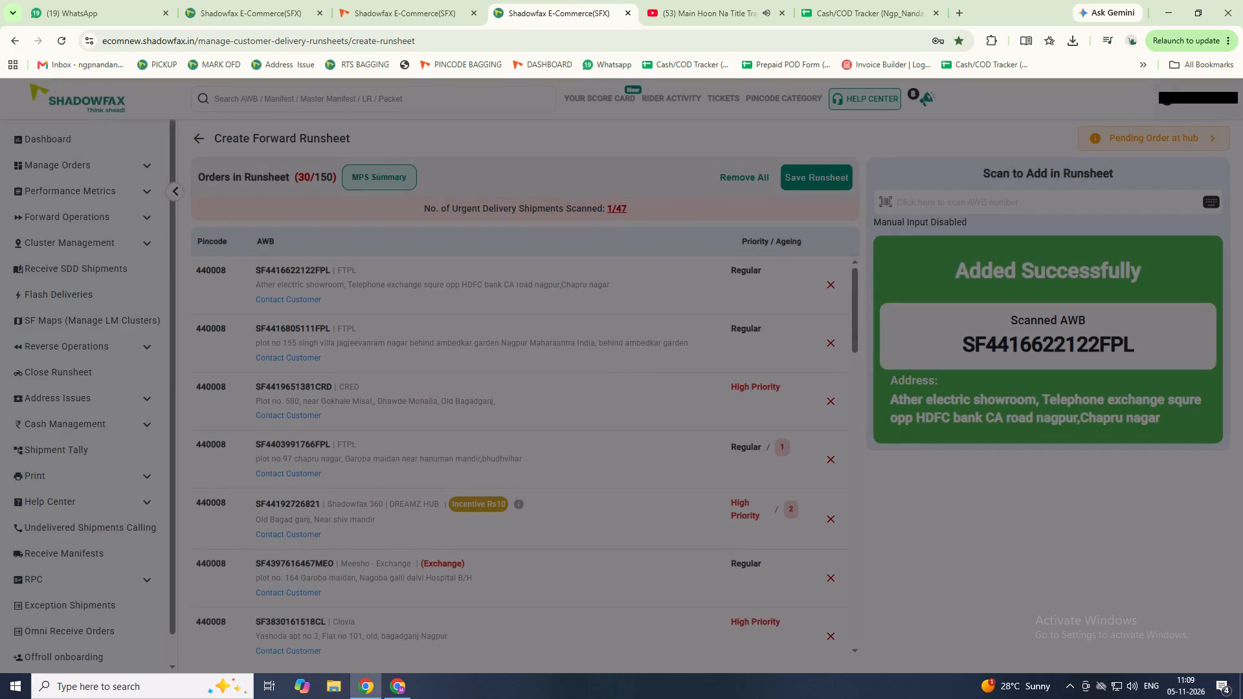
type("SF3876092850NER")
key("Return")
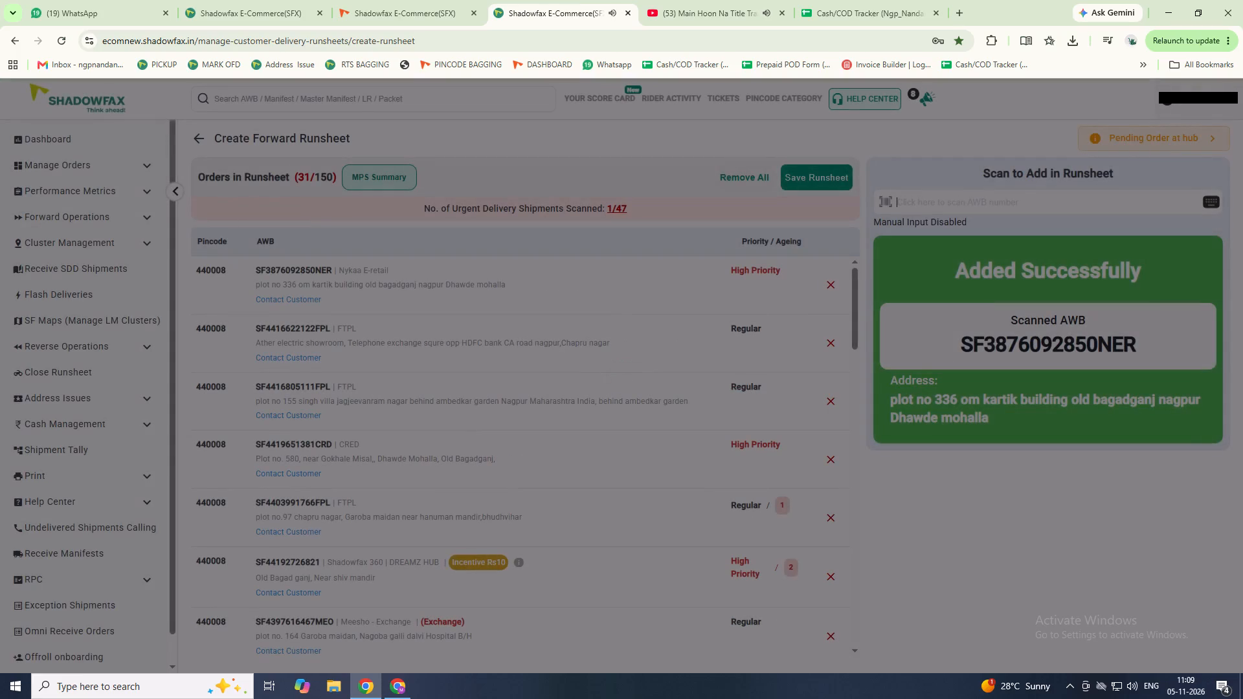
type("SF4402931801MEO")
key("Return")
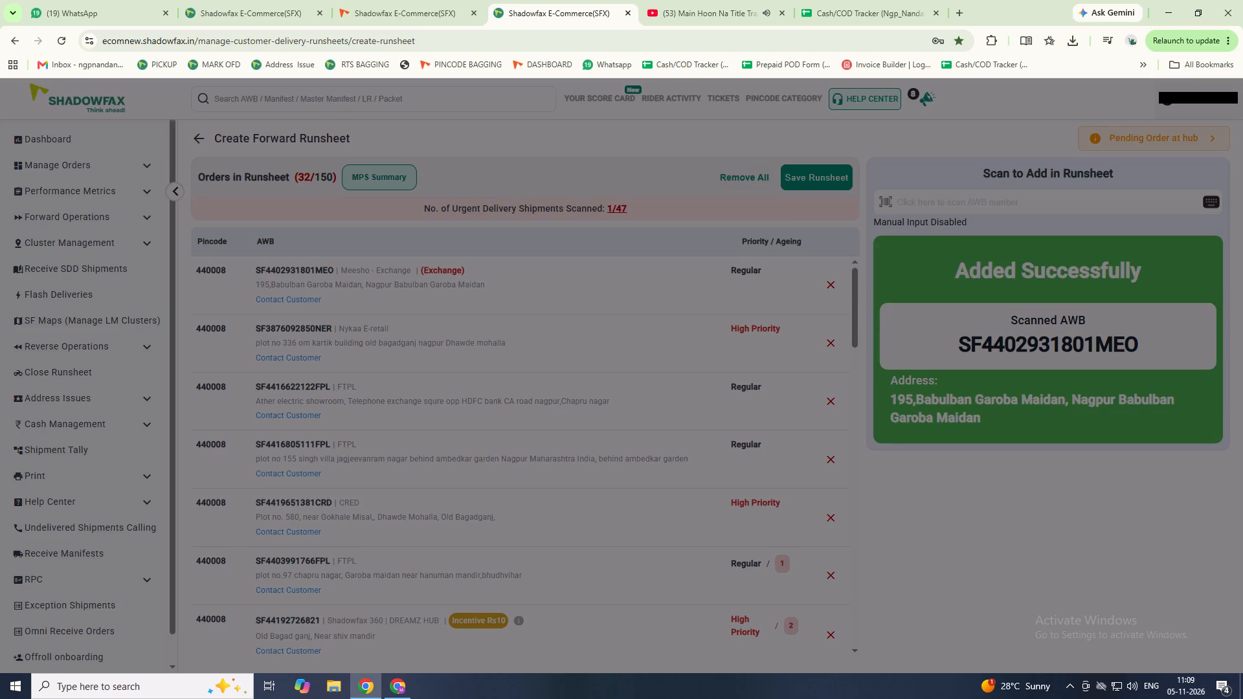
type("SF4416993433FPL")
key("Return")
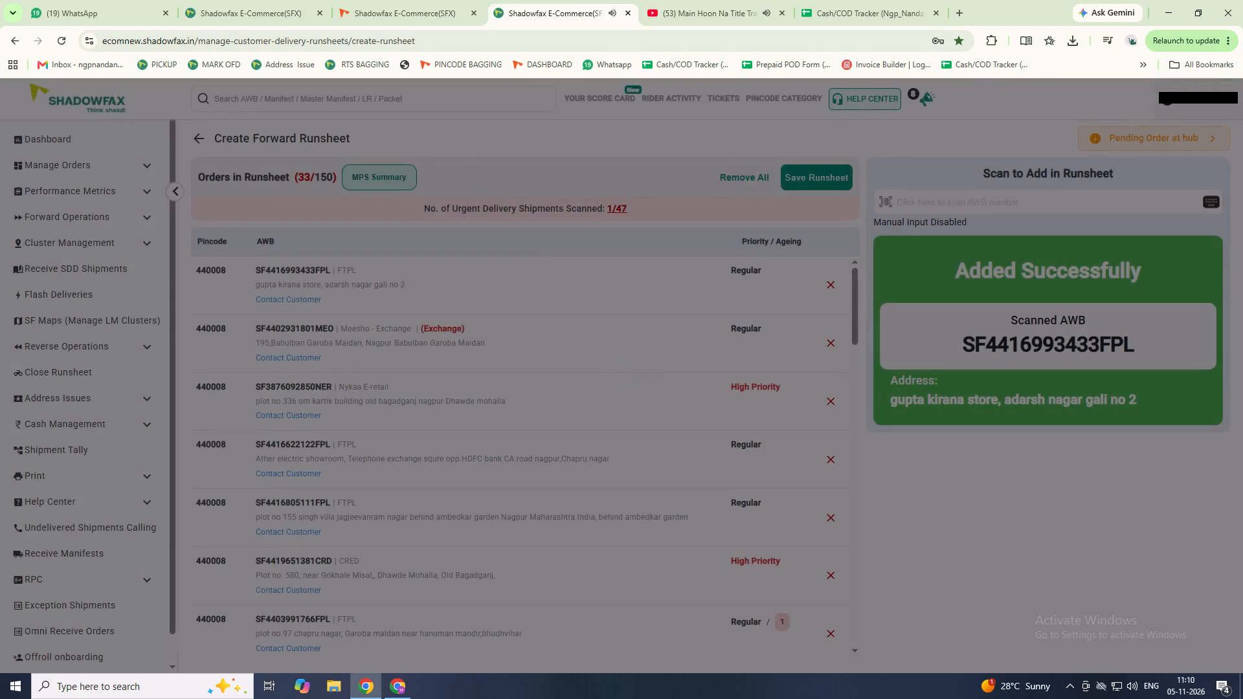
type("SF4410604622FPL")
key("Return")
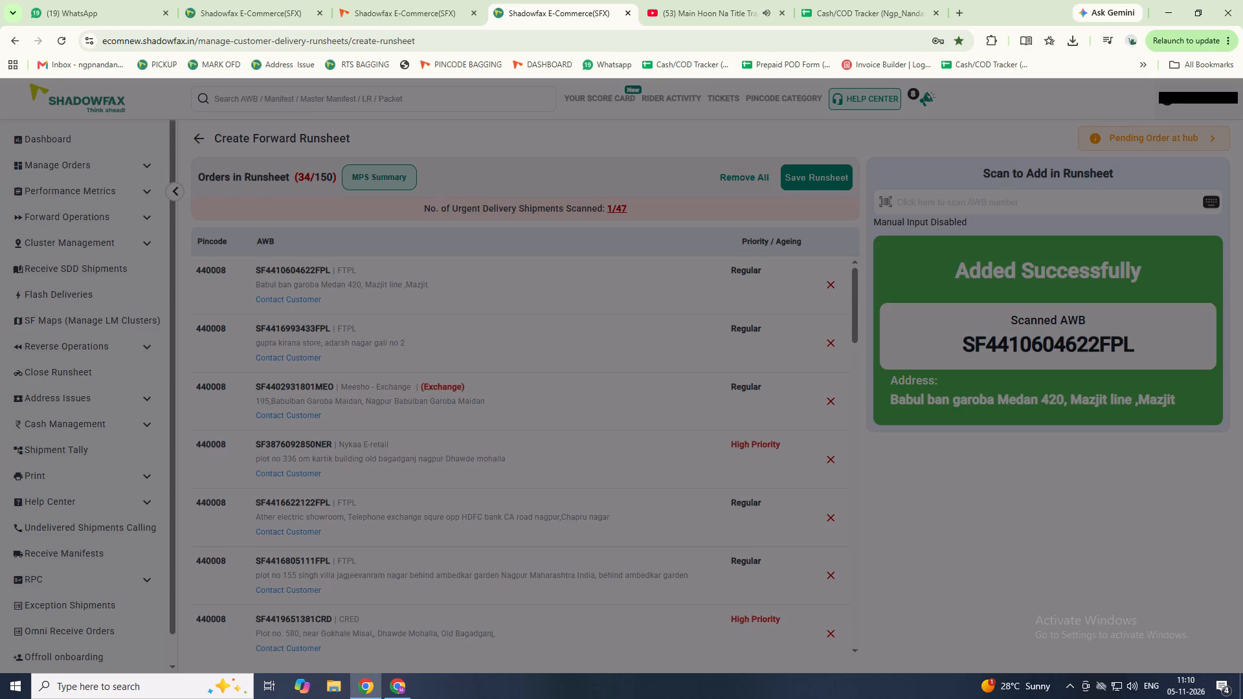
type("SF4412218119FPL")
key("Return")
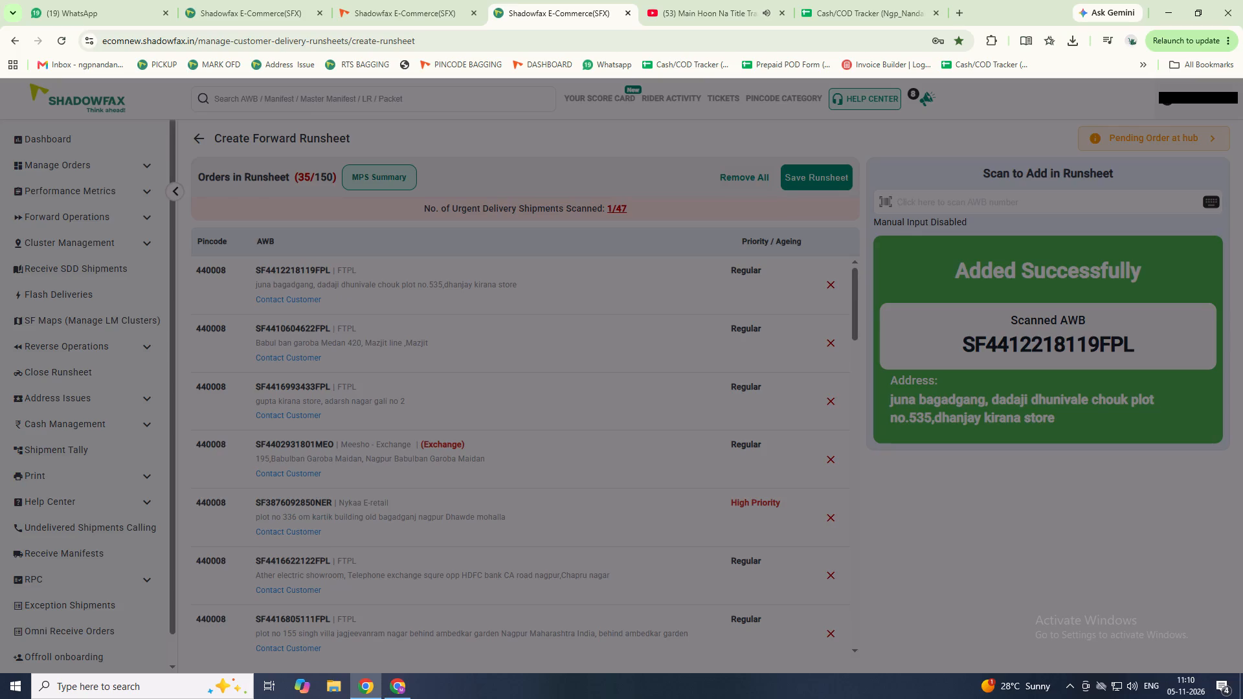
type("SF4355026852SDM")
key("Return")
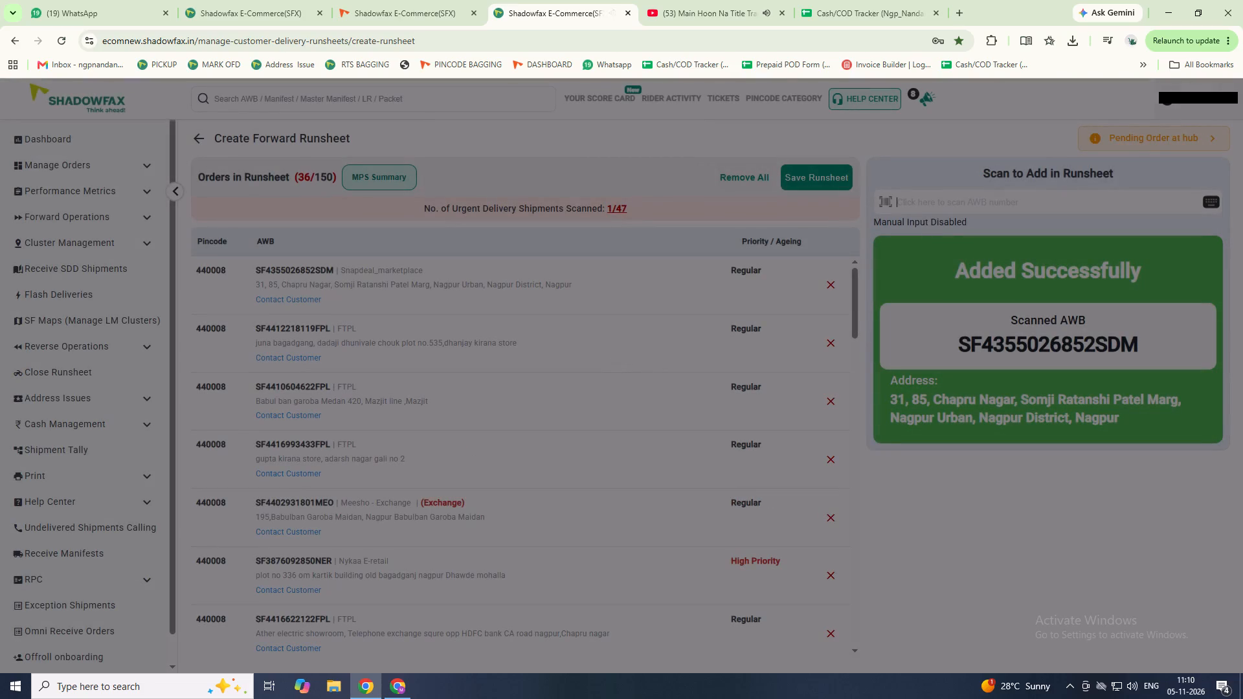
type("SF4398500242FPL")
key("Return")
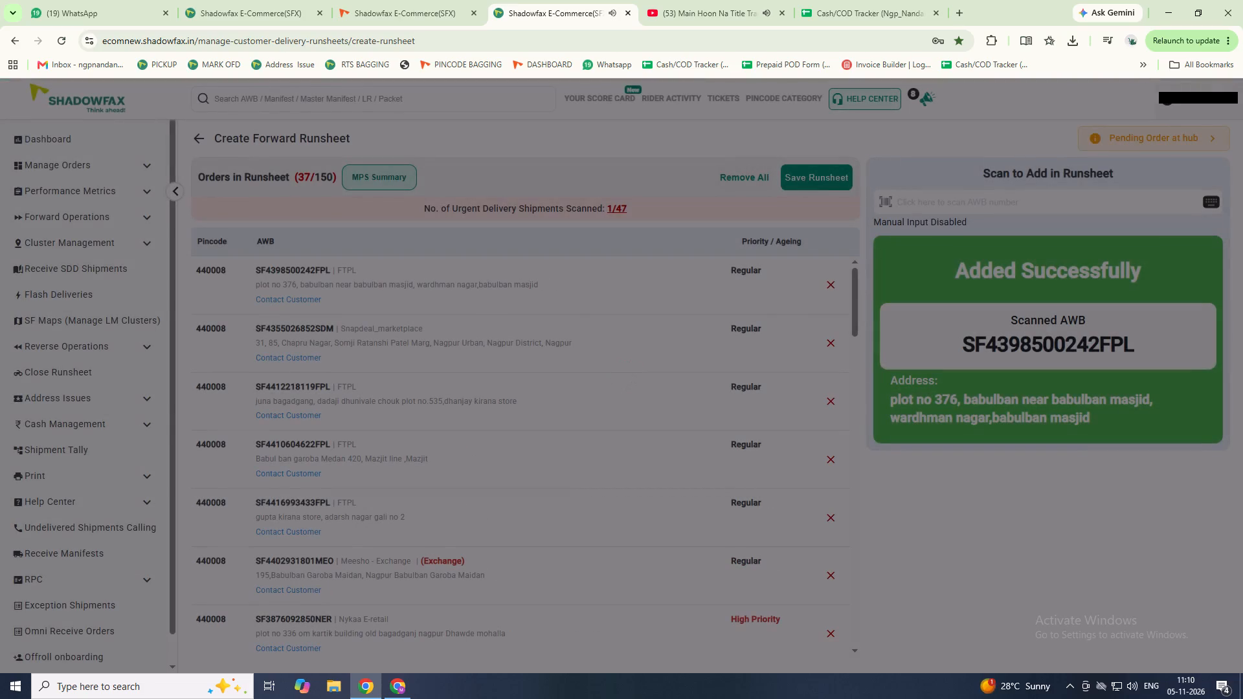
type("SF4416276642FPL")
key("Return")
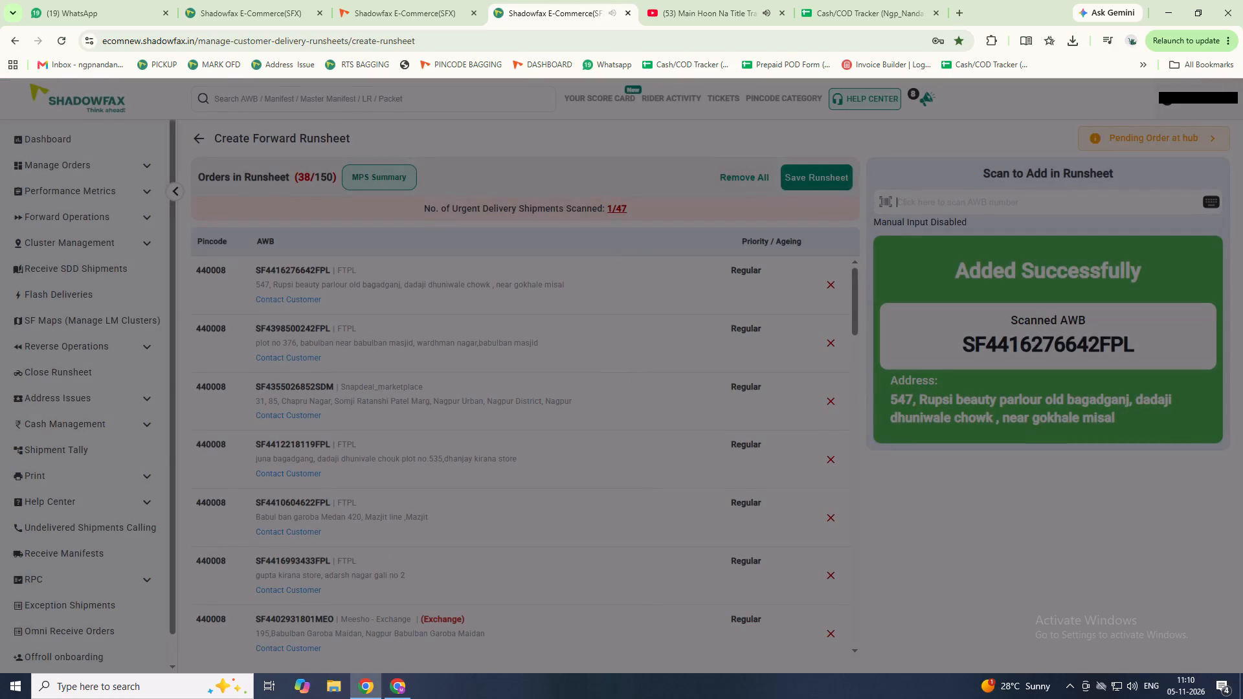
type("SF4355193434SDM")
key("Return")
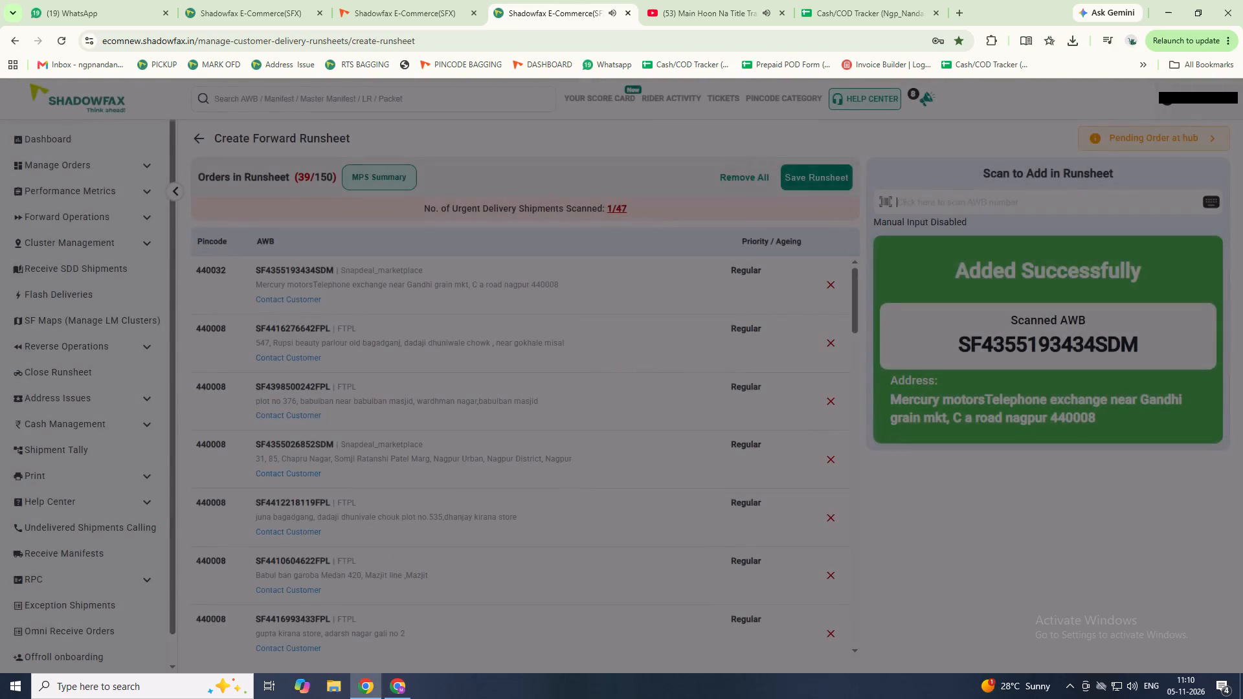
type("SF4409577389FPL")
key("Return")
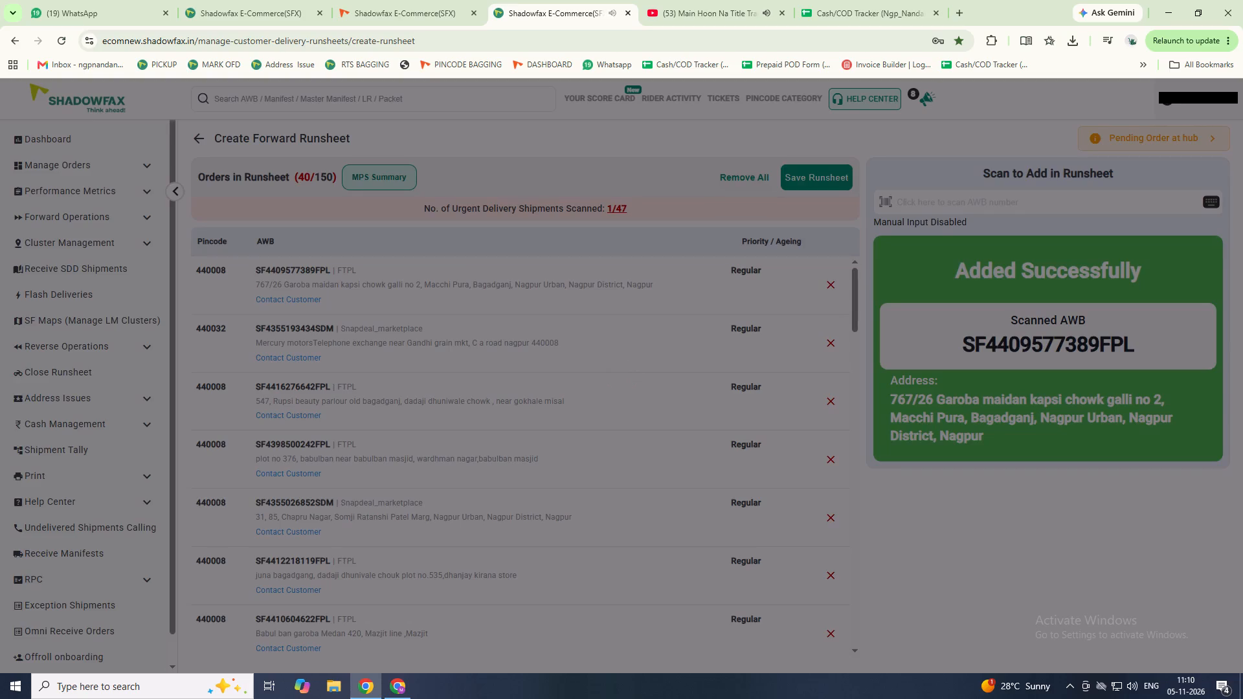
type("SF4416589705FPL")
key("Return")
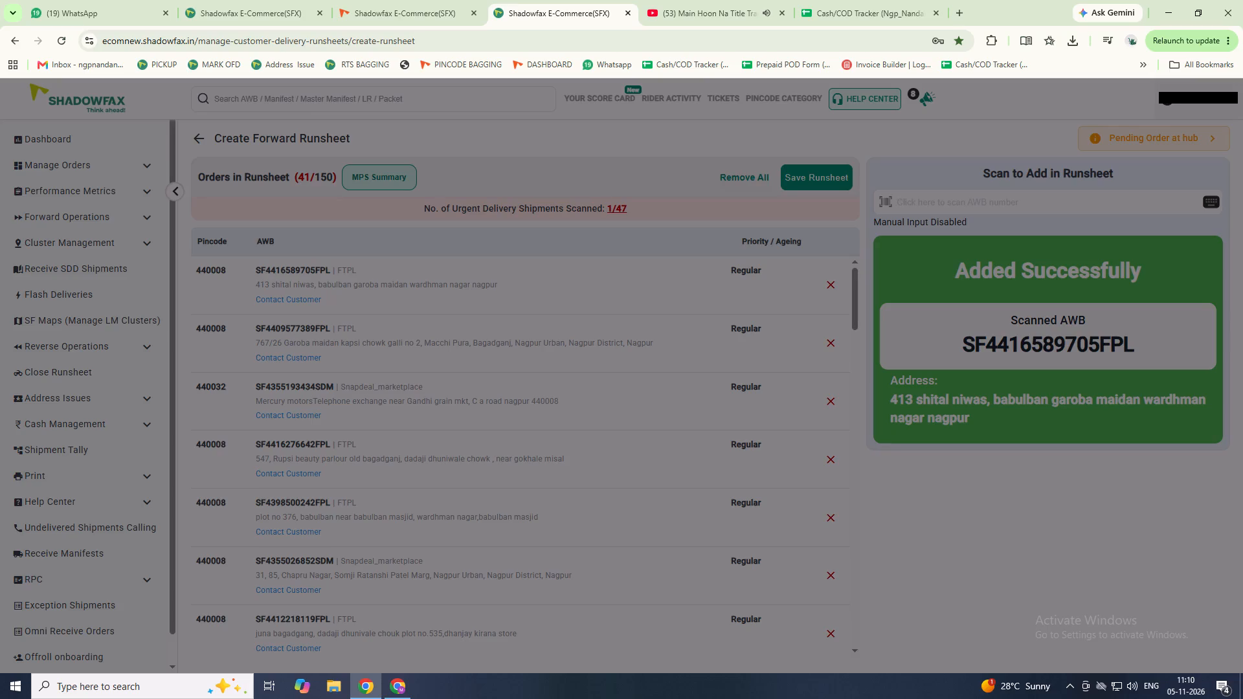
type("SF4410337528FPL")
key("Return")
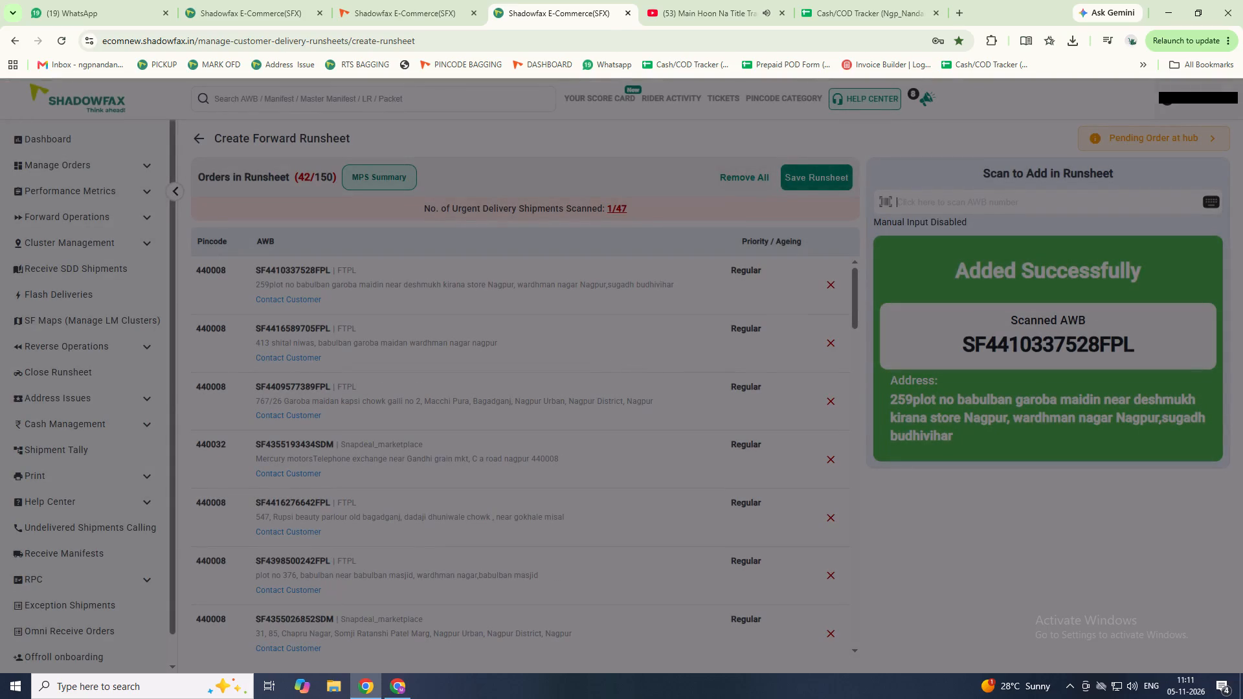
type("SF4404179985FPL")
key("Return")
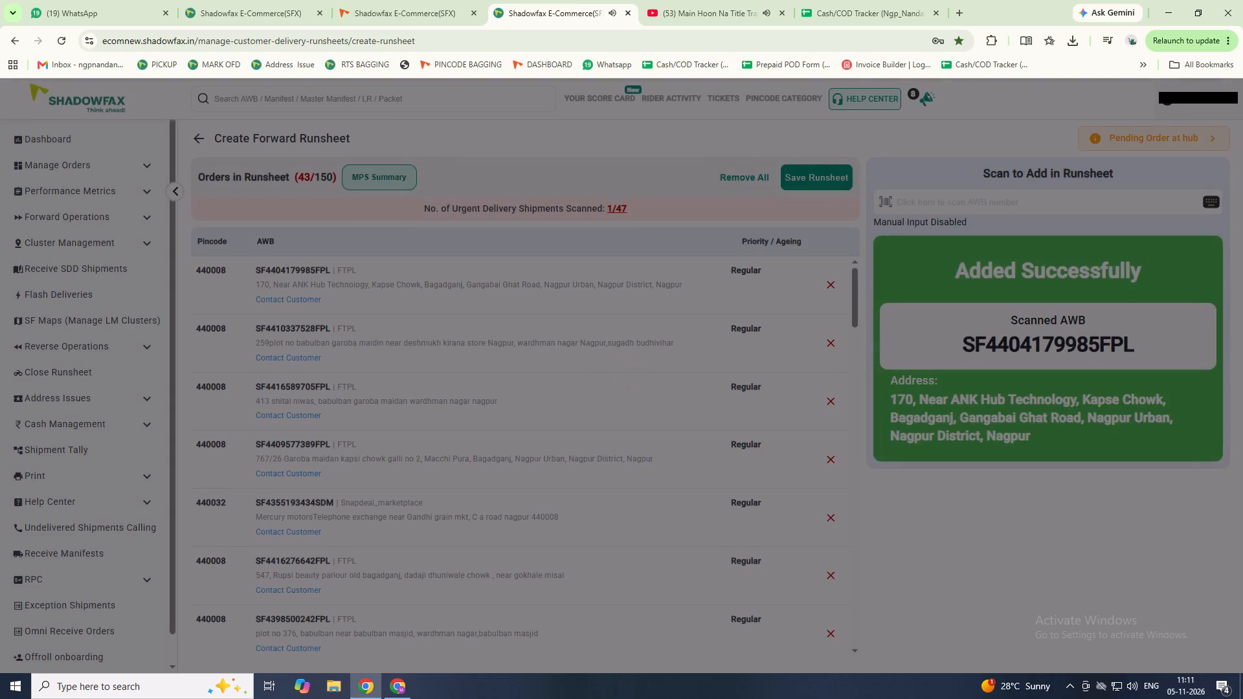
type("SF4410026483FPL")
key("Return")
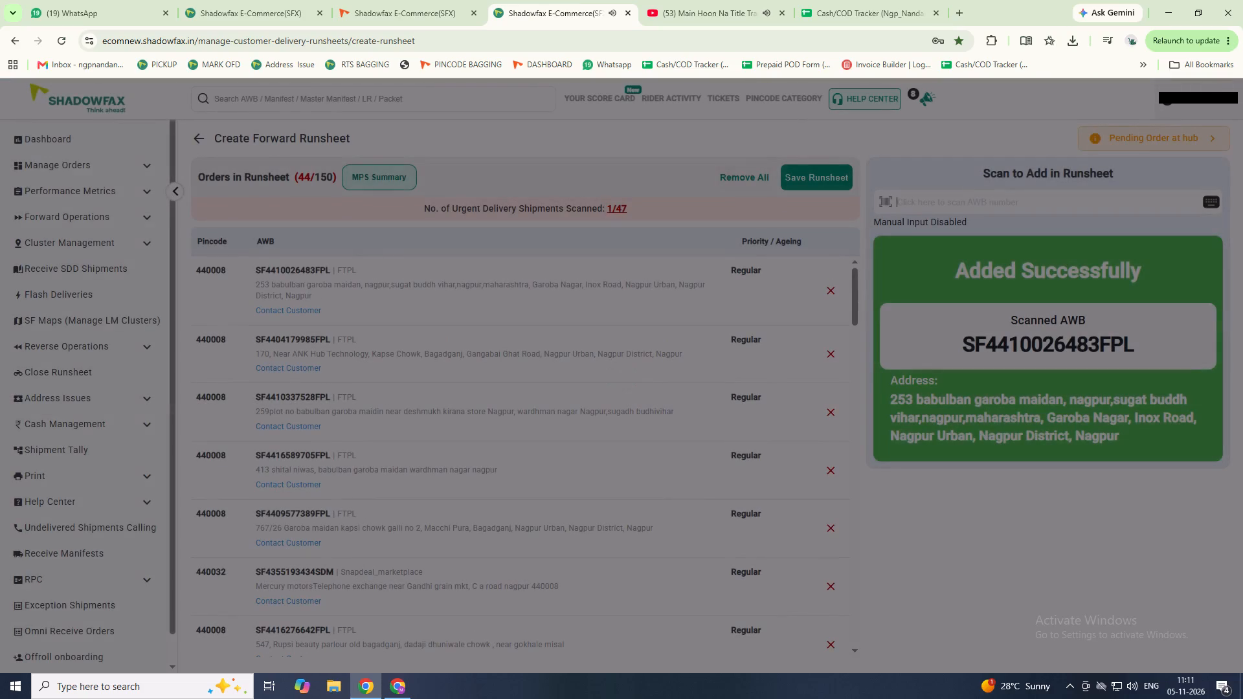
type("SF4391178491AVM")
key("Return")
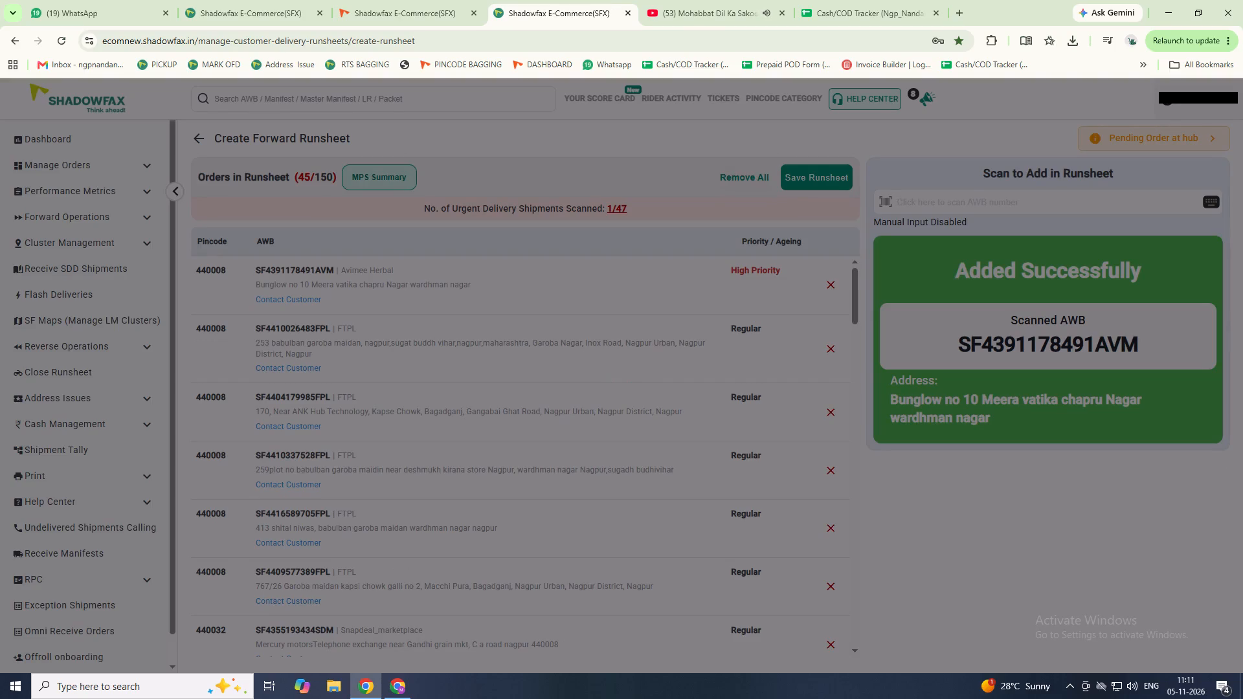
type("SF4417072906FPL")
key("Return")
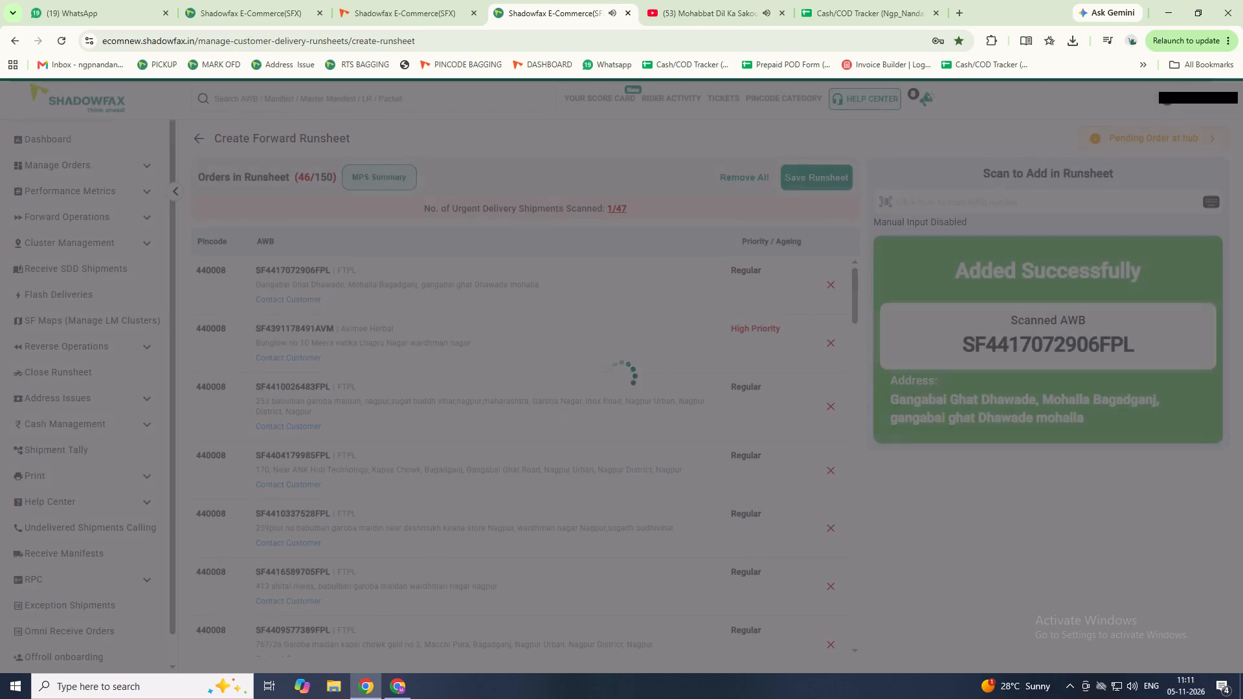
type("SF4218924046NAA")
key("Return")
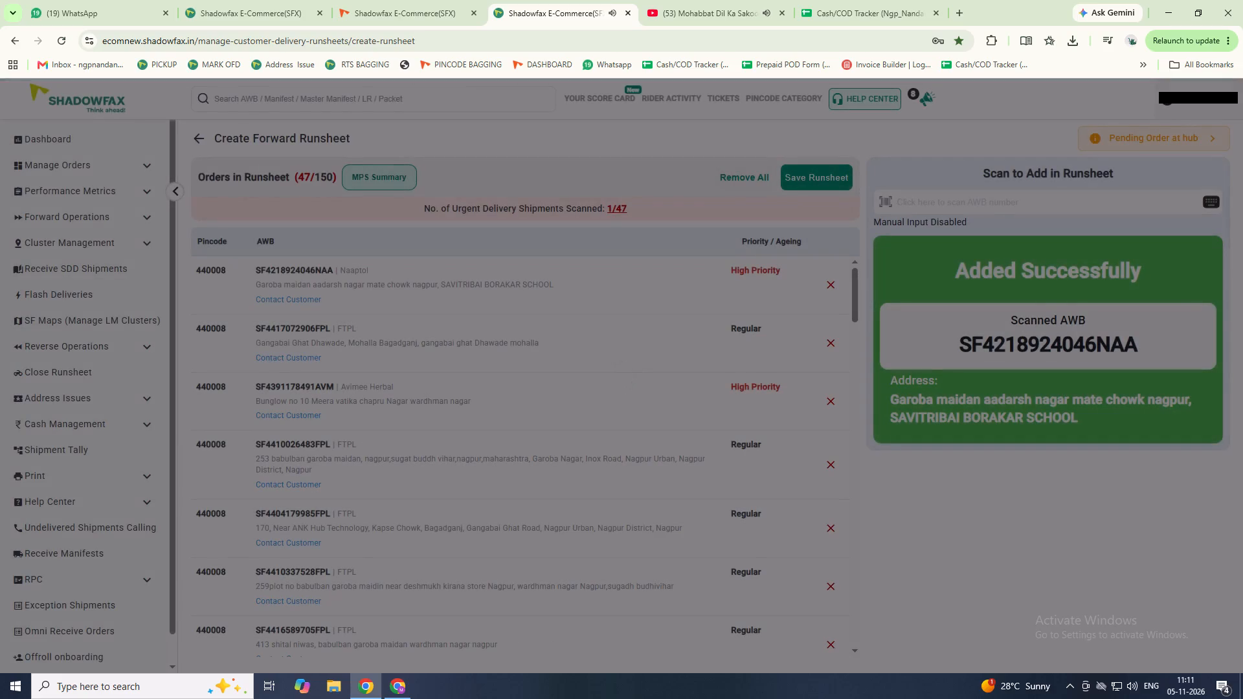
Save the forward runsheet, continuing without adding the listed pending urgent shipments.
left_click(841, 178)
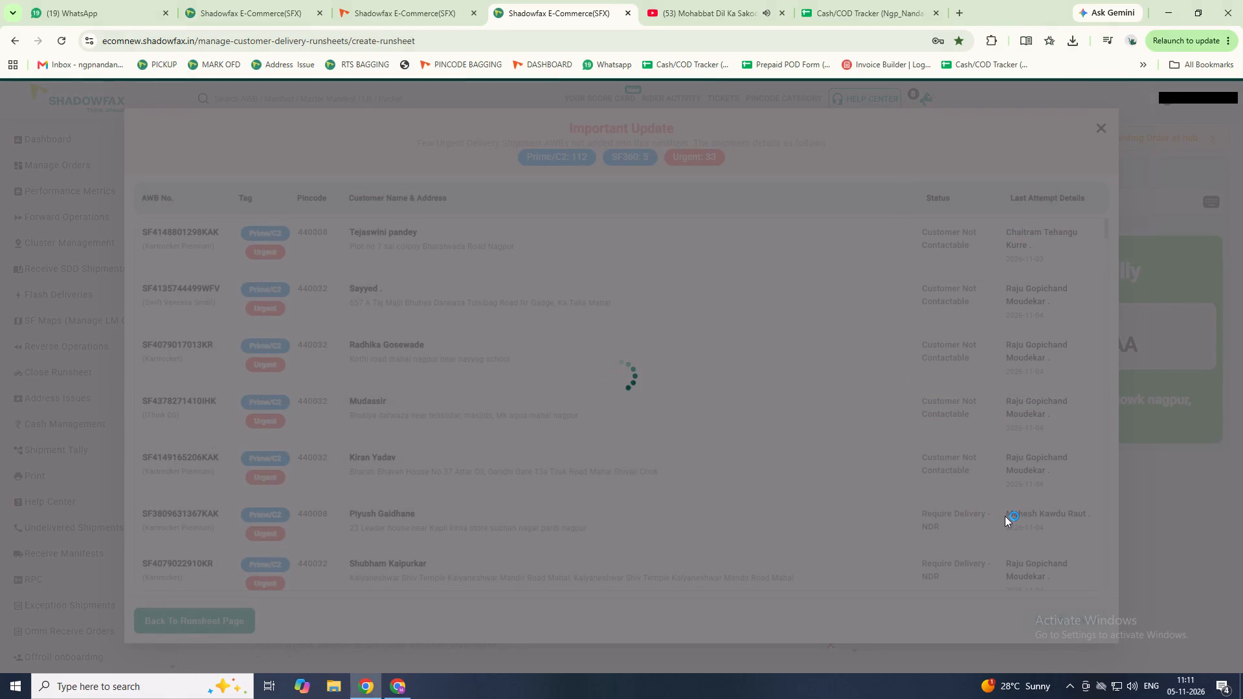
left_click(1055, 620)
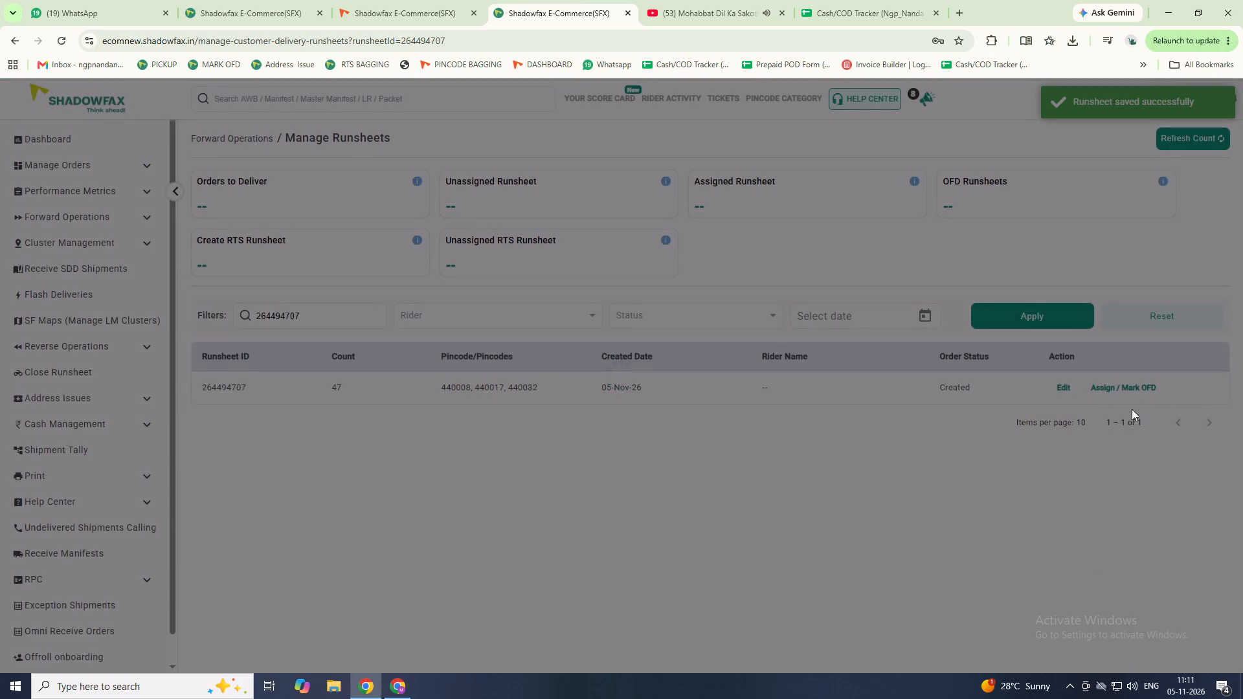
Assign the newly saved runsheet to the rider surnamed Kongre, leaving the large vehicle option off.
left_click(1136, 388)
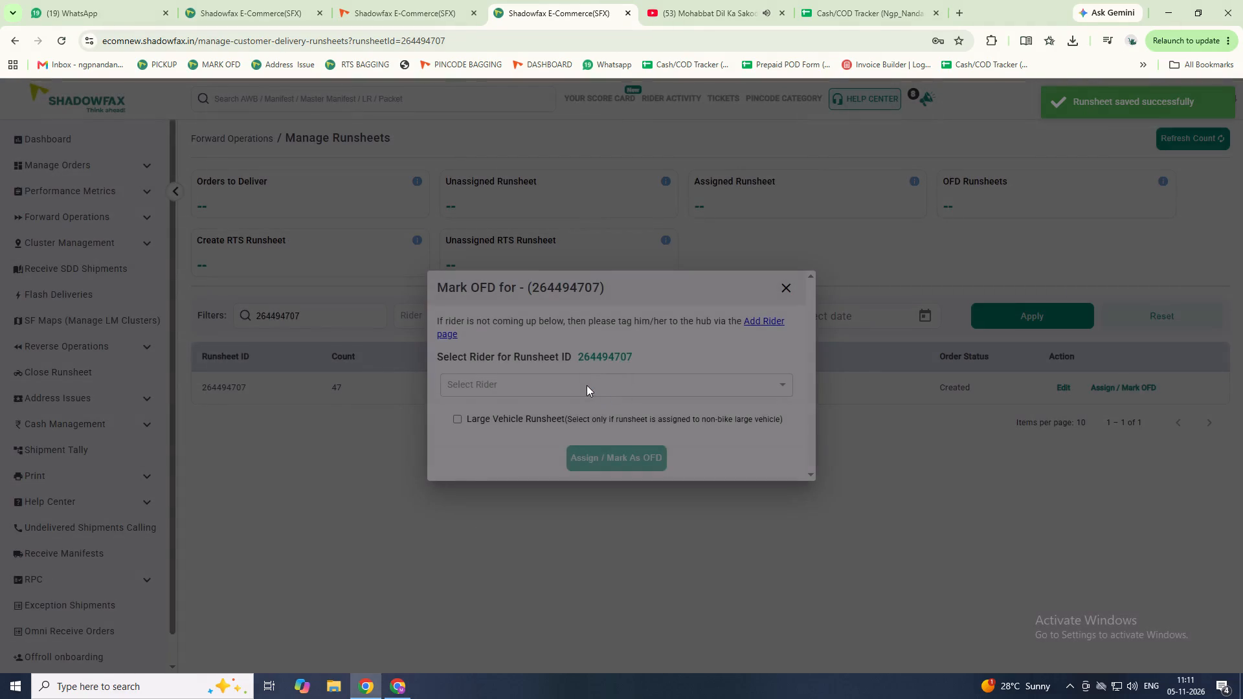
left_click(587, 385)
type("ko")
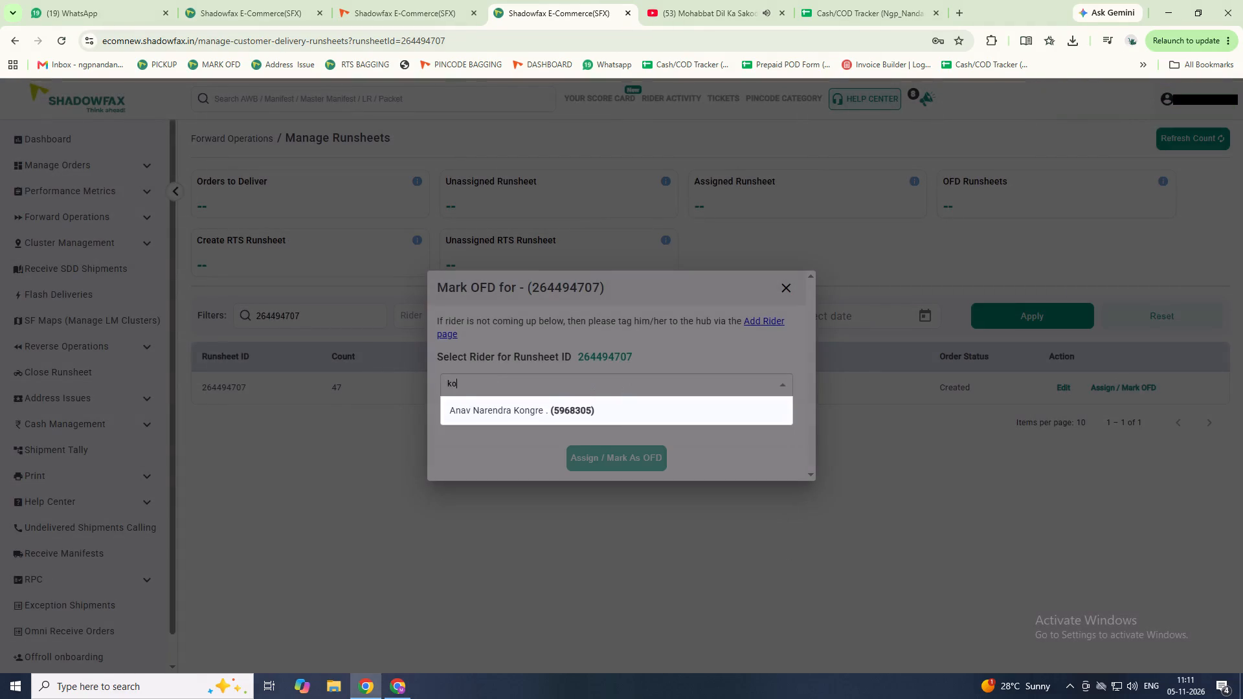
left_click(542, 402)
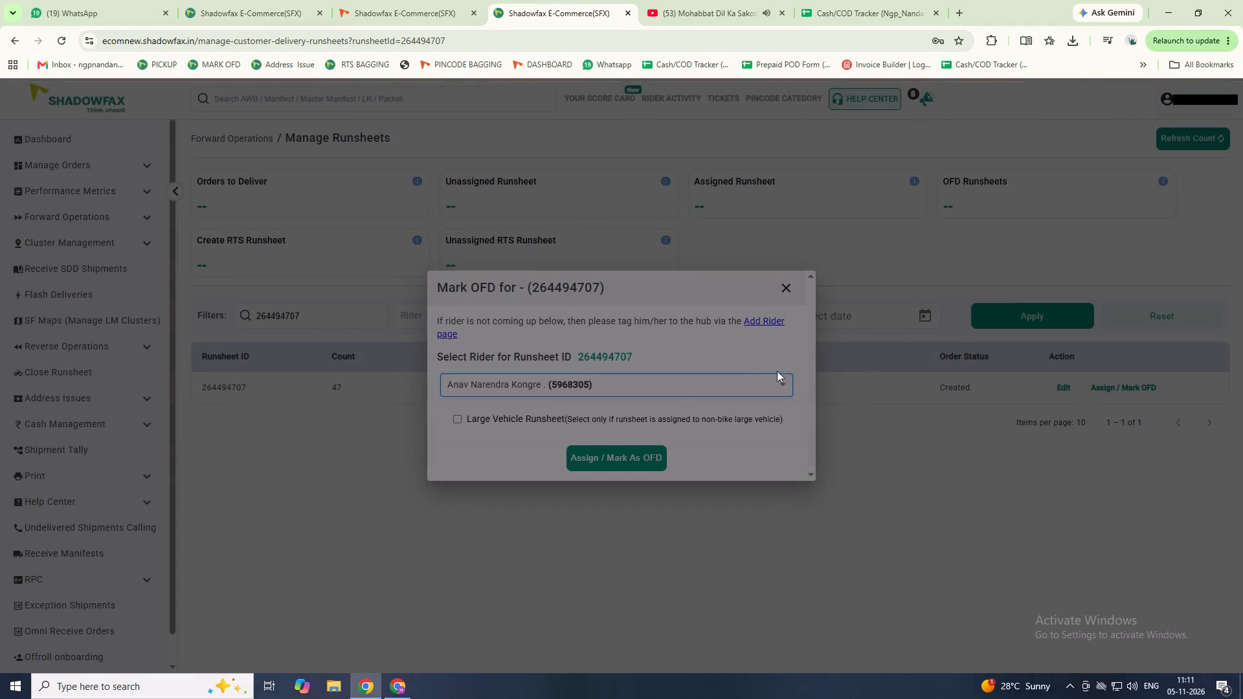
left_click(643, 452)
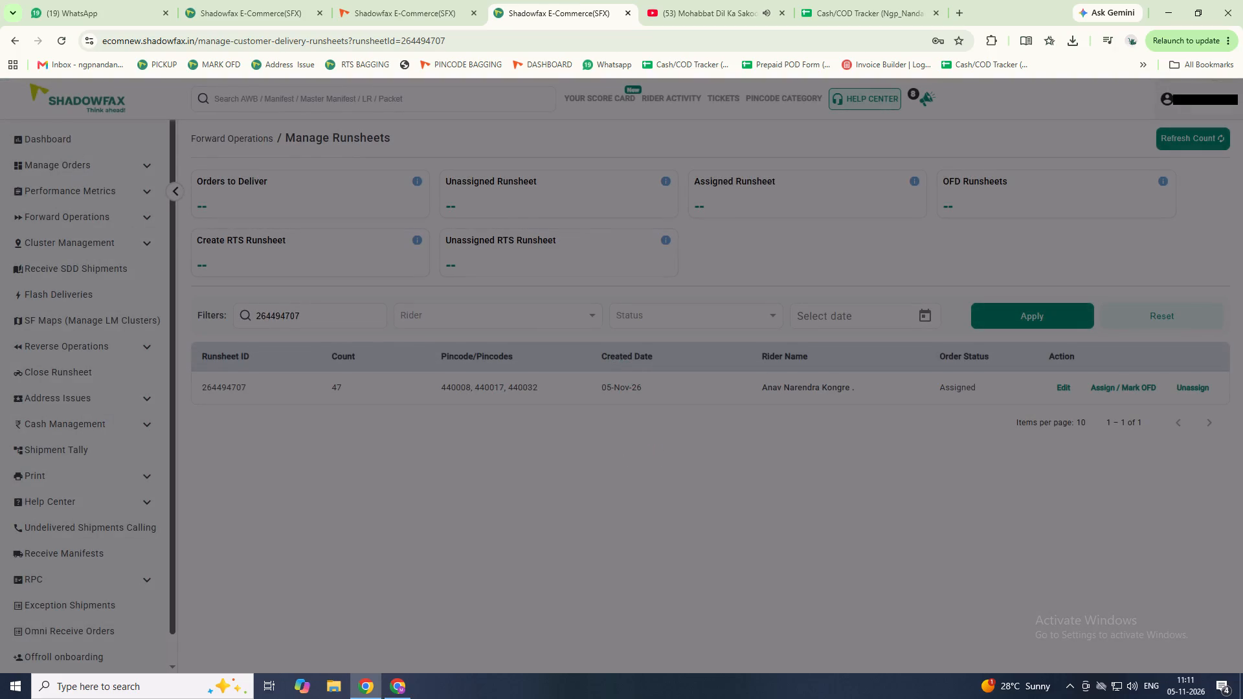
left_click(1053, 184)
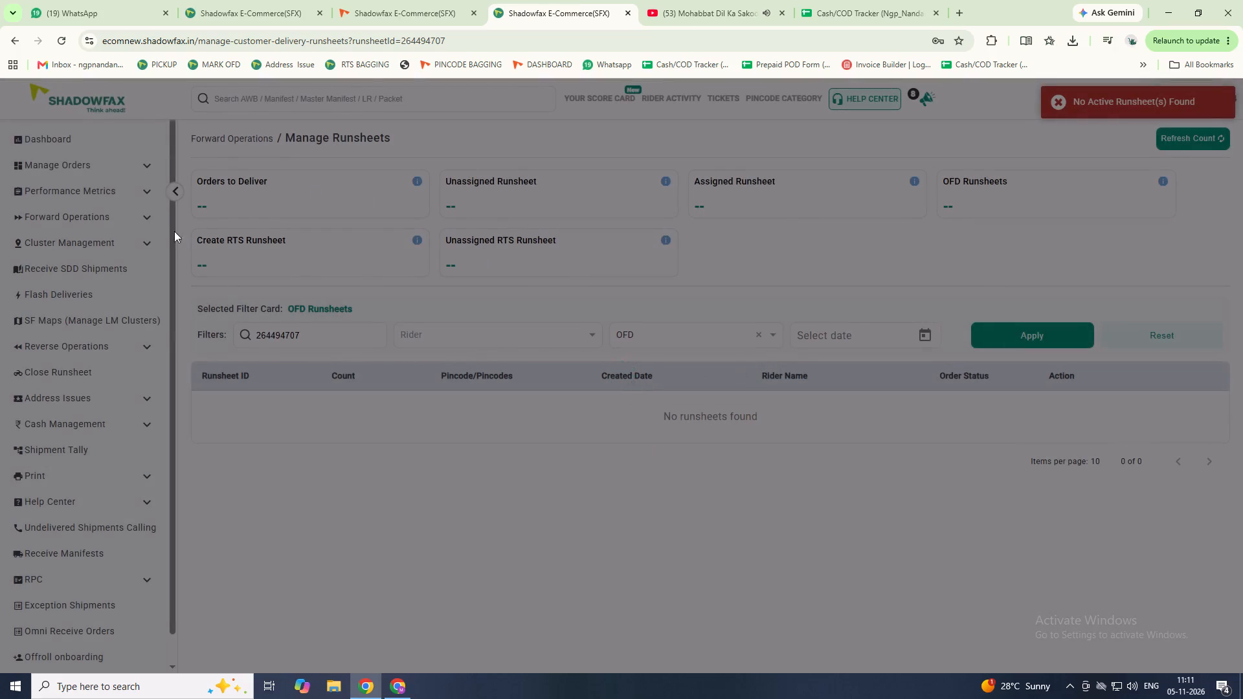
left_click(64, 138)
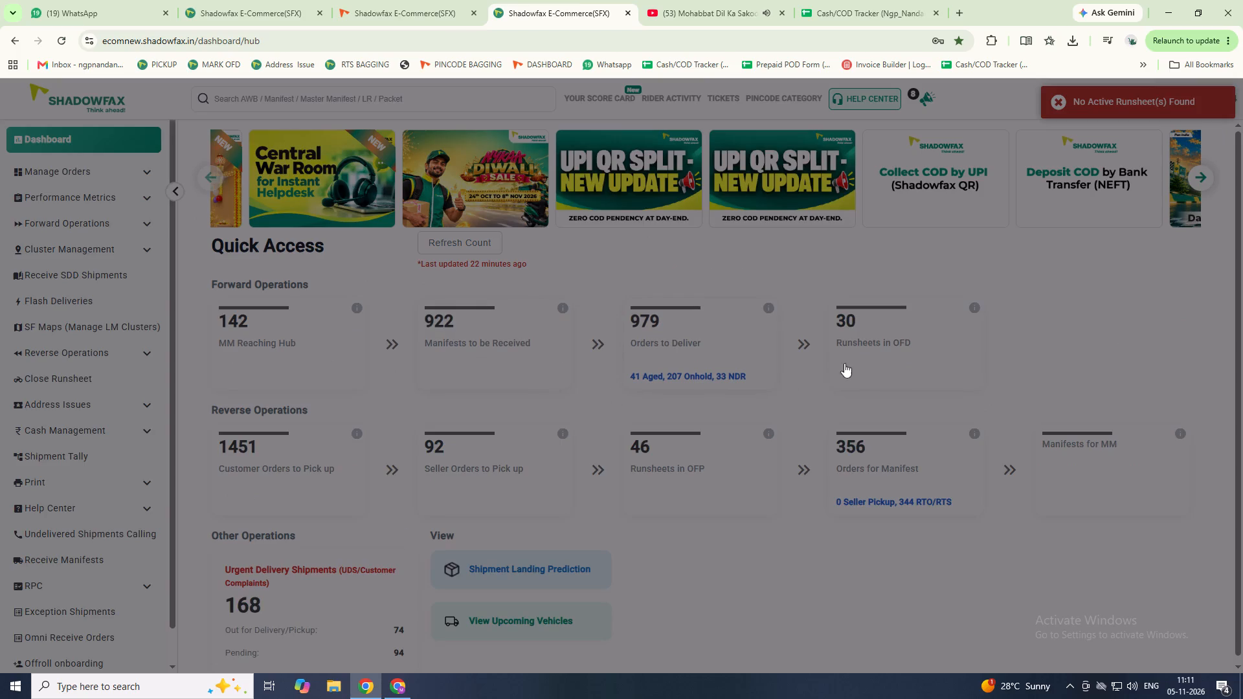
left_click(888, 328)
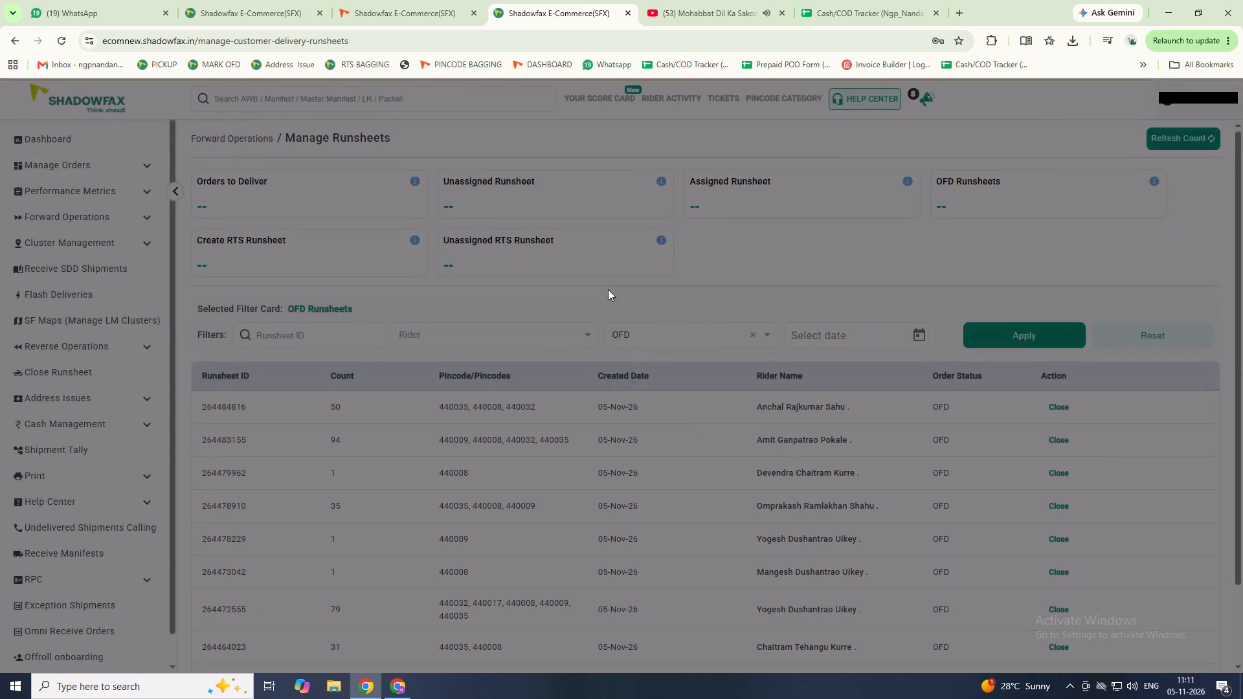
left_click(975, 184)
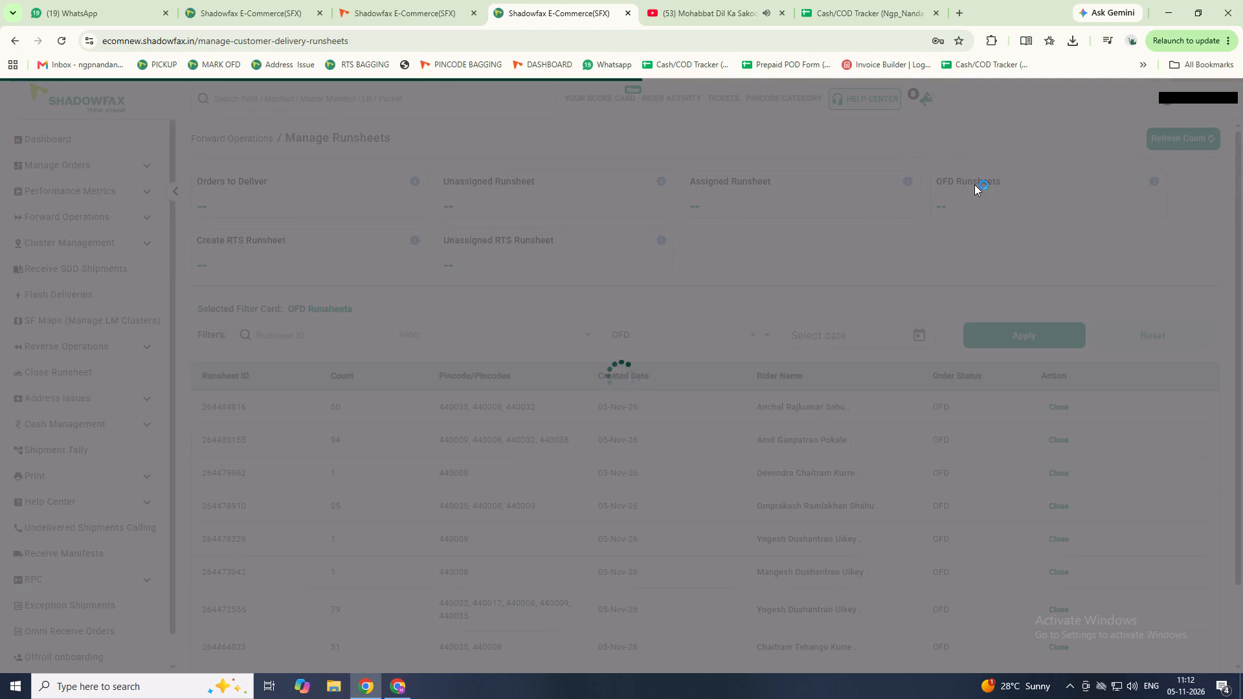
left_click(580, 339)
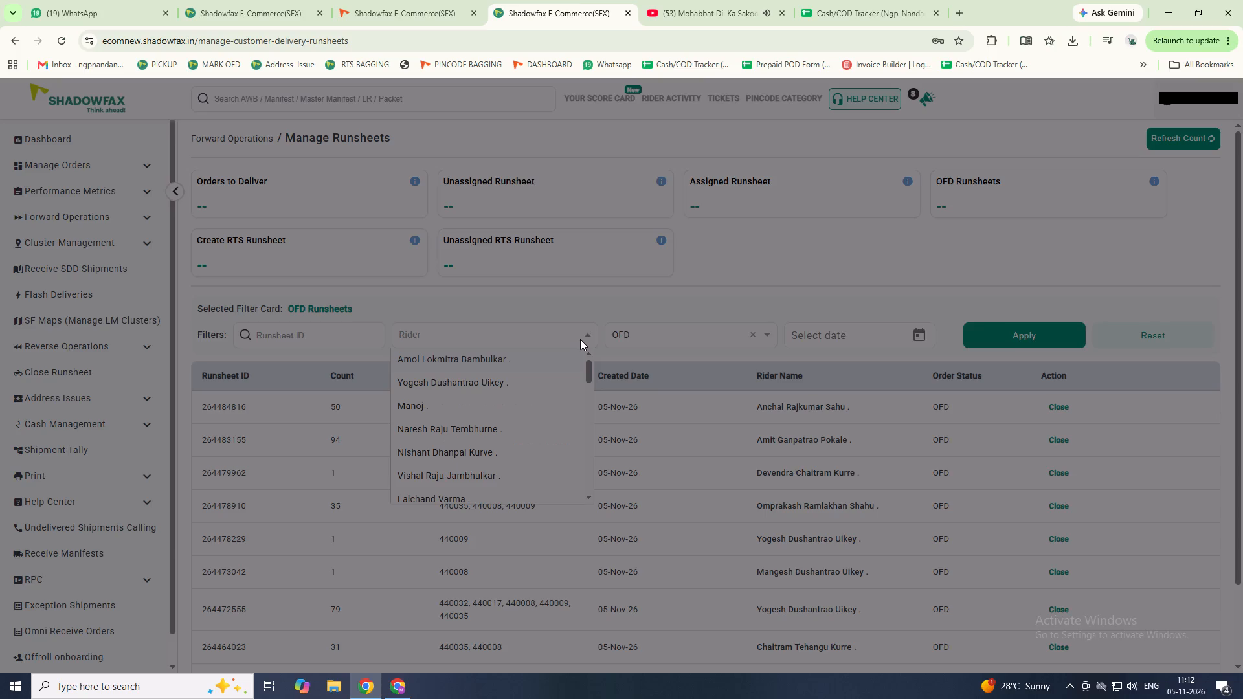
type("moh")
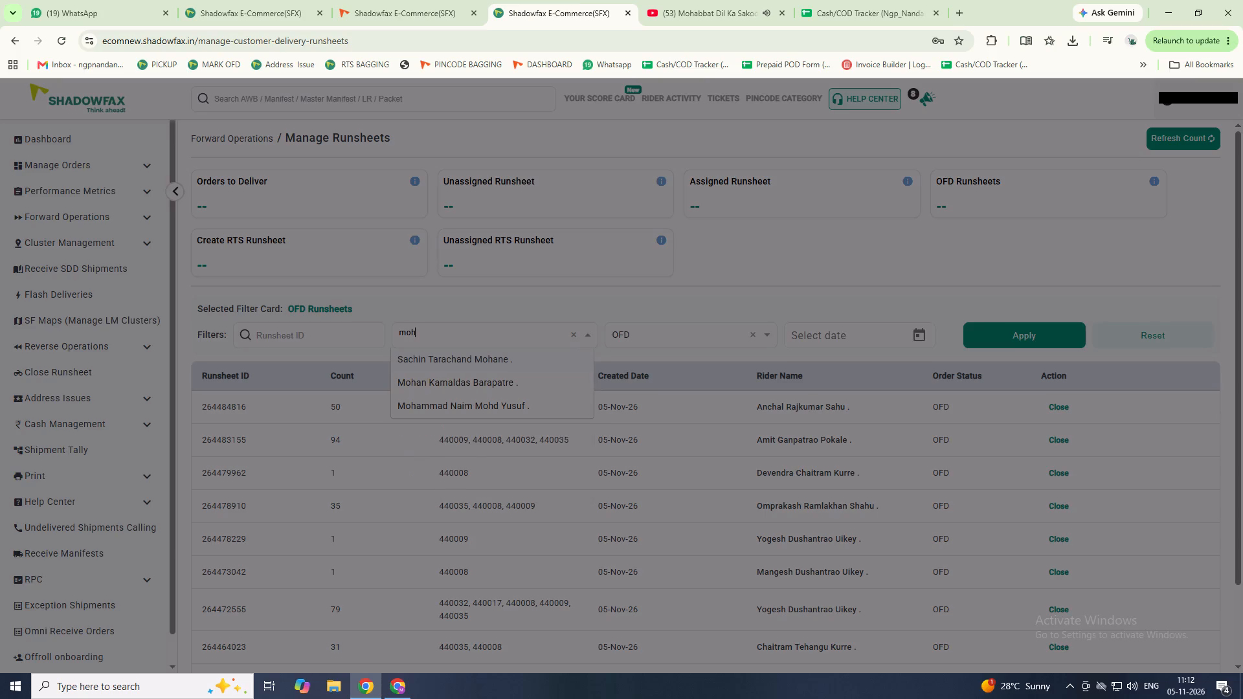
left_click(525, 359)
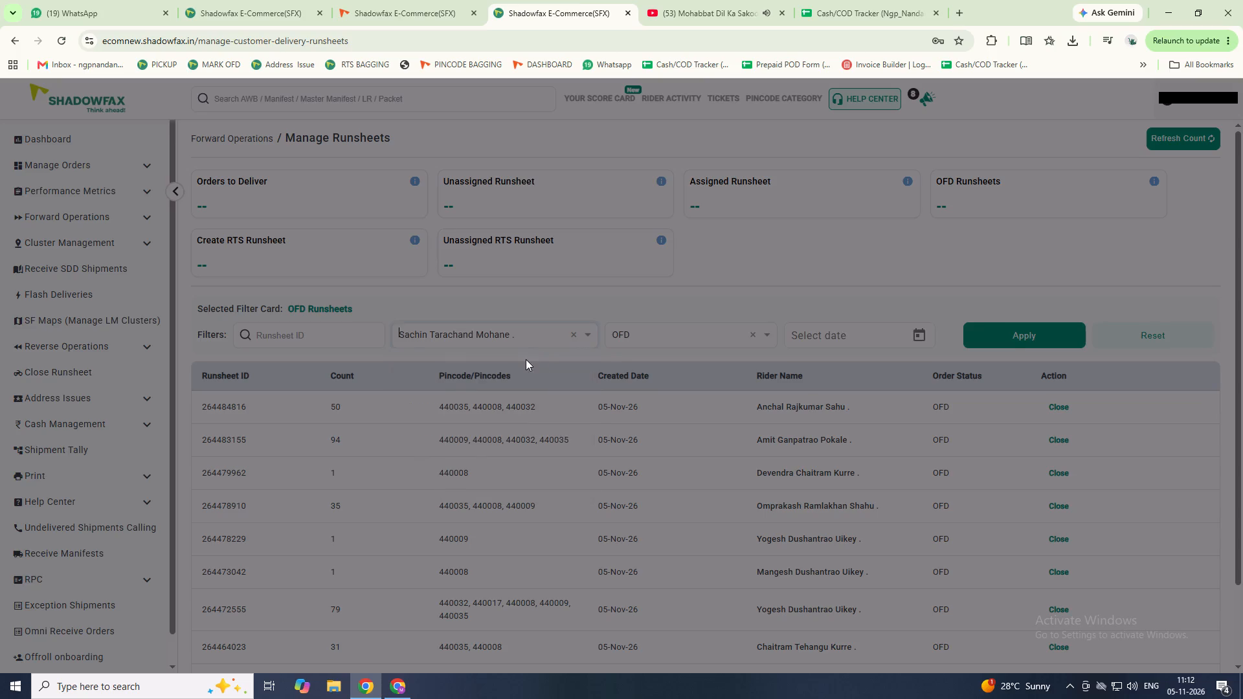
left_click(1010, 330)
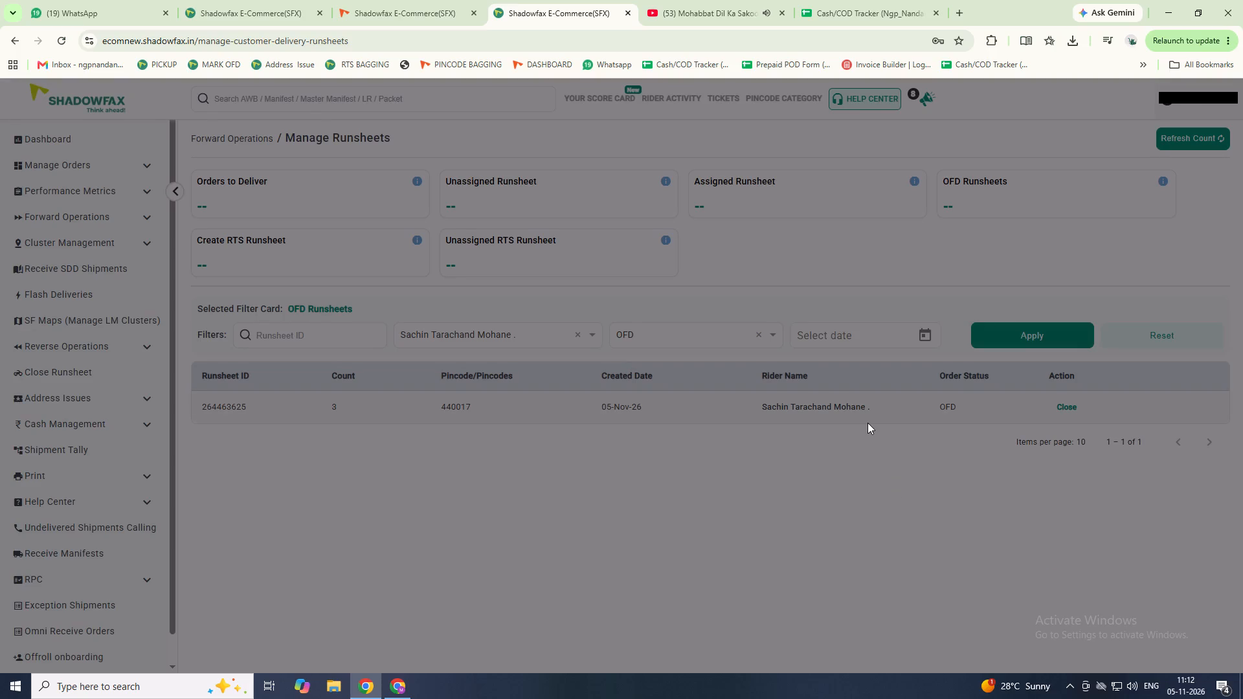
Filter the OFD runsheets by the rider Manoj.
left_click(1027, 186)
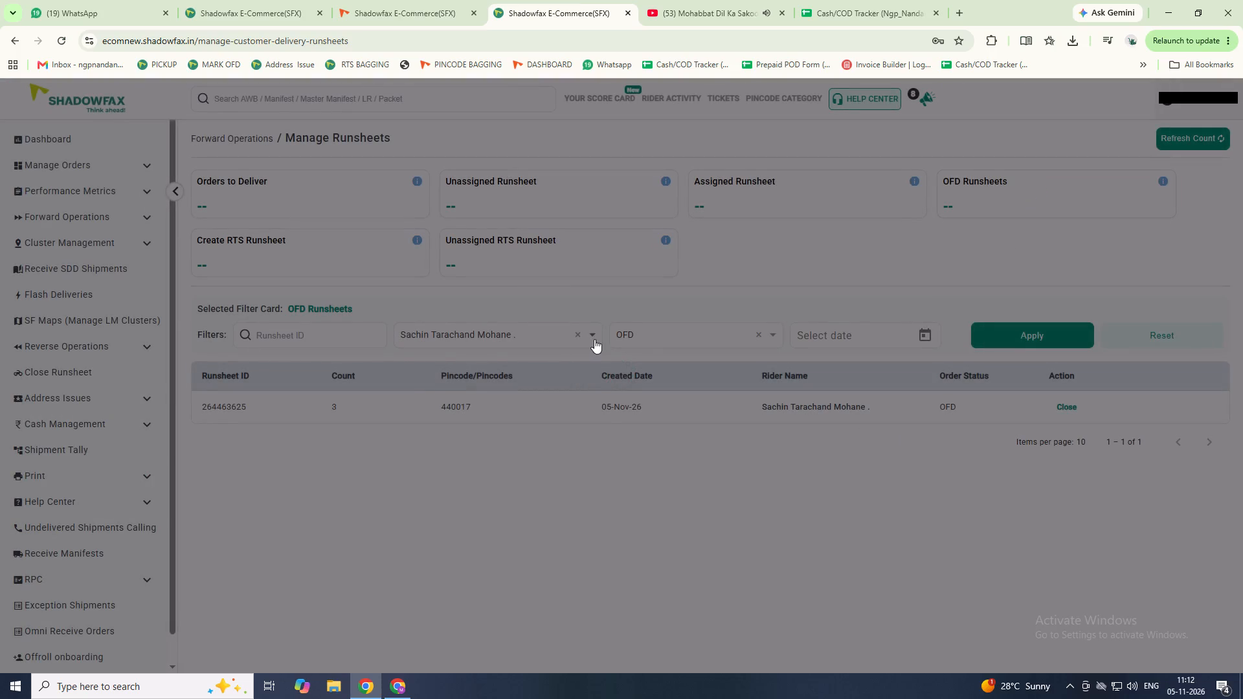
left_click(594, 338)
type("ma")
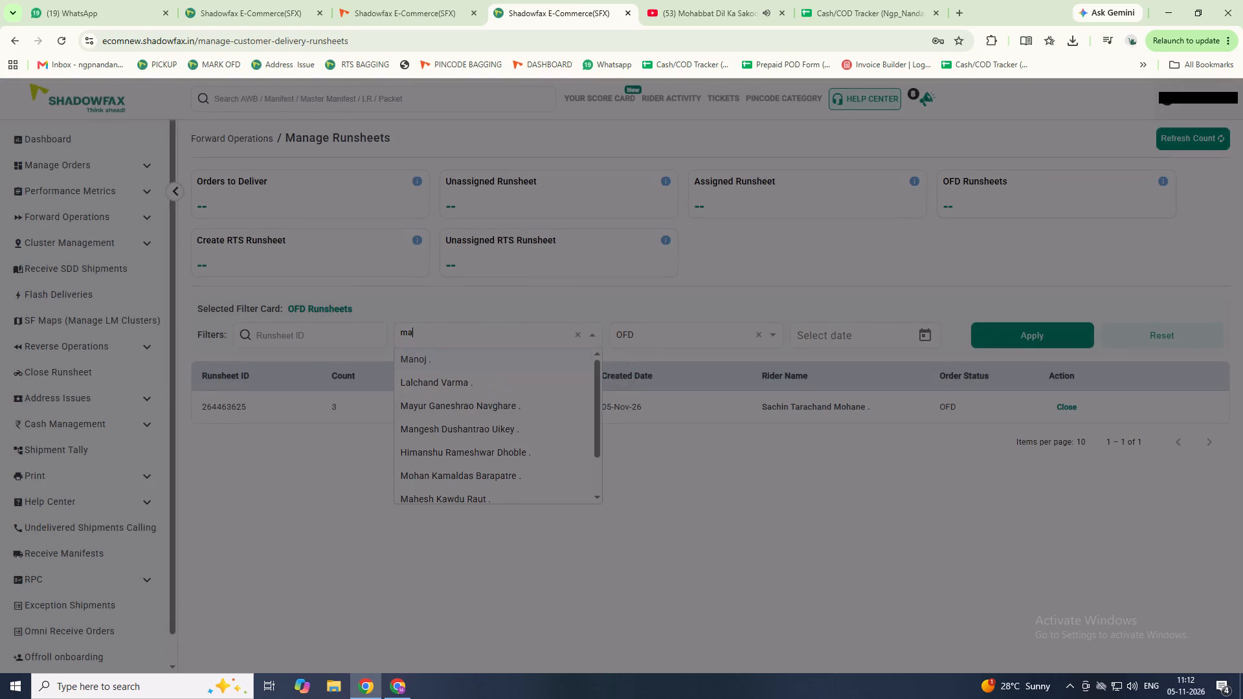
type("noj")
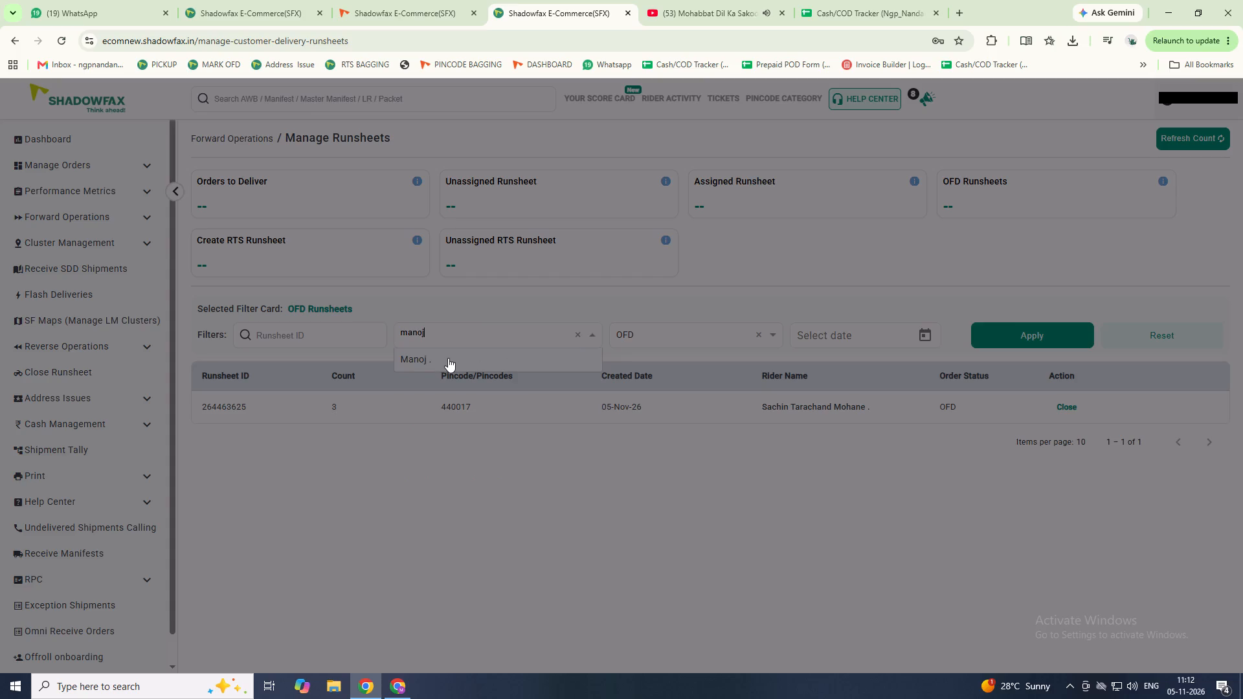
left_click(419, 357)
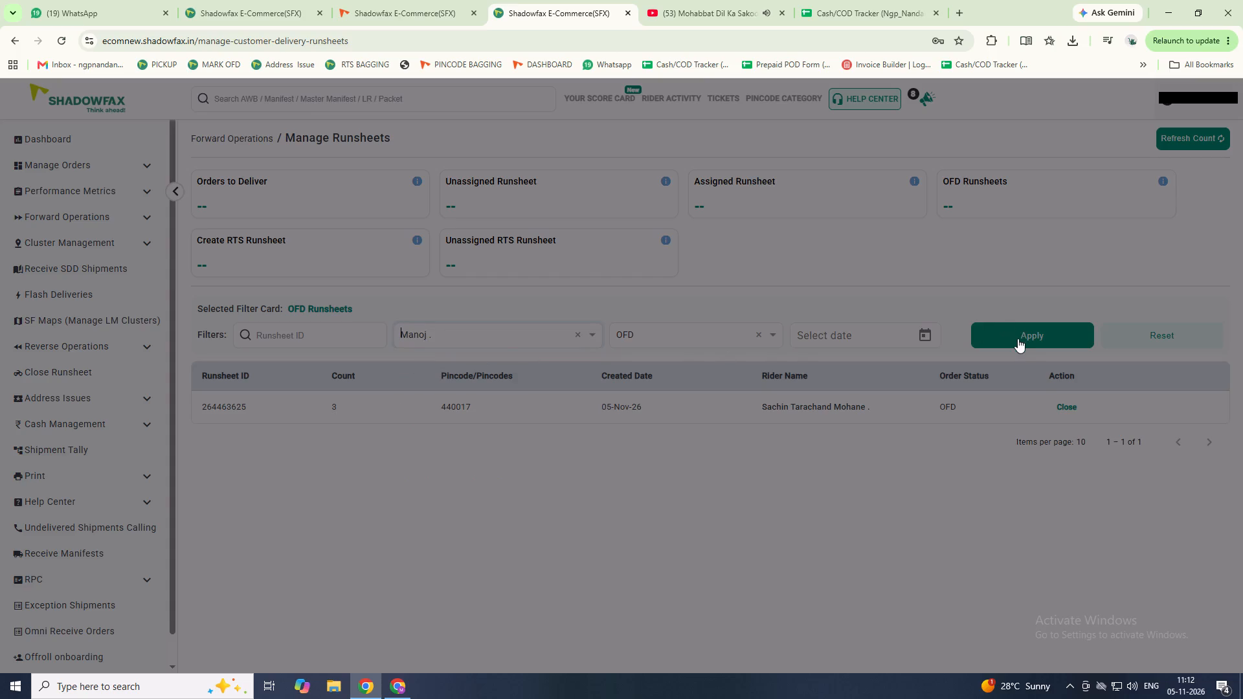
left_click(1018, 338)
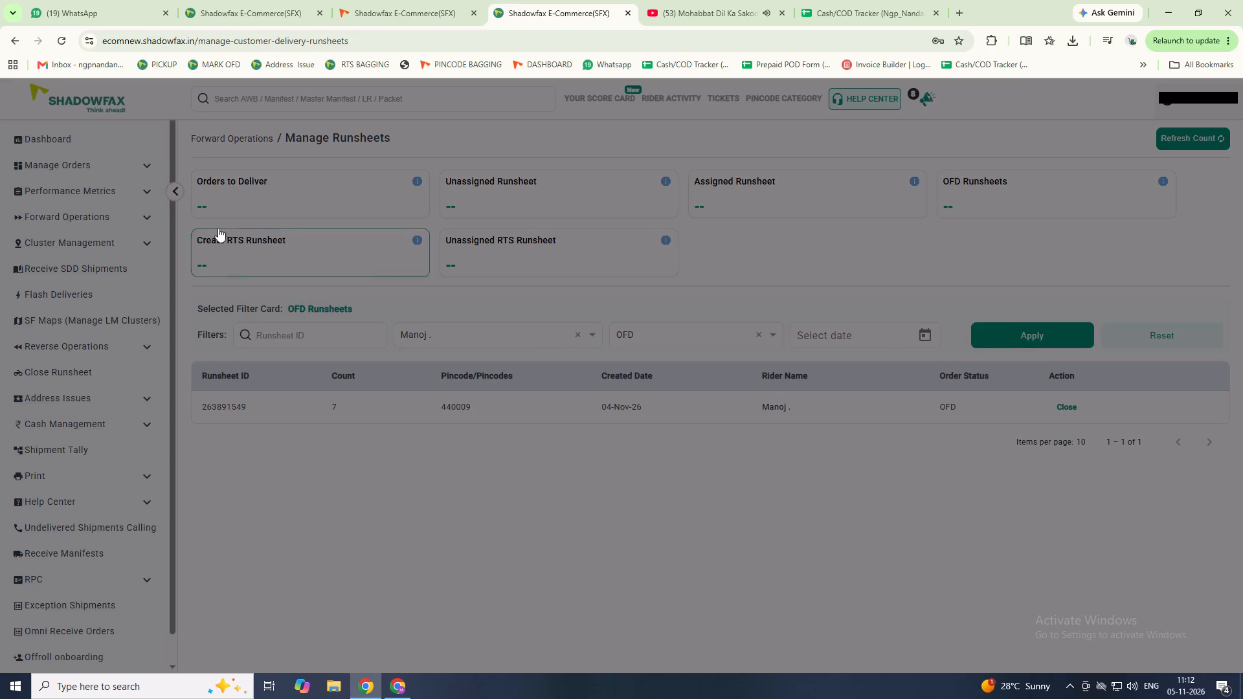
Look up a rider matching "kat" in the rider filter of the OFD runsheets.
left_click(981, 192)
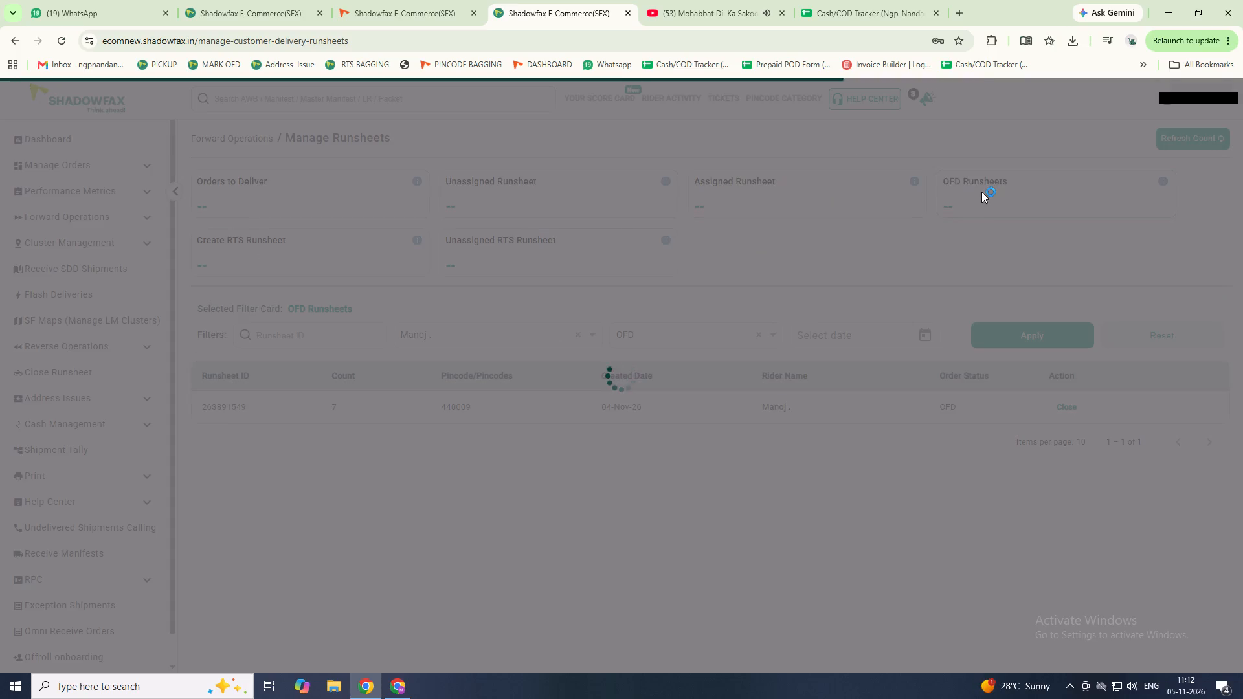
left_click(590, 340)
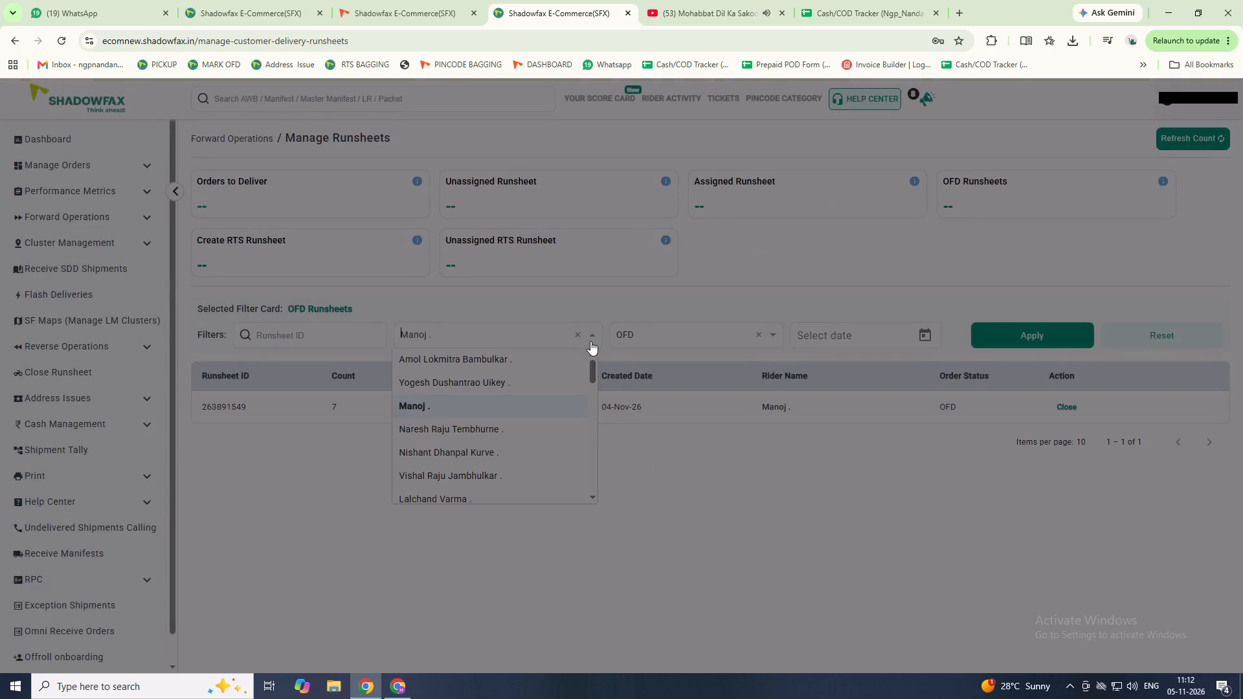
type("kat")
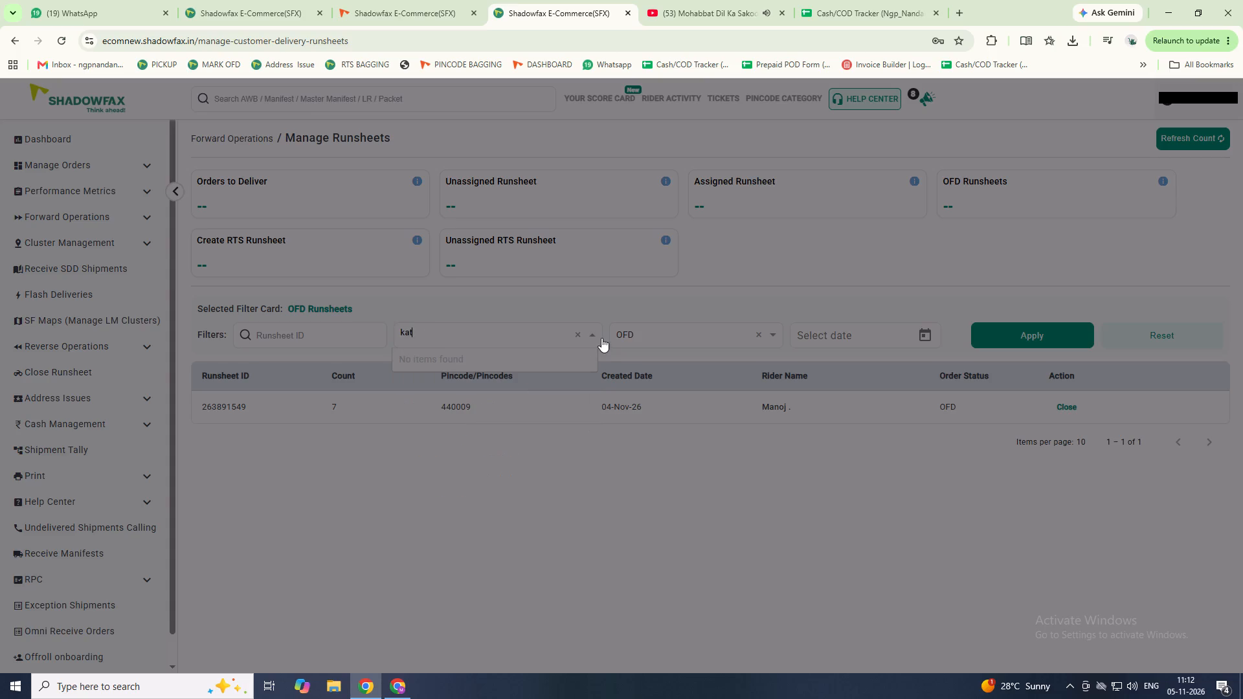
left_click(46, 142)
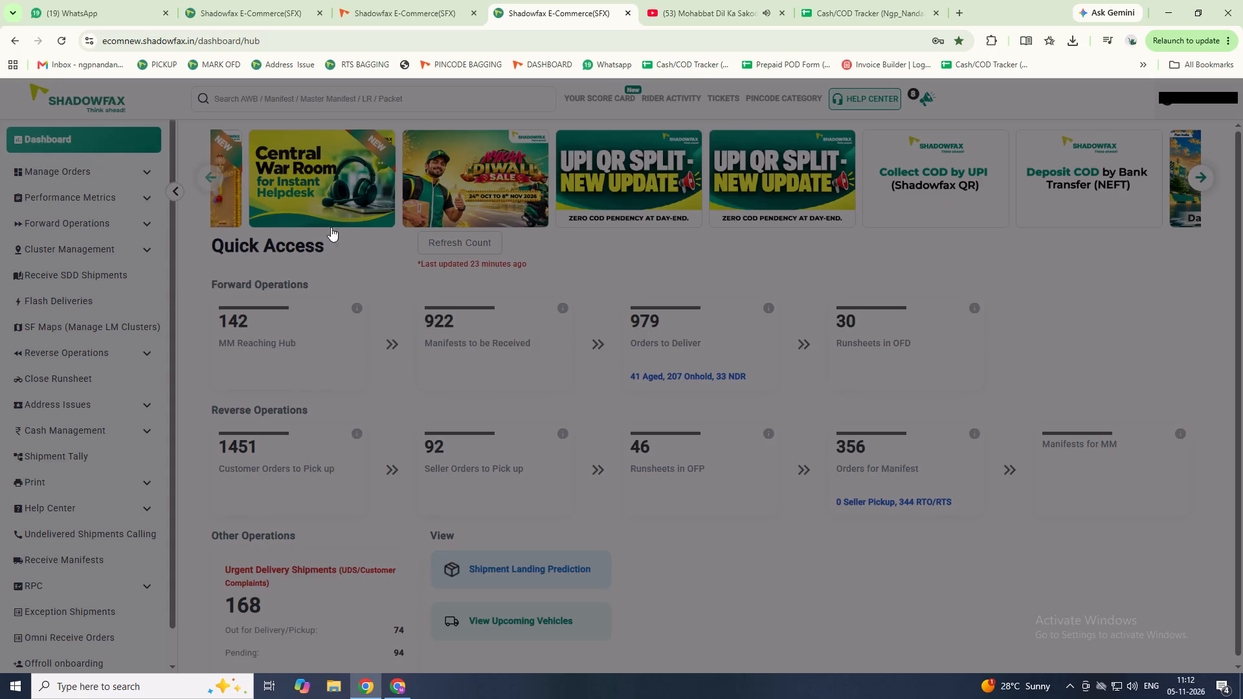
left_click(867, 324)
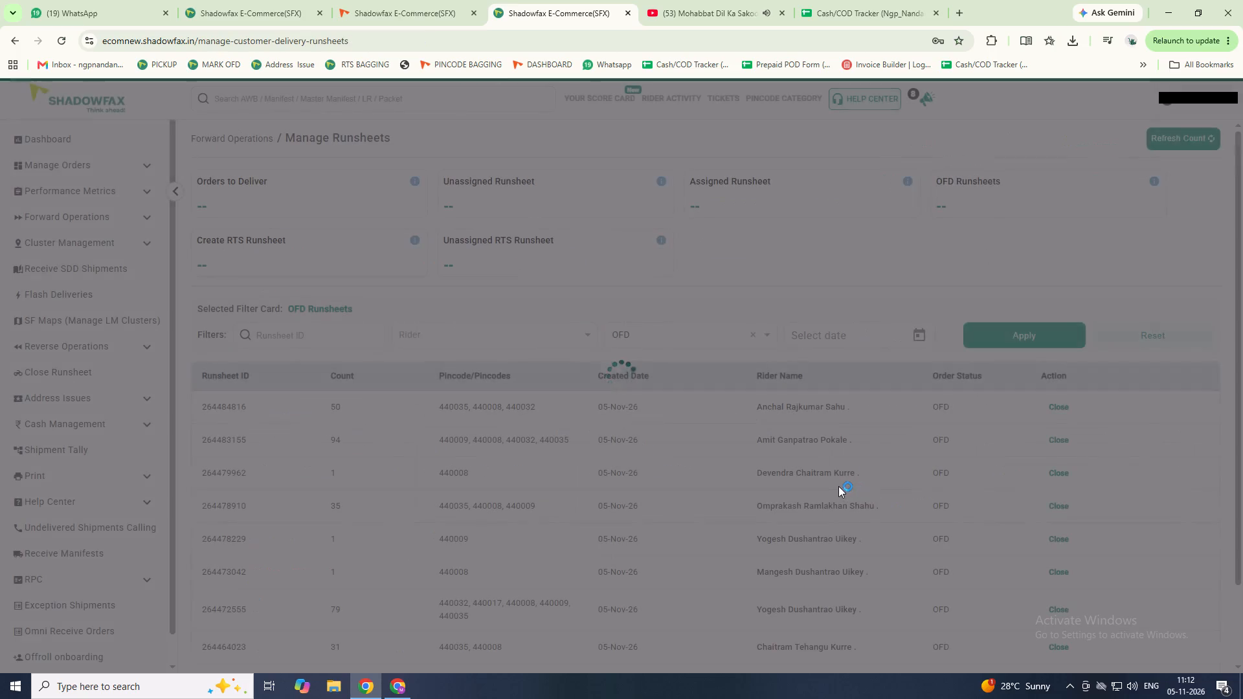
left_click(579, 337)
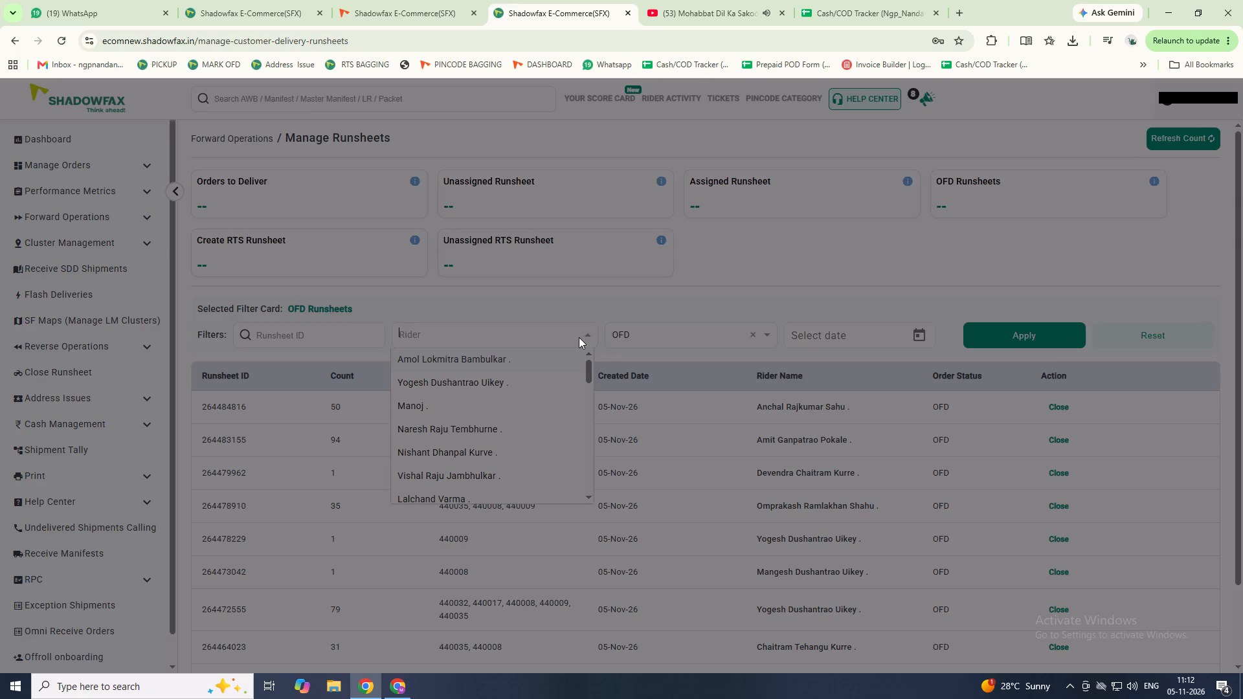
key("s")
type("hrut")
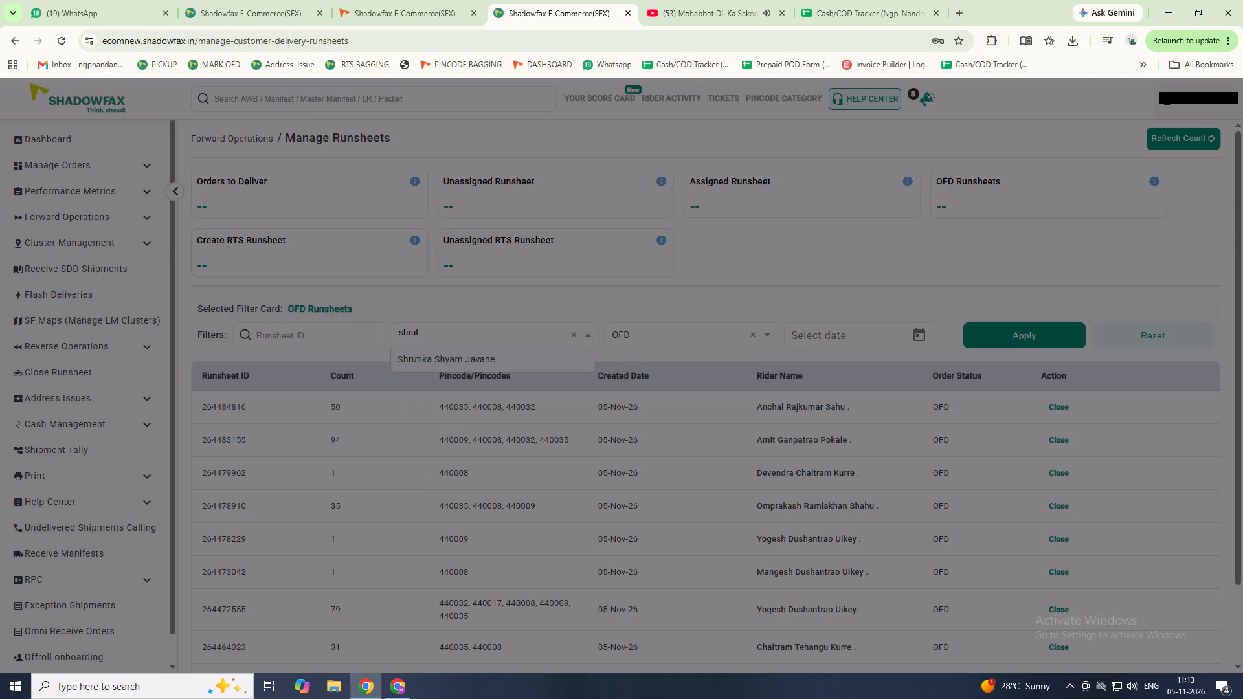
left_click(484, 364)
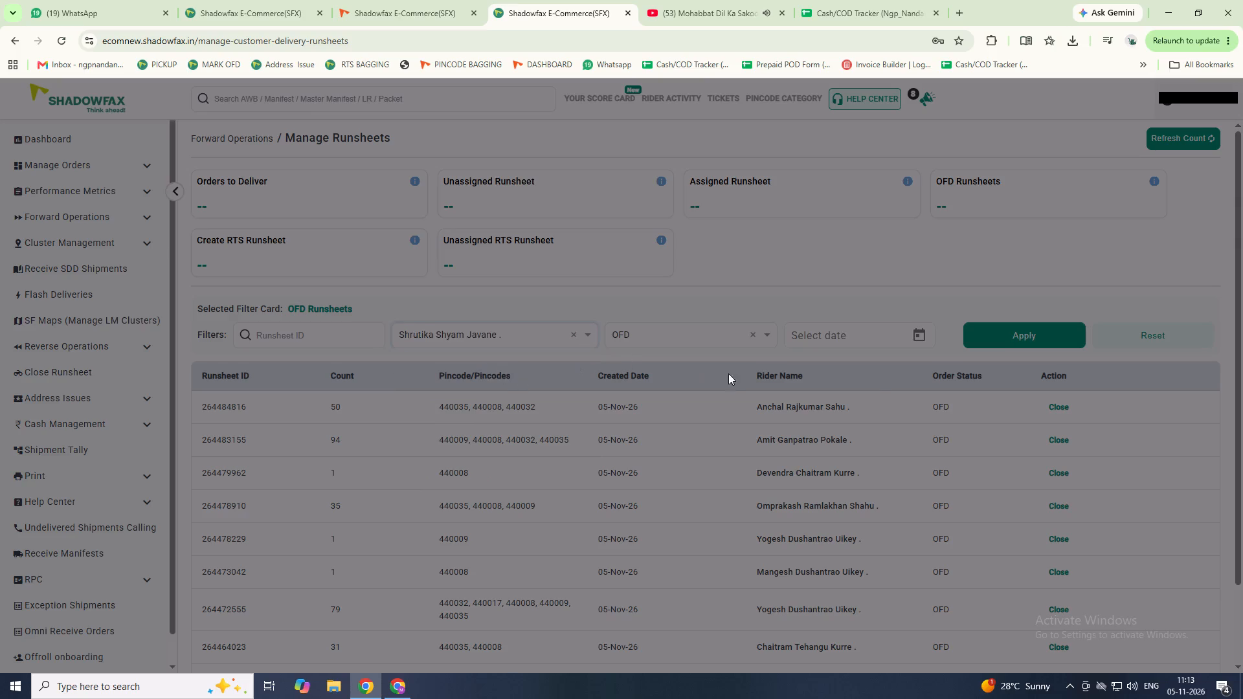
left_click(999, 342)
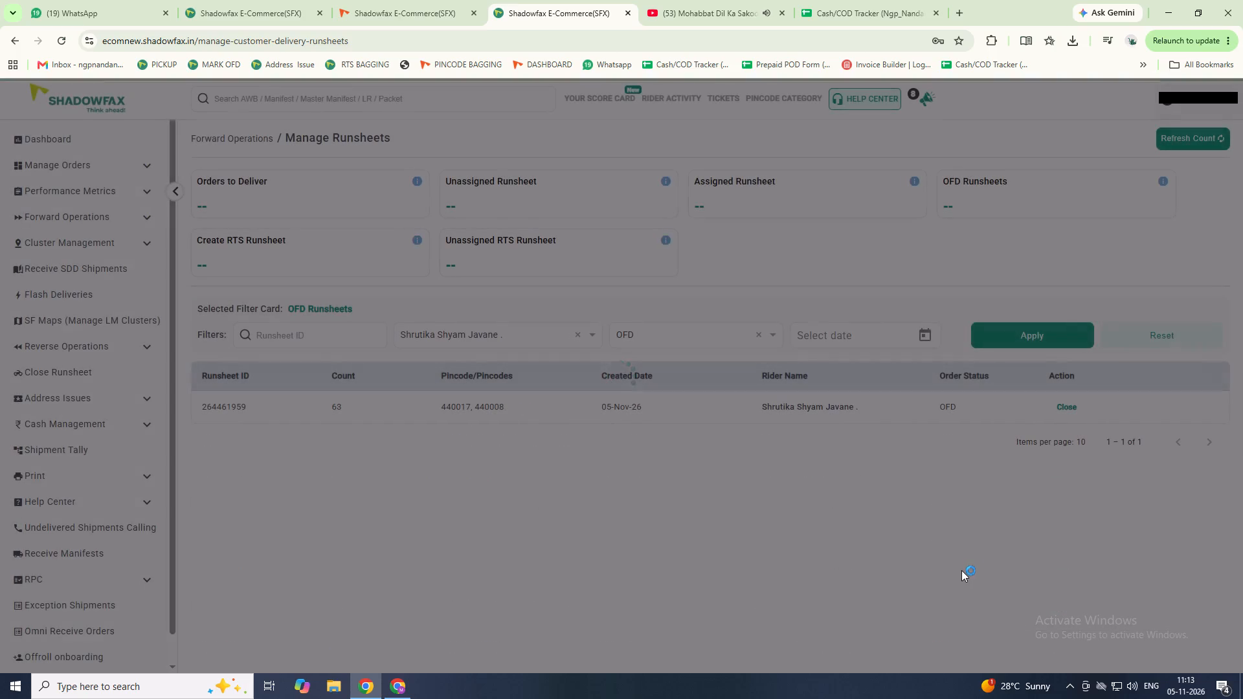
Open the closure page for this rider's runsheet, download its assigned shipments and open the file in Excel.
left_click(1068, 408)
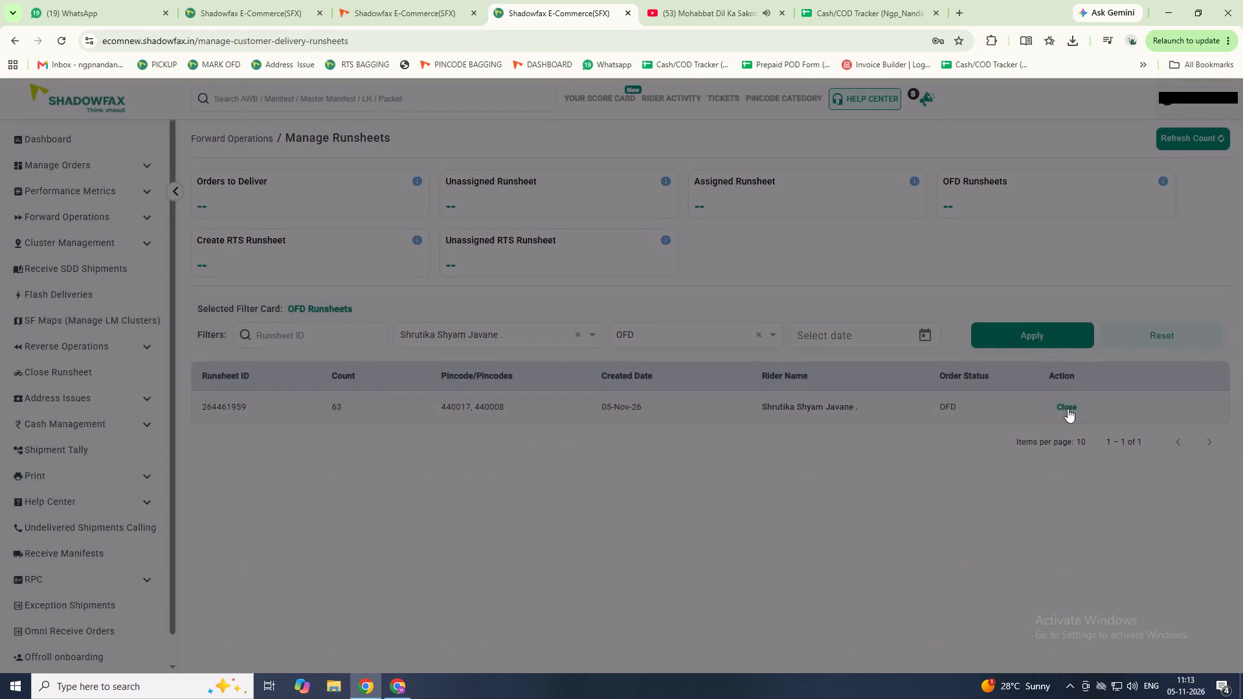
left_click(1200, 316)
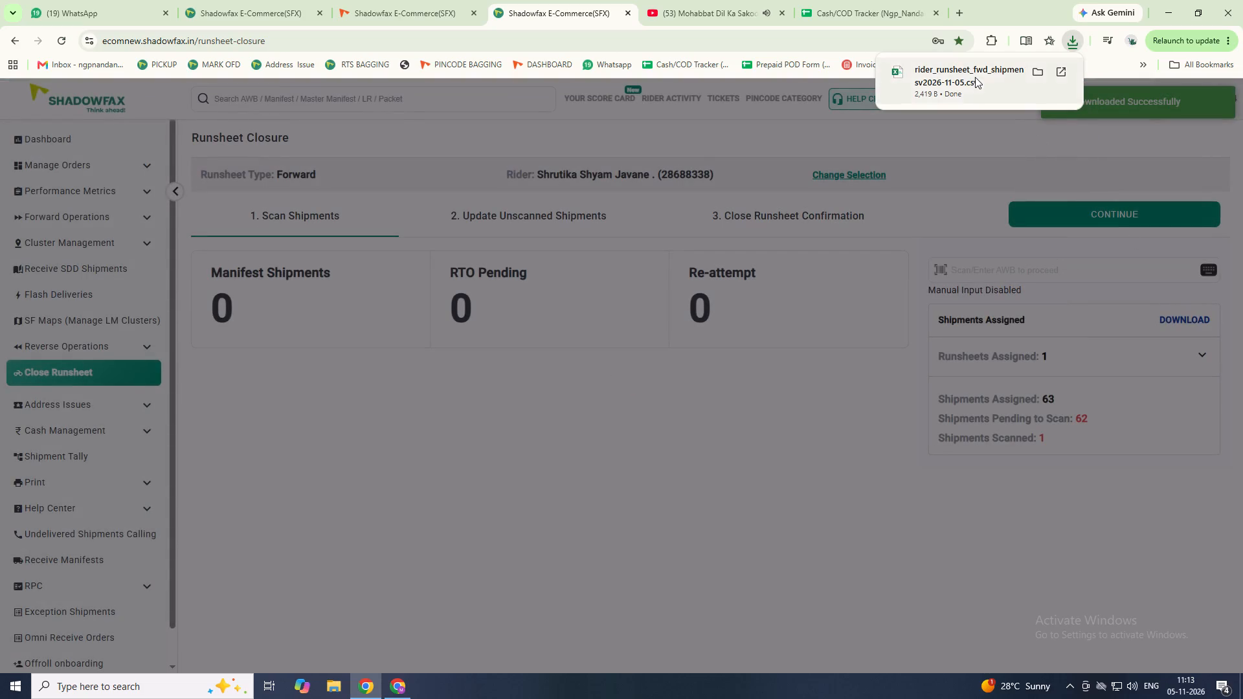
left_click(975, 72)
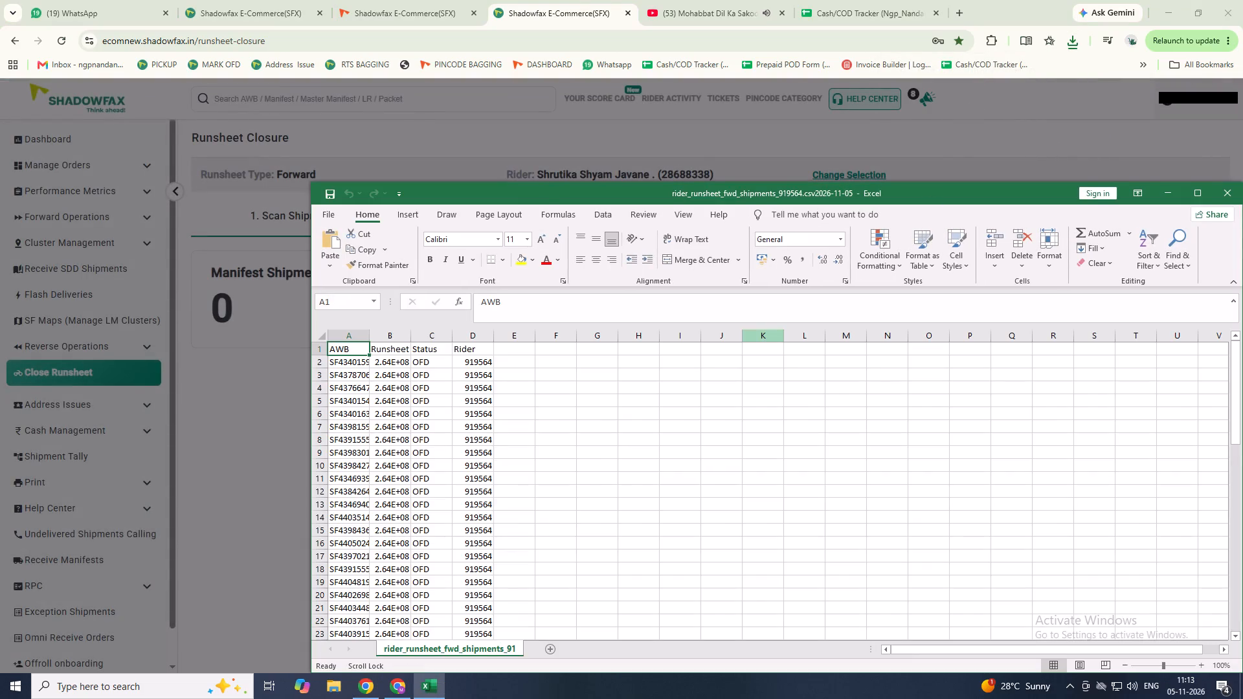
Copy the whole AWB column from the downloaded shipments file and return to the browser.
left_click(355, 340)
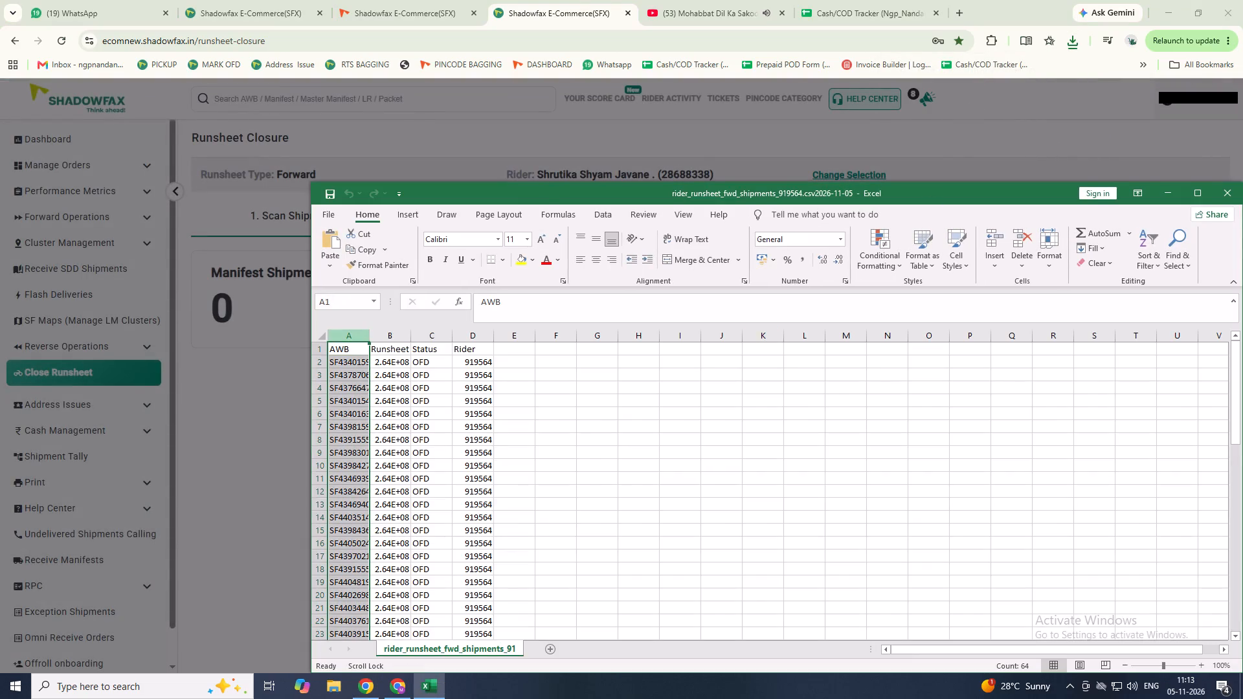
key("ctrl+c")
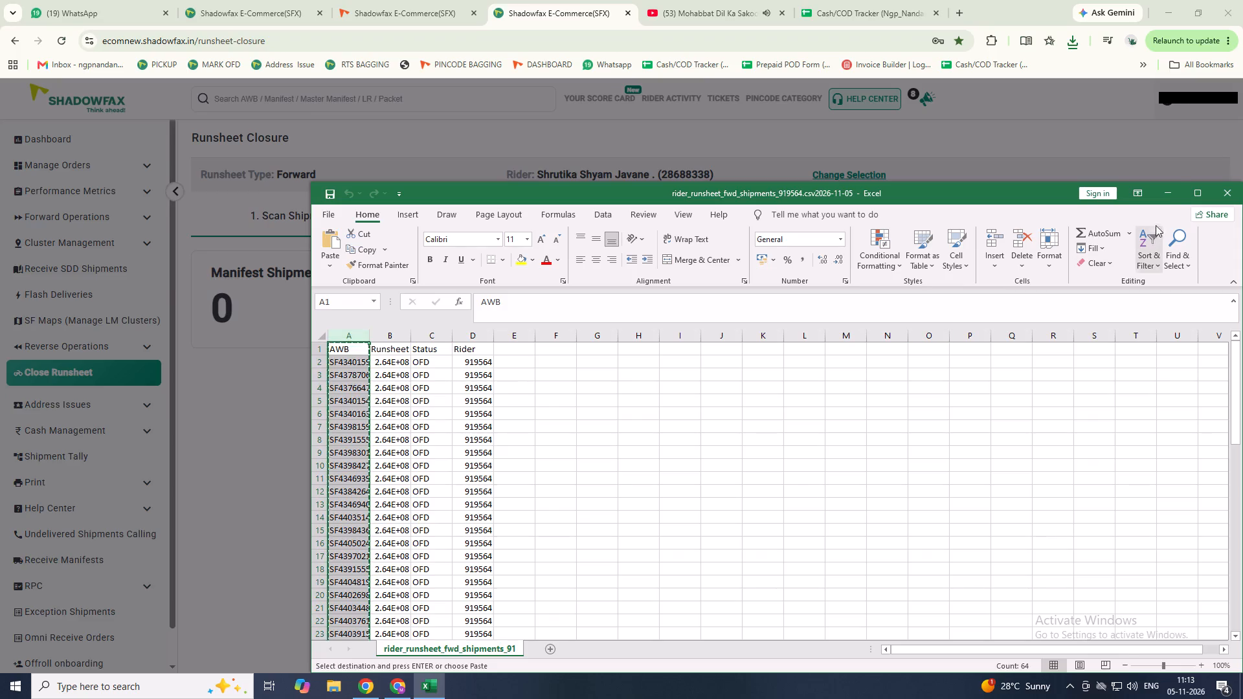
left_click(1165, 193)
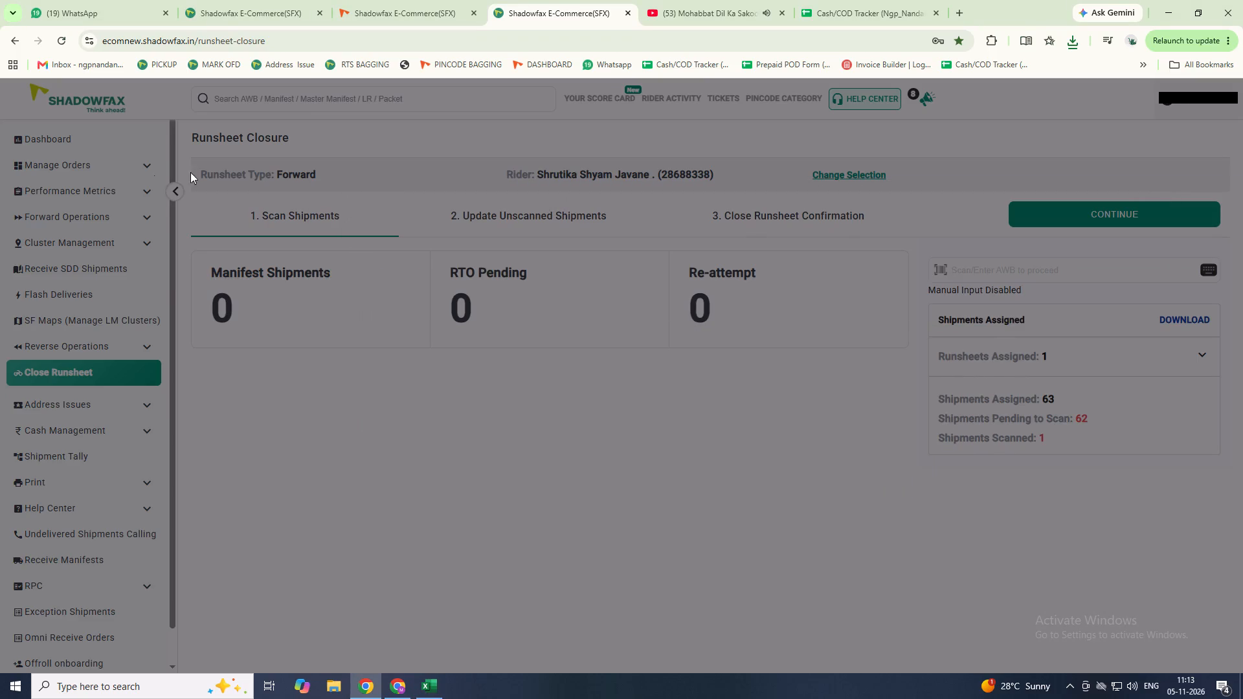
Search the hub's forward orders for all the copied AWB numbers.
left_click(84, 166)
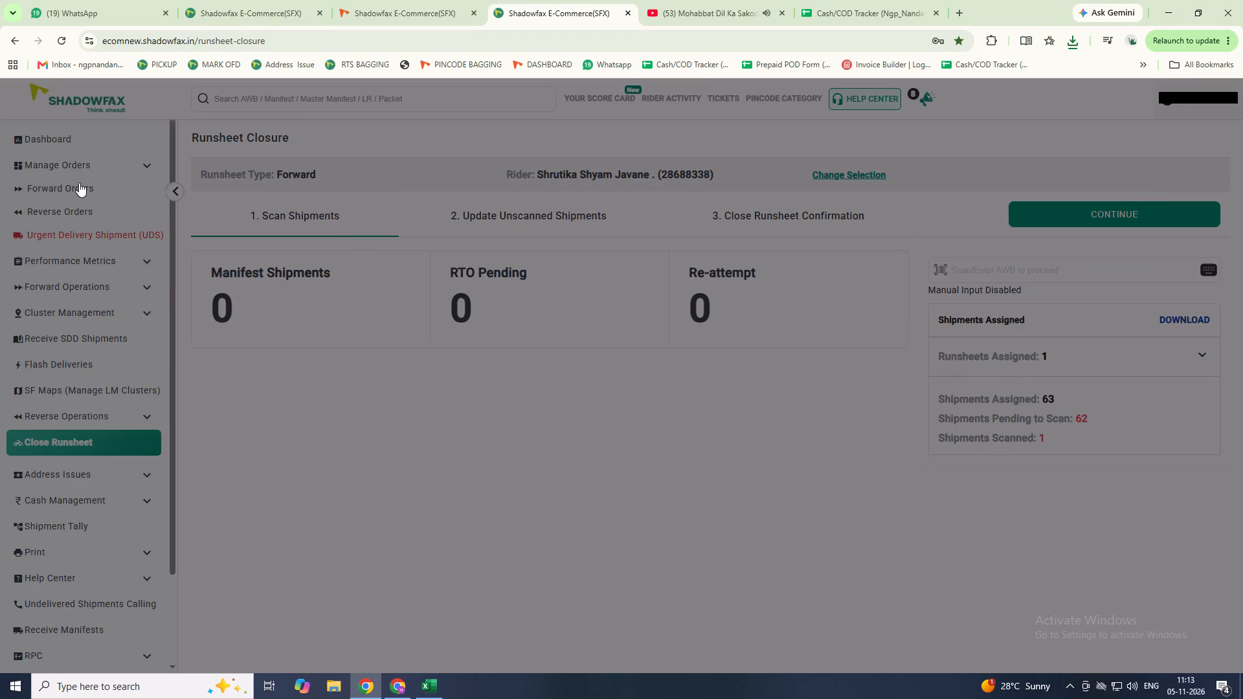
double_click(79, 183)
left_click(56, 181)
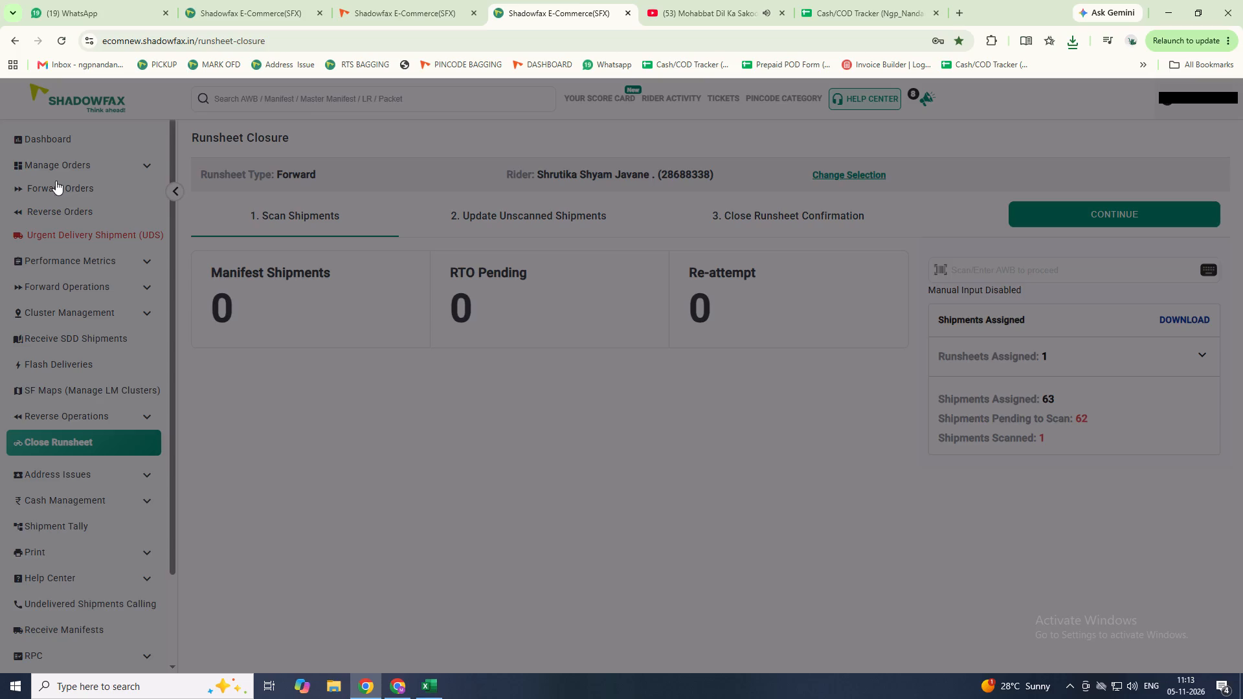
left_click(52, 190)
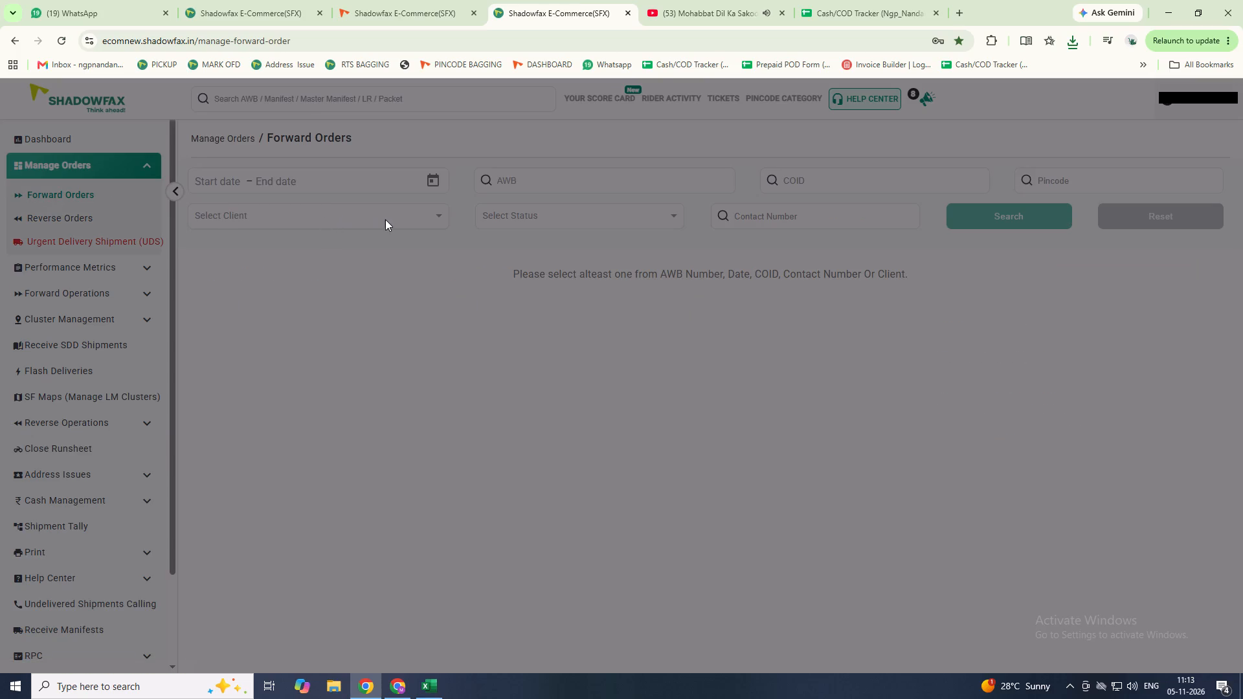
left_click(555, 179)
key("ctrl+v")
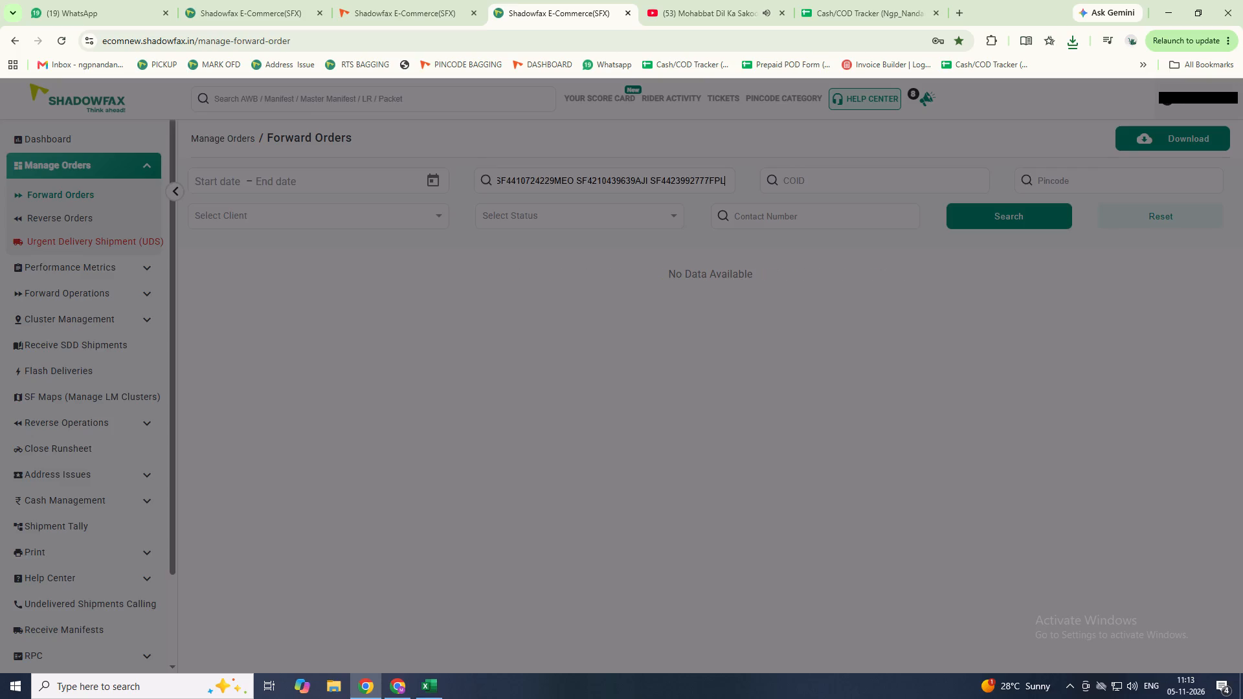
left_click(969, 221)
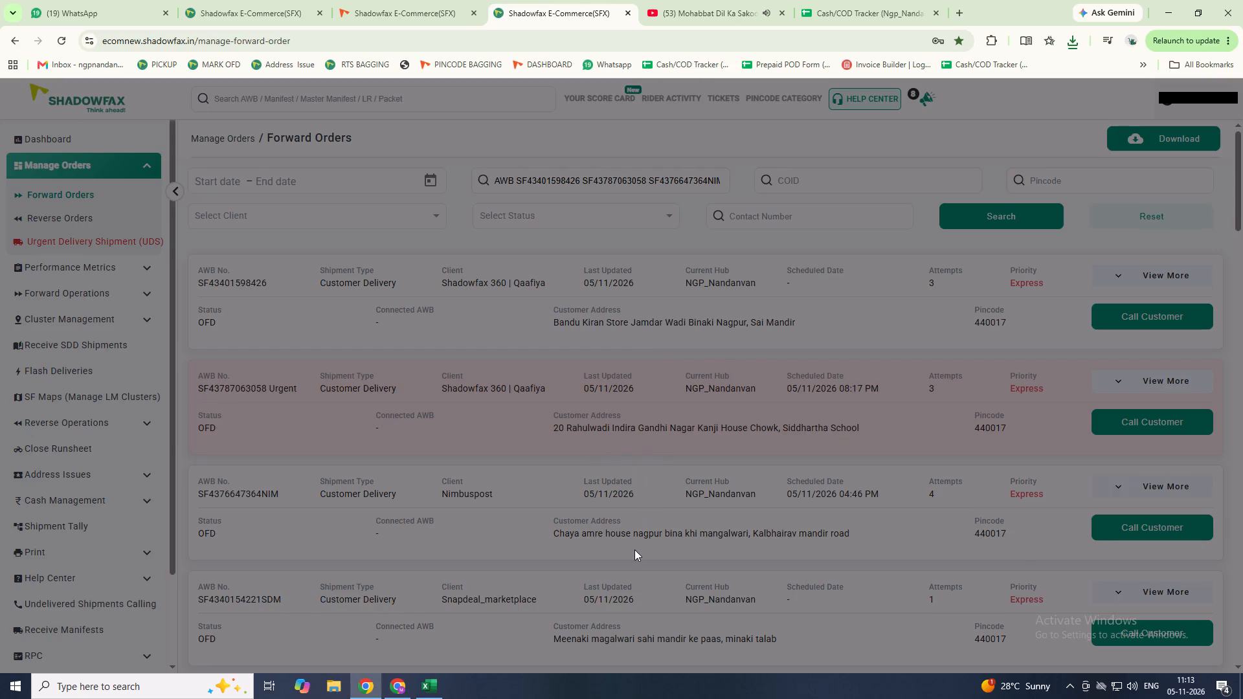
Review the first page of matching forward orders, checking each shipment's status, customer address, pincode and attempts.
scroll(635, 546, "down", 1)
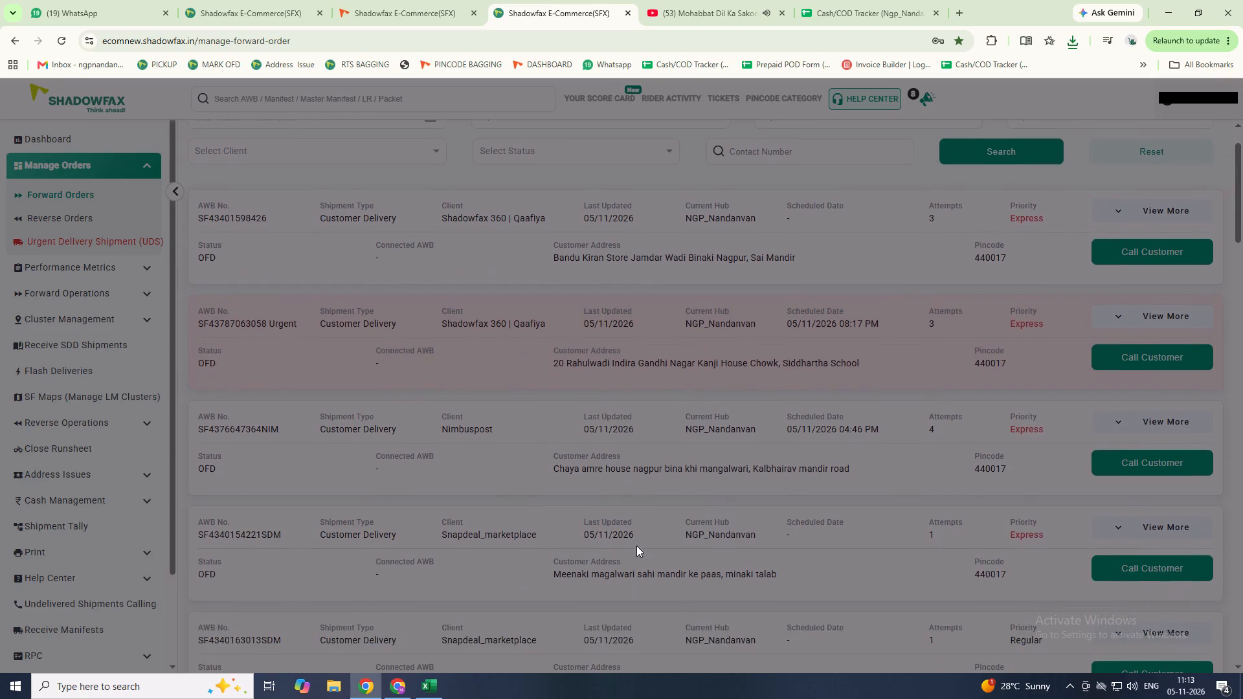
scroll(637, 546, "down", 2)
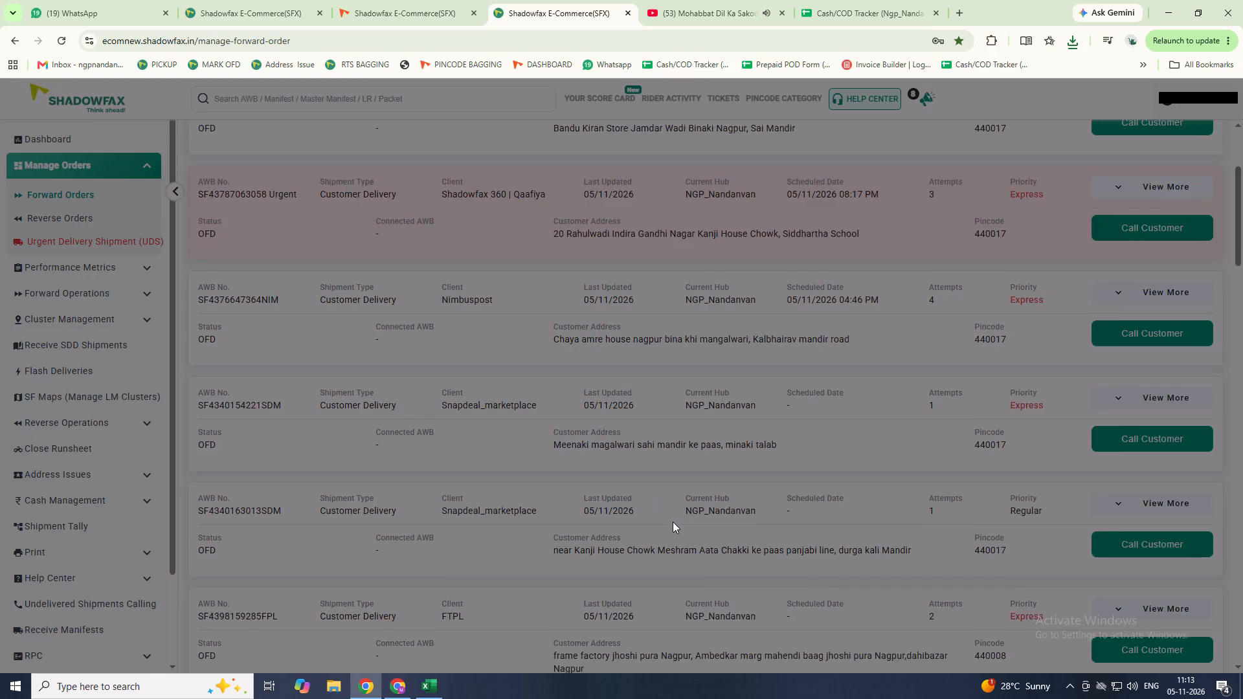
scroll(673, 522, "down", 2)
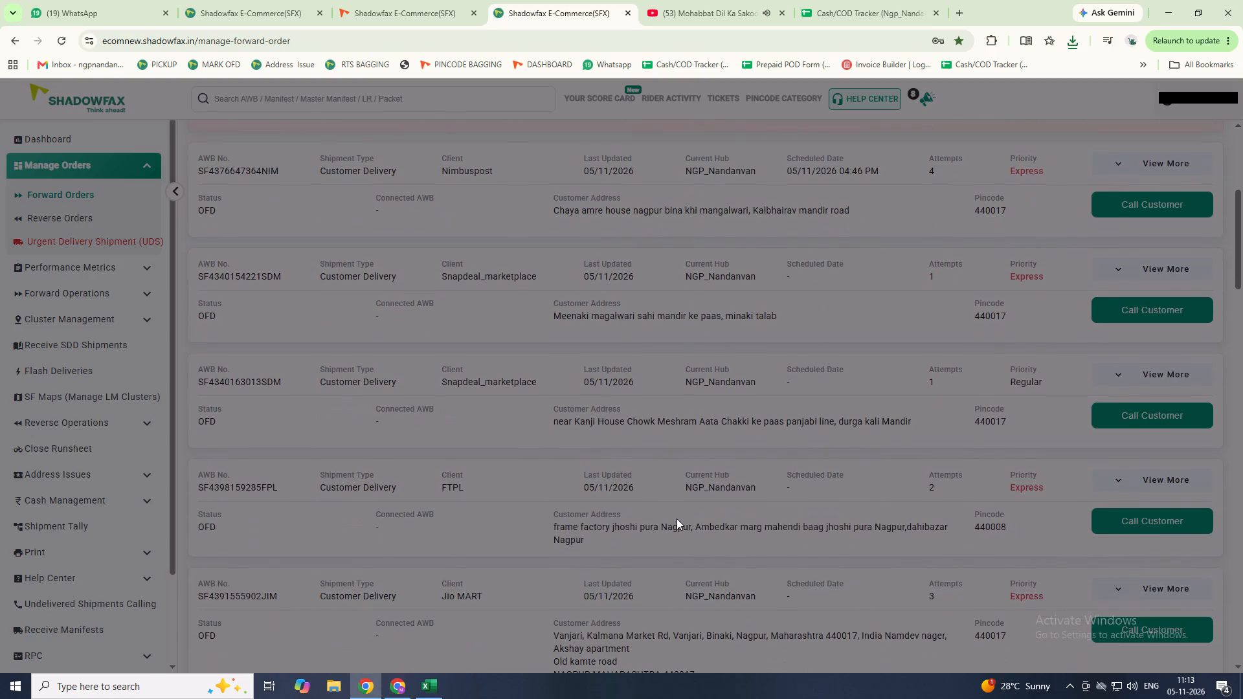
scroll(677, 518, "down", 1)
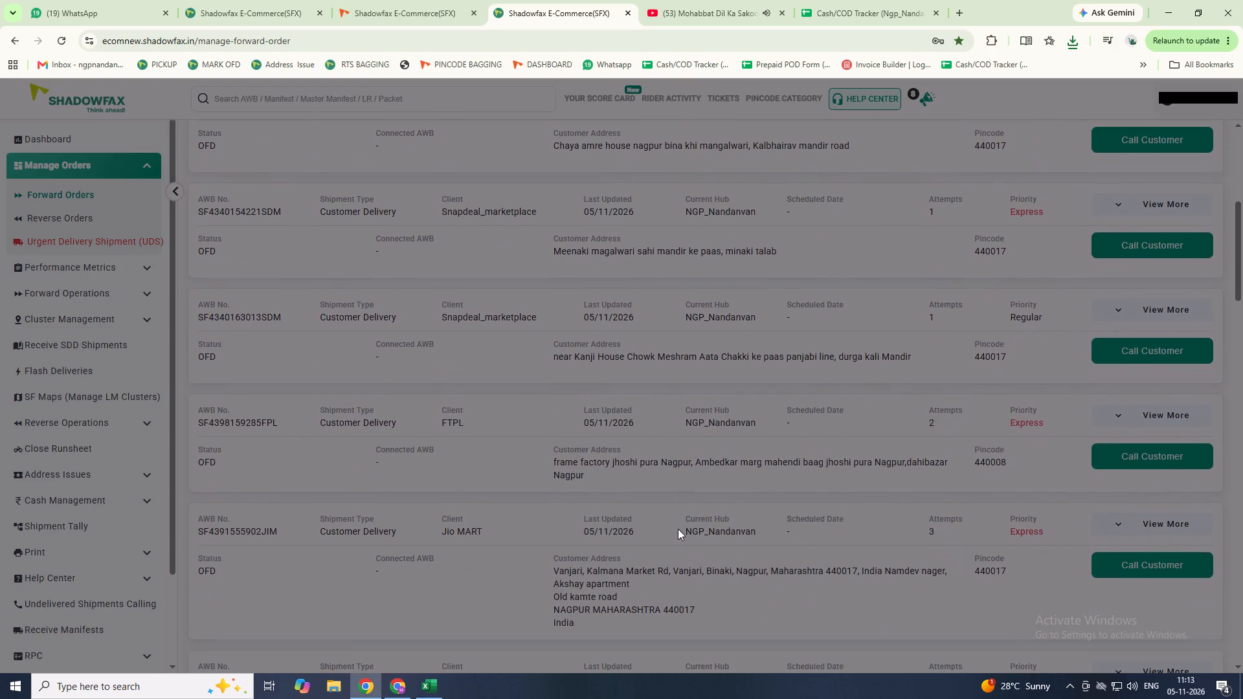
scroll(678, 529, "down", 2)
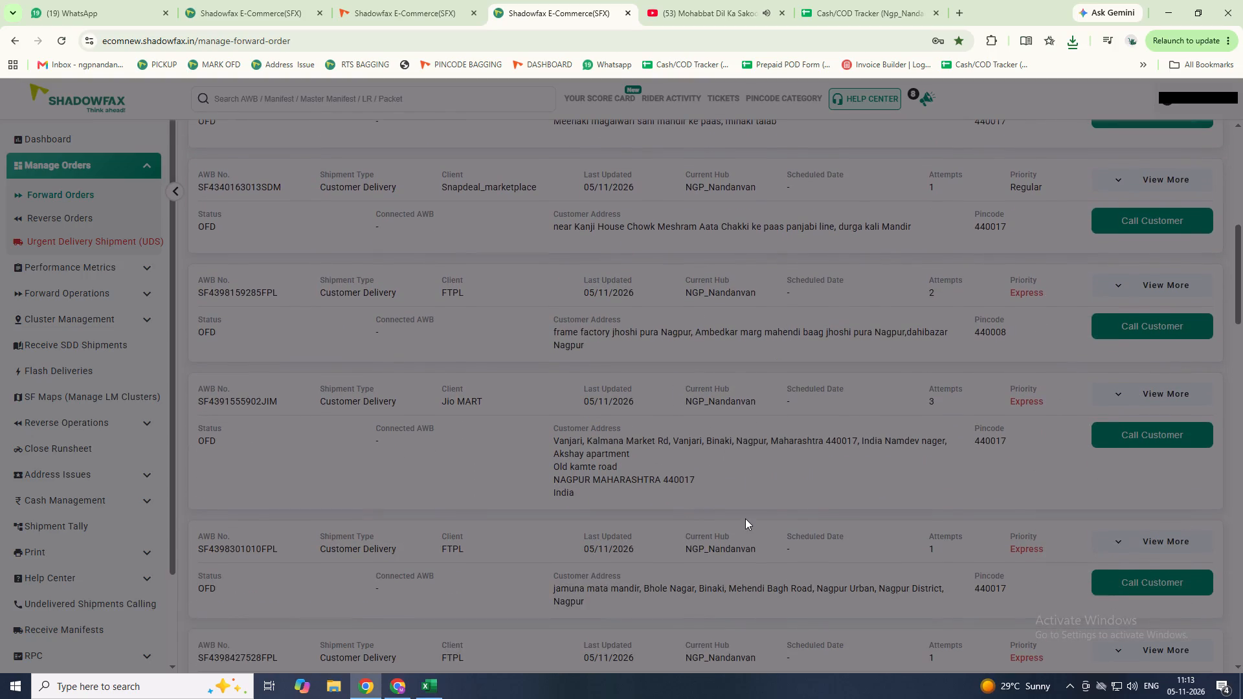
scroll(745, 521, "down", 3)
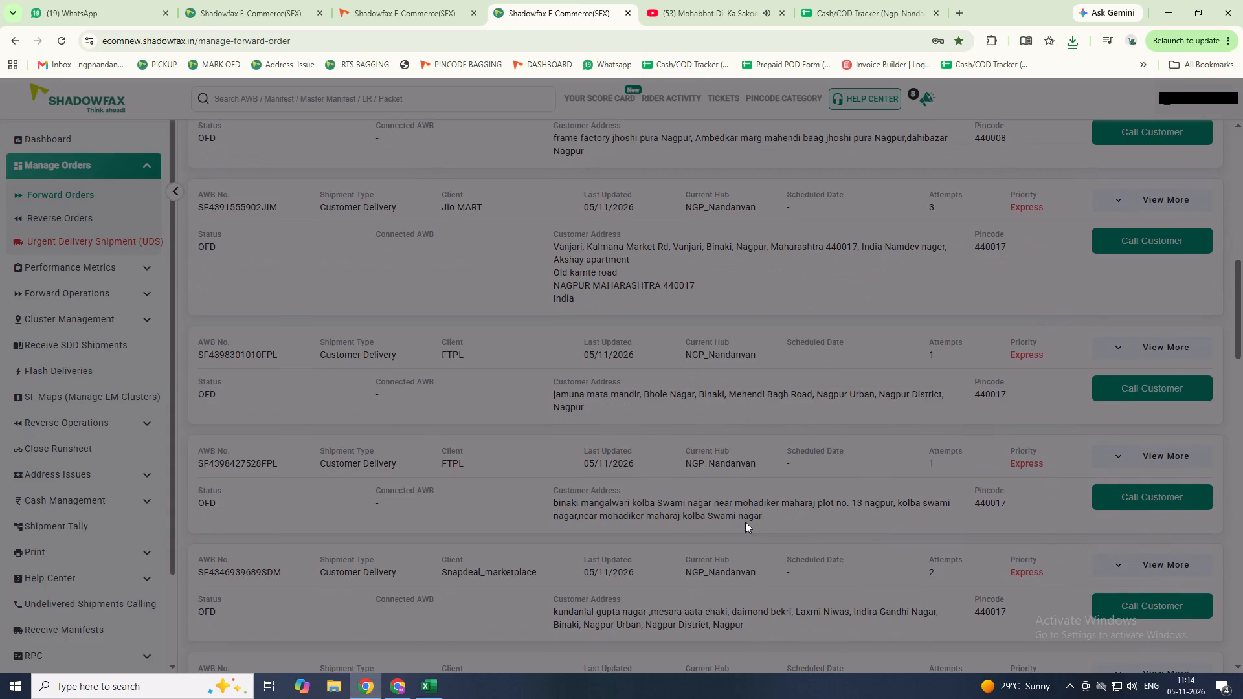
scroll(745, 522, "down", 2)
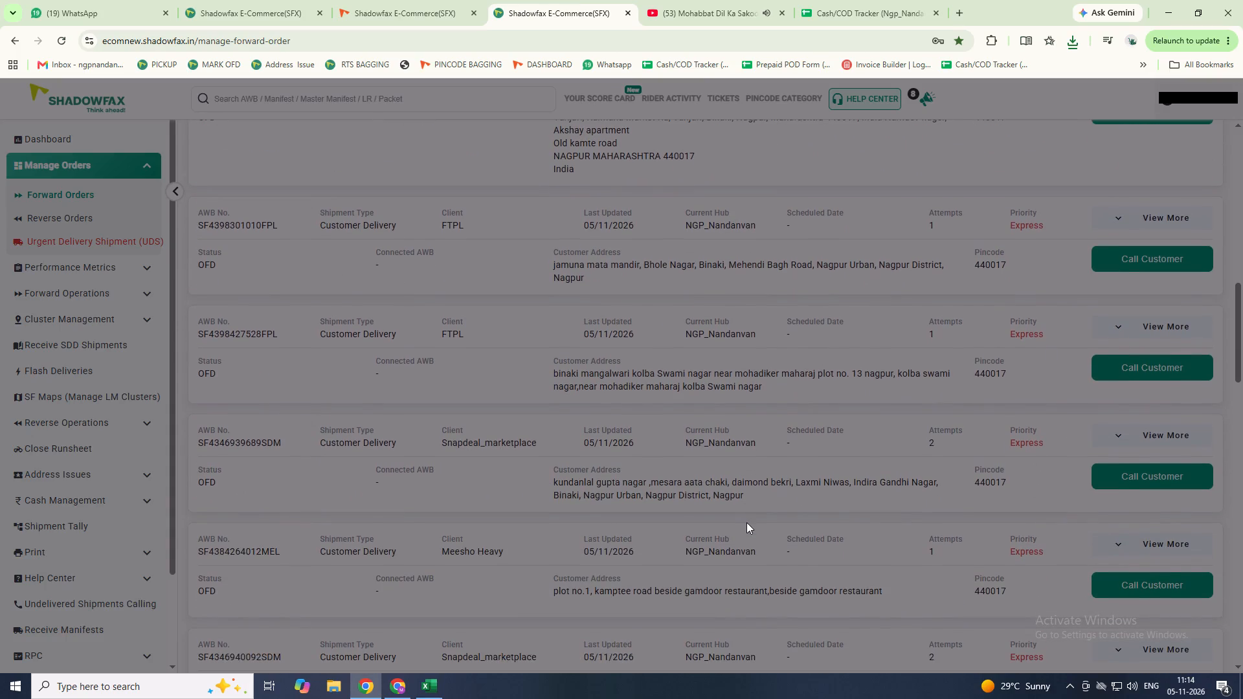
scroll(746, 522, "down", 3)
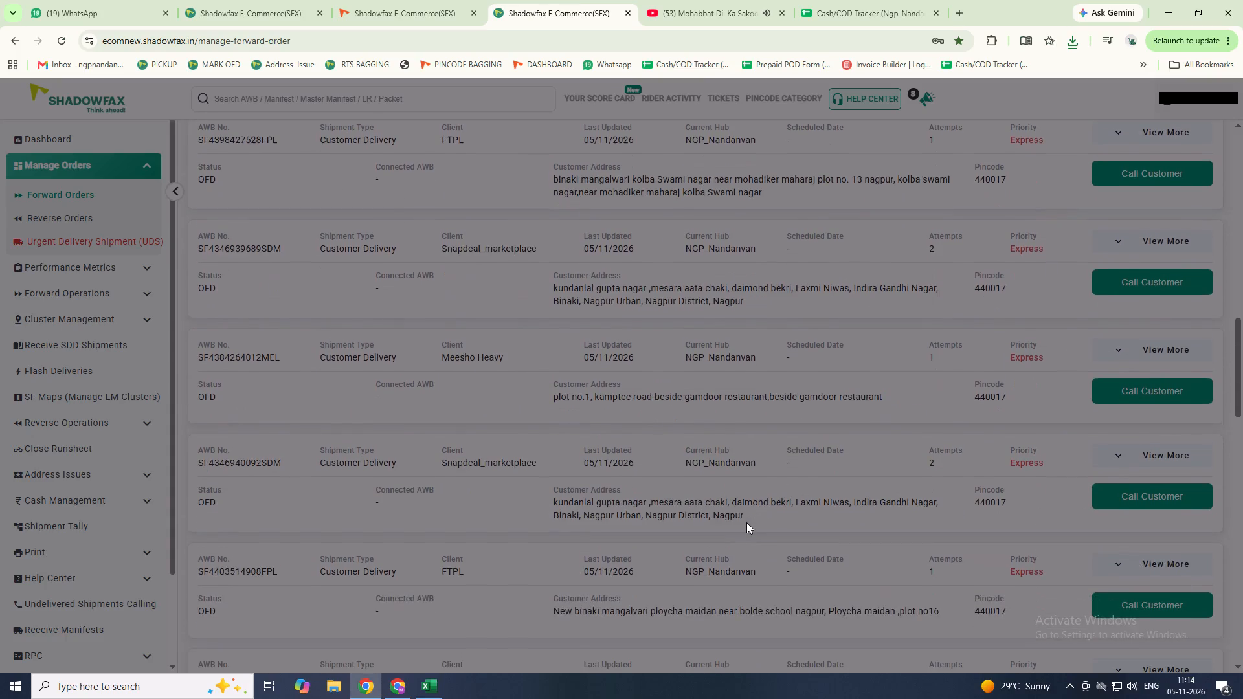
scroll(746, 522, "down", 3)
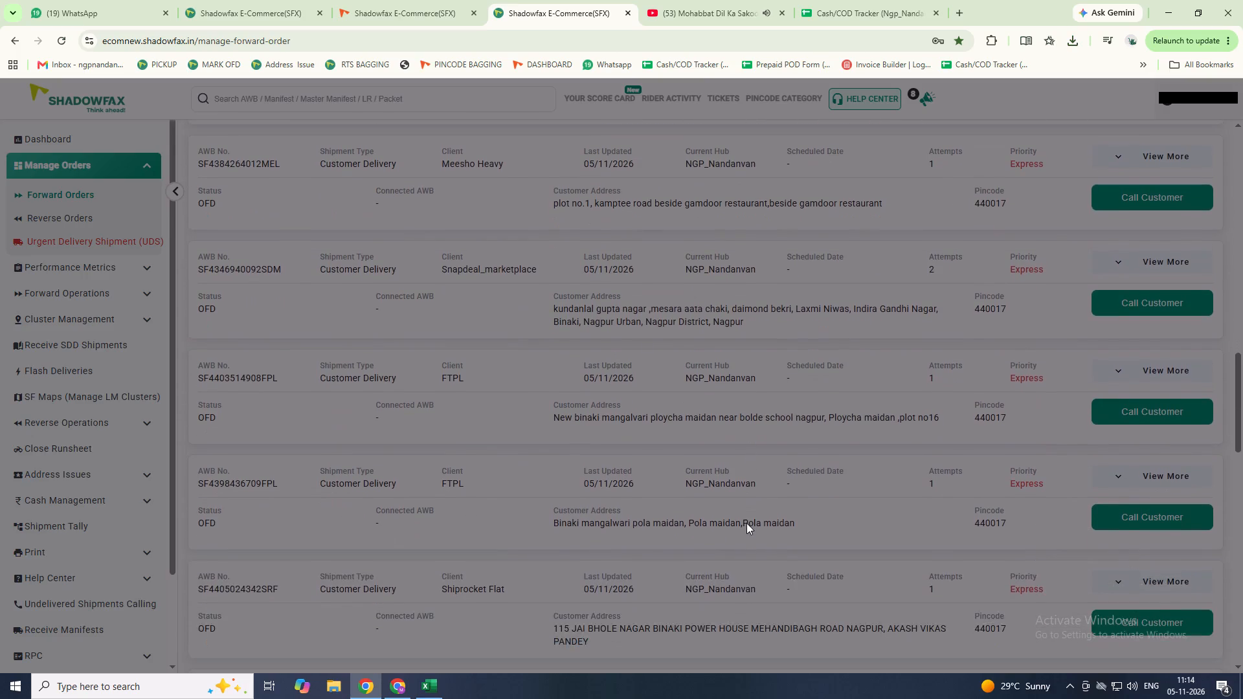
scroll(746, 523, "down", 4)
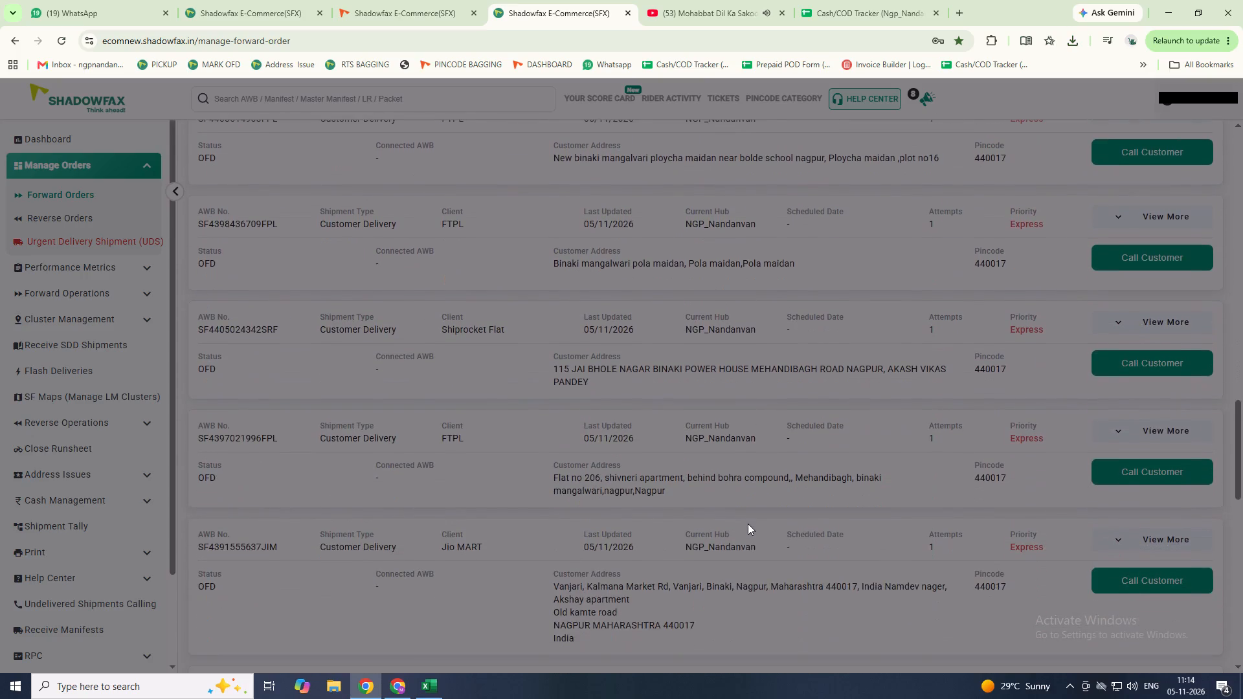
scroll(748, 524, "down", 3)
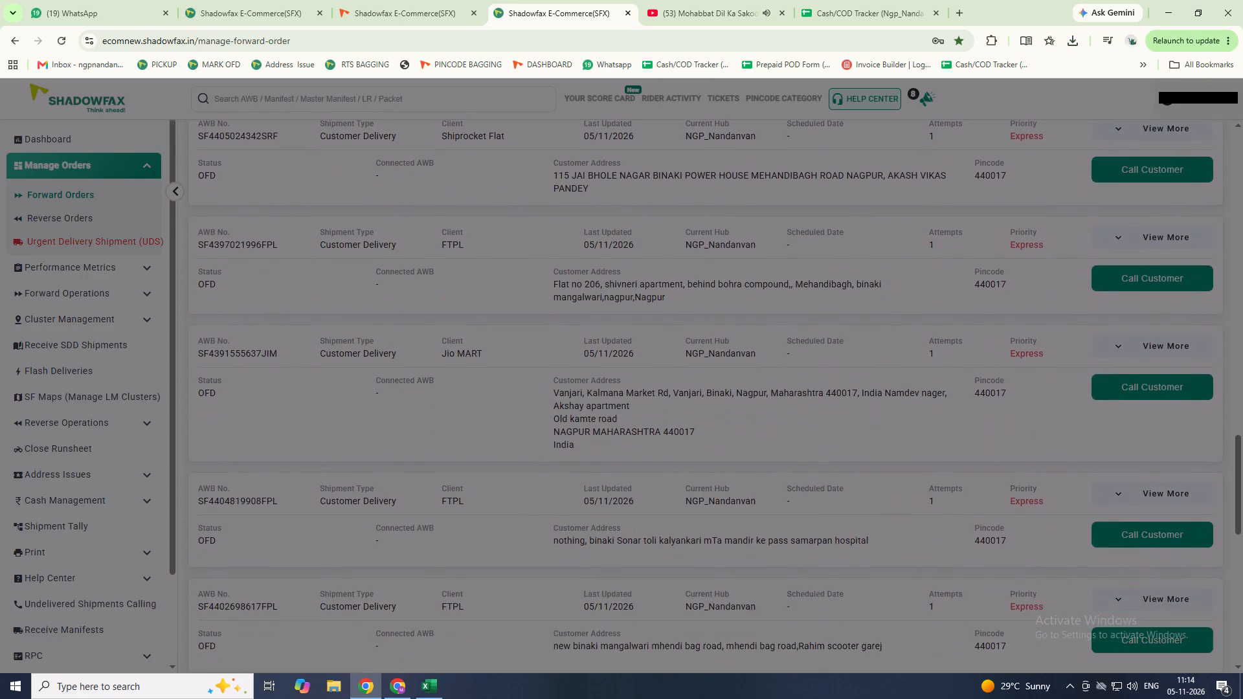
scroll(748, 524, "down", 2)
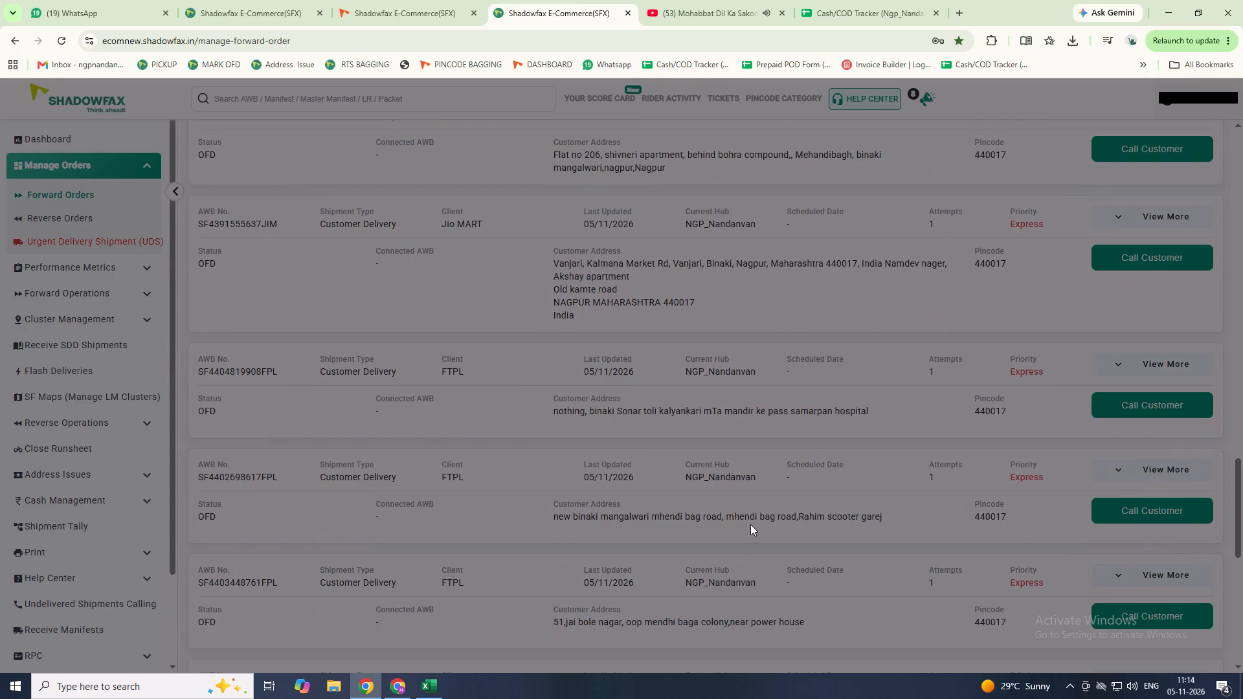
scroll(751, 524, "down", 4)
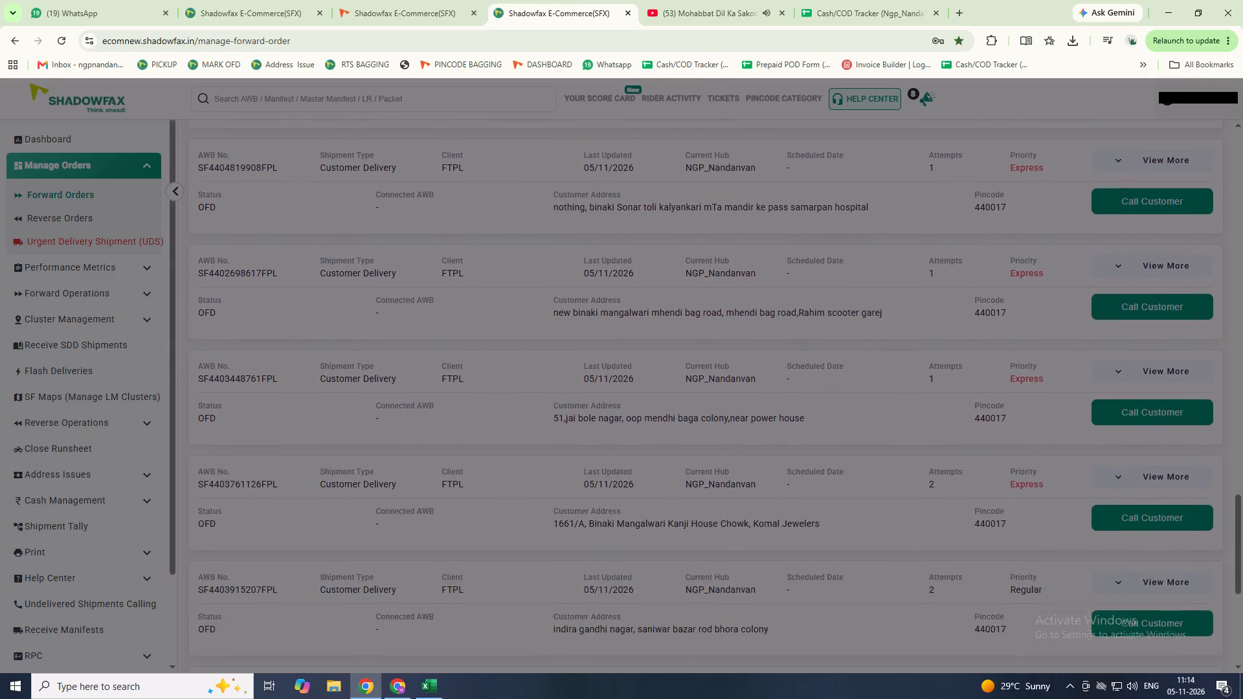
scroll(752, 524, "down", 2)
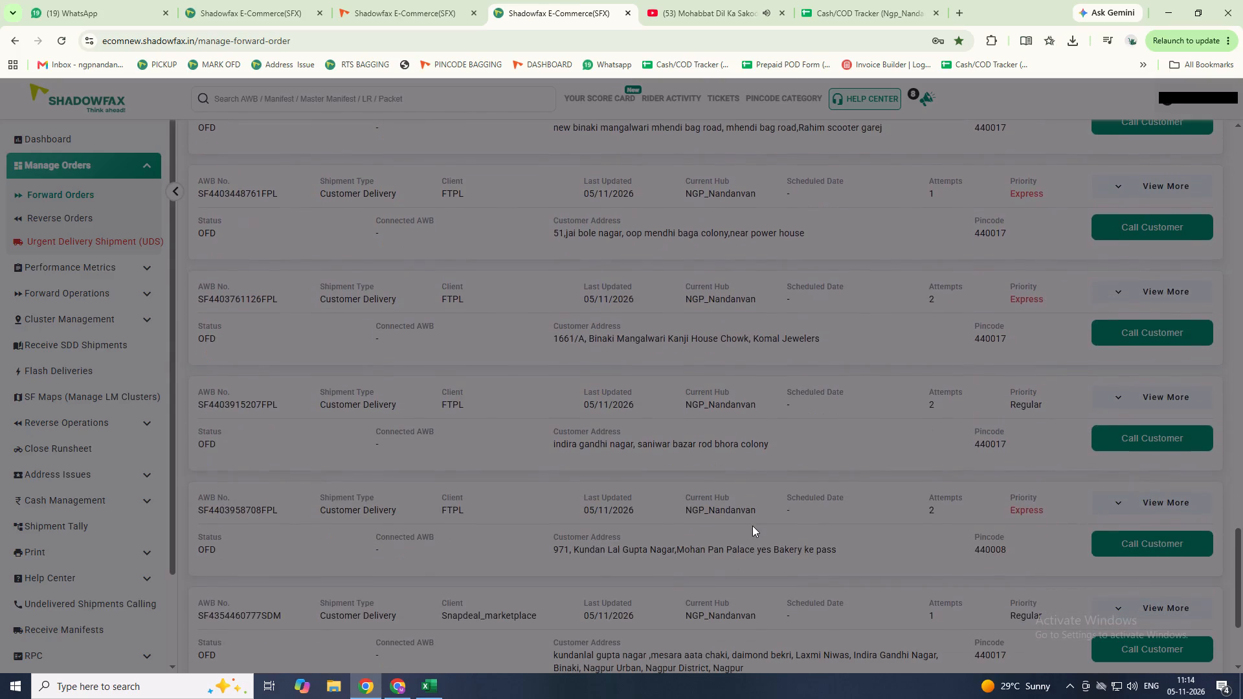
scroll(752, 526, "down", 5)
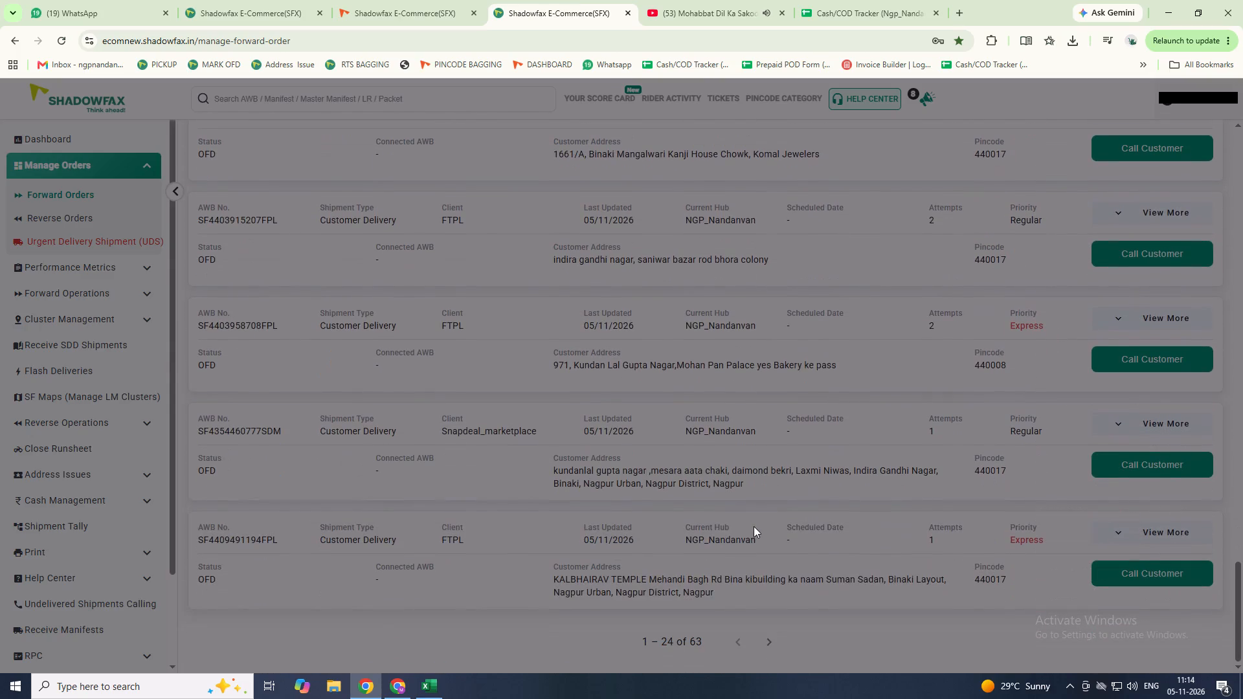
scroll(754, 526, "down", 2)
Go to the second page of the forward order results and review each shipment's status, address, pincode and attempts.
left_click(772, 645)
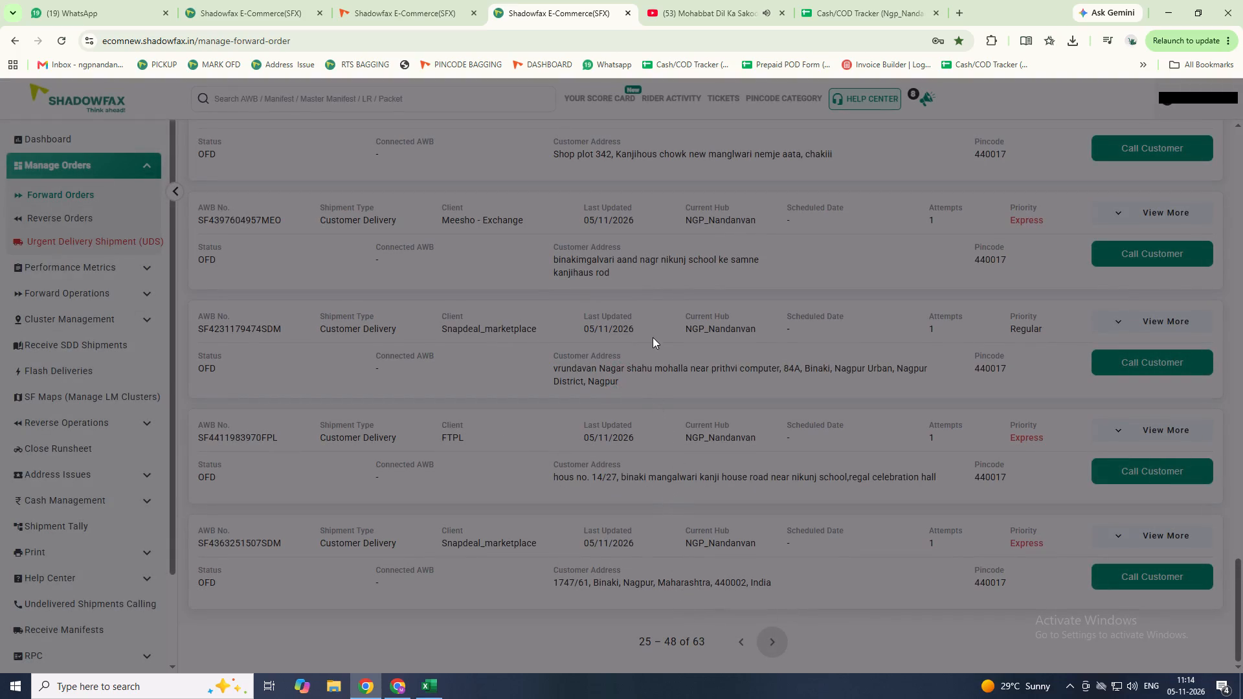
scroll(655, 334, "up", 1)
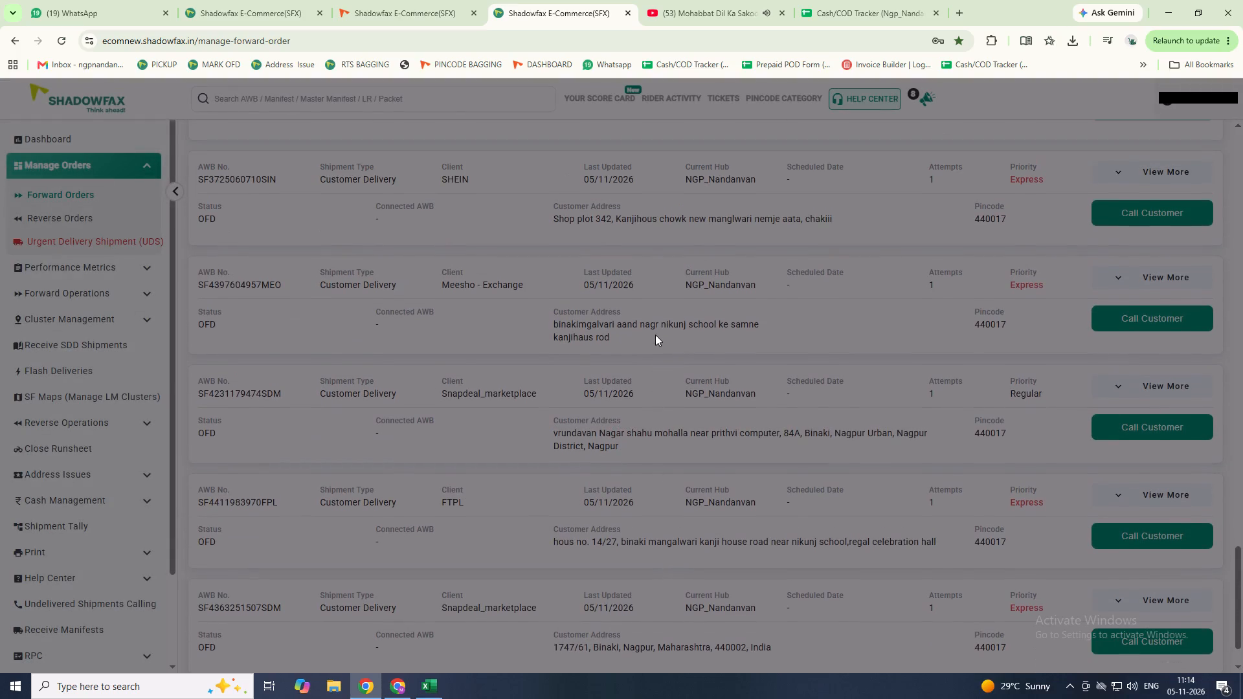
scroll(655, 335, "up", 3)
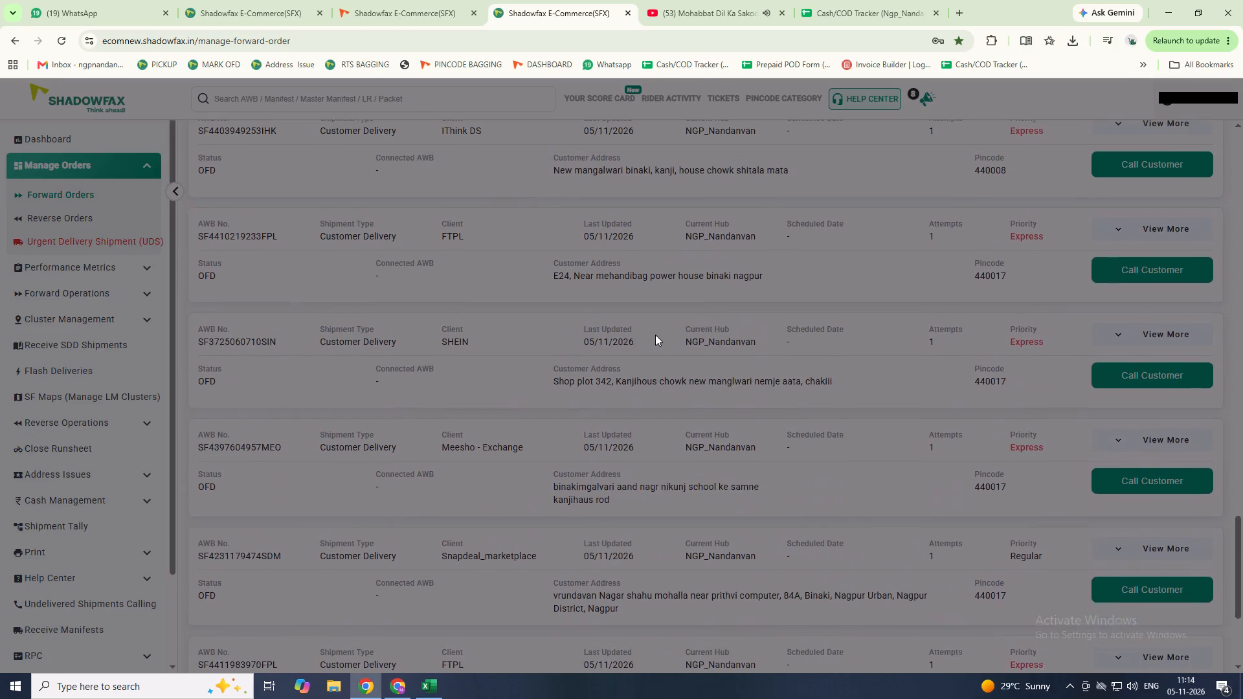
scroll(655, 335, "up", 2)
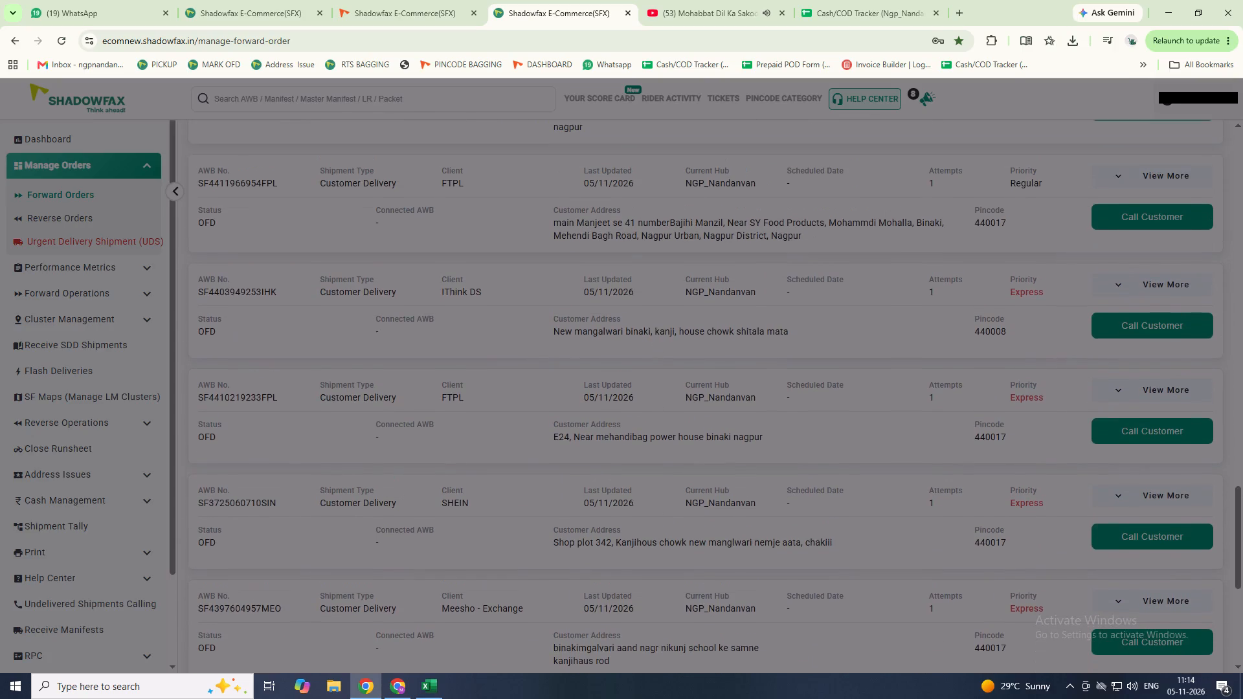
scroll(655, 335, "up", 2)
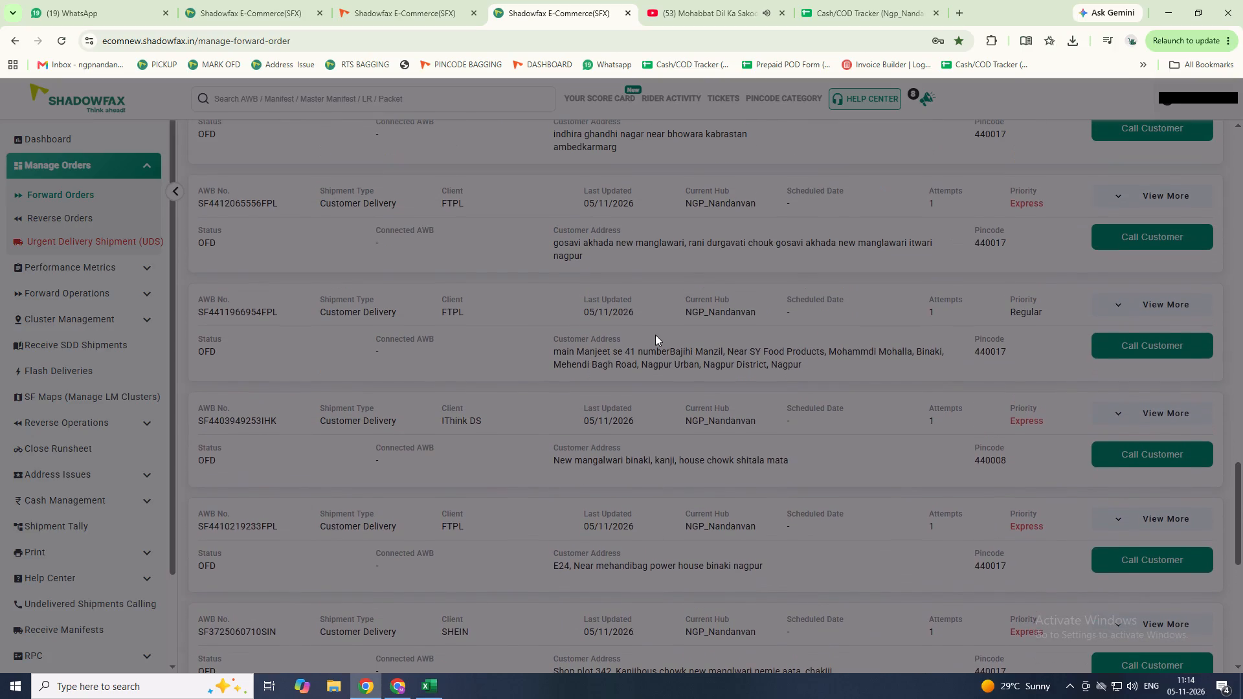
scroll(655, 335, "up", 3)
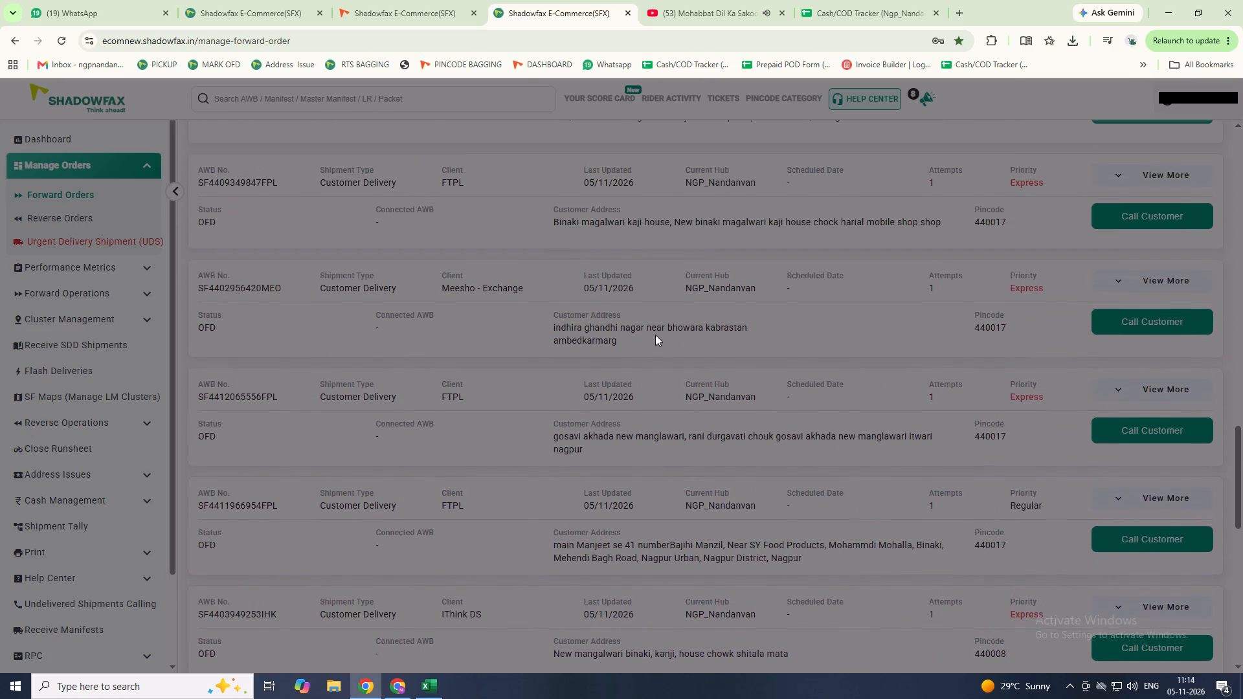
scroll(655, 335, "up", 3)
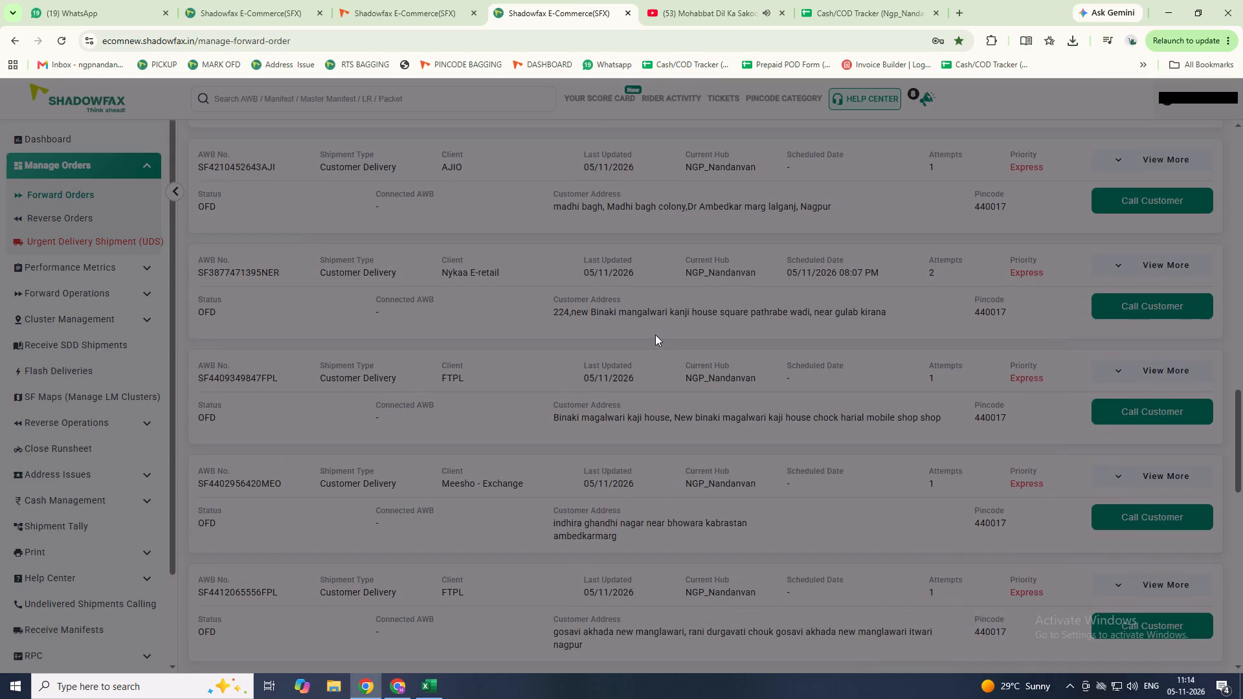
scroll(655, 335, "up", 3)
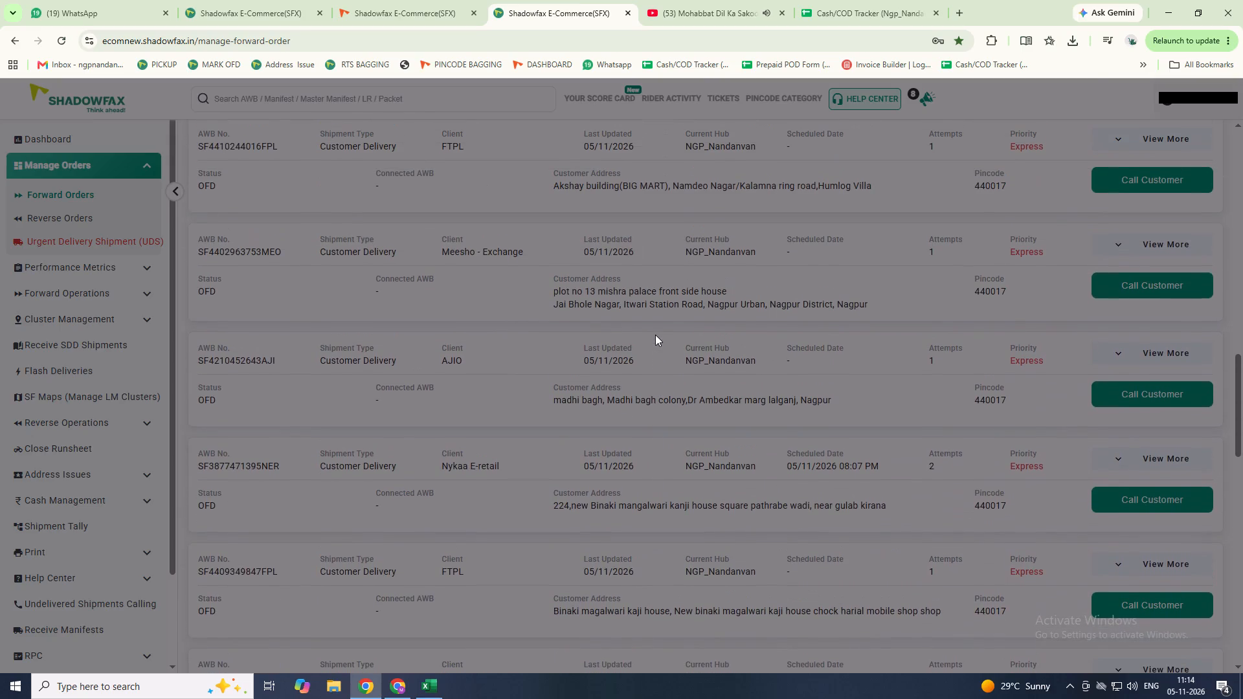
scroll(655, 335, "up", 4)
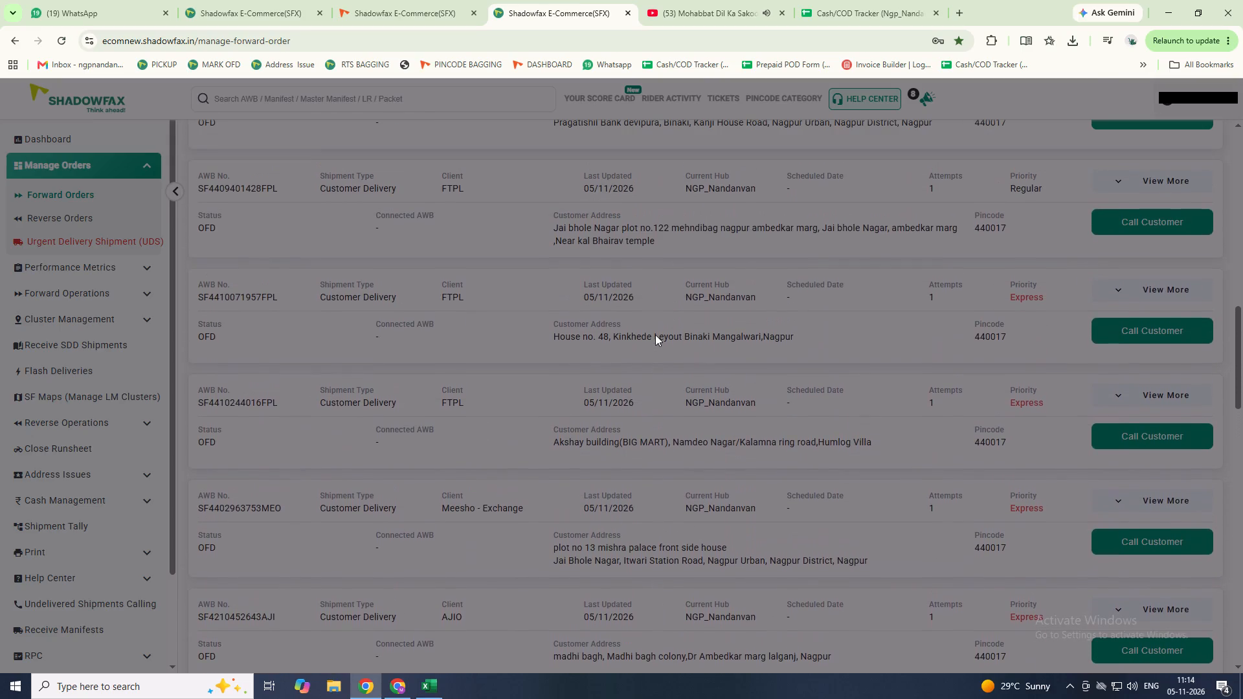
scroll(656, 335, "up", 4)
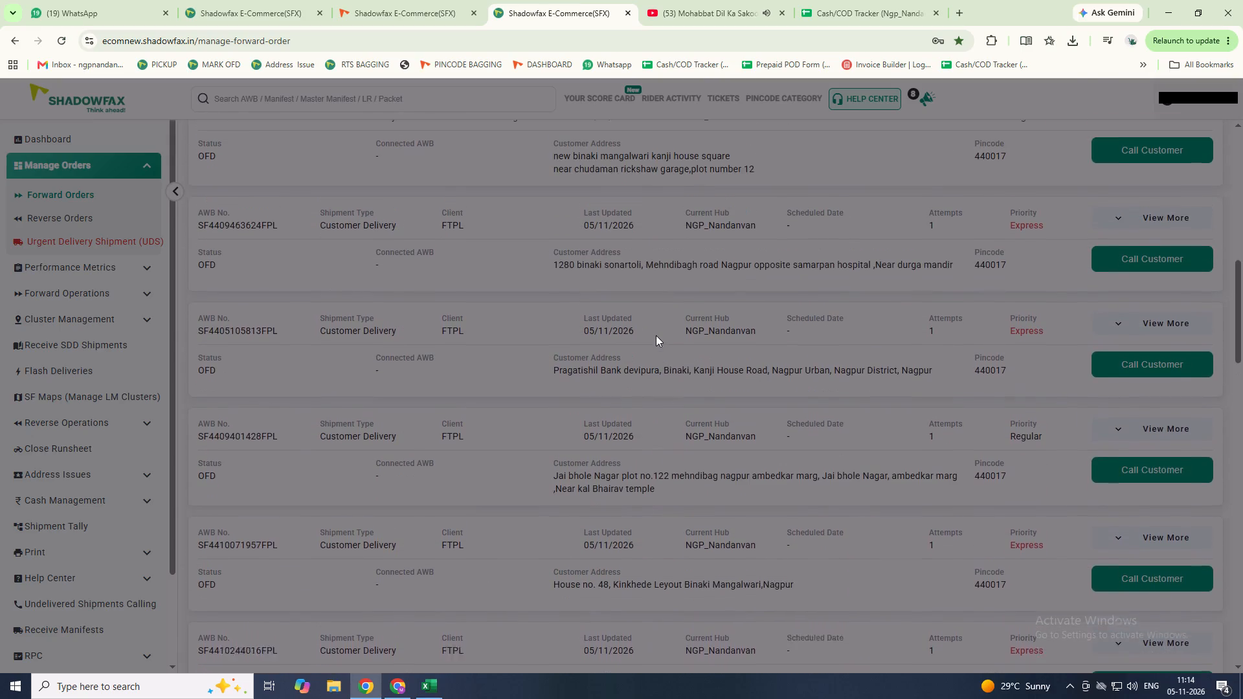
scroll(656, 335, "up", 2)
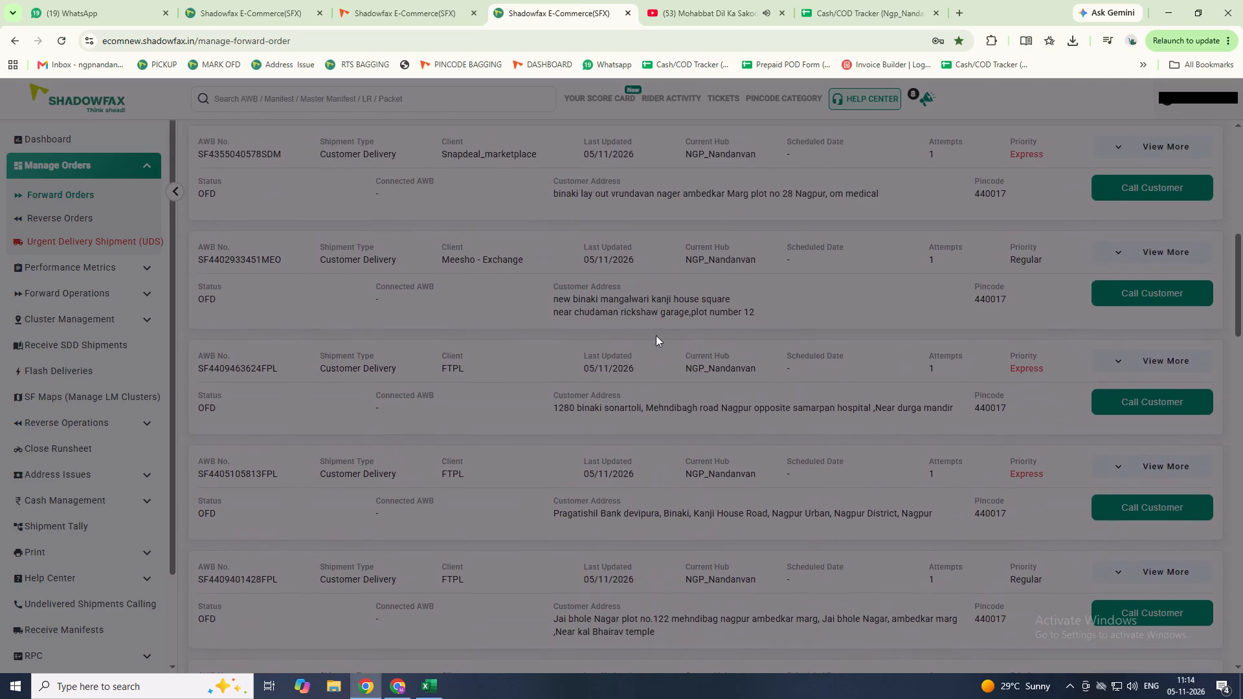
scroll(656, 335, "up", 6)
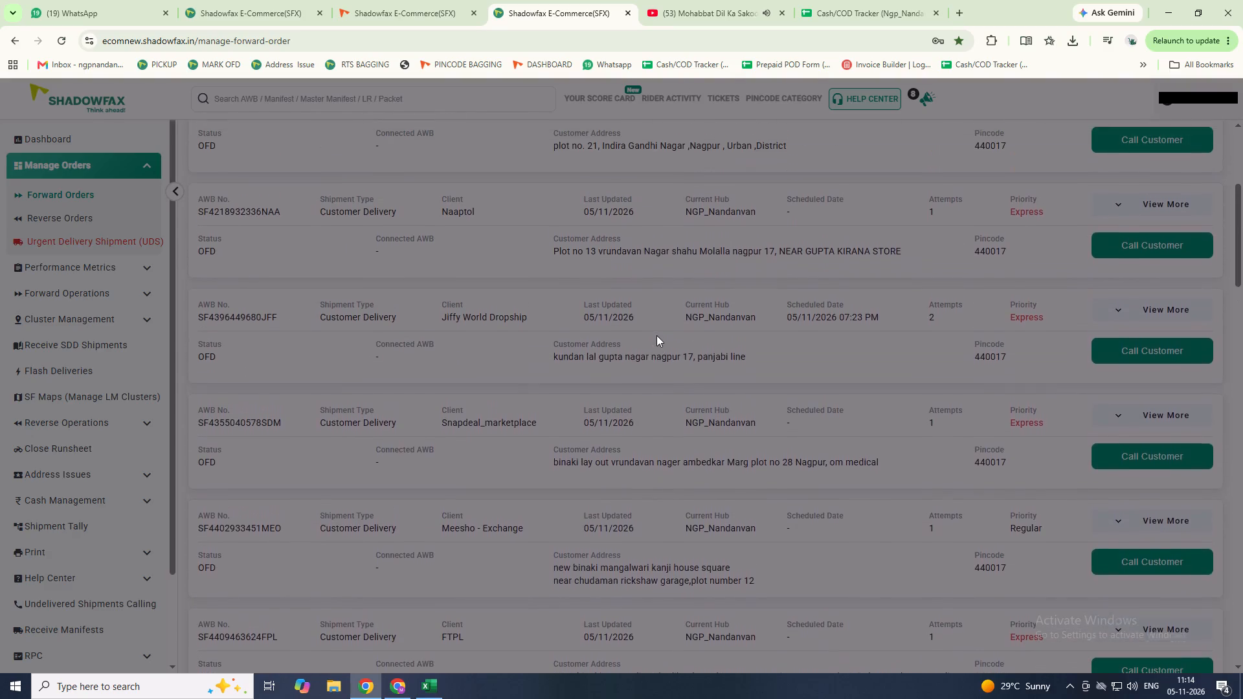
scroll(656, 335, "up", 1)
scroll(656, 335, "down", 2)
scroll(656, 335, "up", 2)
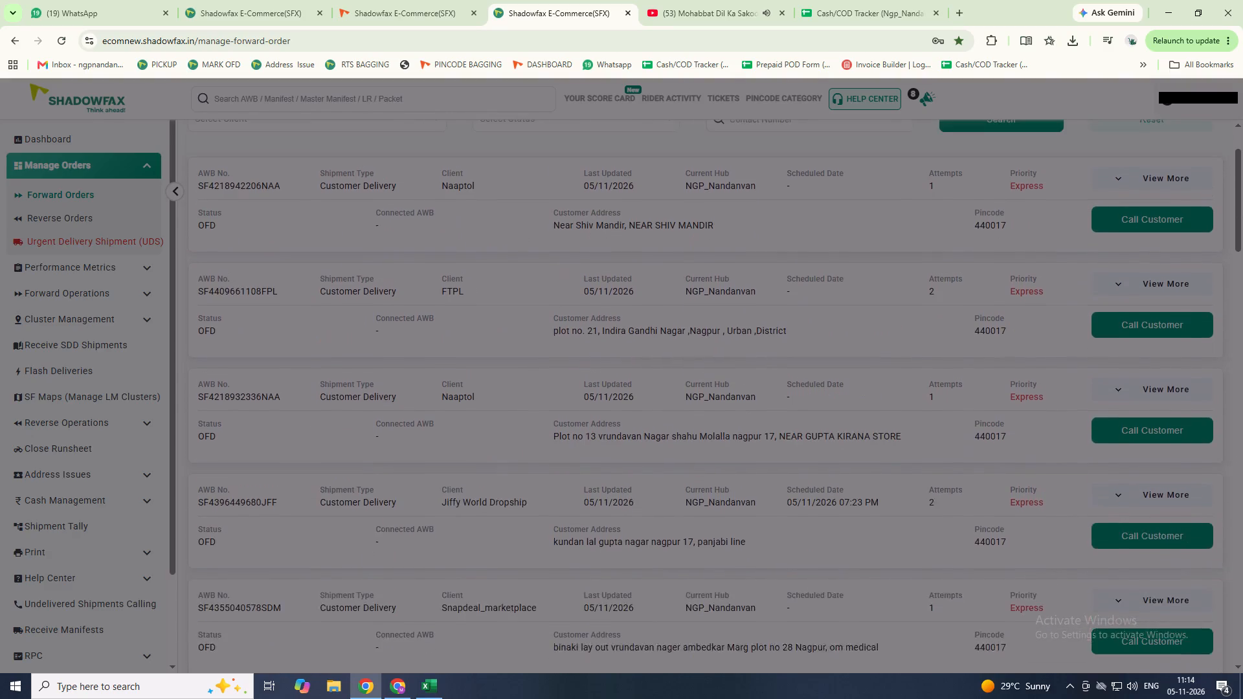
scroll(656, 335, "up", 3)
scroll(656, 335, "down", 4)
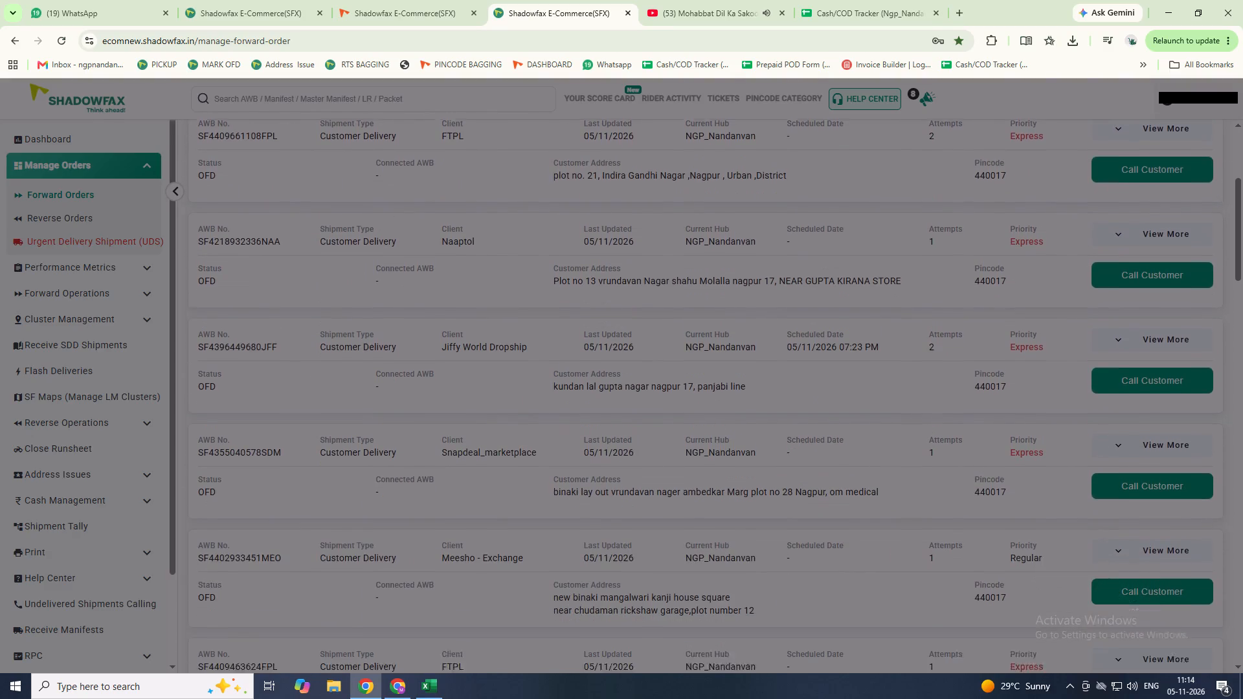
scroll(656, 337, "down", 4)
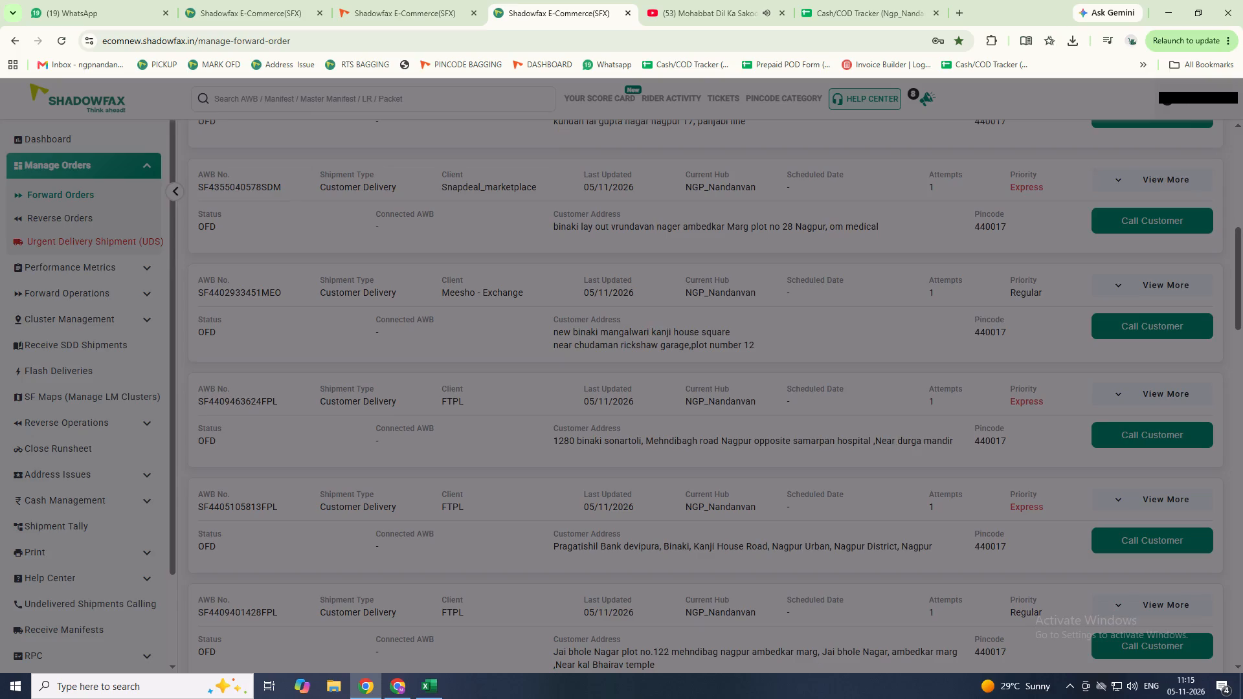
scroll(656, 337, "down", 5)
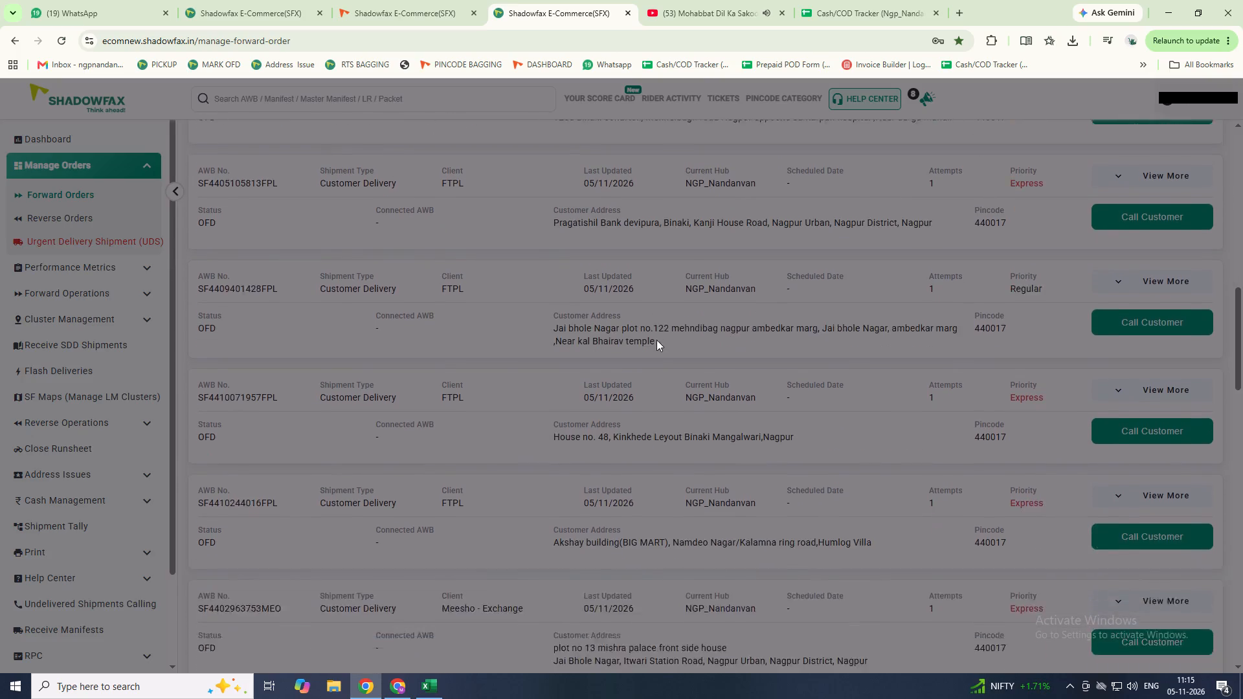
scroll(656, 340, "down", 20)
scroll(656, 340, "down", 7)
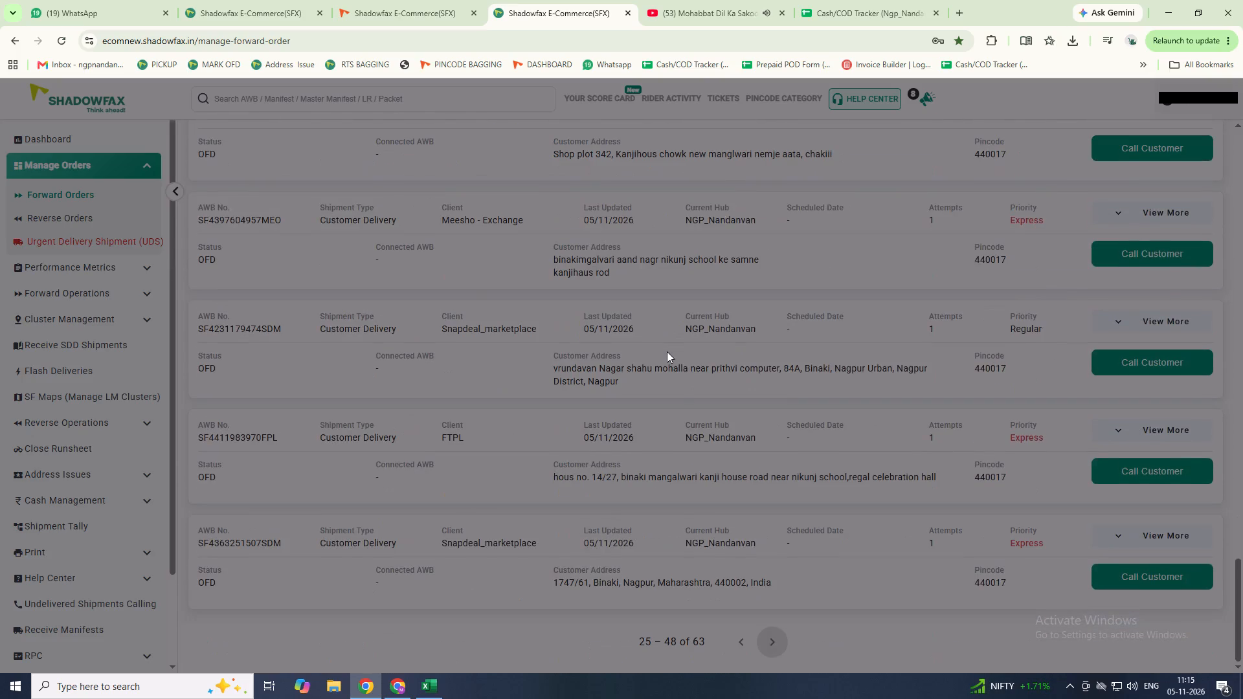
scroll(667, 351, "down", 5)
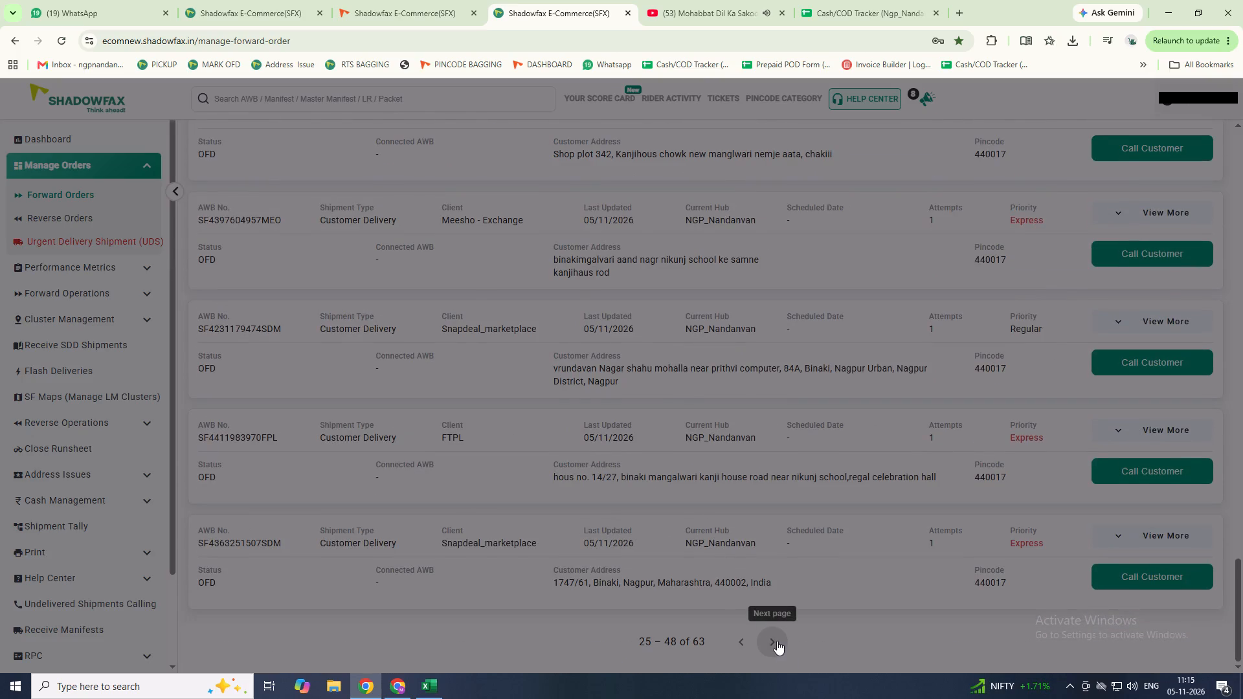
Go to the third page of the forward order results and review each shipment's status, address, pincode and attempts.
left_click(777, 641)
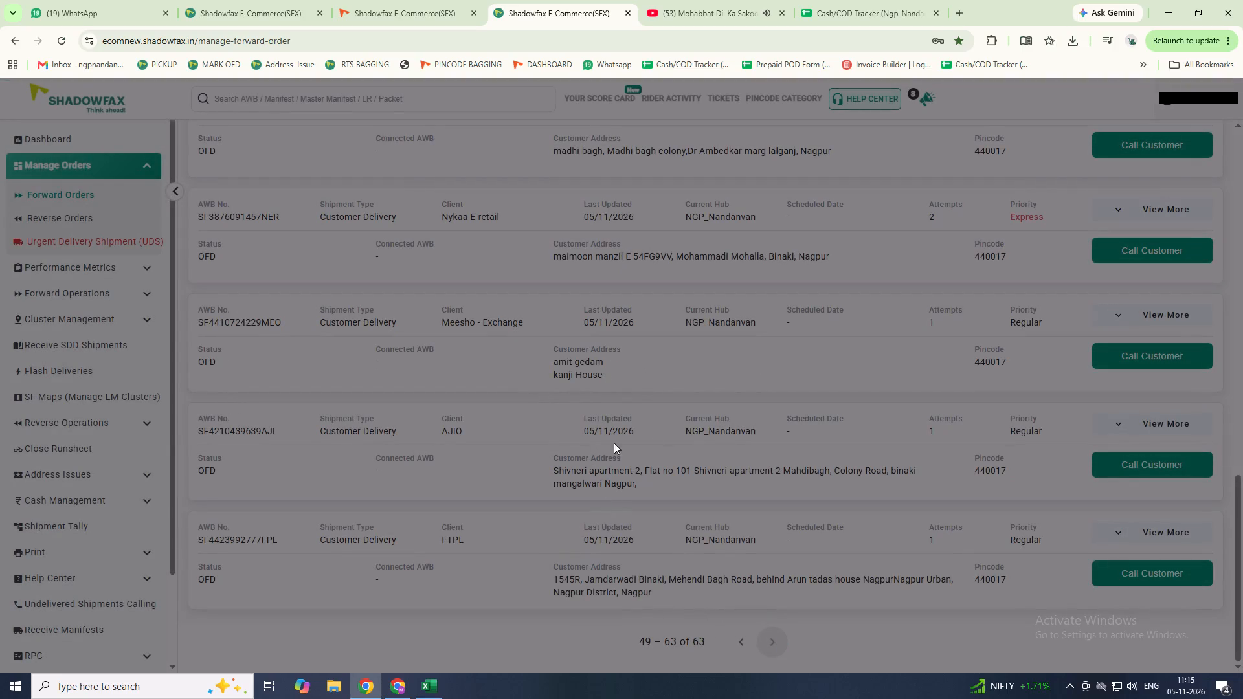
scroll(631, 324, "up", 1)
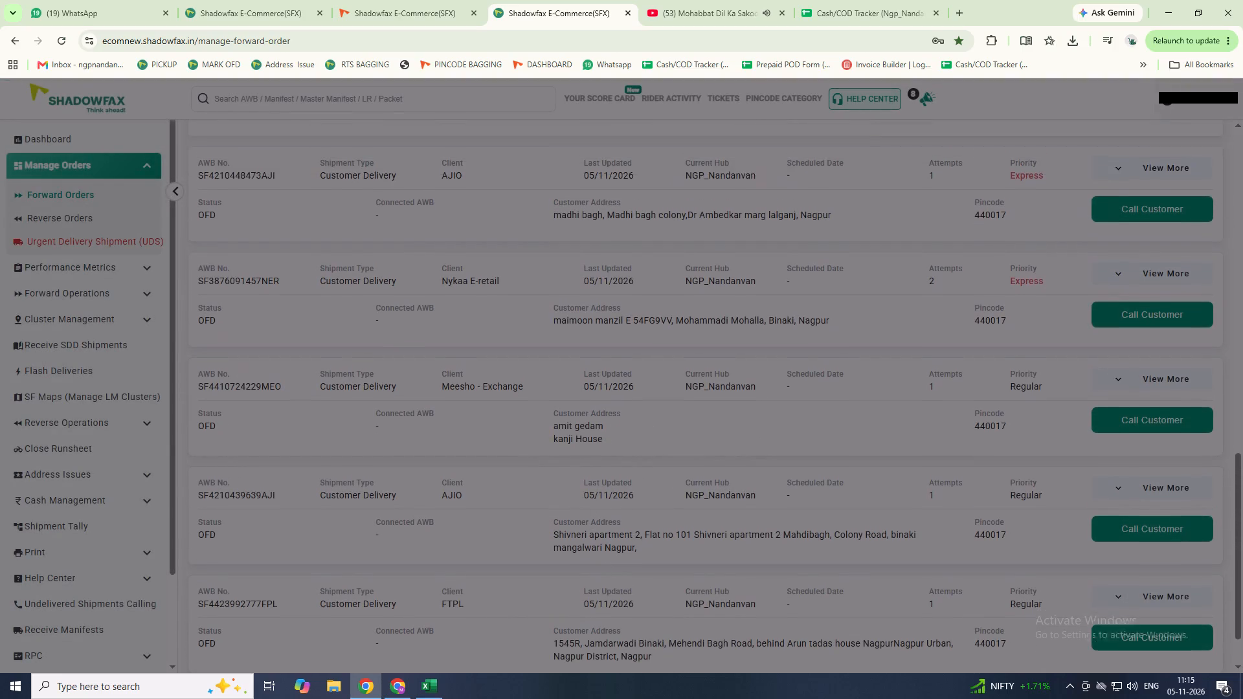
scroll(631, 324, "up", 6)
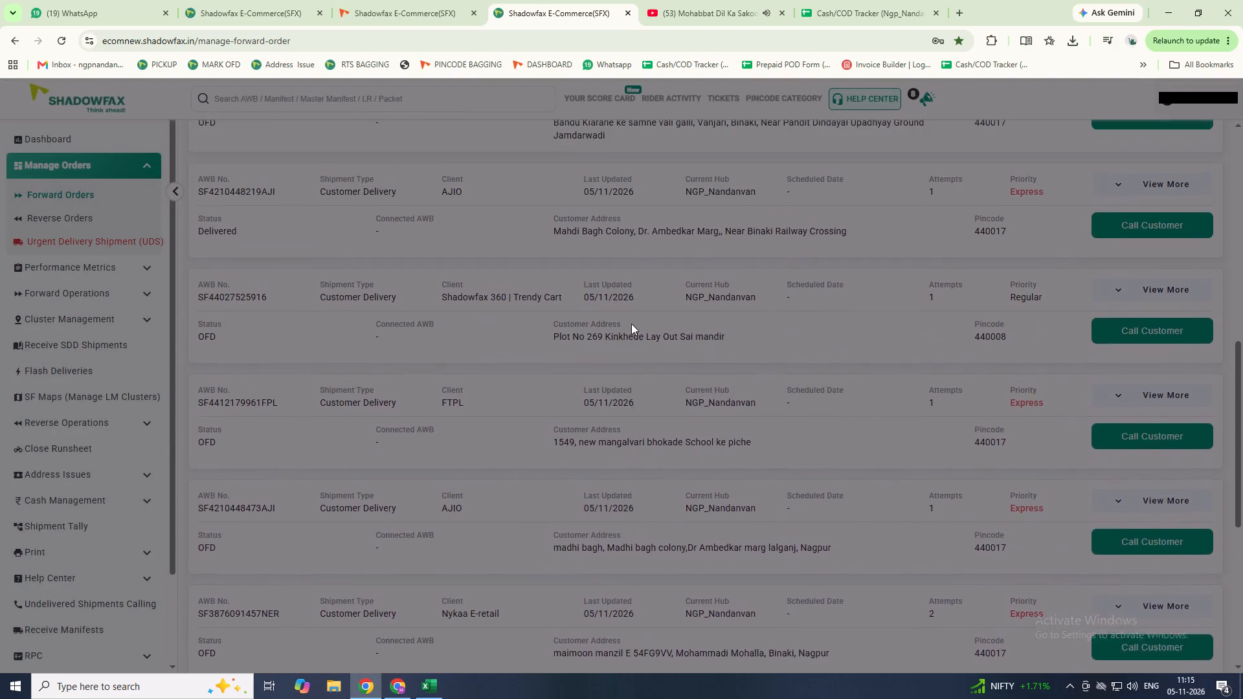
scroll(631, 324, "up", 4)
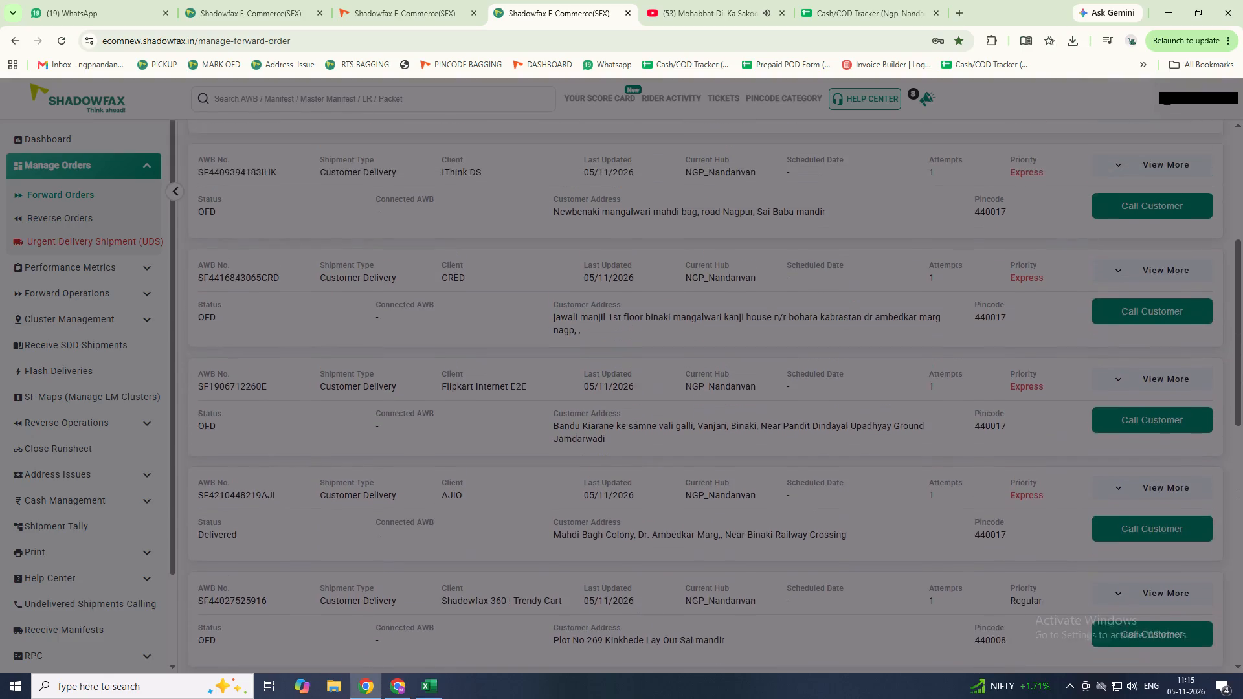
scroll(631, 324, "up", 7)
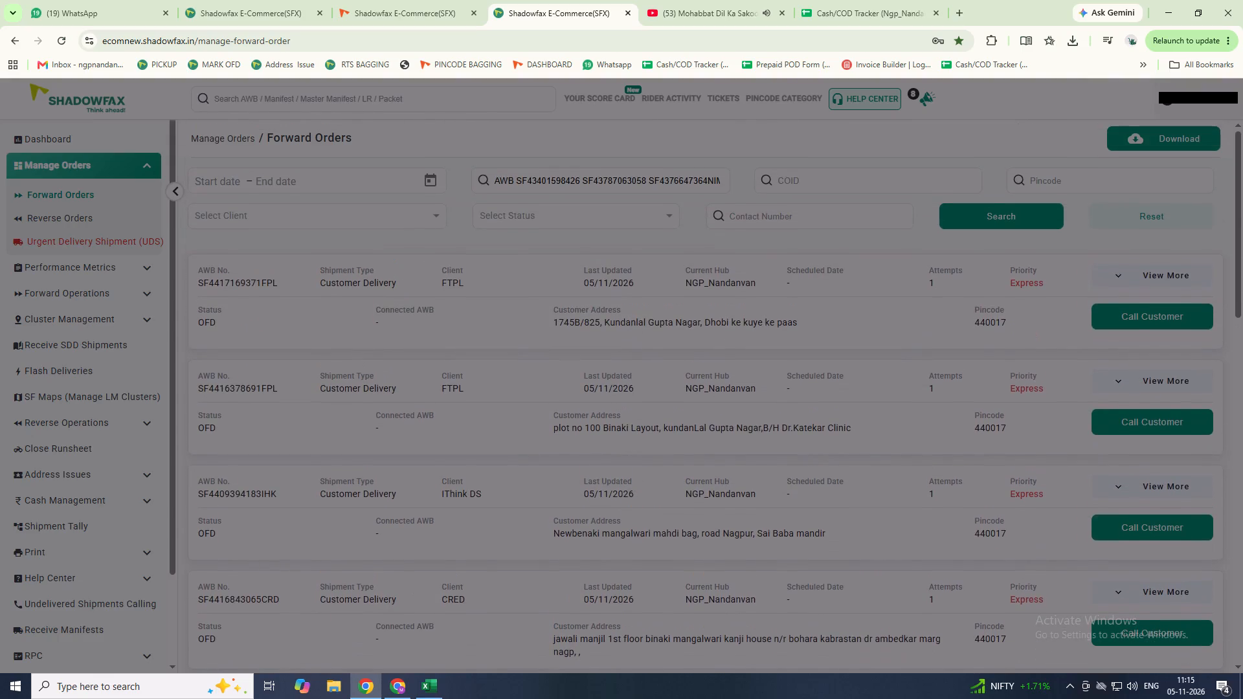
scroll(631, 324, "down", 17)
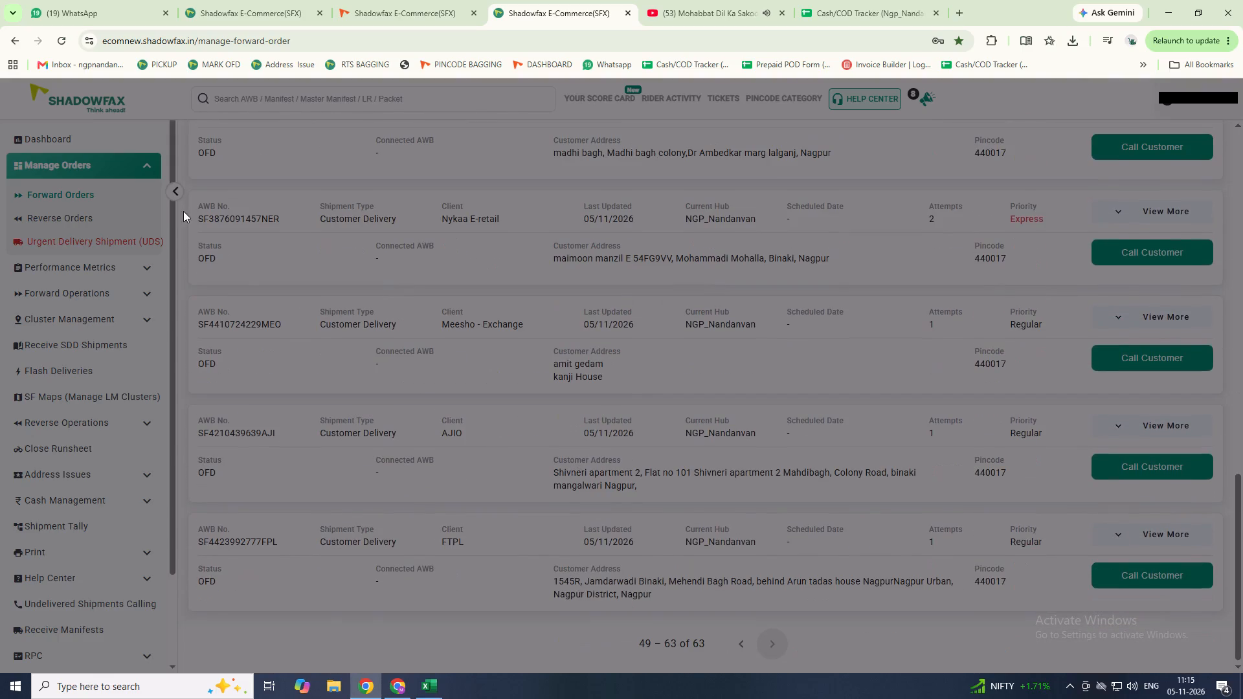
Filter the hub's OFD runsheets by rider Manoj and open the closure page for that rider's runsheet.
left_click(56, 141)
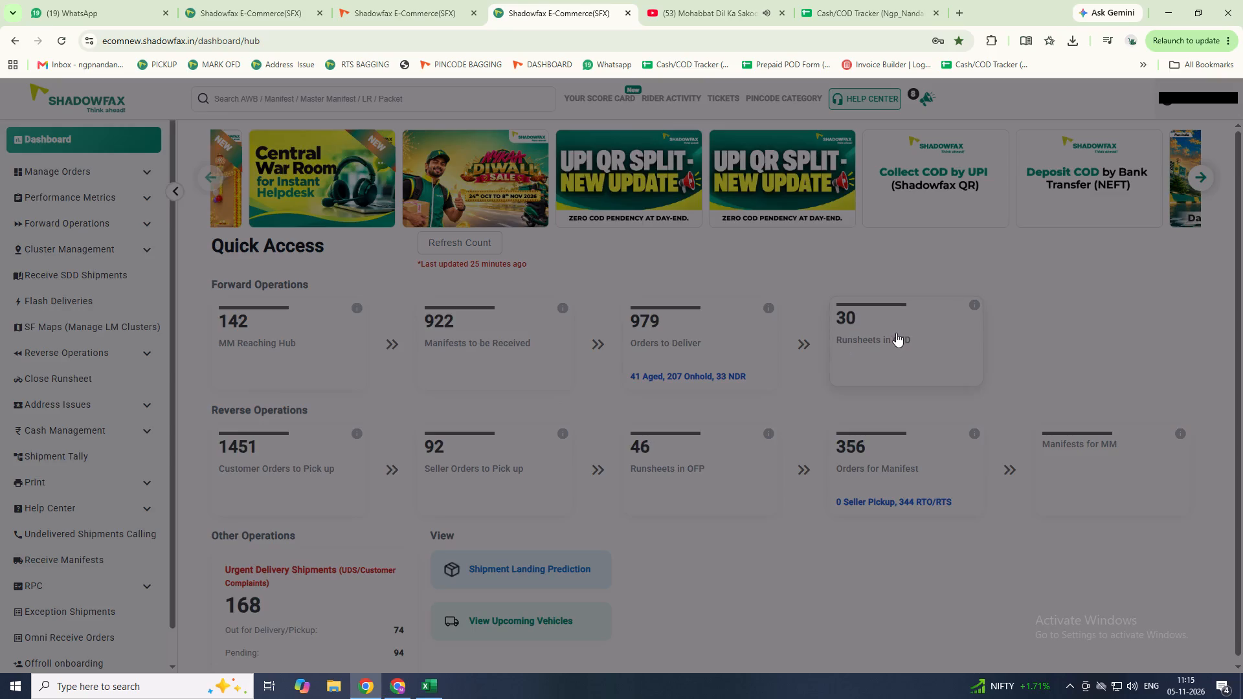
left_click(896, 332)
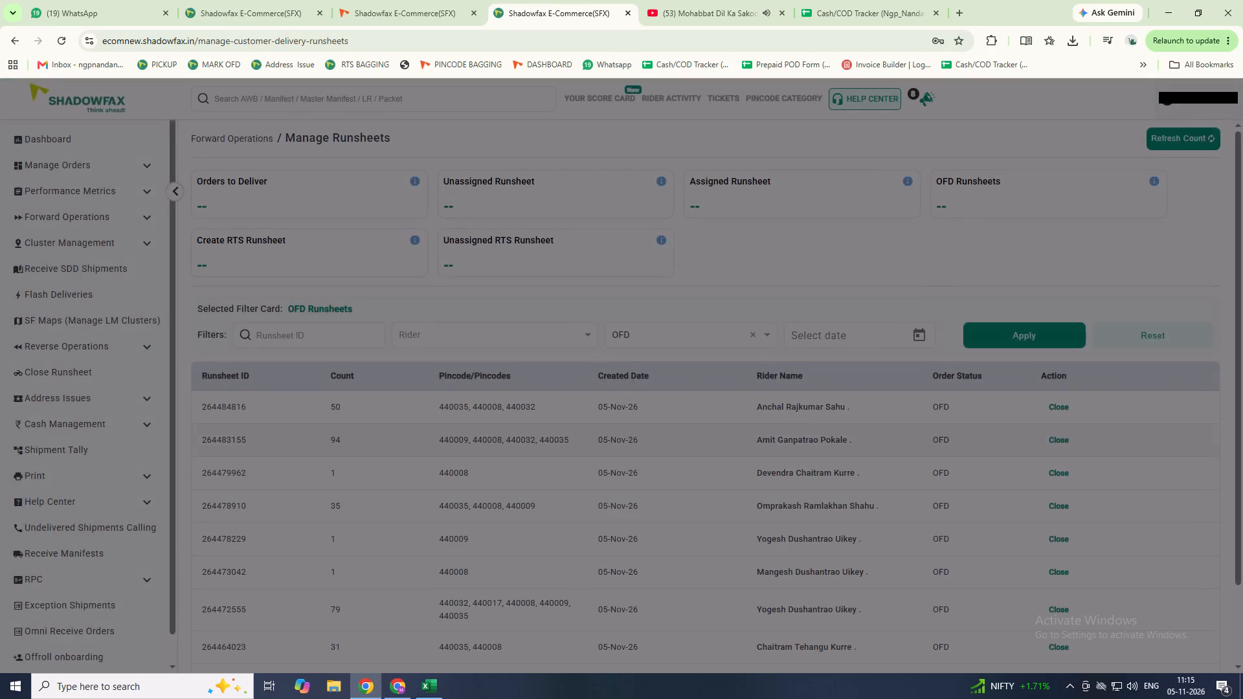
left_click(970, 202)
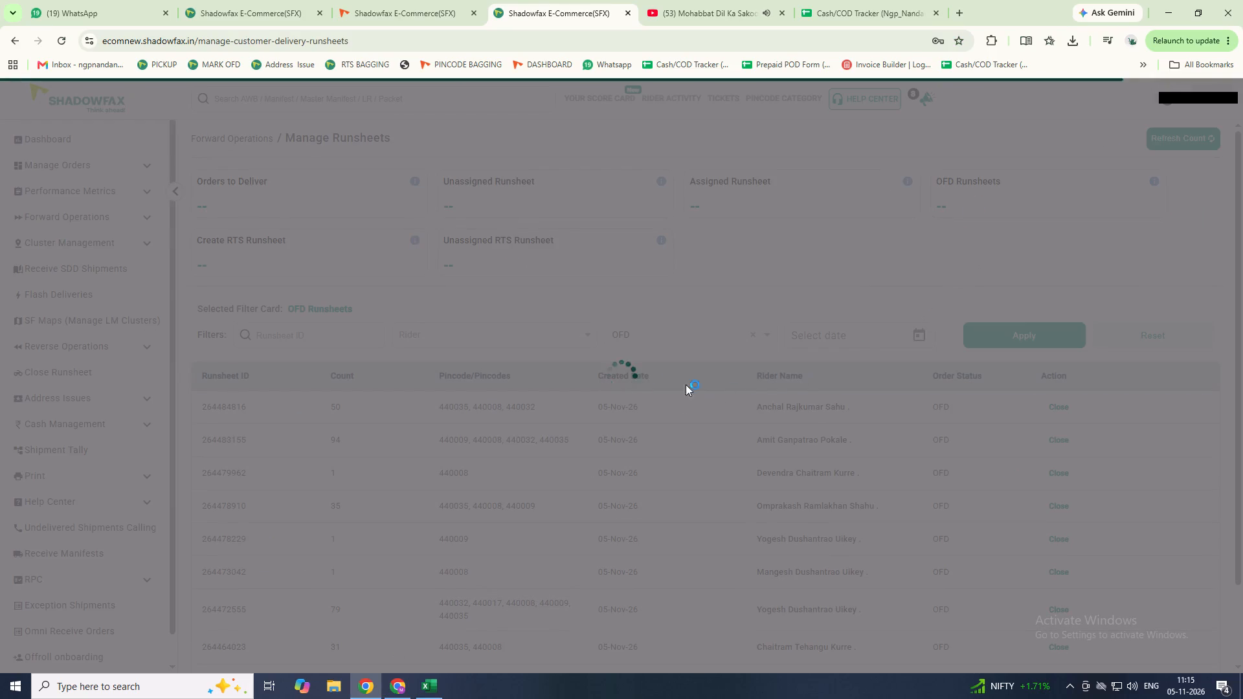
left_click(581, 337)
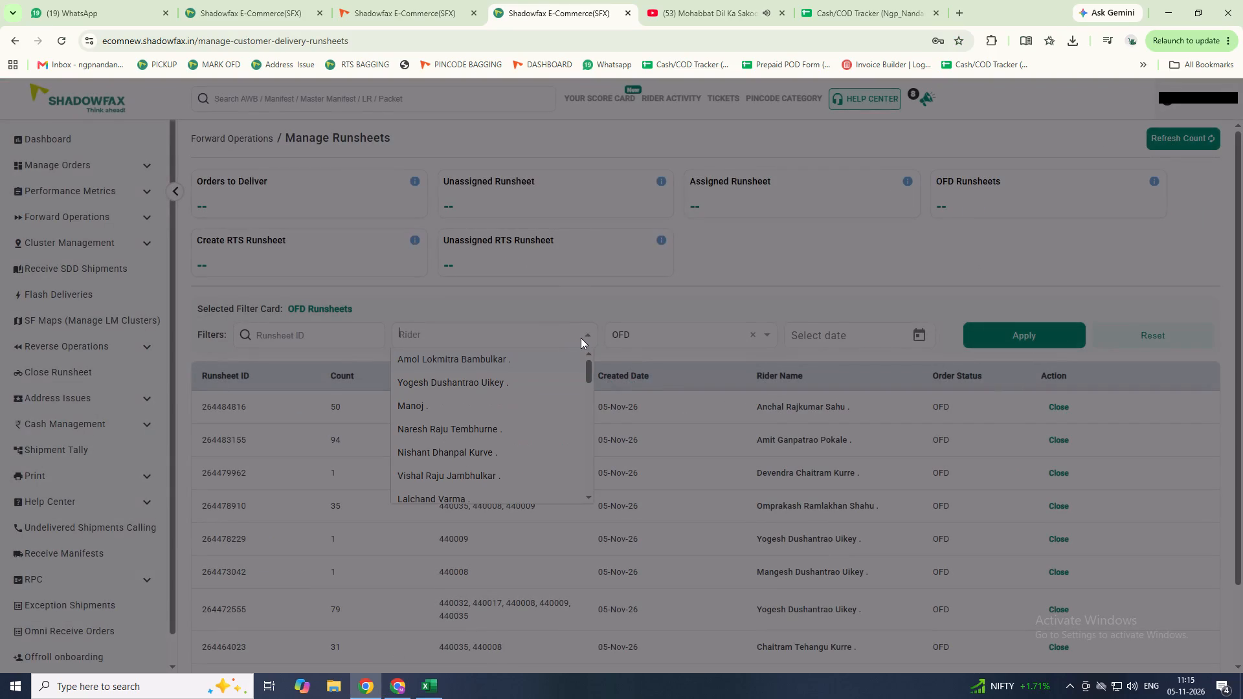
type("ma")
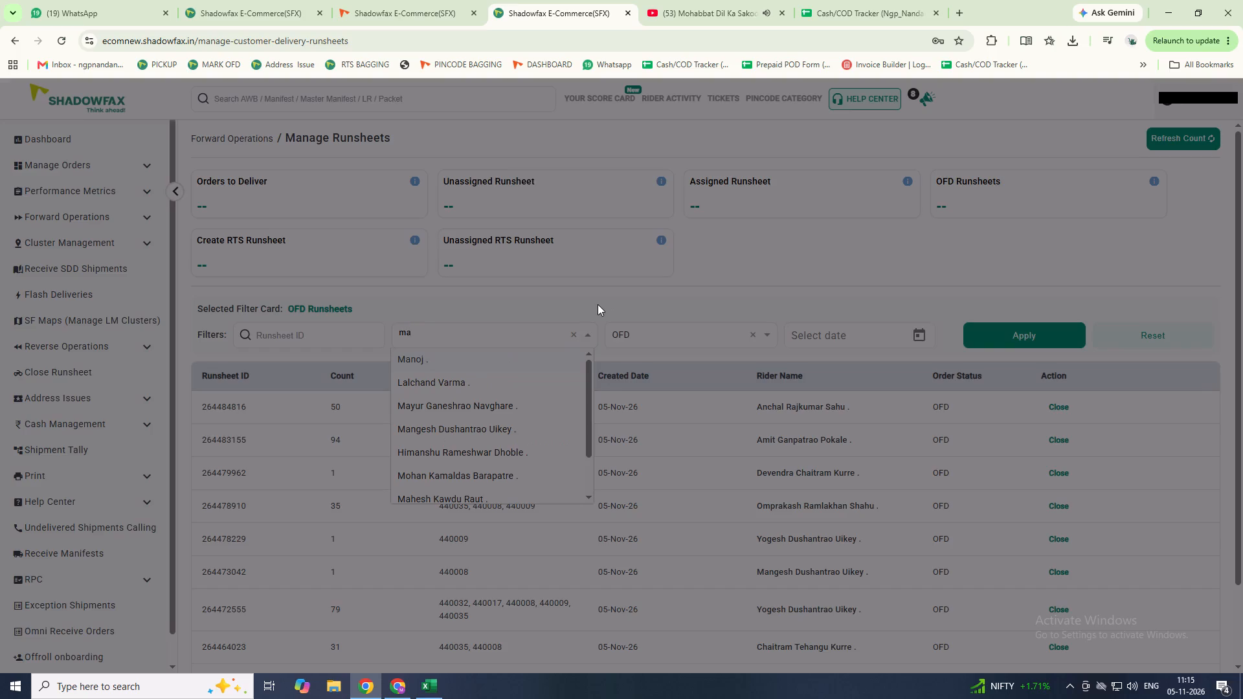
key("n")
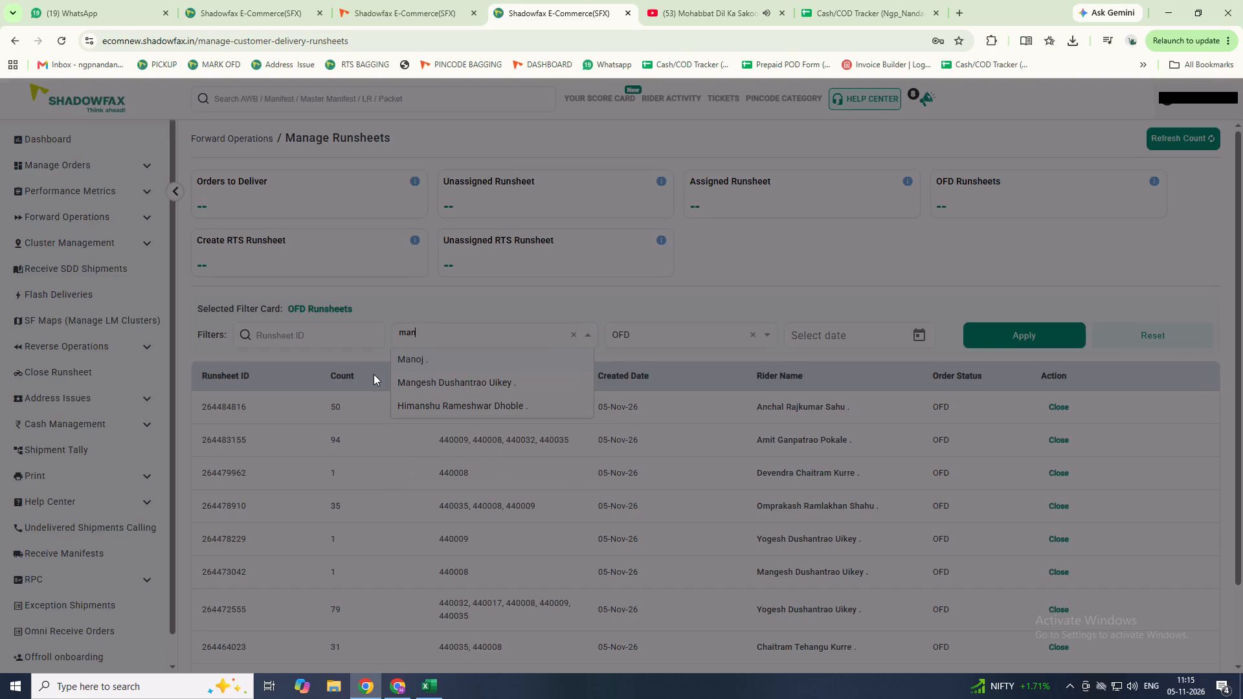
left_click(412, 355)
left_click(991, 338)
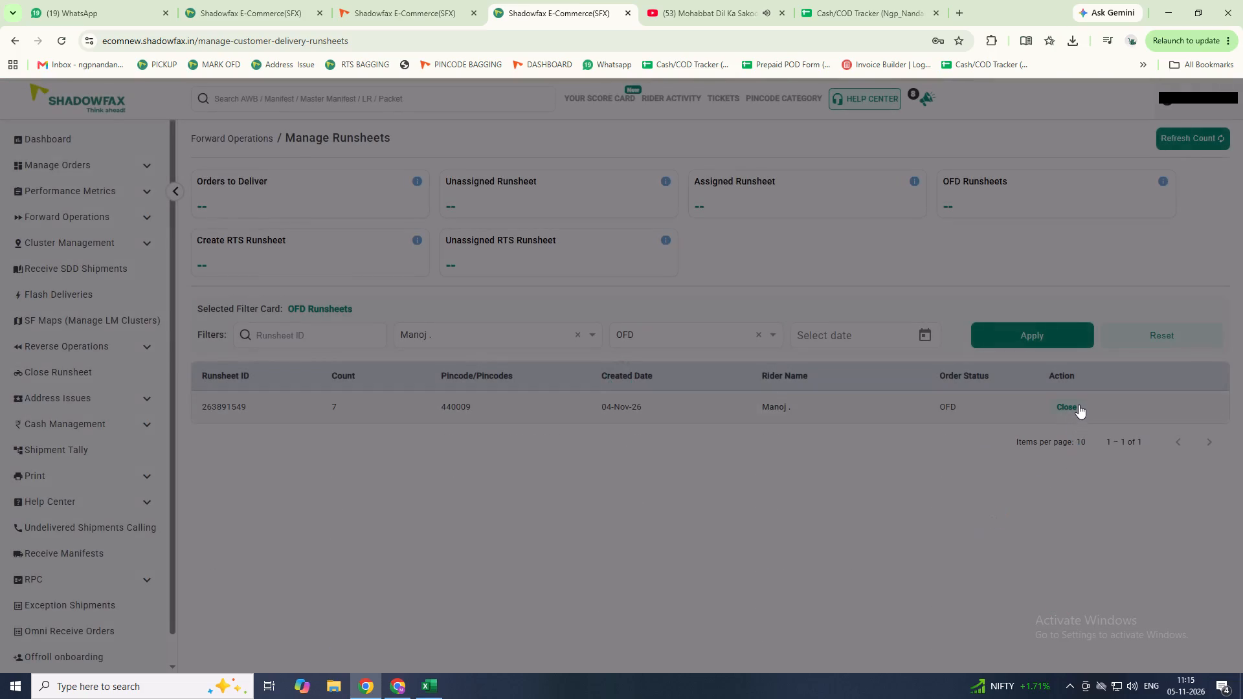
left_click(1079, 405)
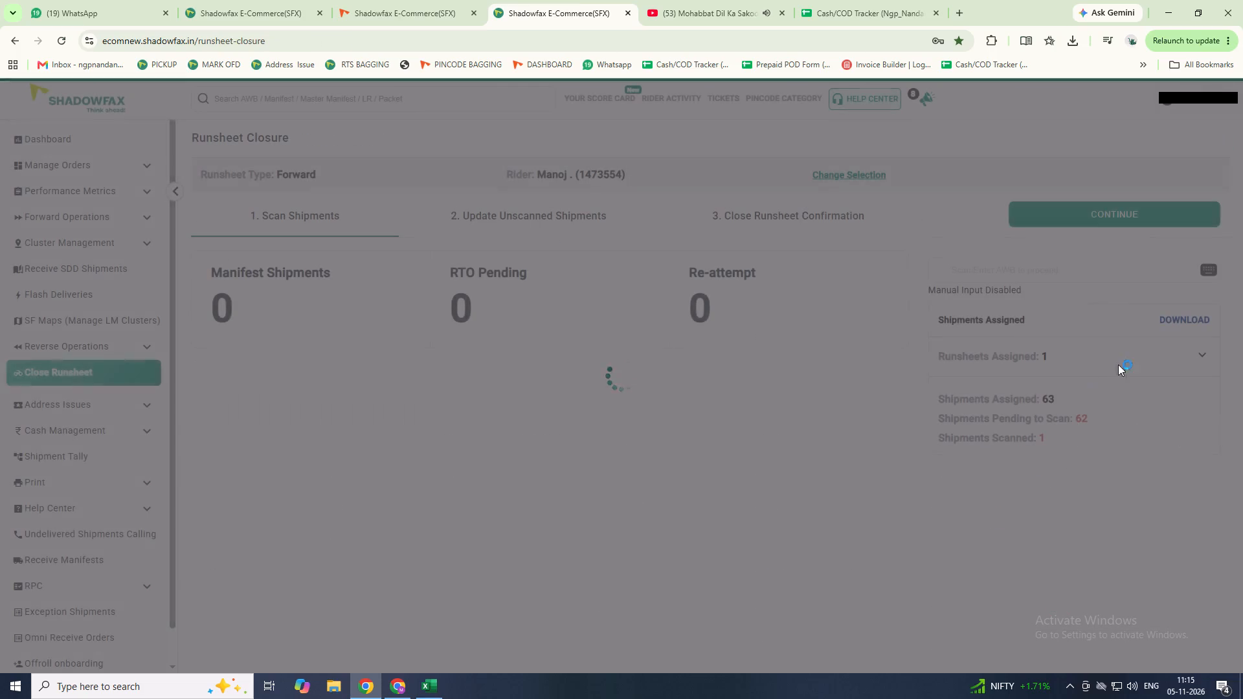
Download Manoj's assigned forward shipments file, open it in Excel, copy its AWB column and put the file away.
left_click(1183, 318)
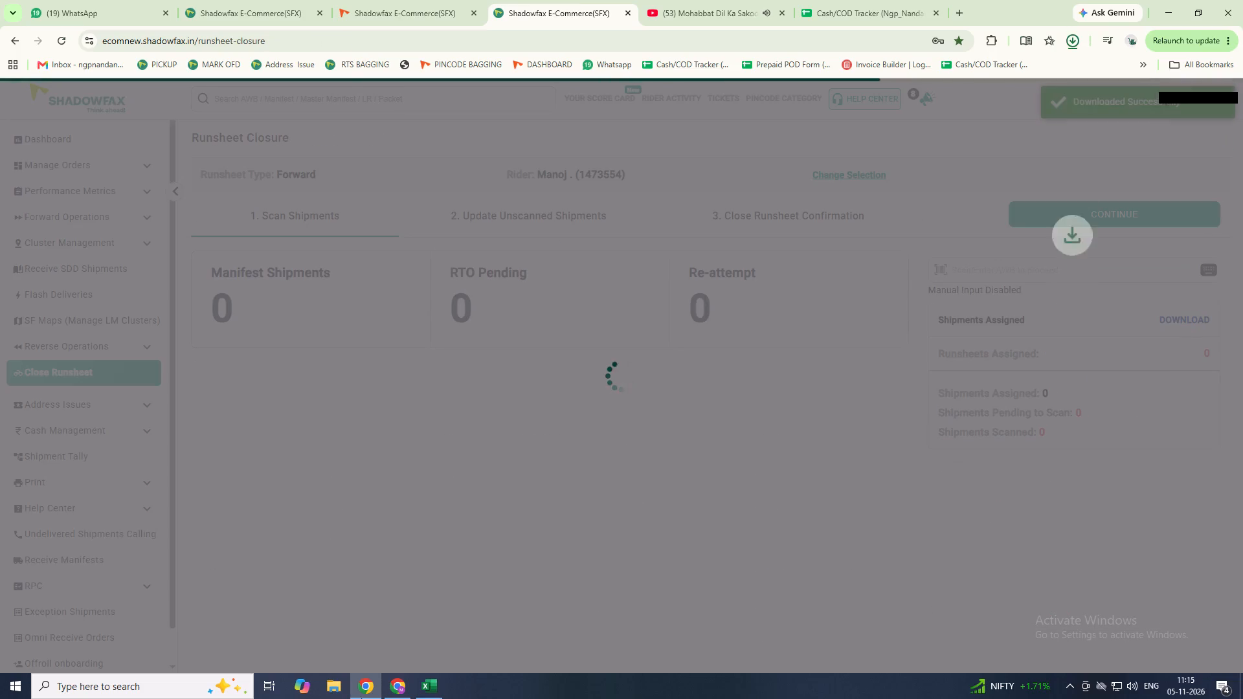
left_click(958, 73)
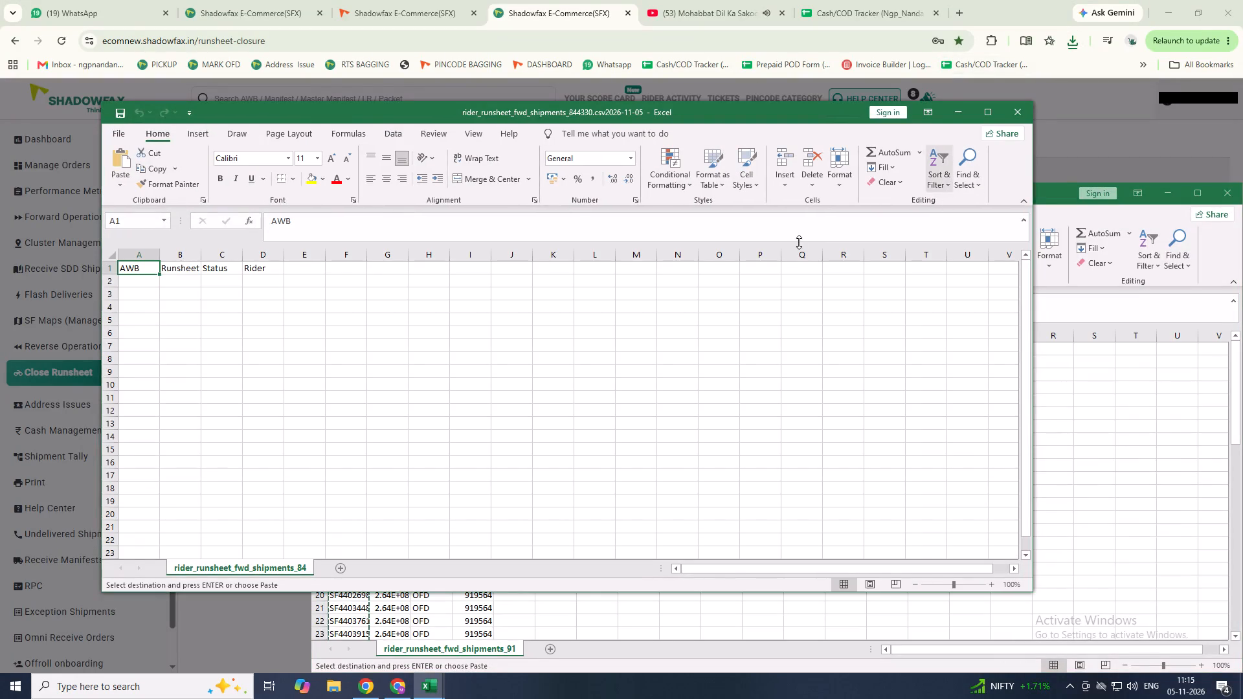
left_click(133, 258)
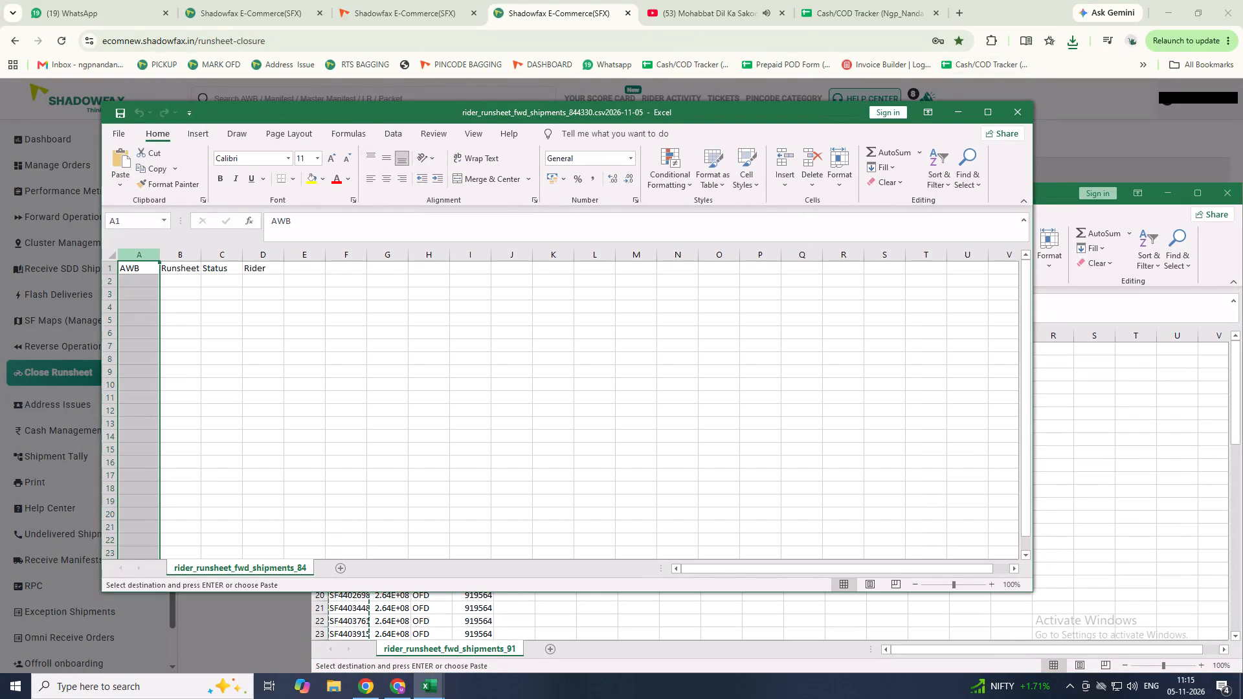
key("ctrl+c")
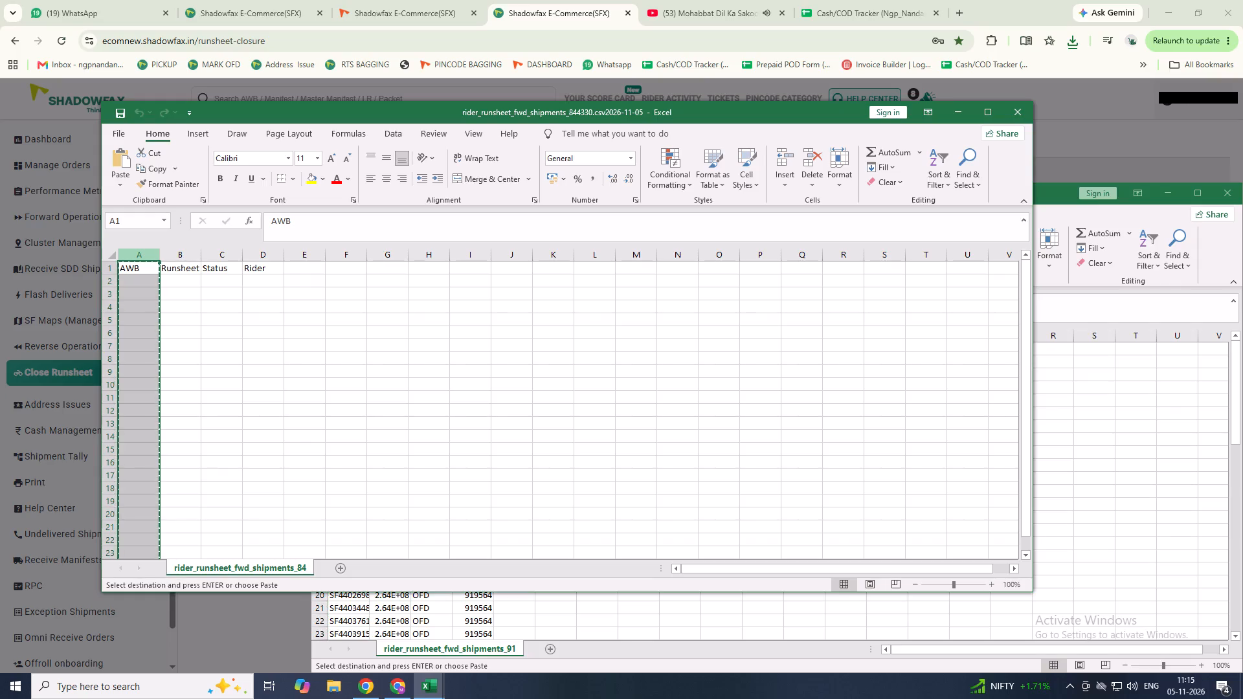
left_click(958, 117)
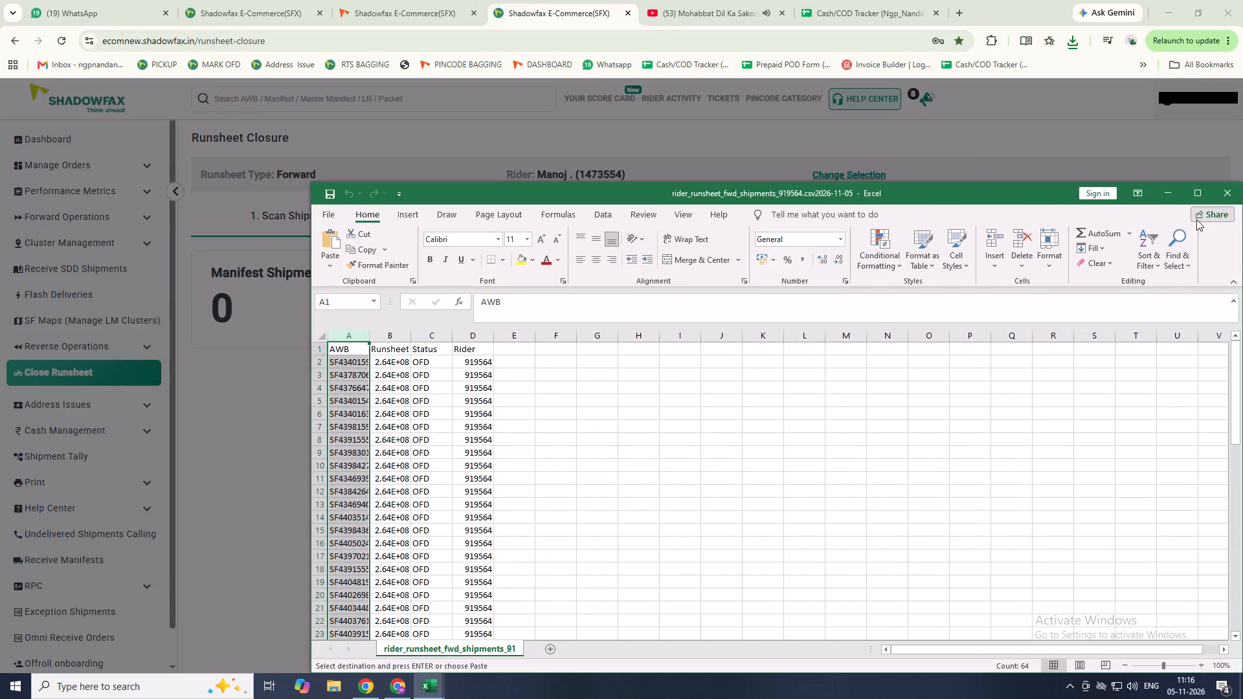
Copy the whole AWB column from the other open rider shipments file and return to the browser.
left_click(358, 338)
key("ctrl+c")
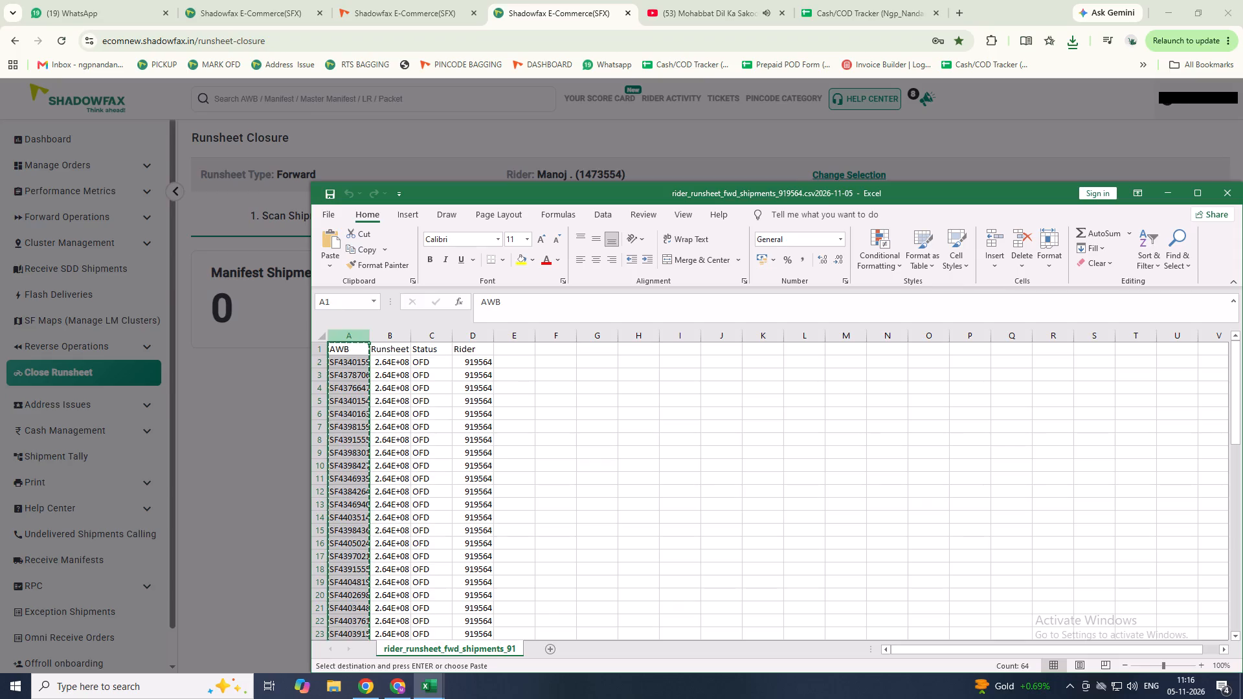
left_click(1173, 191)
Search the hub's forward orders with "vvv" as the AWB.
left_click(75, 167)
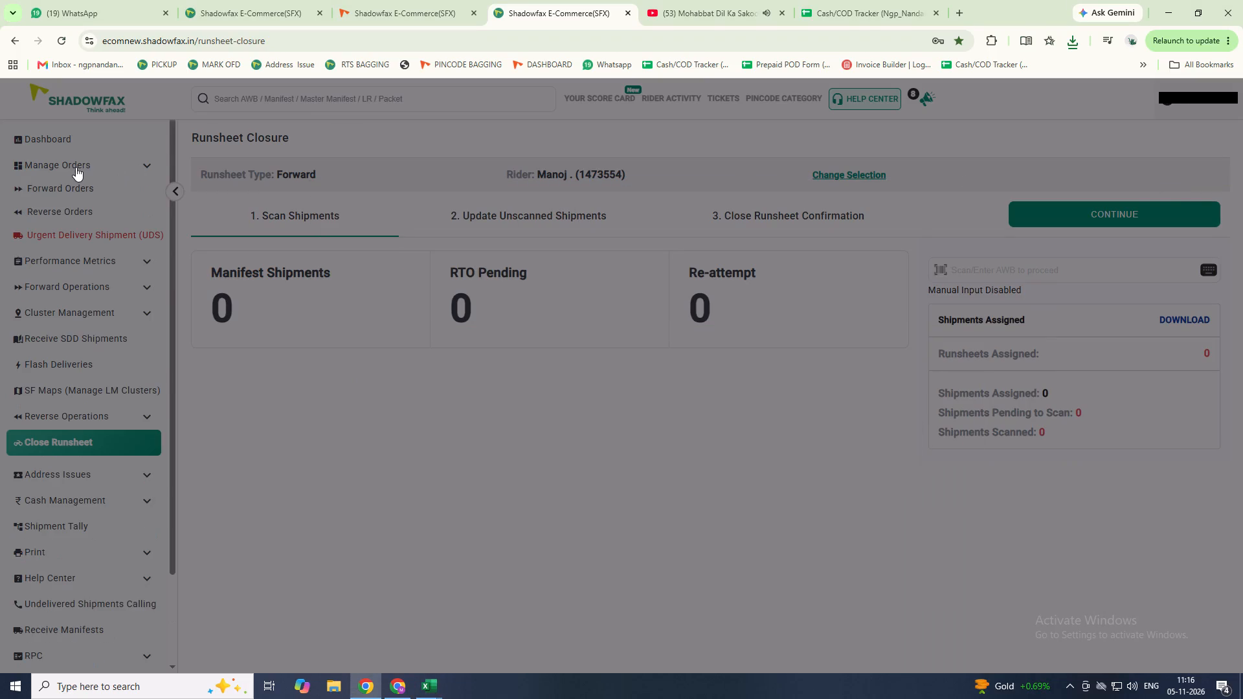
left_click(78, 189)
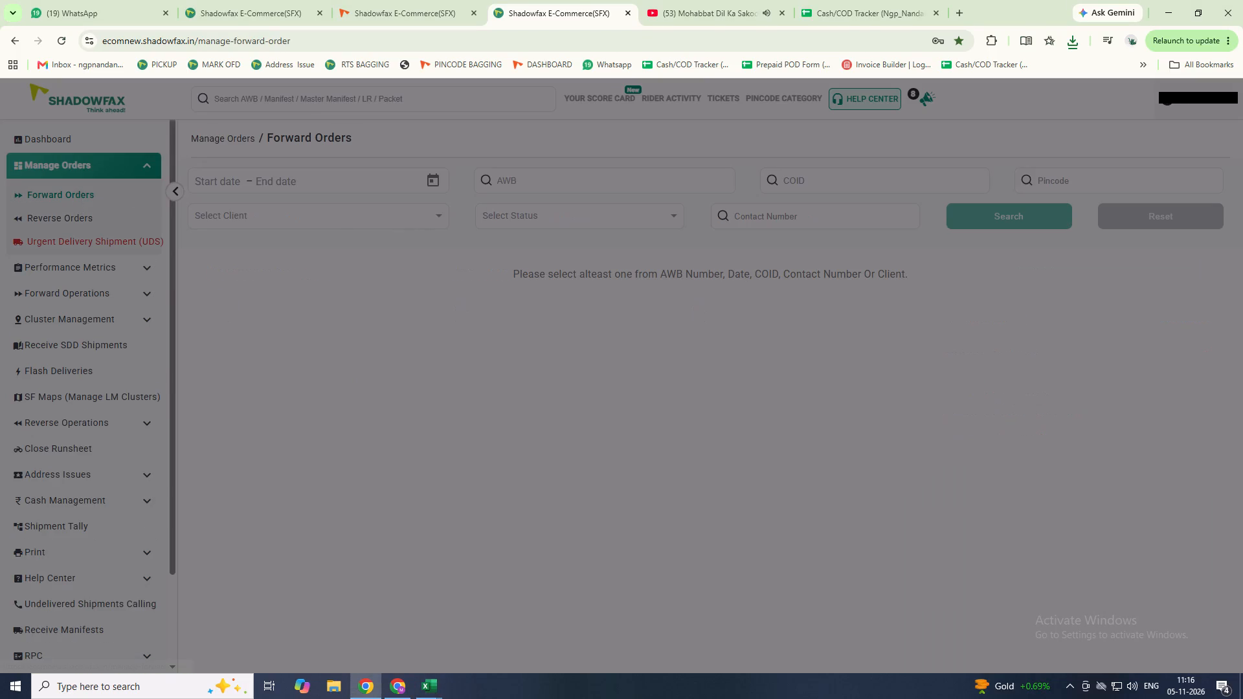
left_click(539, 184)
type("vvv")
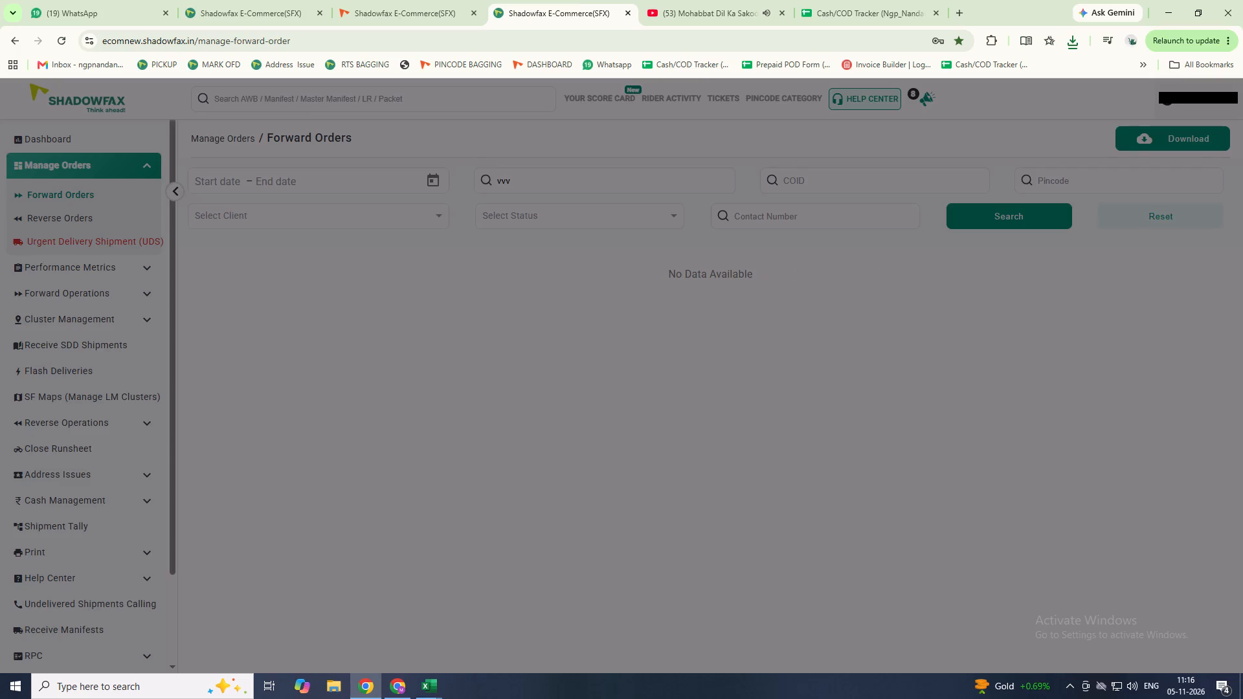
Filter the hub's OFD runsheets by rider Vatan and open the closure page for that rider's runsheet.
left_click(34, 140)
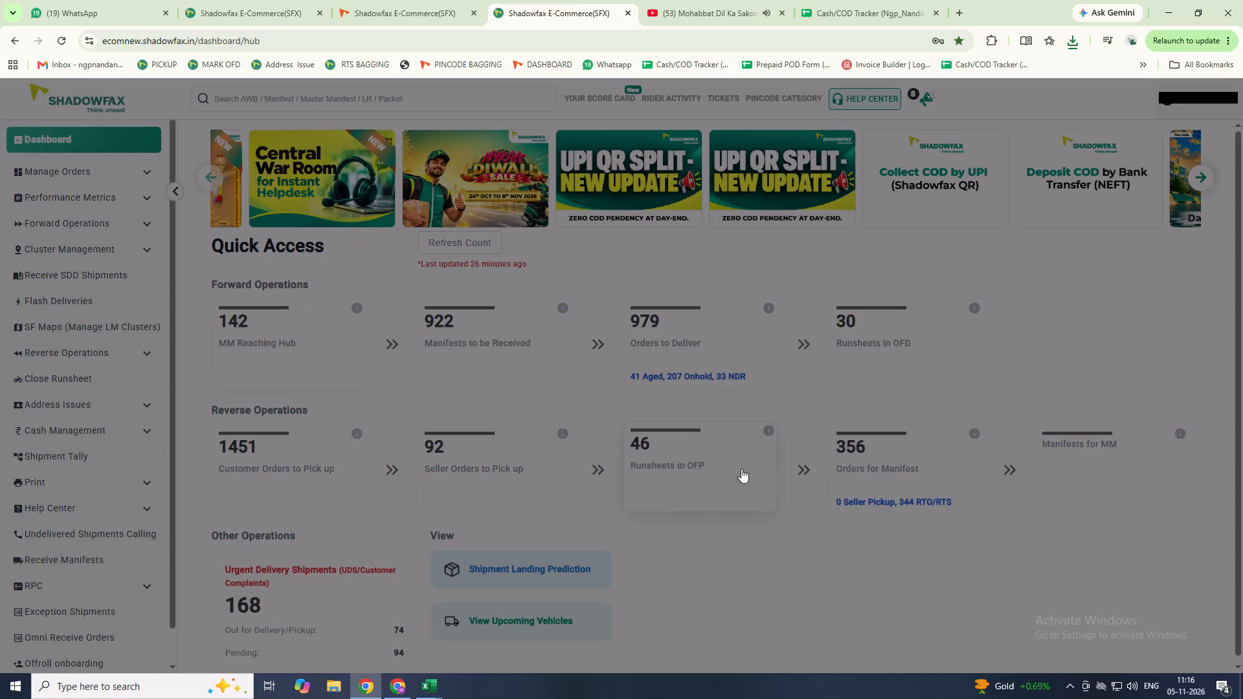
left_click(692, 324)
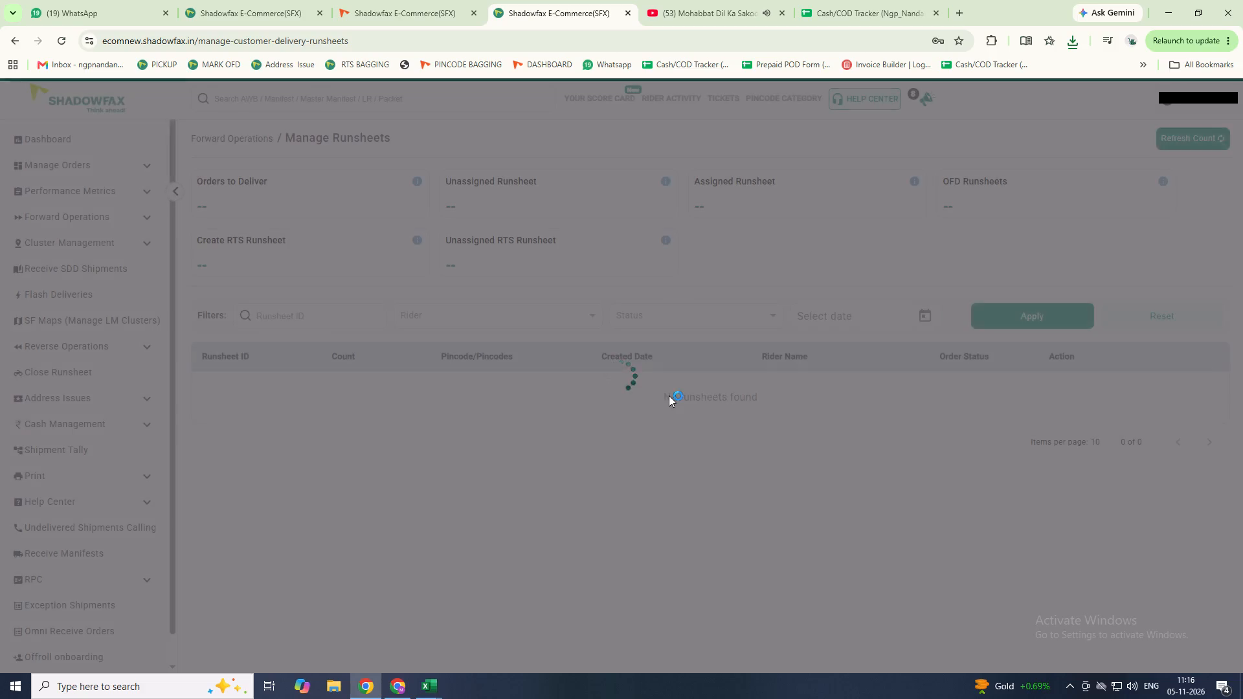
left_click(998, 193)
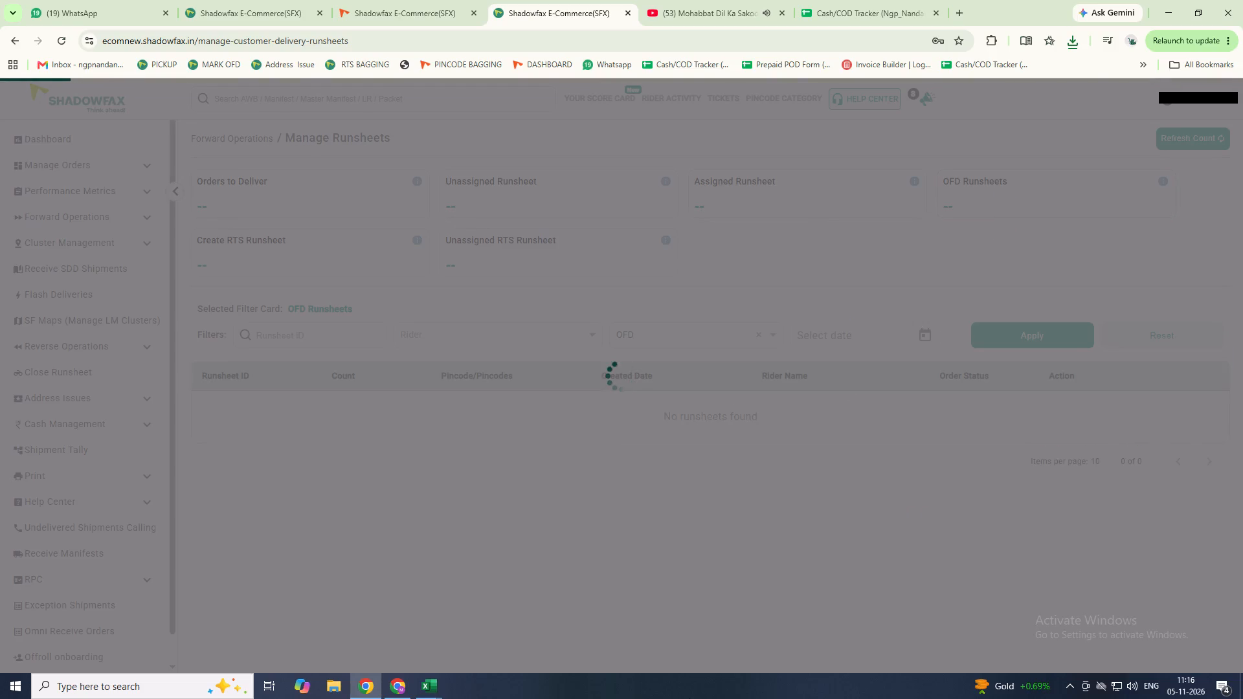
left_click(587, 337)
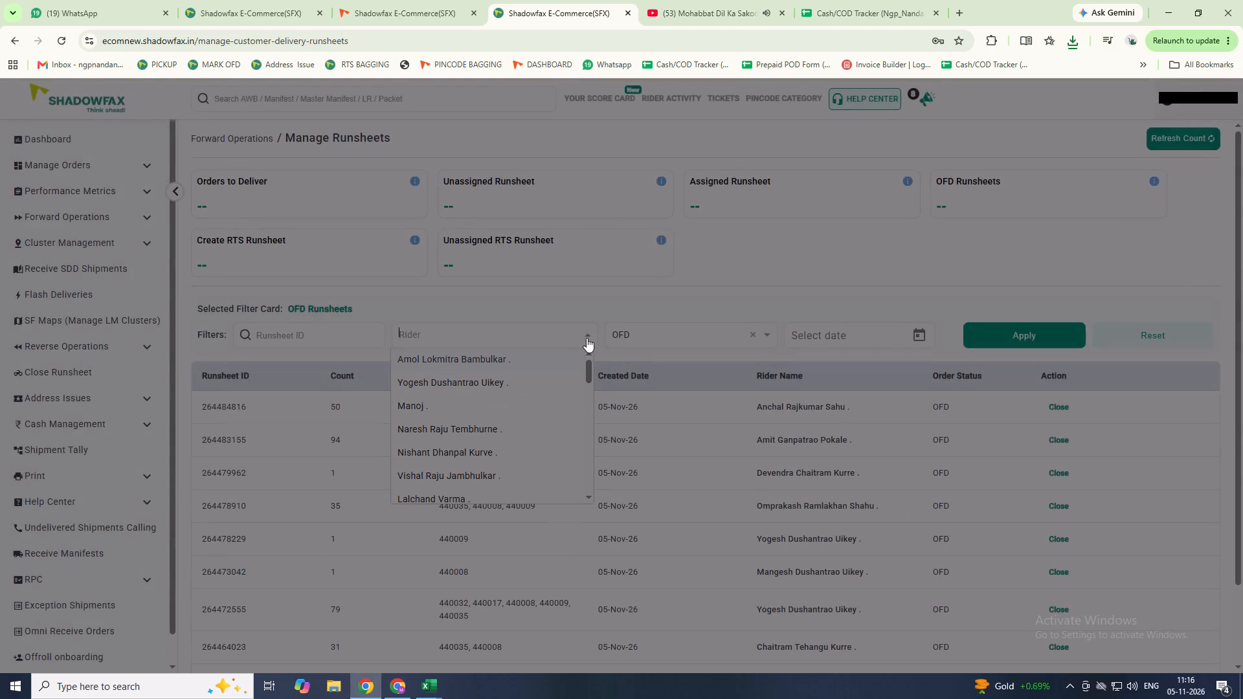
type("vata")
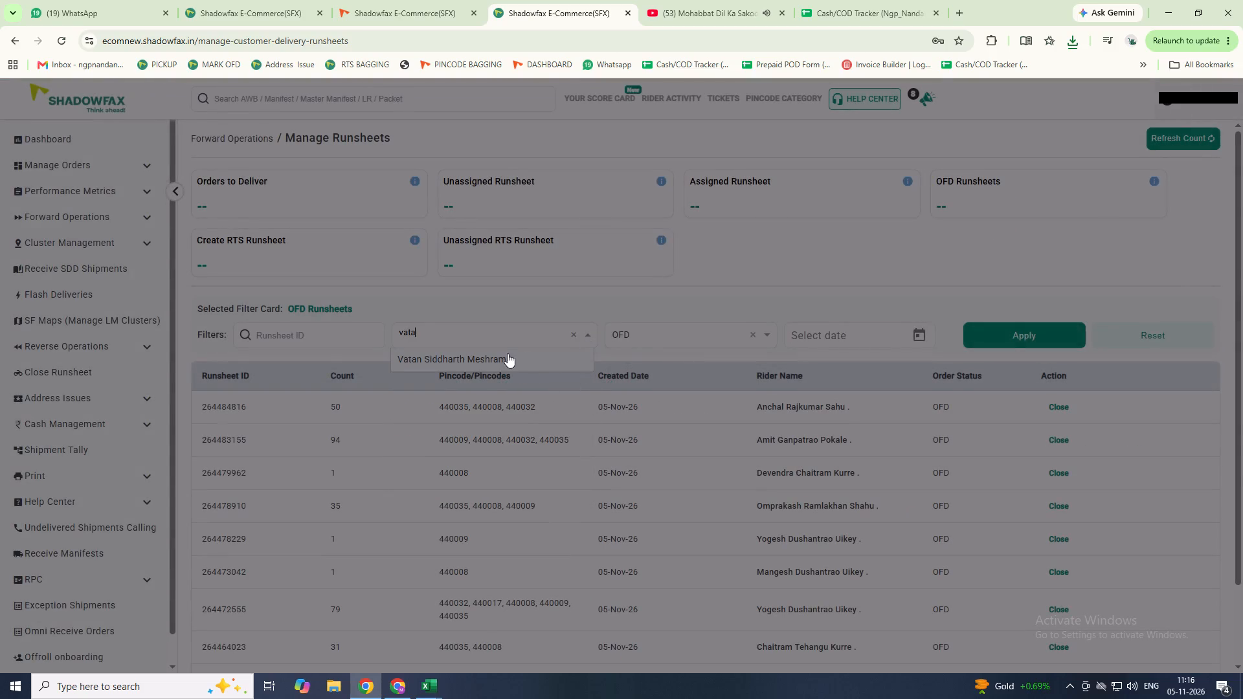
left_click(503, 353)
left_click(991, 337)
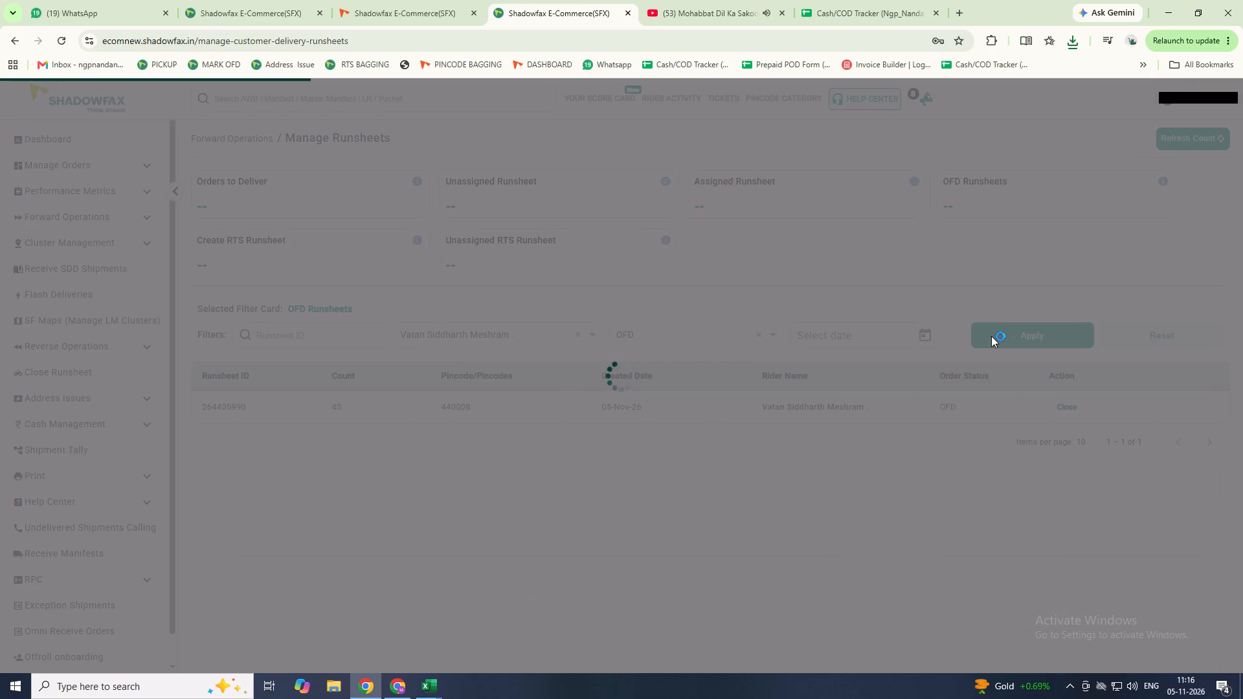
left_click(1066, 405)
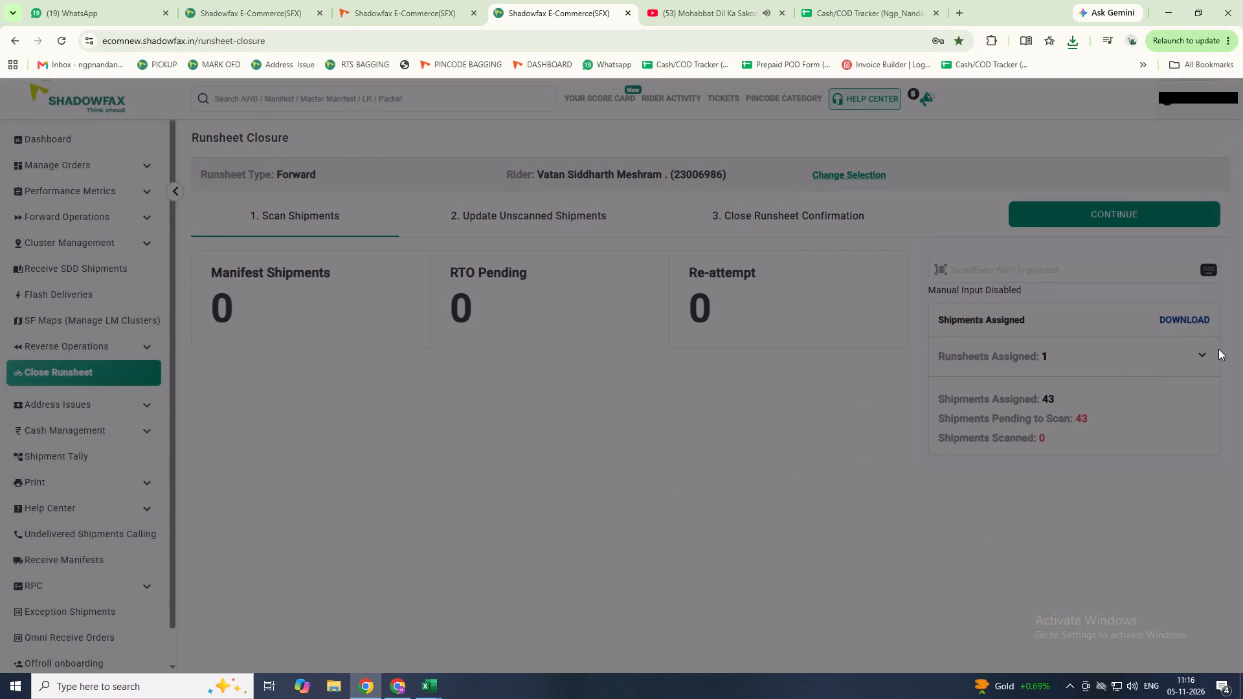
Download Vatan's assigned forward shipments file, open it in Excel and close it.
left_click(1194, 314)
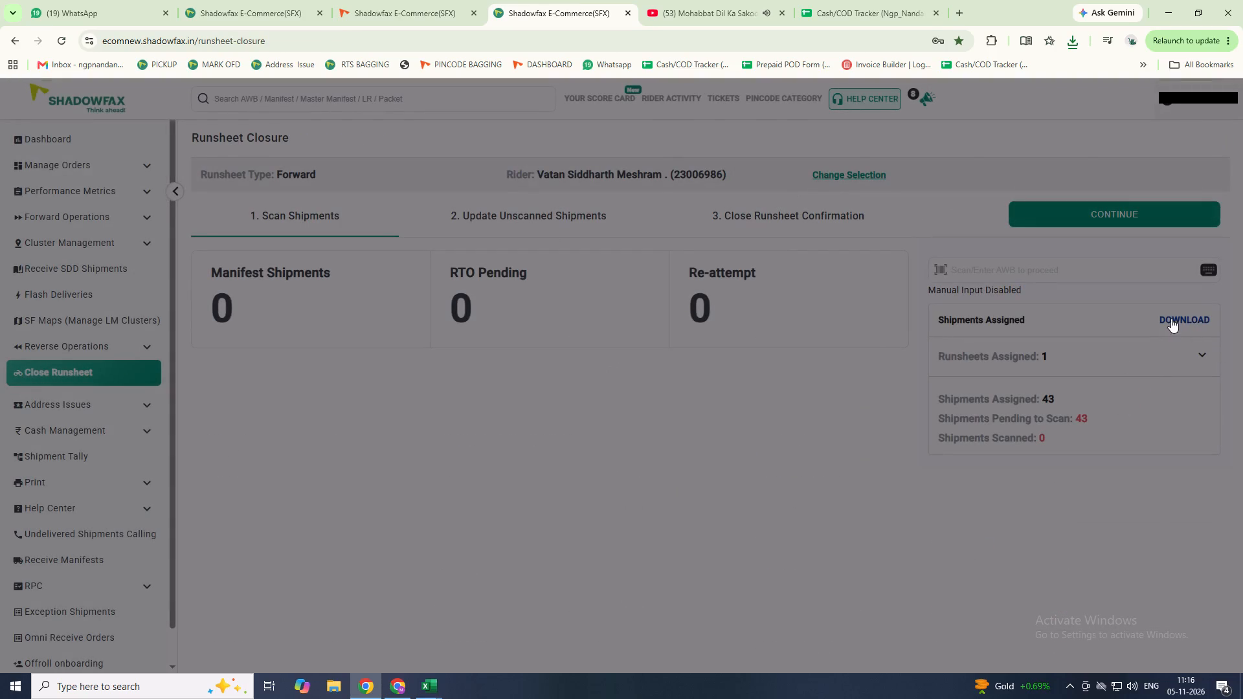
left_click(1171, 318)
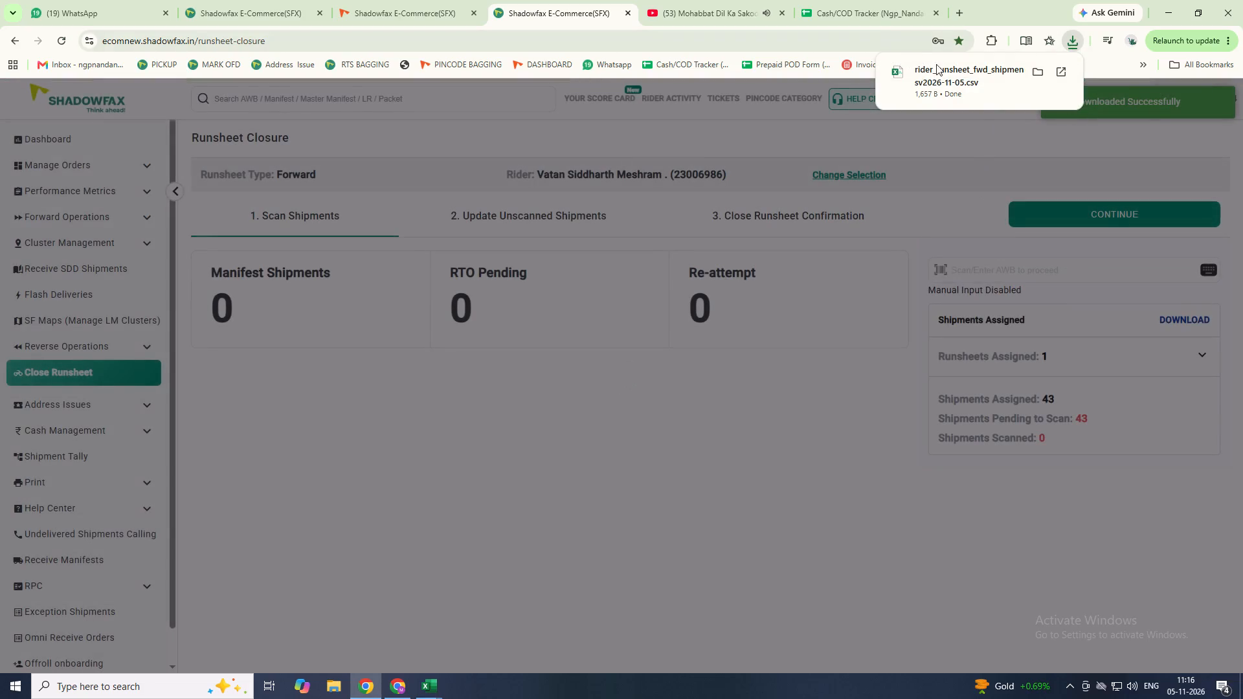
left_click(967, 71)
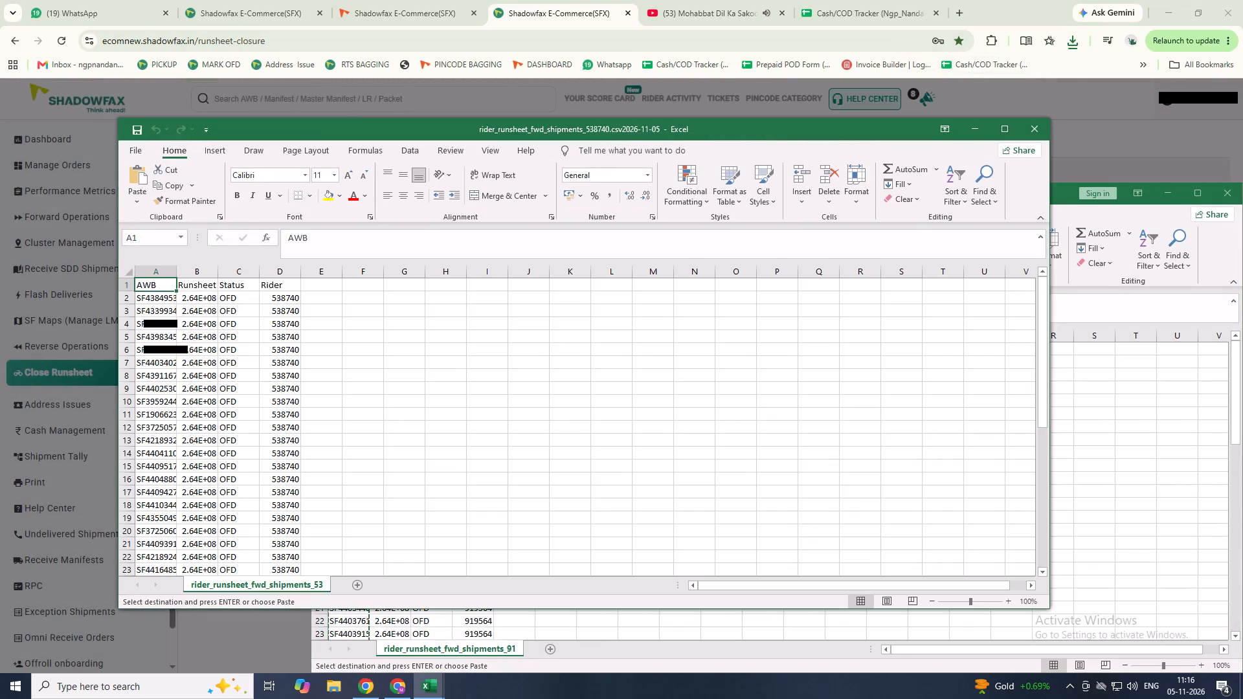
left_click(1032, 128)
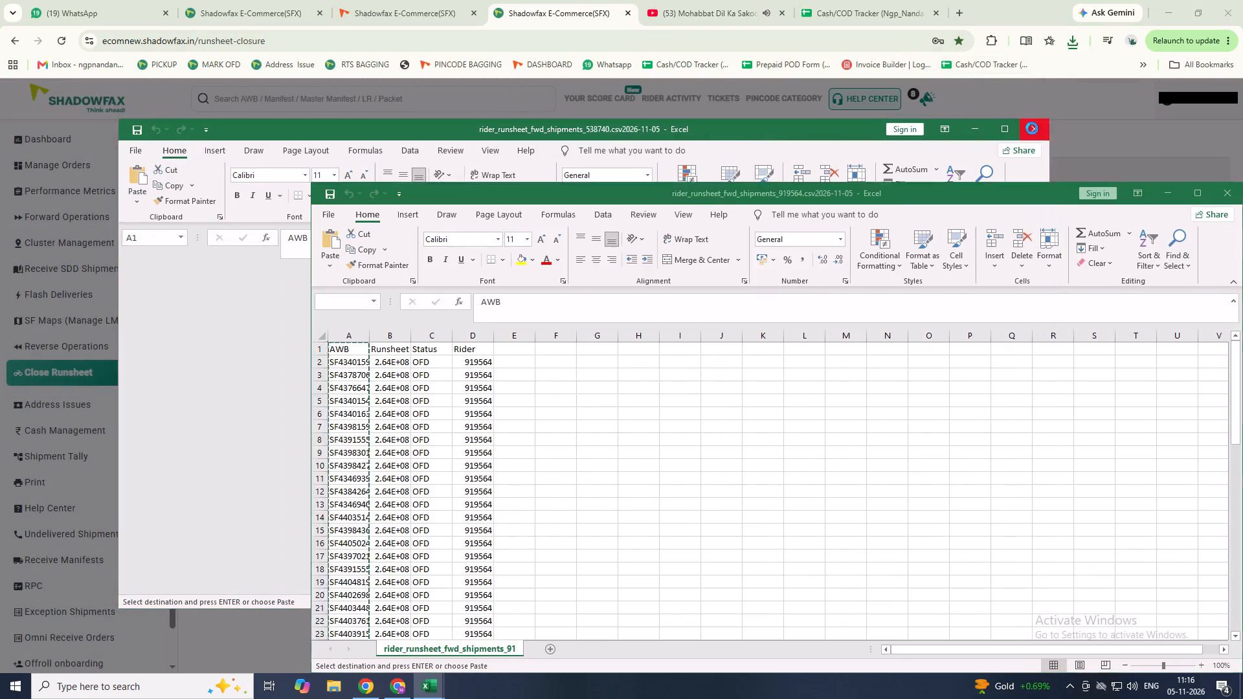
Copy the whole AWB column from the open rider_runsheet_fwd_shipments_919564 file and return to the browser.
left_click(363, 335)
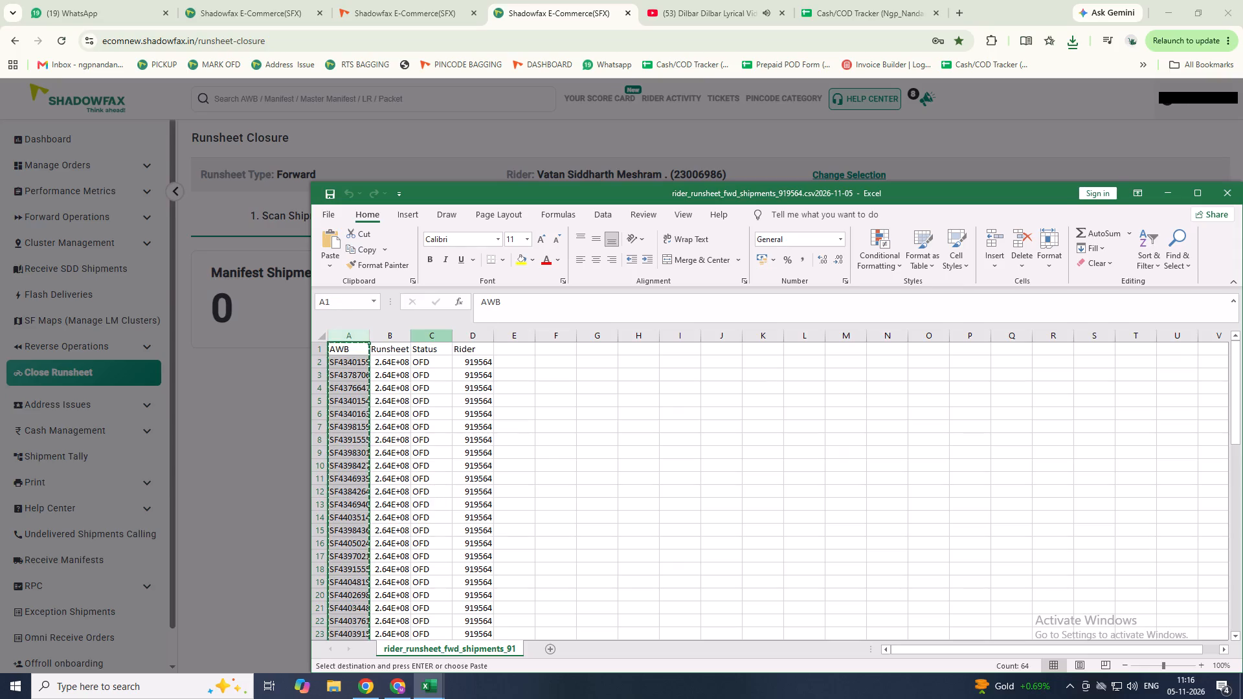
key("ctrl+c")
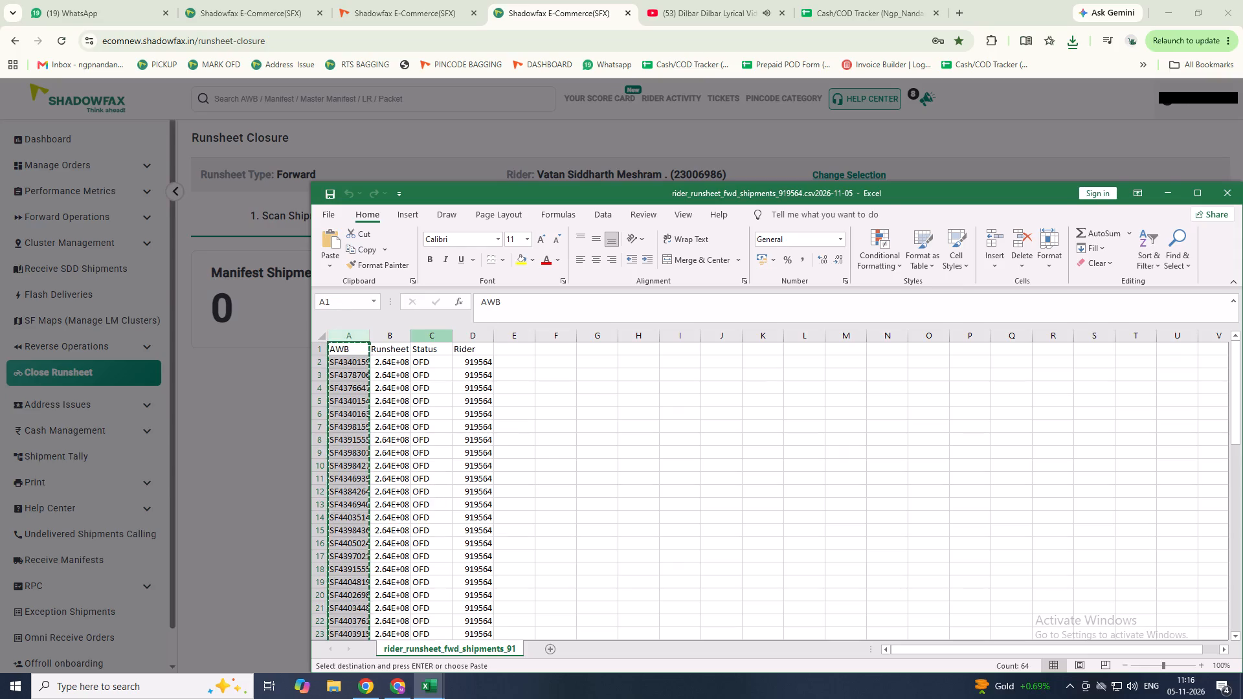
left_click(1172, 195)
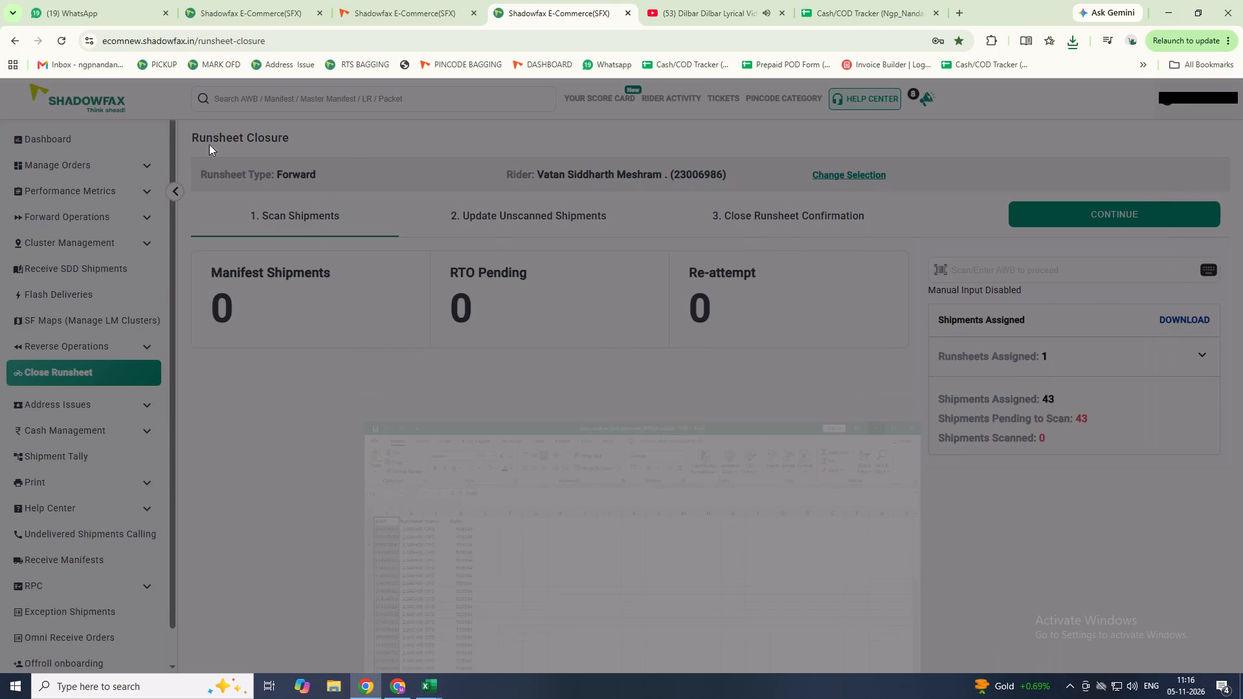
Search the hub's forward orders with the copied AWB list and look over the first matching shipments.
left_click(83, 164)
left_click(83, 183)
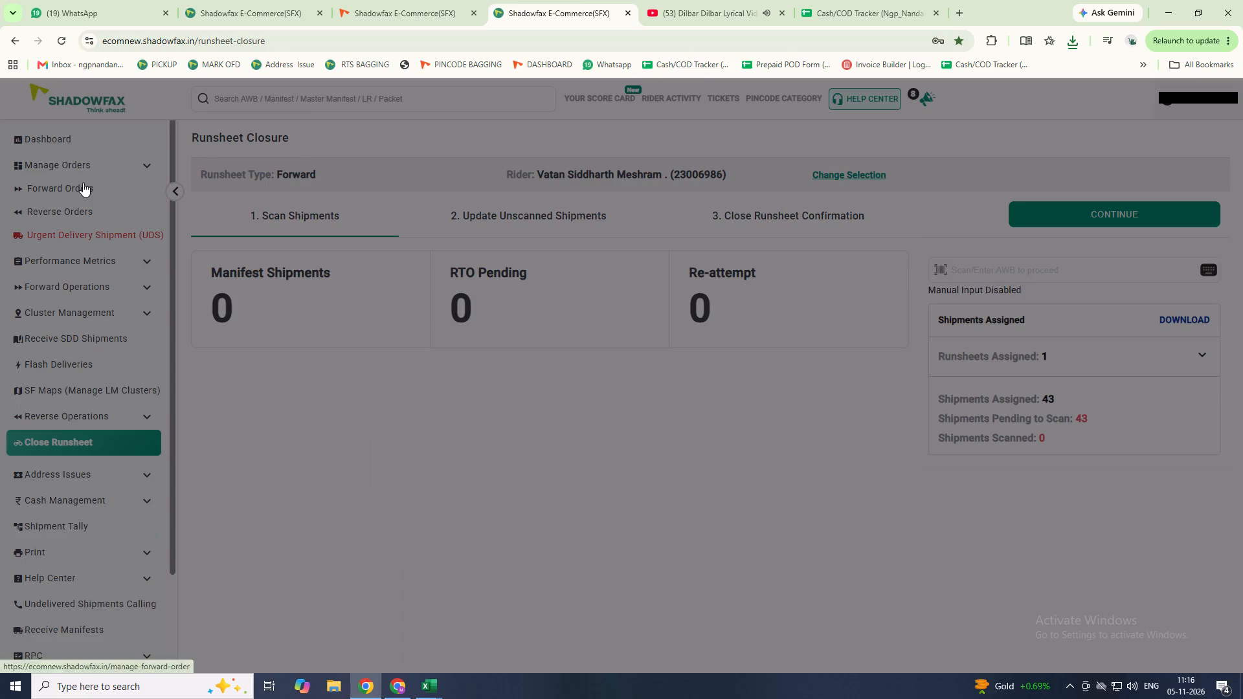
left_click(81, 189)
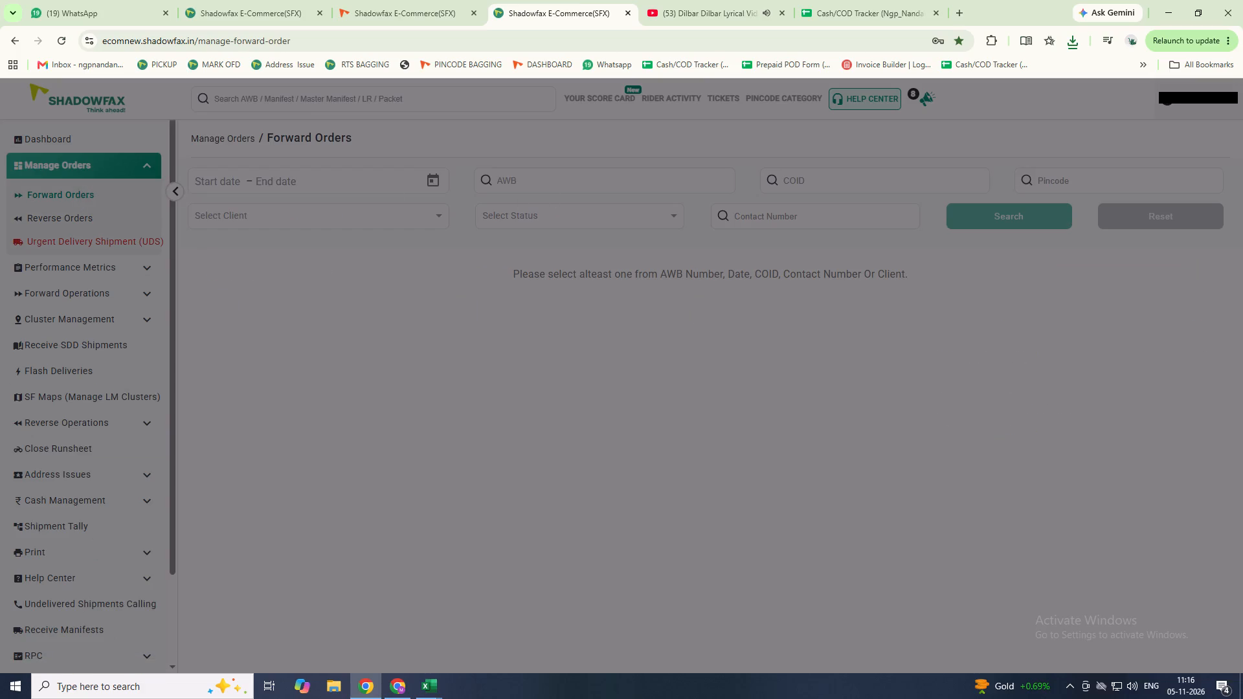
left_click(559, 180)
key("ctrl+v")
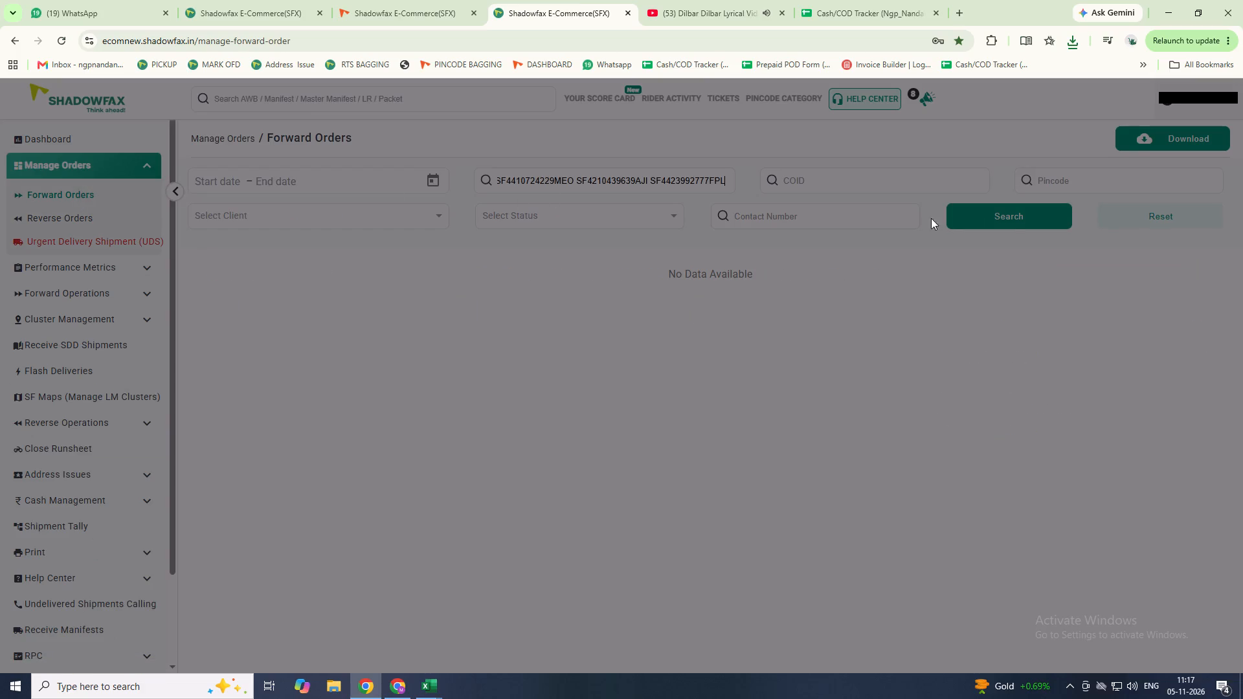
left_click(1011, 218)
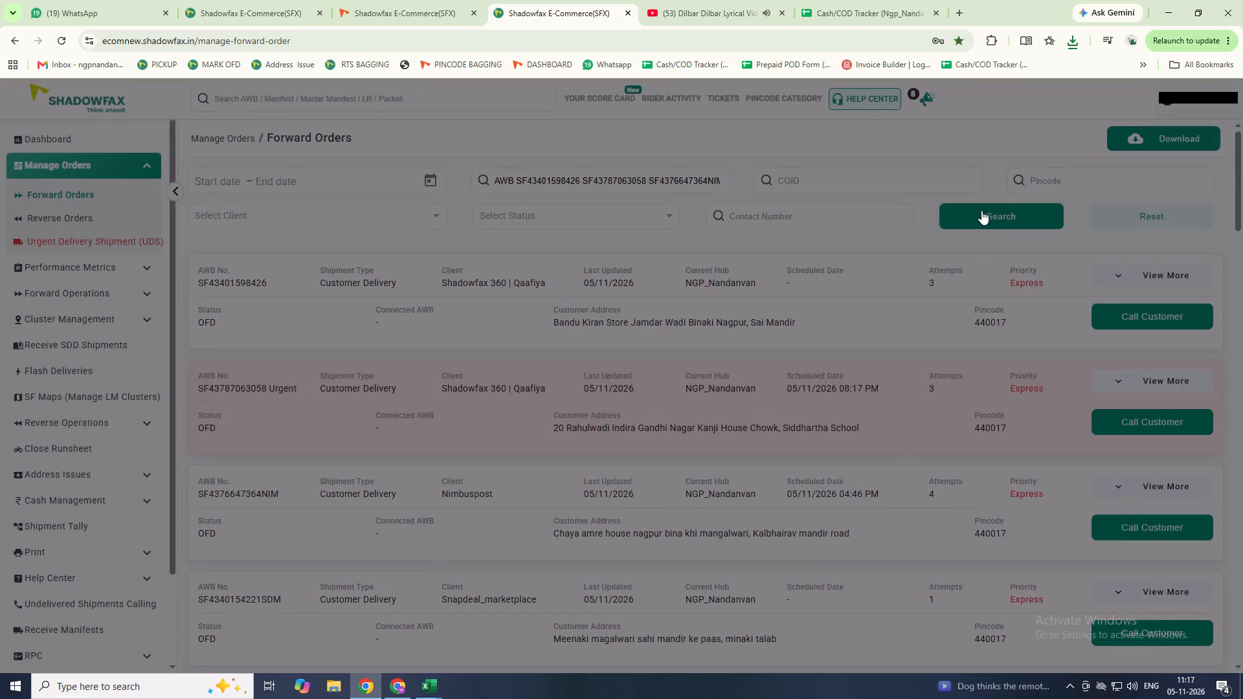
scroll(818, 549, "down", 3)
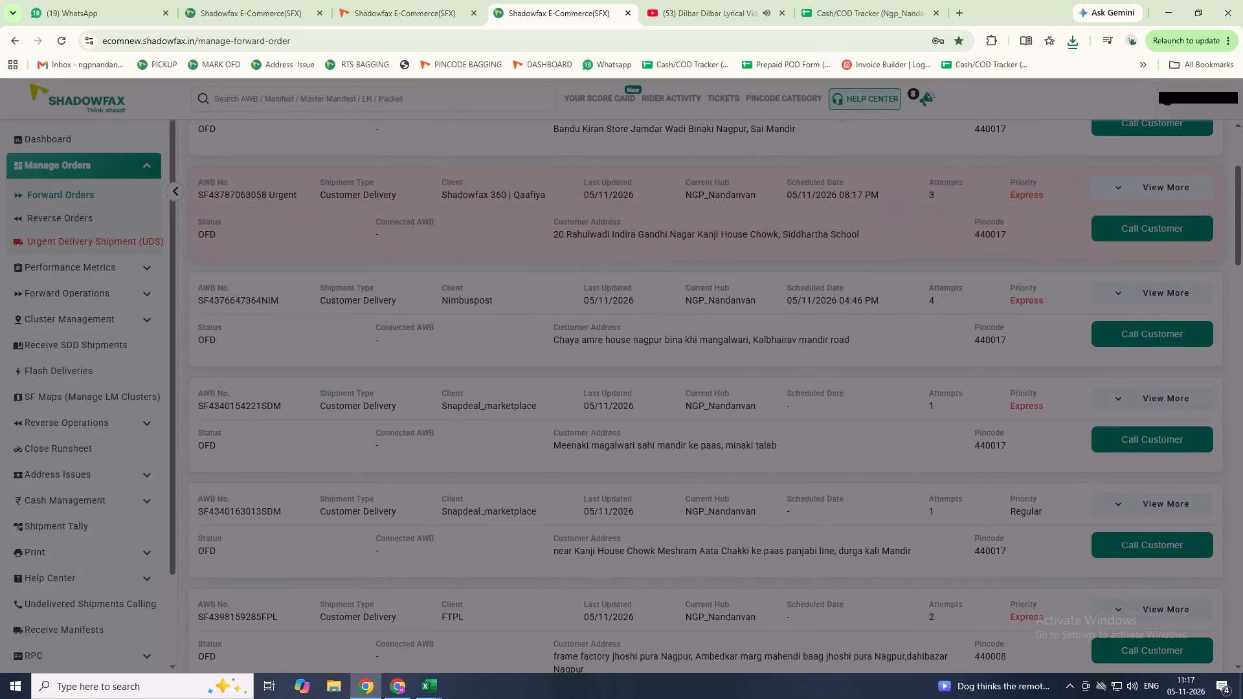
From the dashboard, filter the hub's OFD runsheets by rider Vatan and open the closure page for that rider's runsheet.
left_click(58, 144)
triple_click(58, 144)
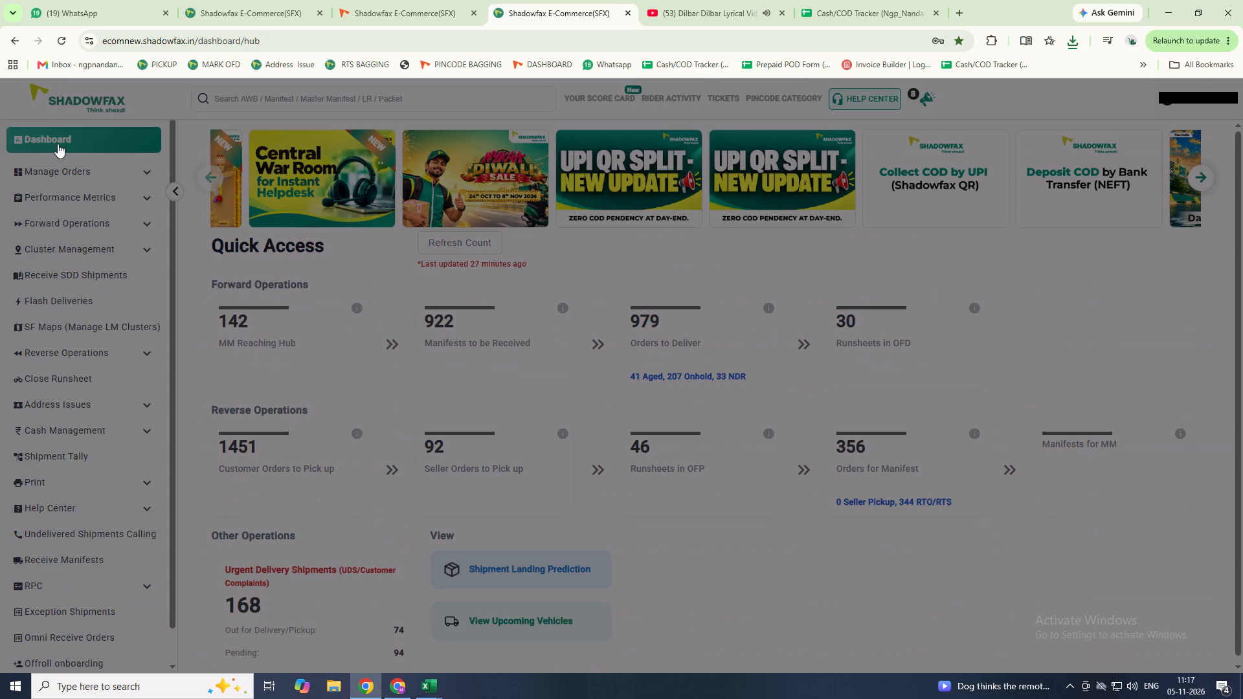
double_click(87, 135)
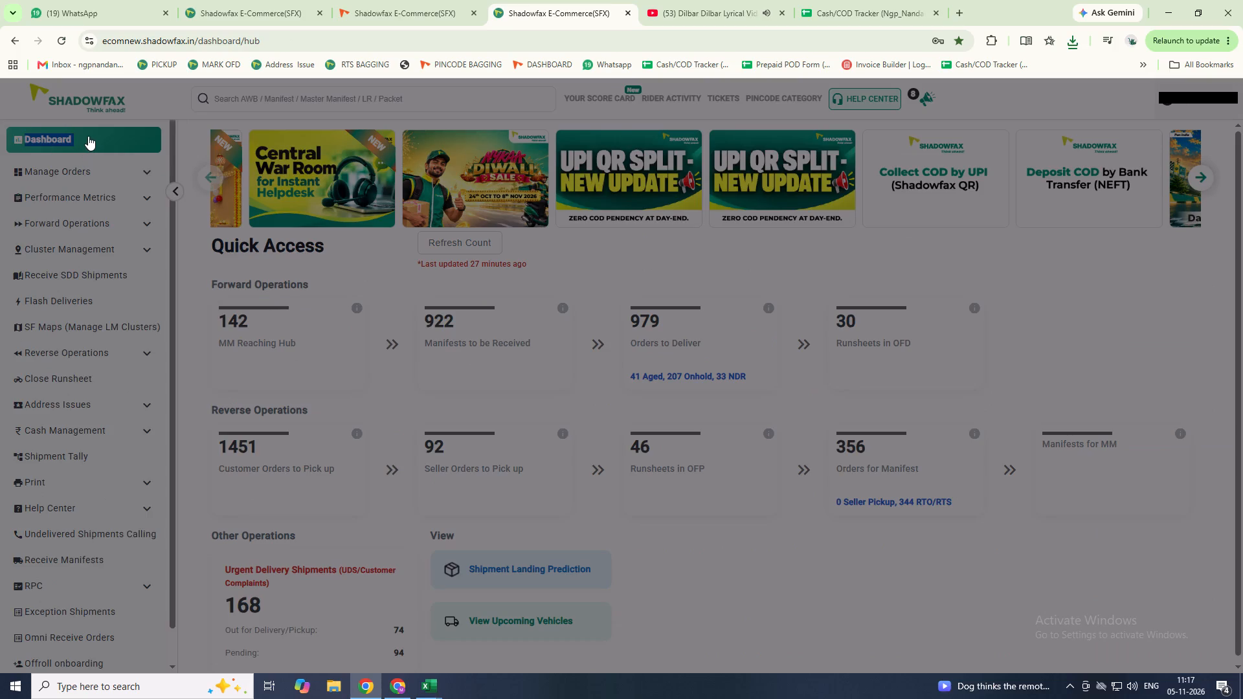
left_click(88, 136)
left_click(107, 146)
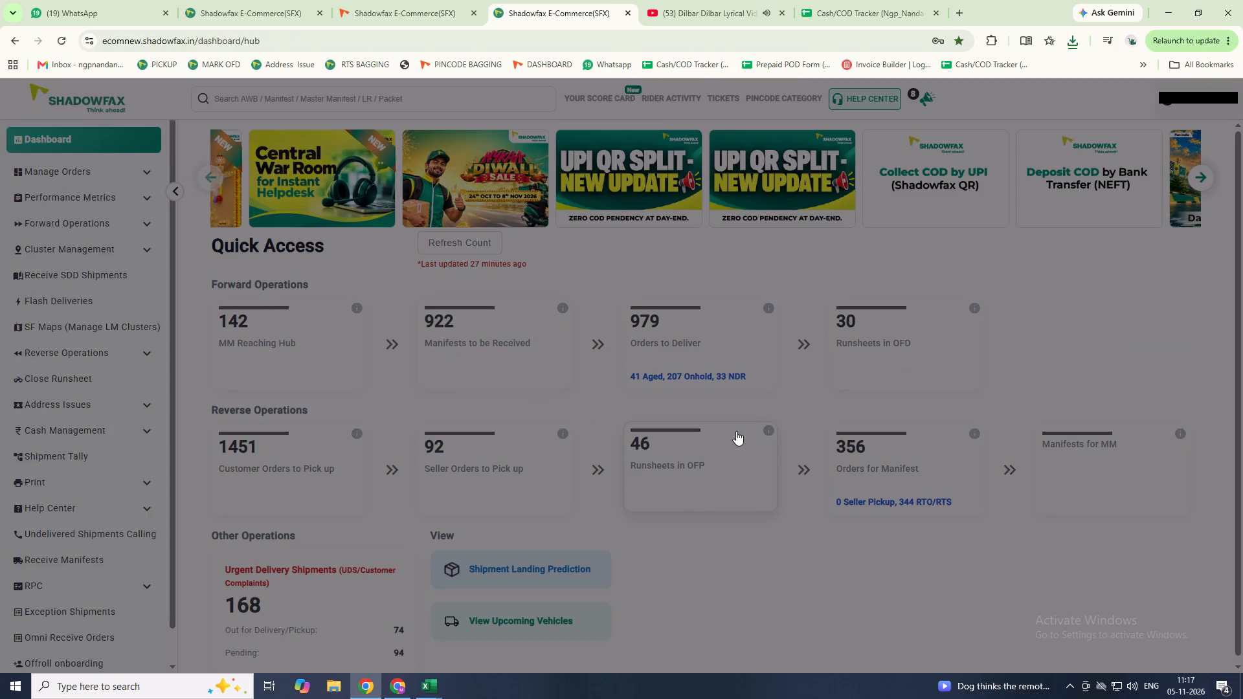
left_click(873, 324)
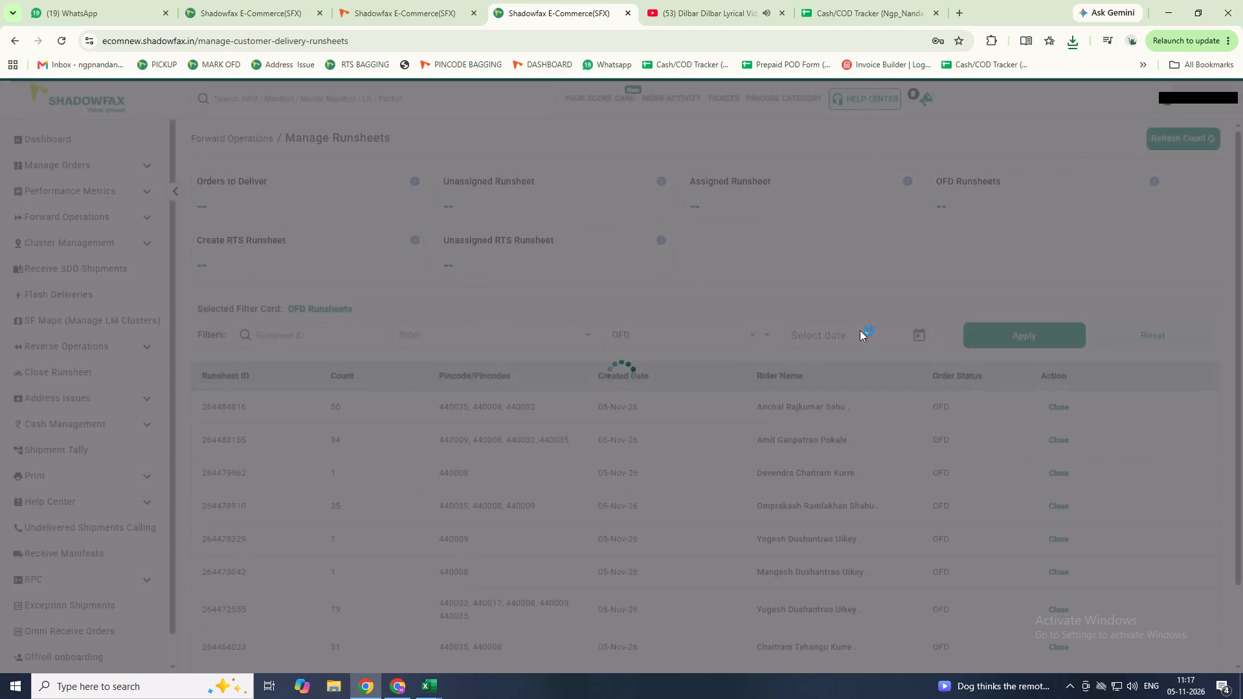
left_click(552, 333)
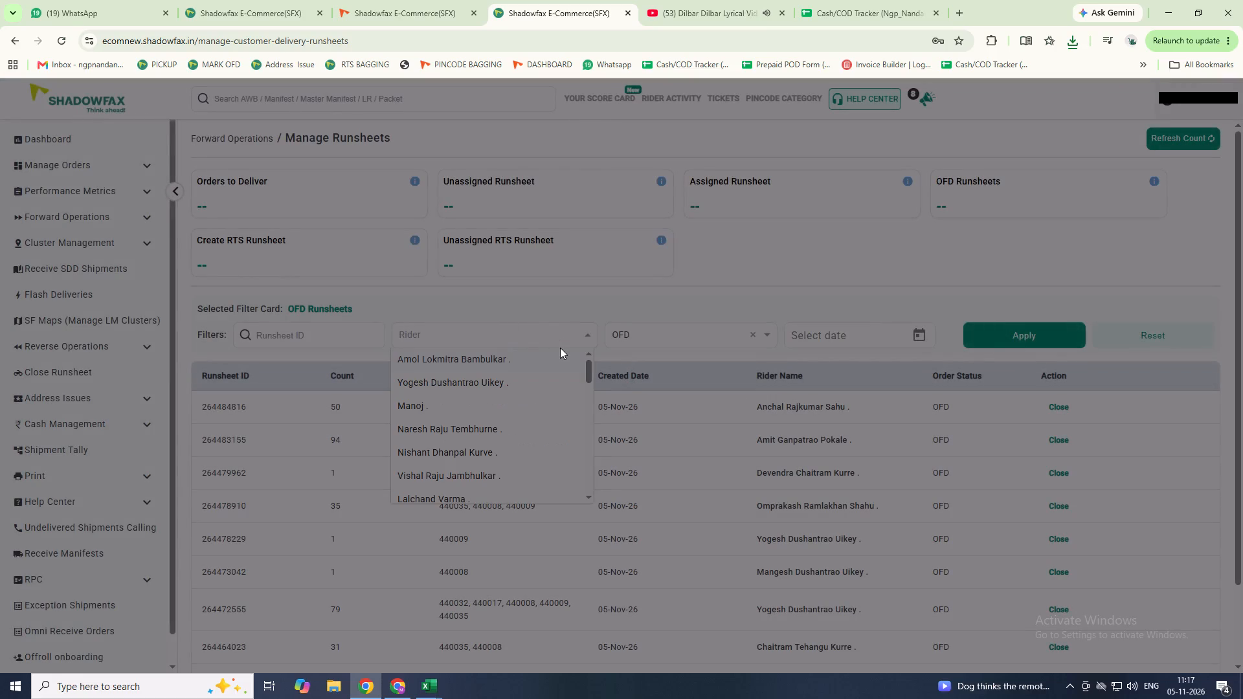
type("vata")
left_click(514, 368)
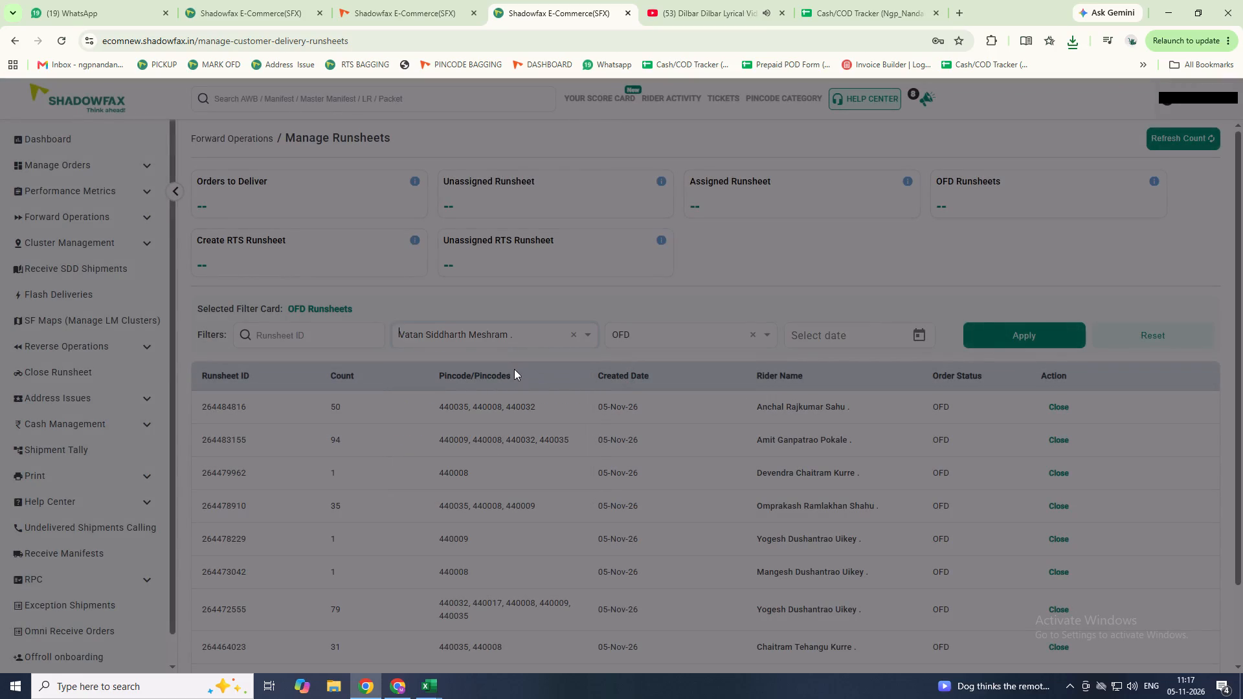
left_click(979, 322)
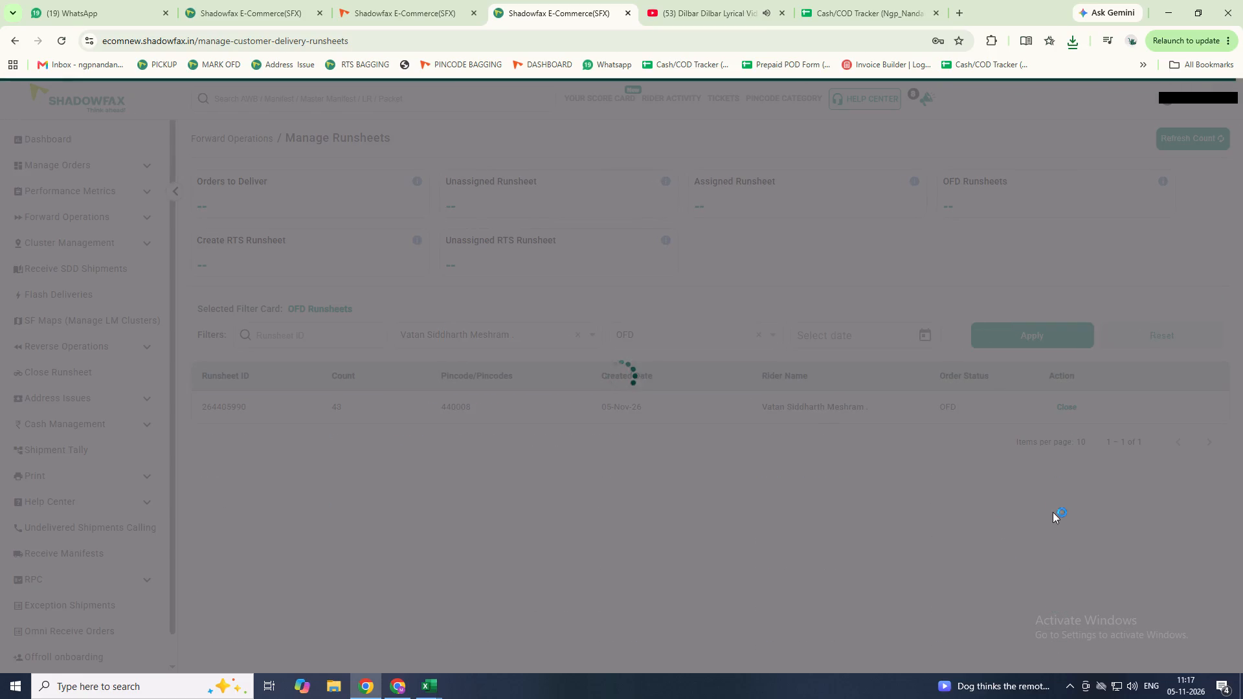
left_click(1067, 414)
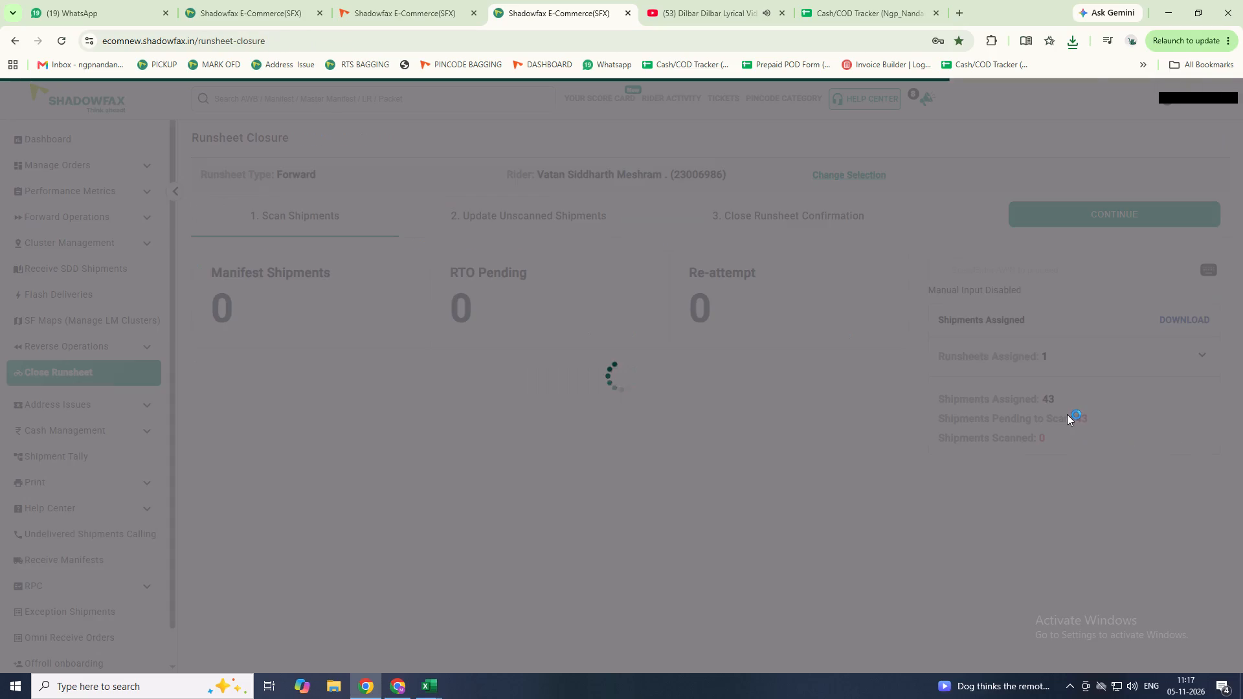
Download Vatan's assigned forward shipments file again and open it in Excel.
left_click(1175, 321)
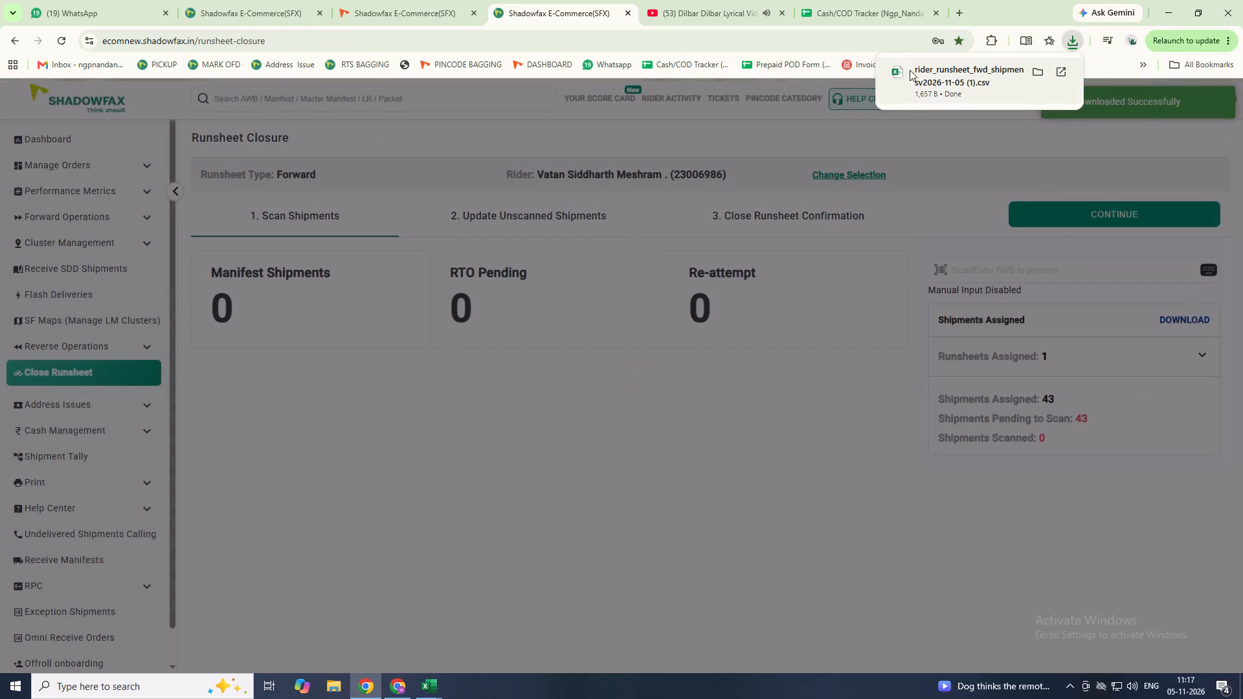
left_click(927, 65)
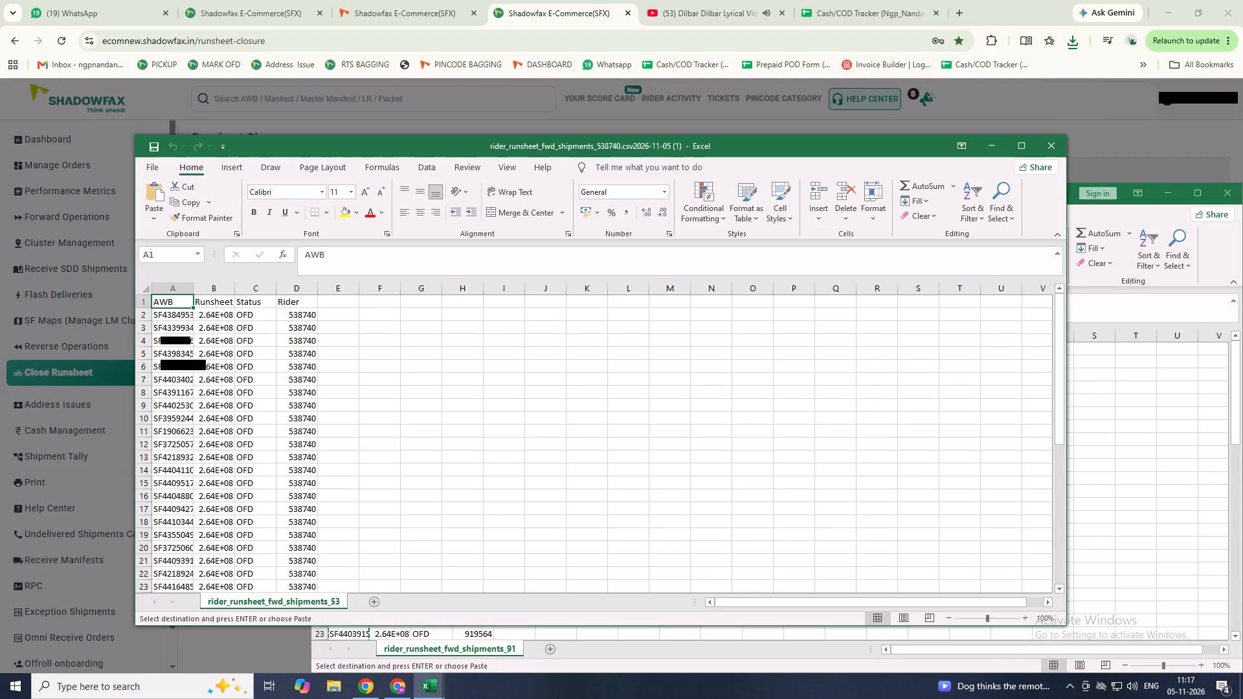
Copy the whole AWB column from Vatan's shipments file and return to the browser, minimizing both Excel windows.
left_click(187, 287)
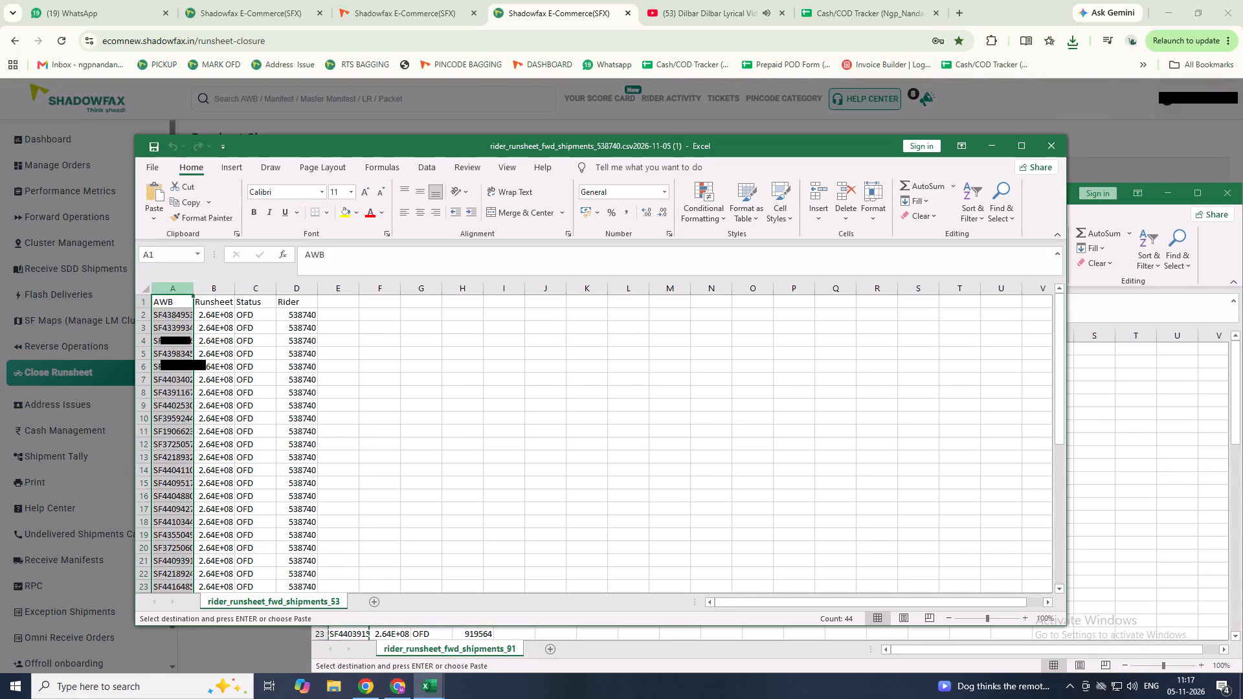
key("ctrl+c")
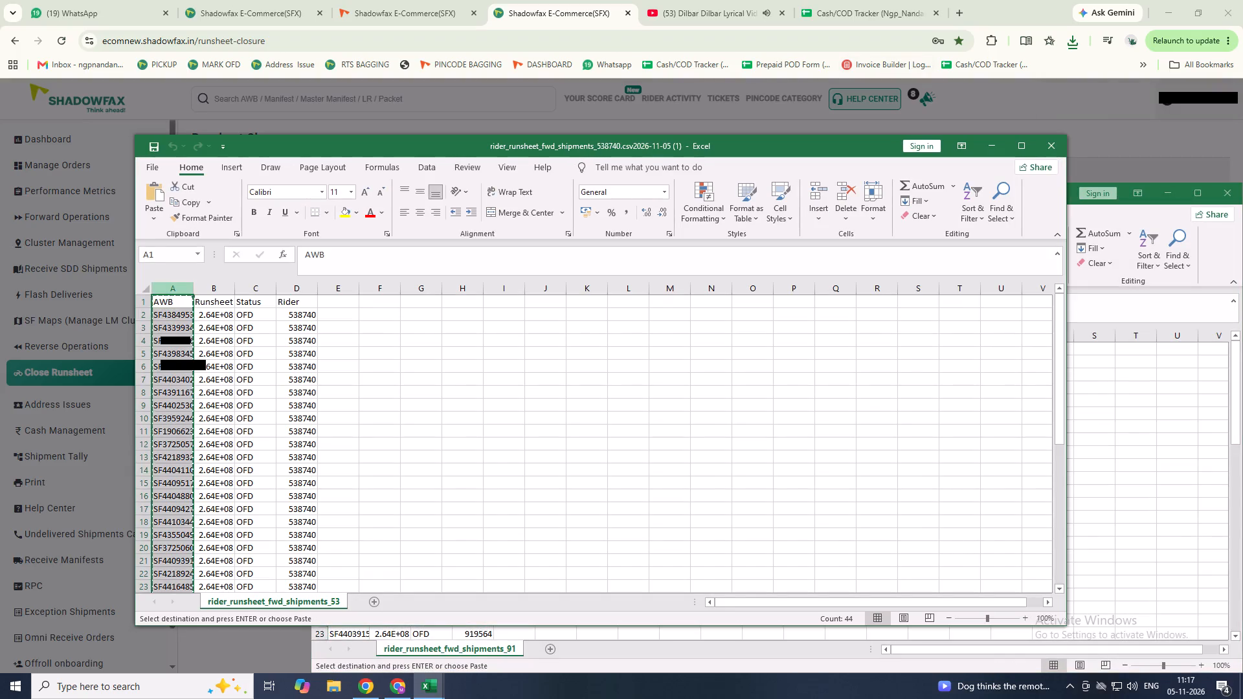
left_click(999, 147)
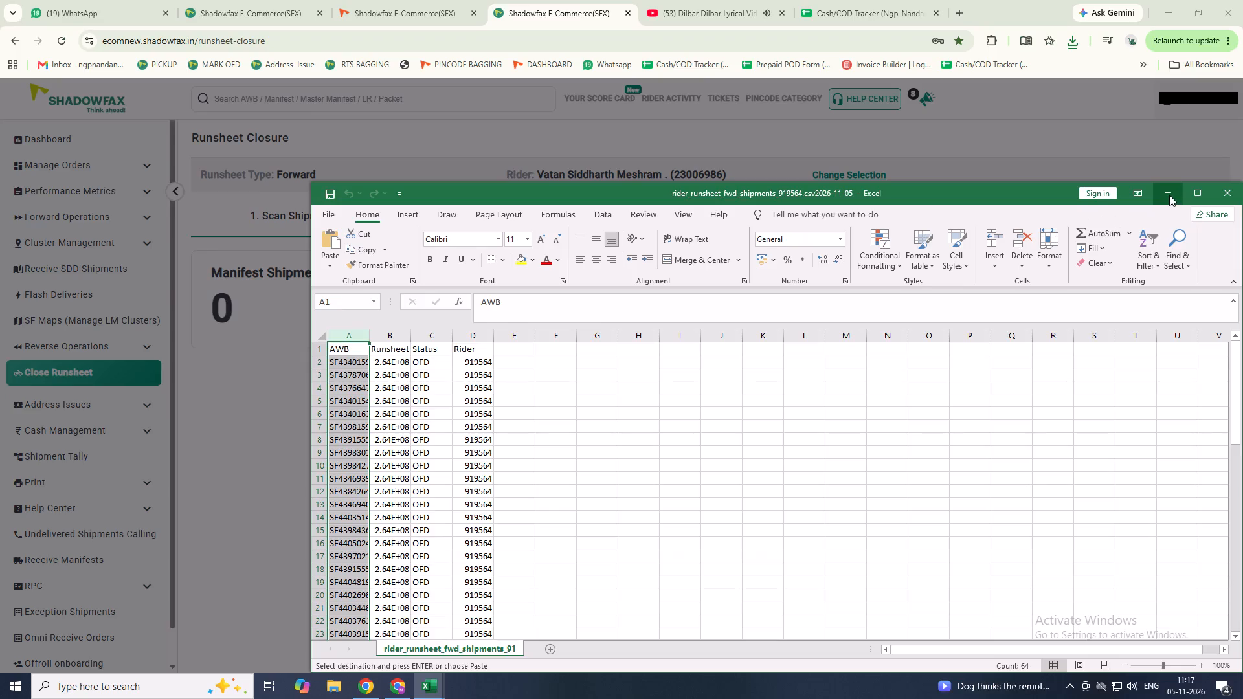
left_click(1169, 195)
Search the hub's forward orders with the AWB list copied from Vatan's file.
left_click(95, 165)
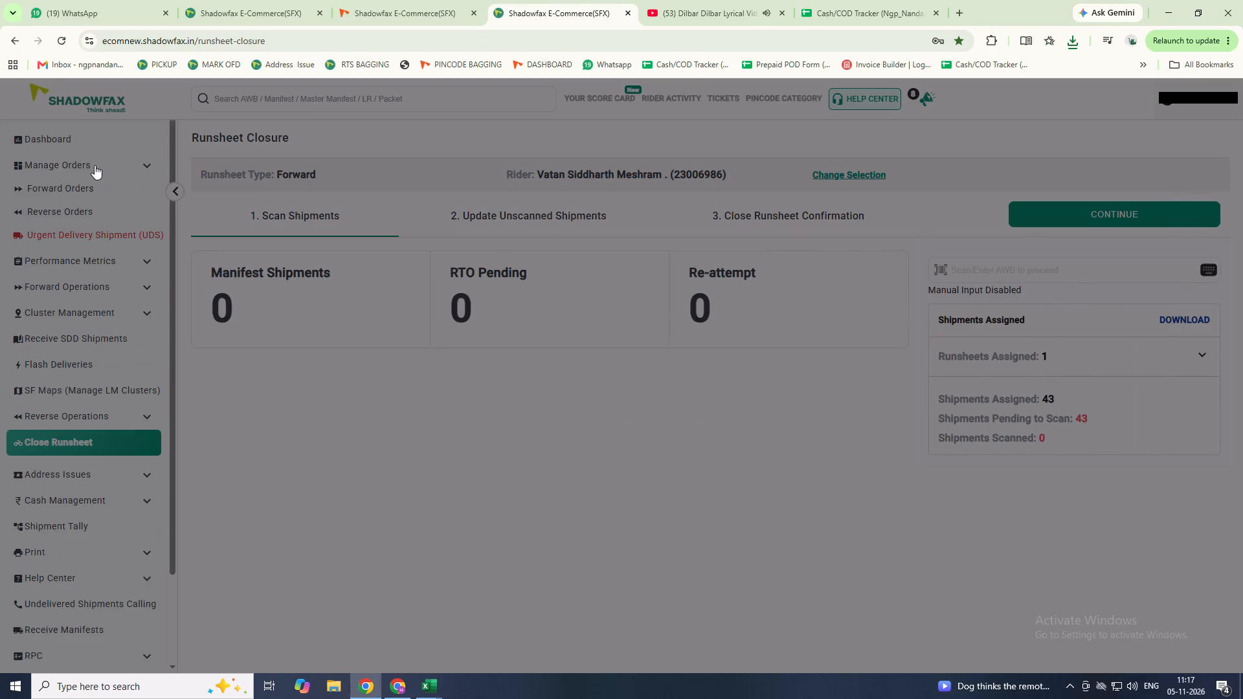
left_click(91, 186)
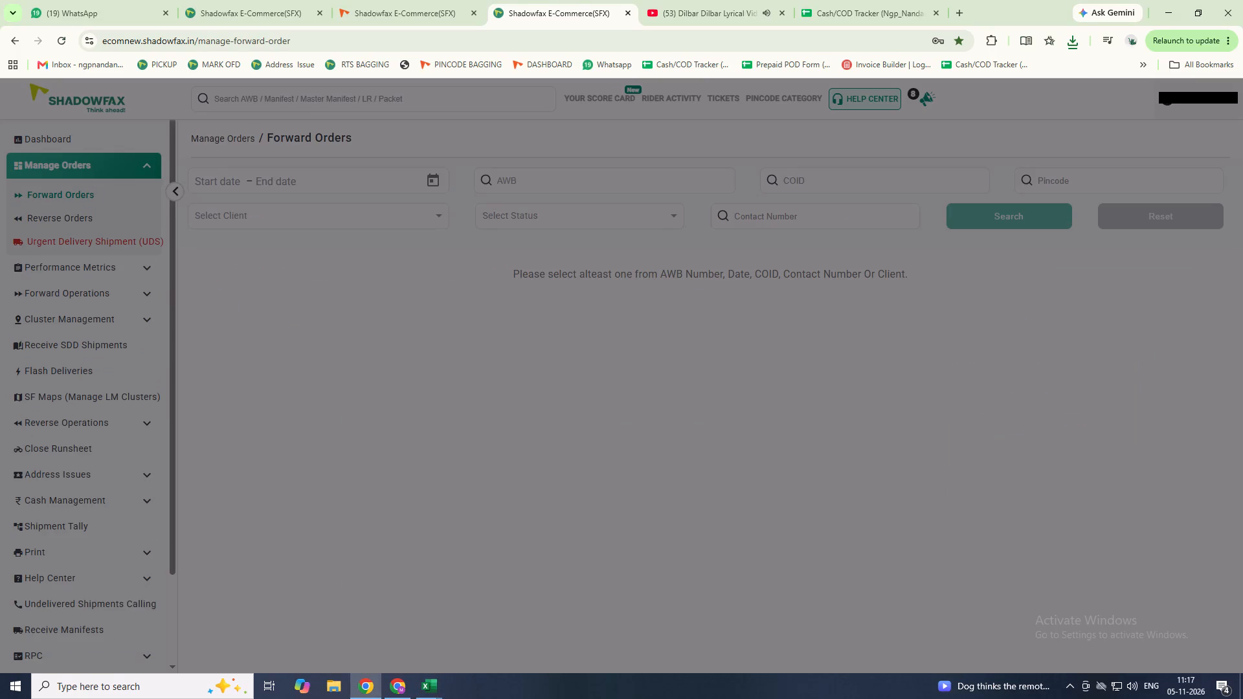
left_click(568, 180)
key("ctrl+v")
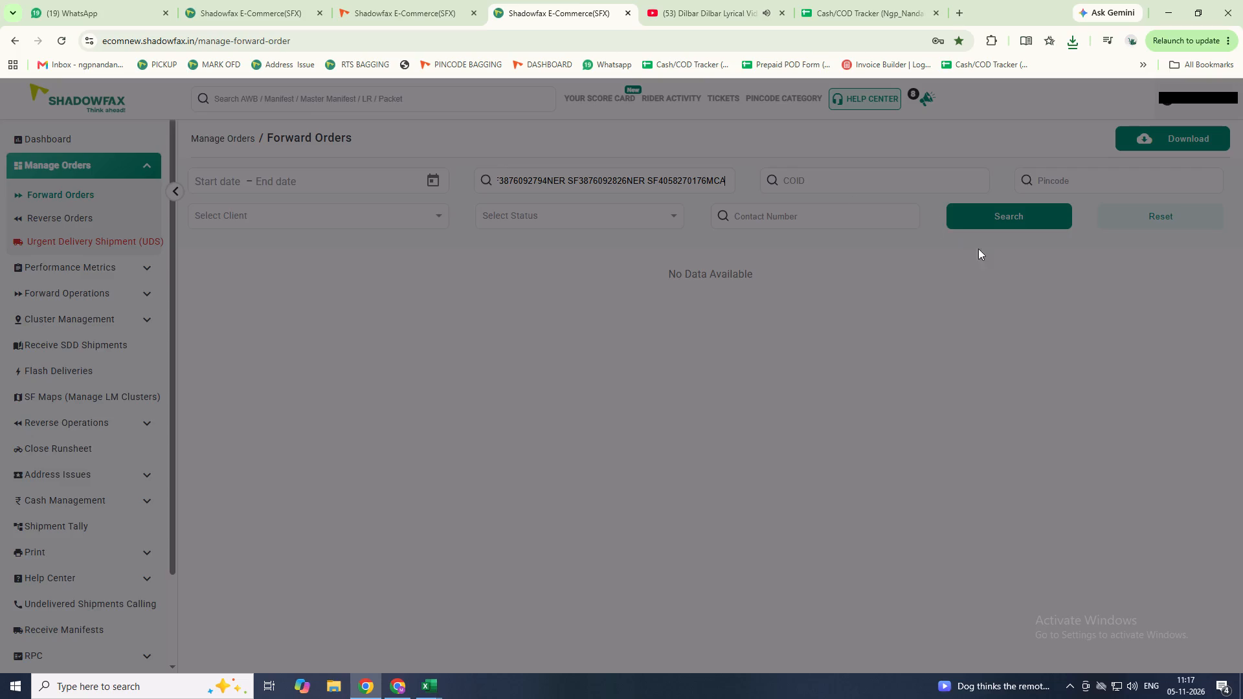
left_click(968, 216)
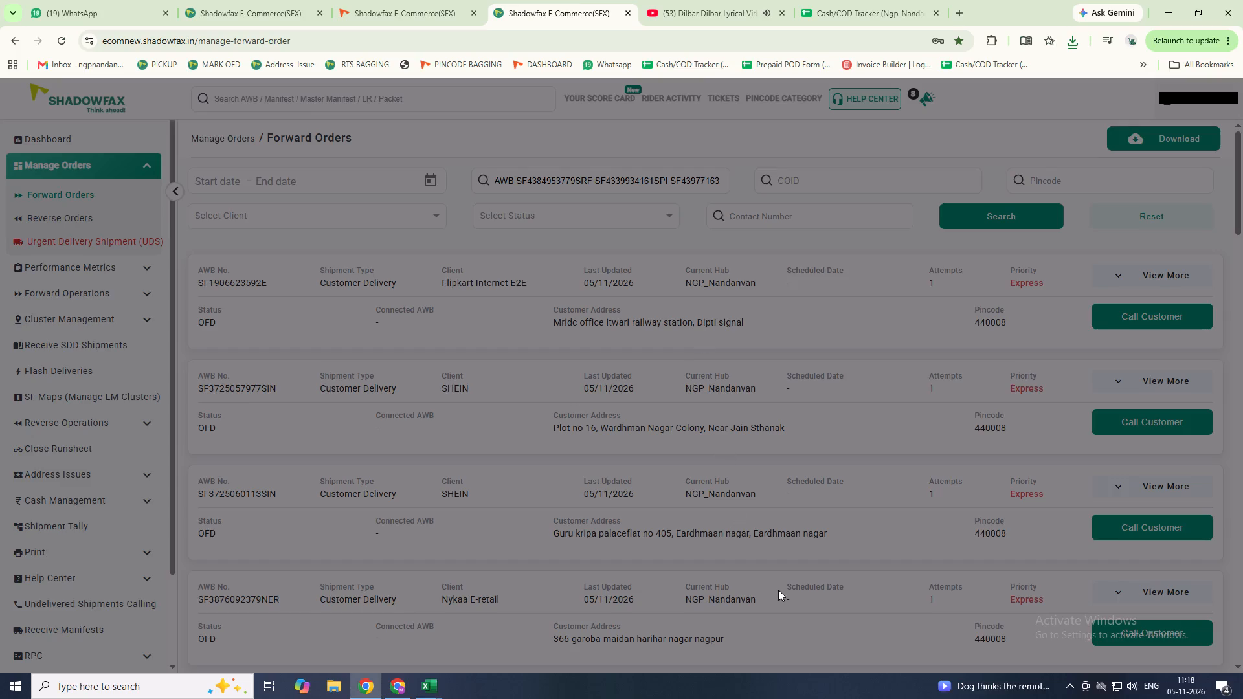
Review the status, client and address of each shipment on the first page of the search results for Vatan's AWB list.
scroll(777, 575, "down", 2)
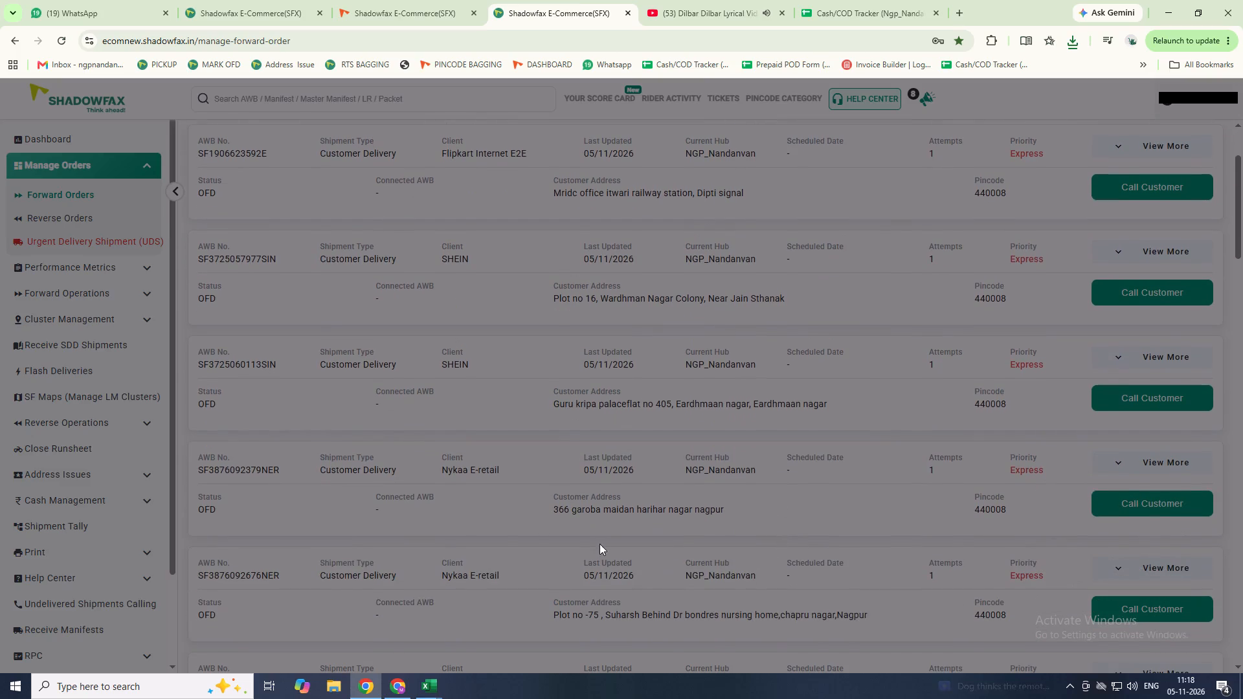
scroll(711, 566, "down", 1)
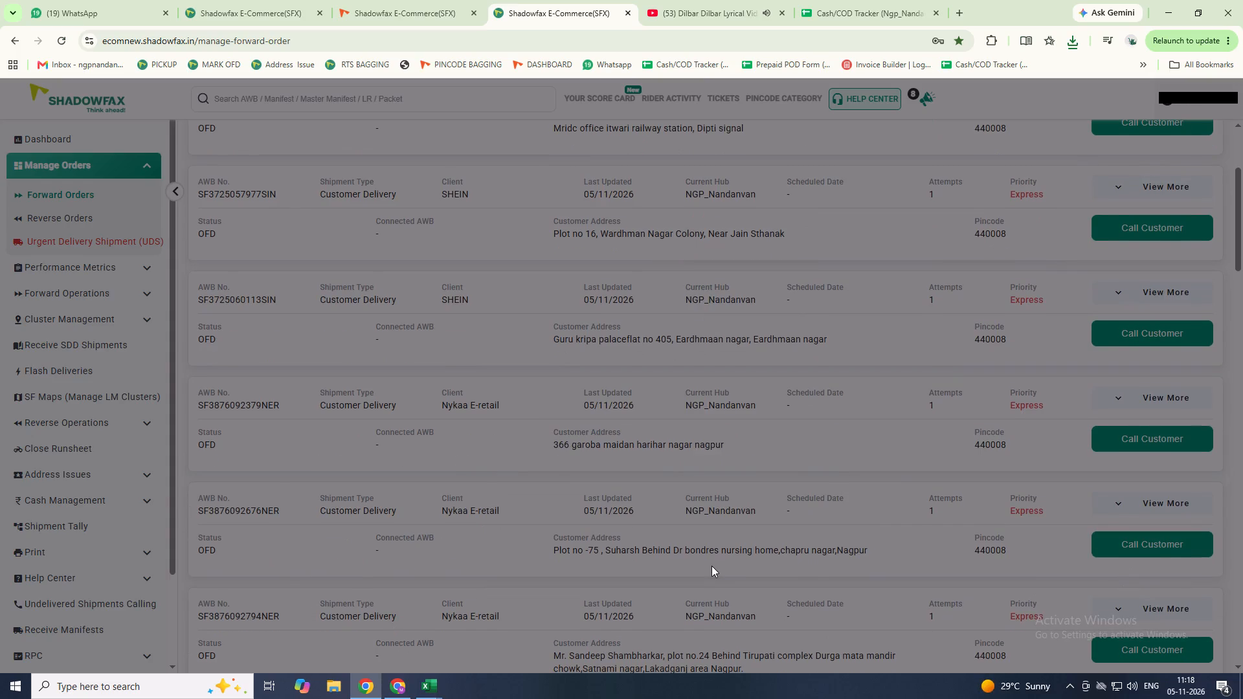
scroll(749, 599, "down", 1)
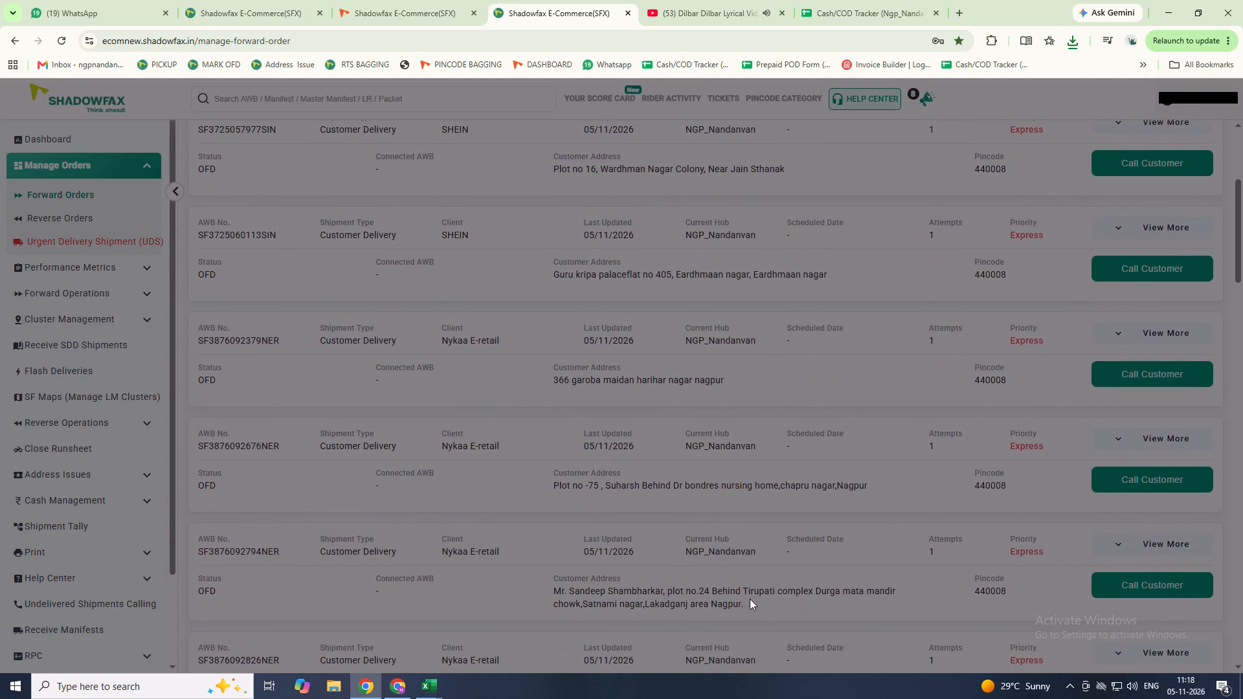
scroll(750, 599, "down", 2)
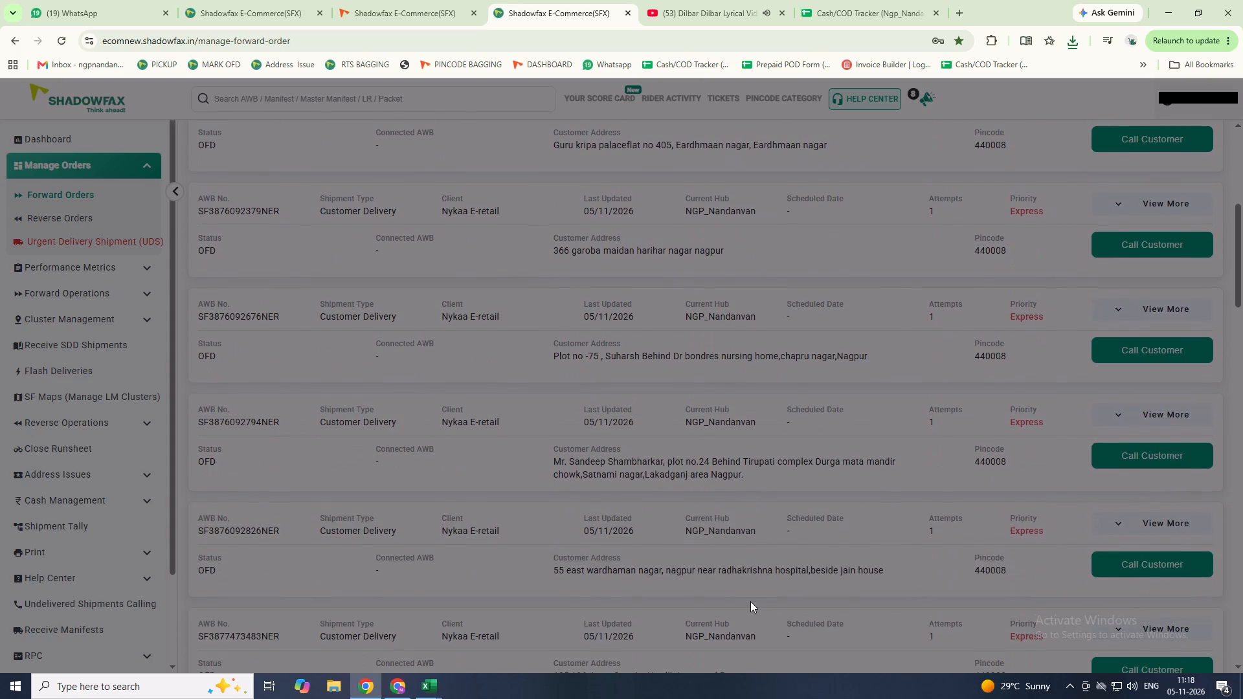
scroll(750, 603, "down", 2)
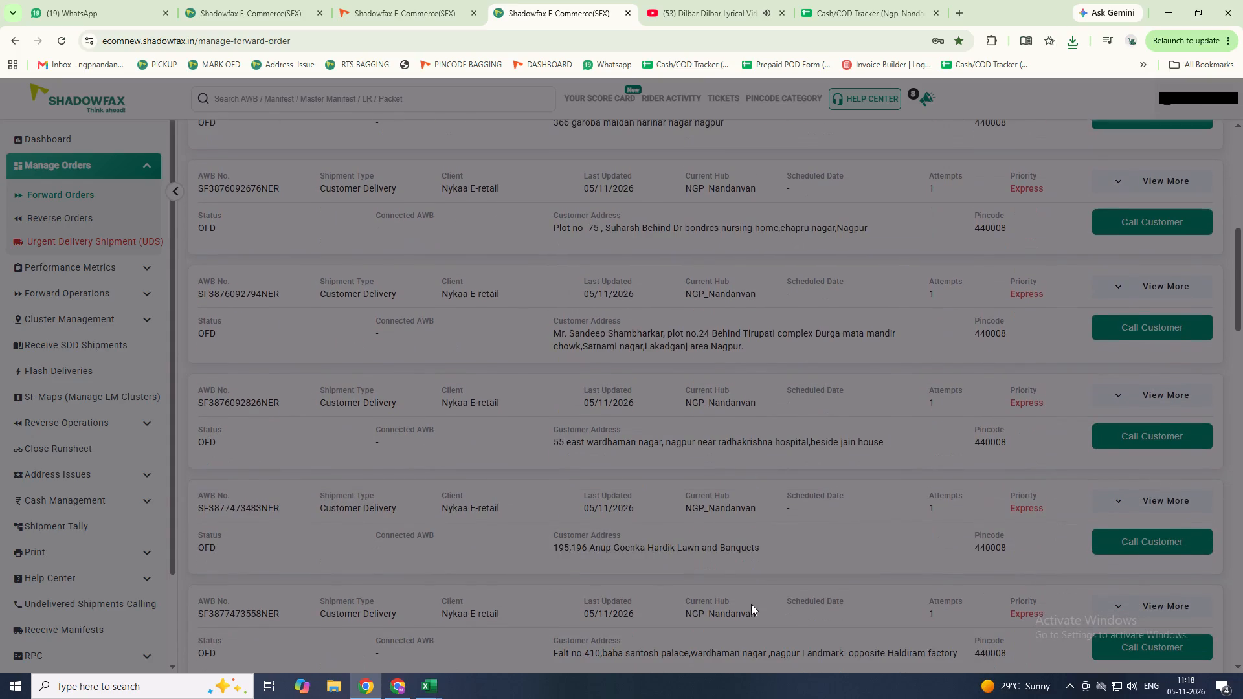
scroll(751, 606, "down", 2)
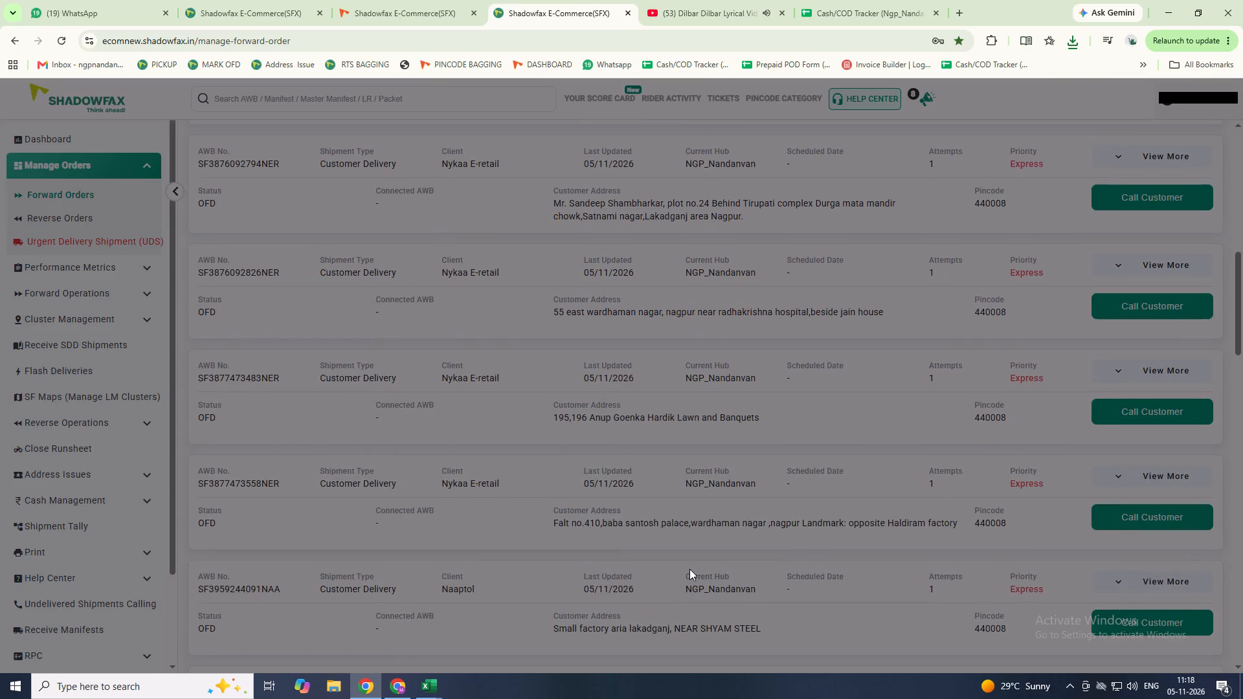
scroll(647, 564, "down", 1)
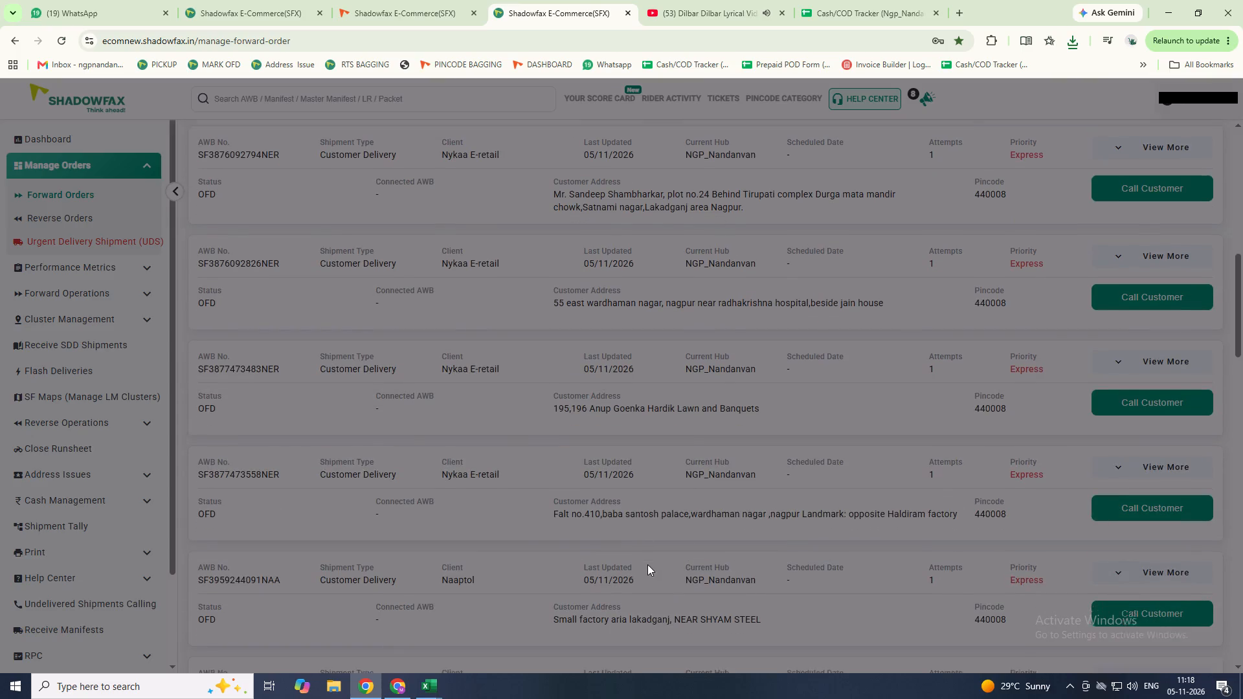
scroll(648, 564, "down", 3)
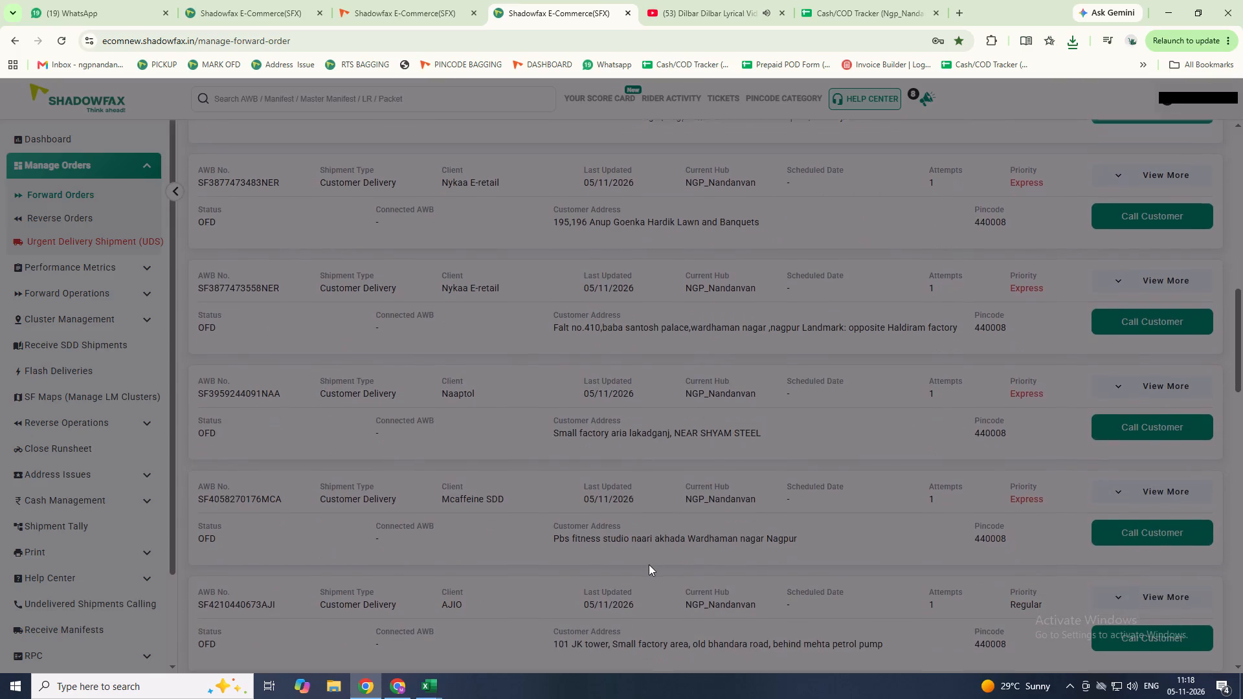
scroll(649, 564, "down", 2)
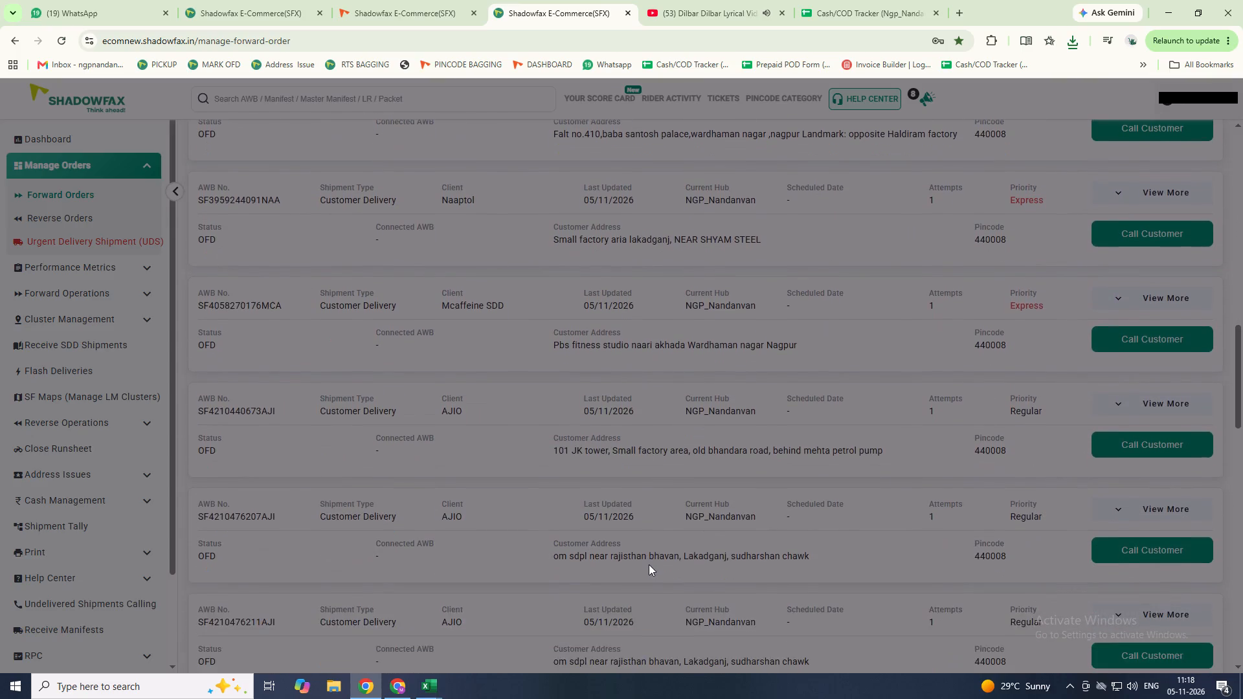
scroll(649, 564, "down", 5)
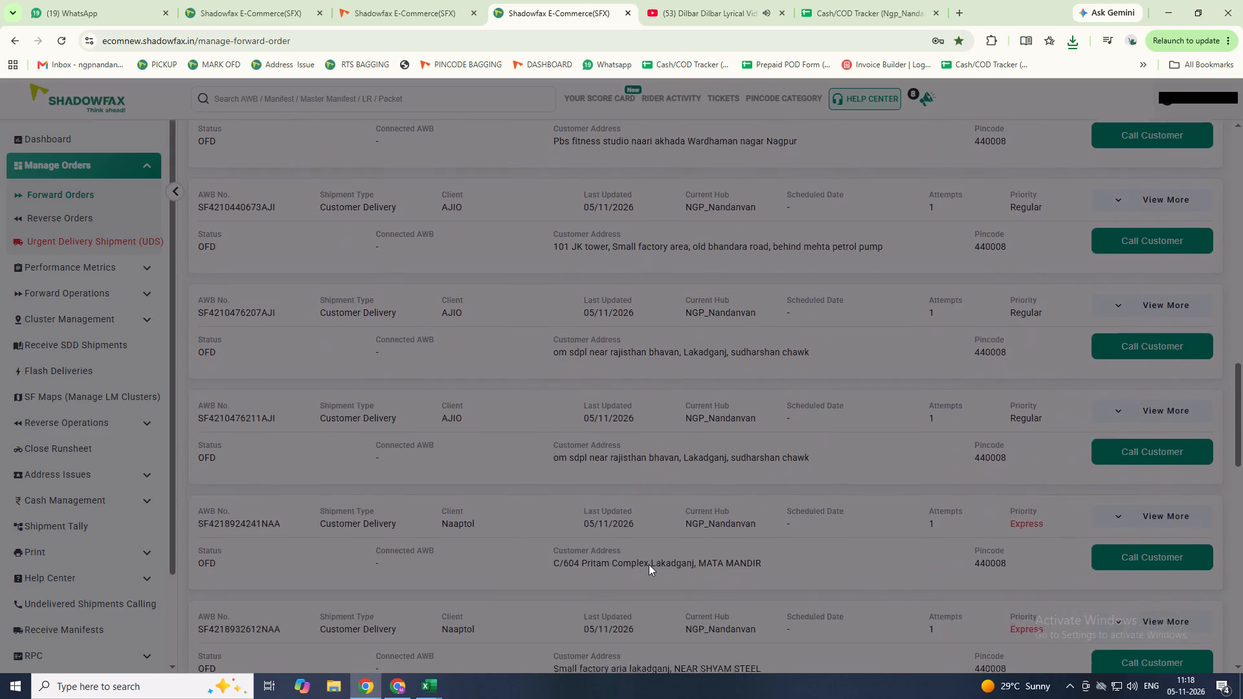
scroll(649, 564, "down", 2)
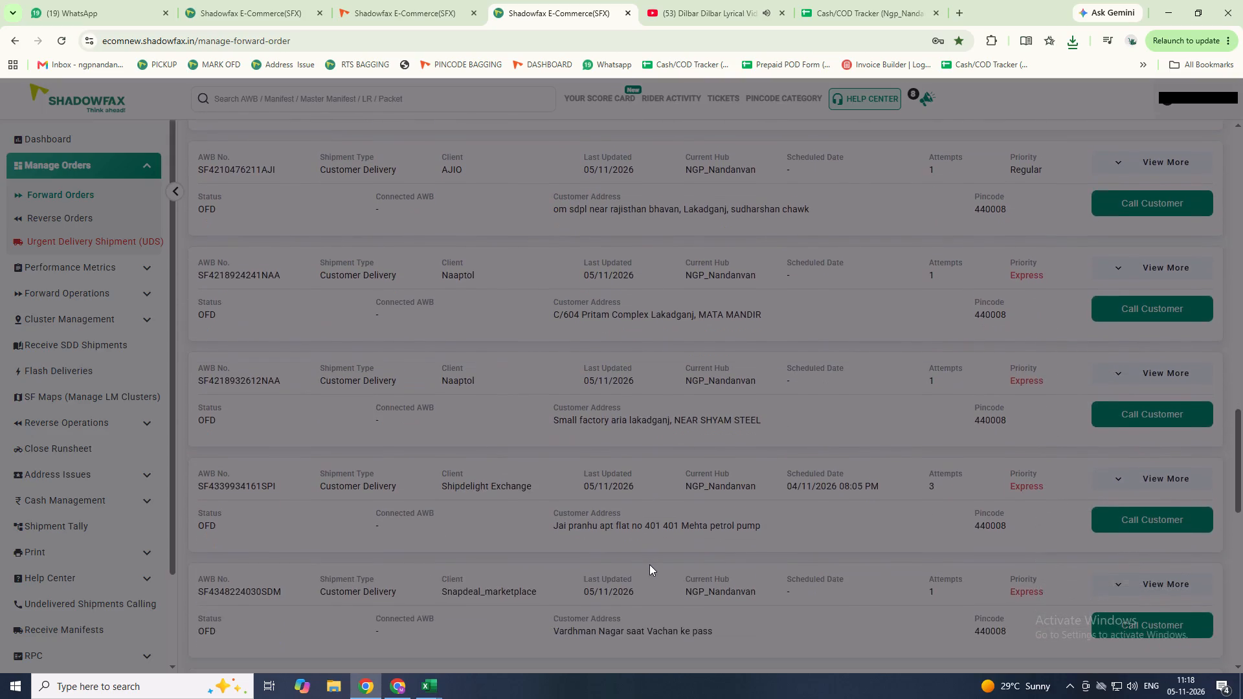
scroll(649, 564, "down", 5)
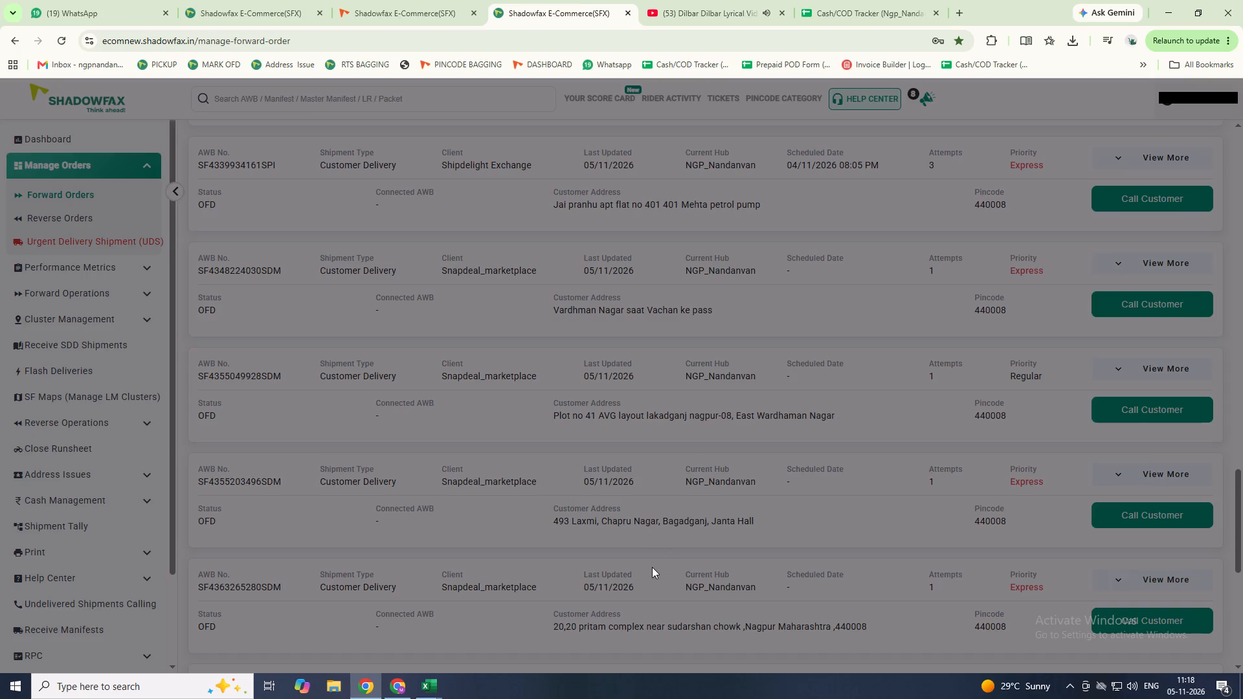
scroll(652, 568, "down", 3)
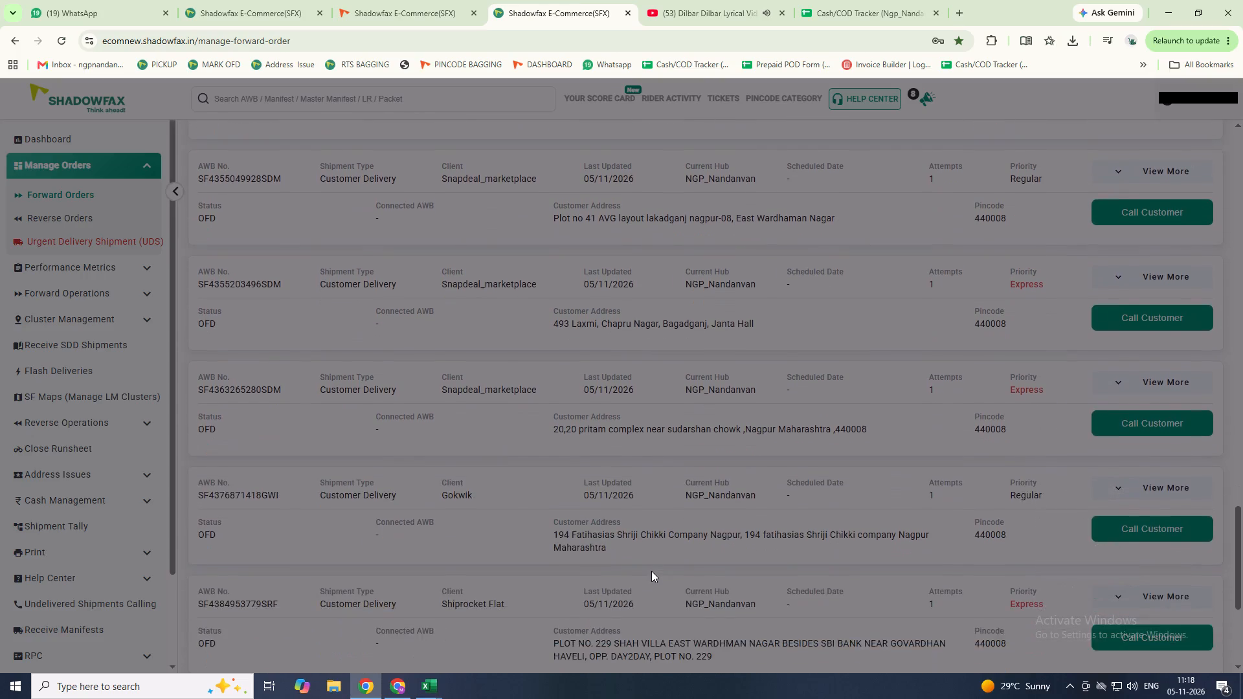
scroll(651, 571, "down", 4)
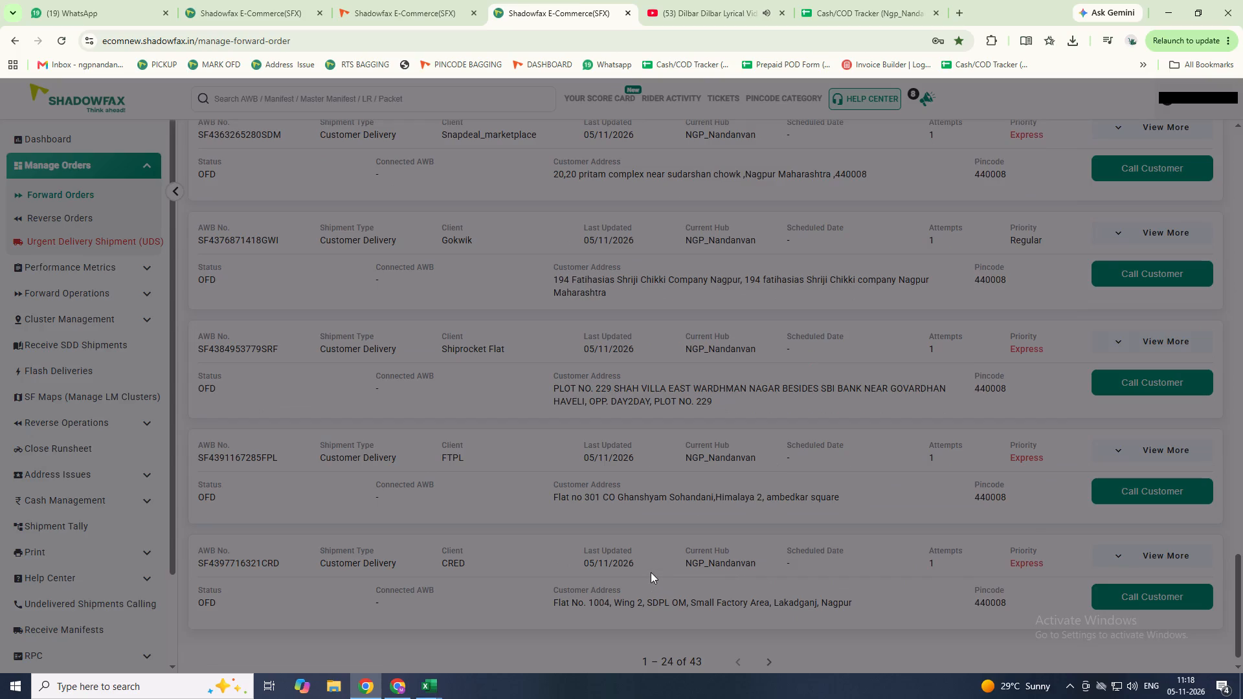
scroll(649, 579, "down", 2)
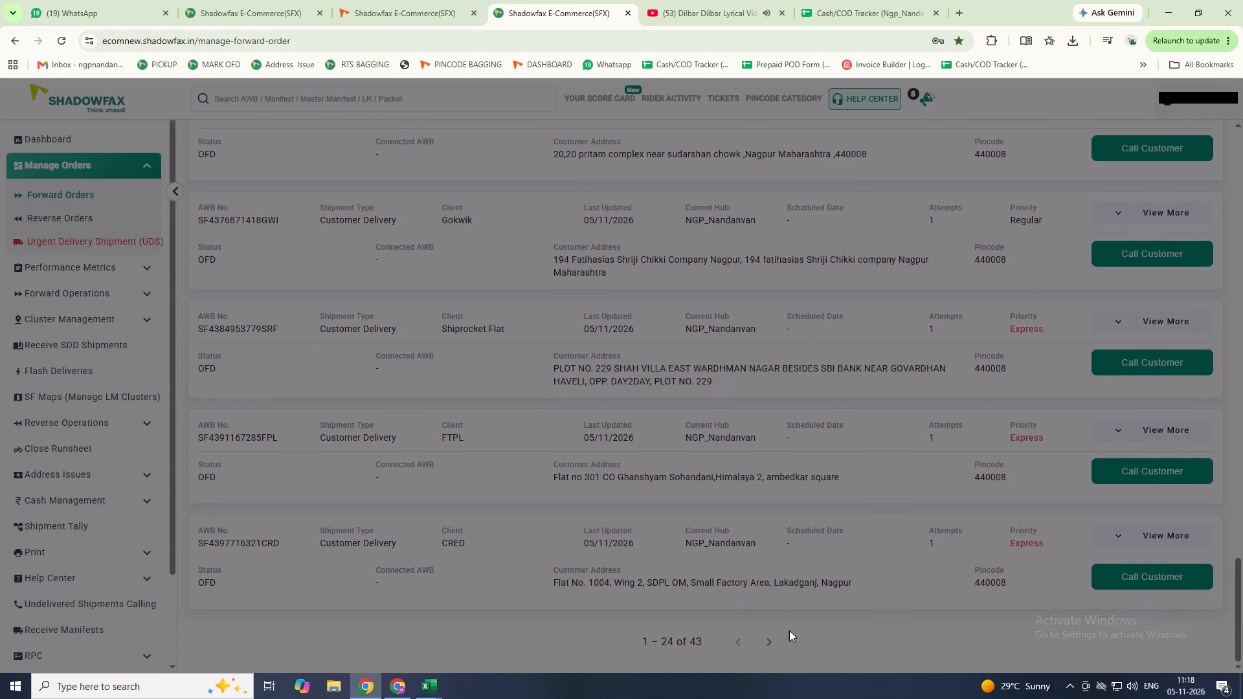
Go to the second page of the forward order results and check the status of each remaining shipment on Vatan's list.
left_click(772, 641)
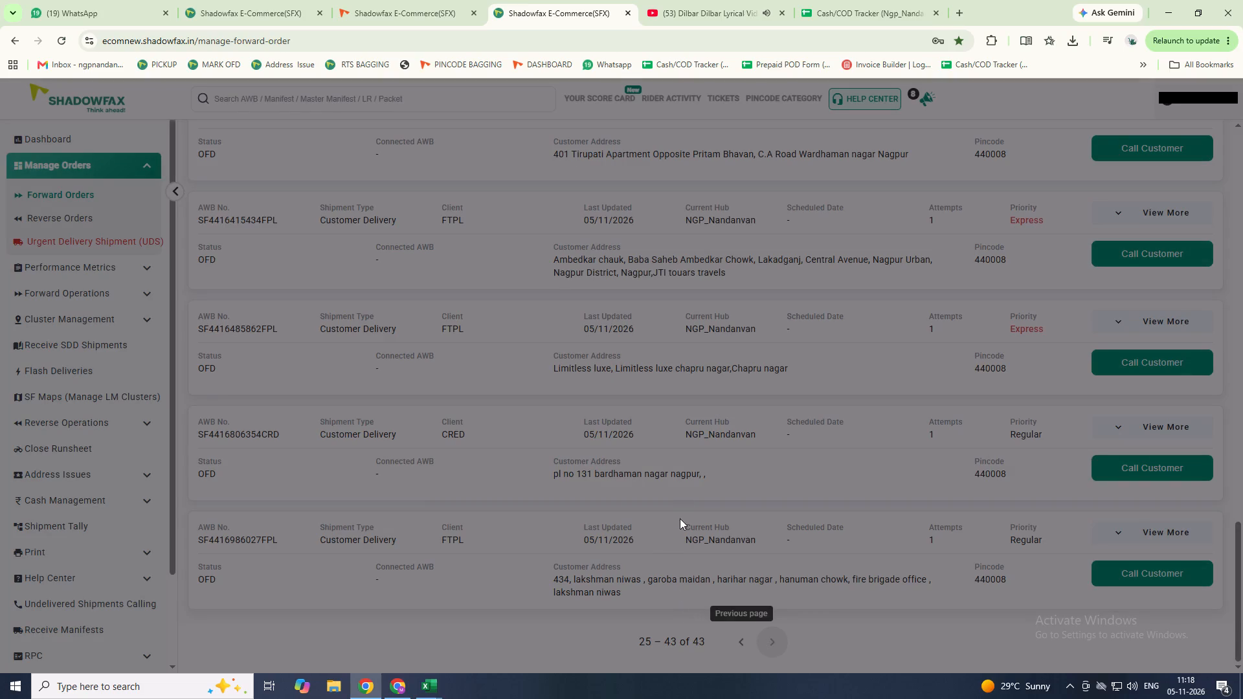
scroll(680, 518, "up", 2)
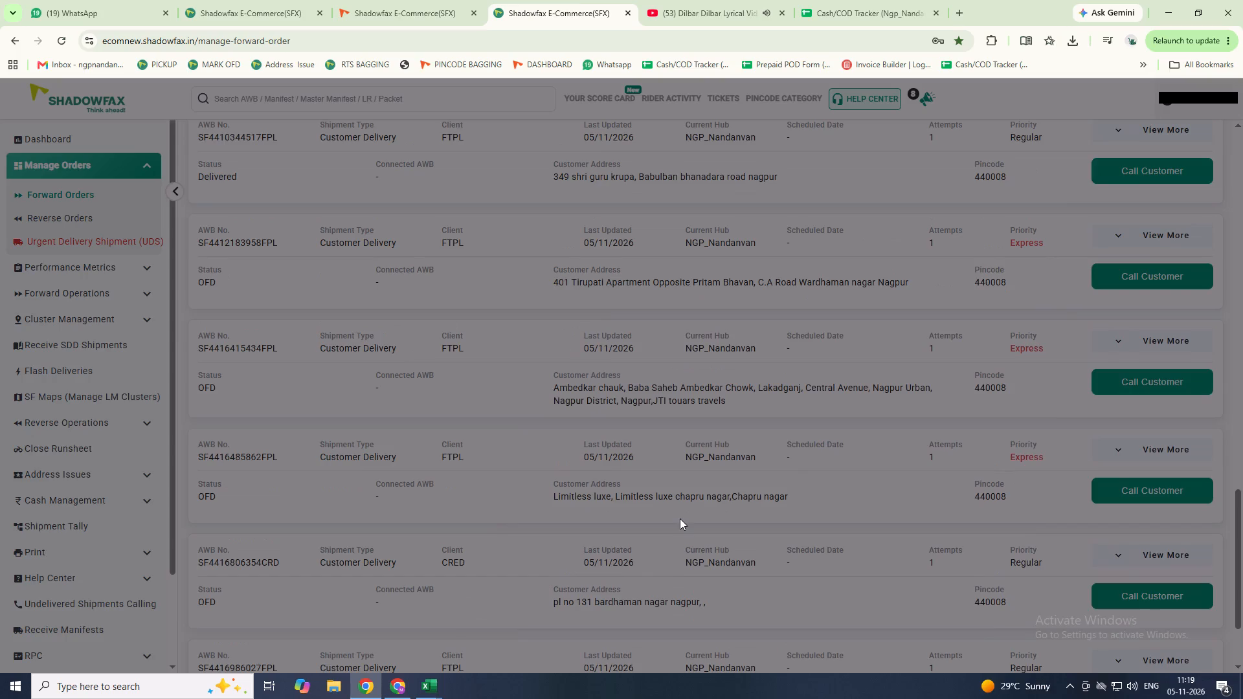
scroll(680, 518, "up", 1)
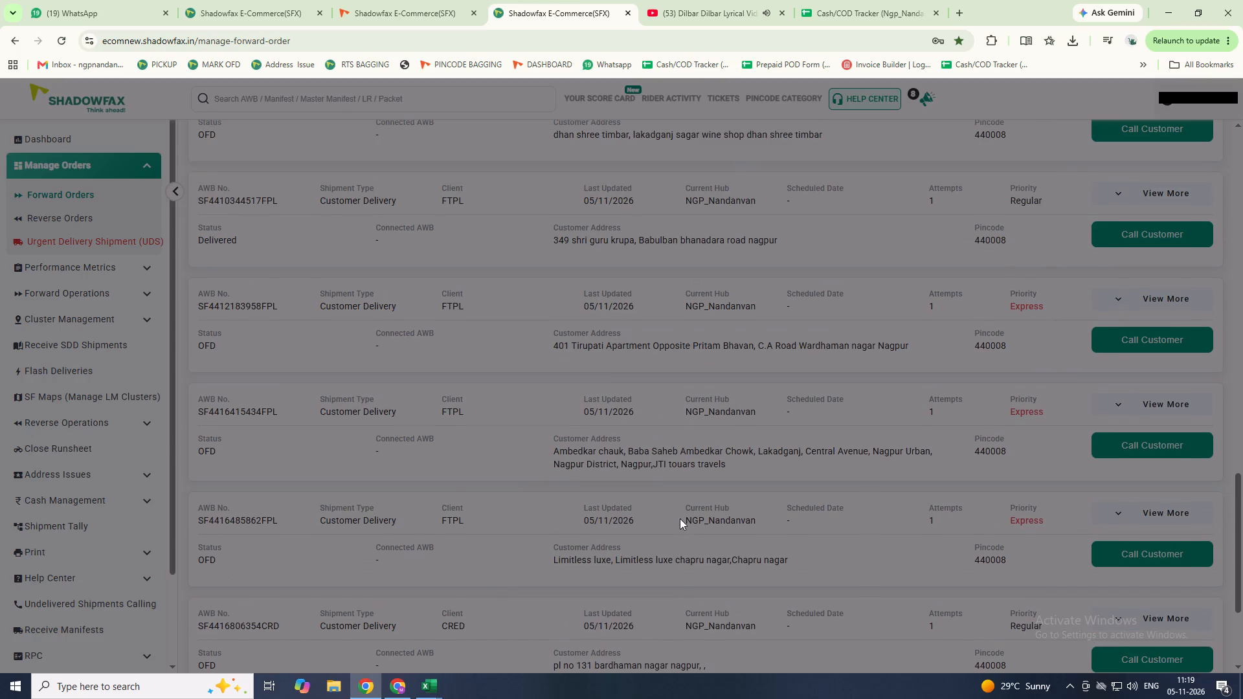
scroll(680, 518, "up", 2)
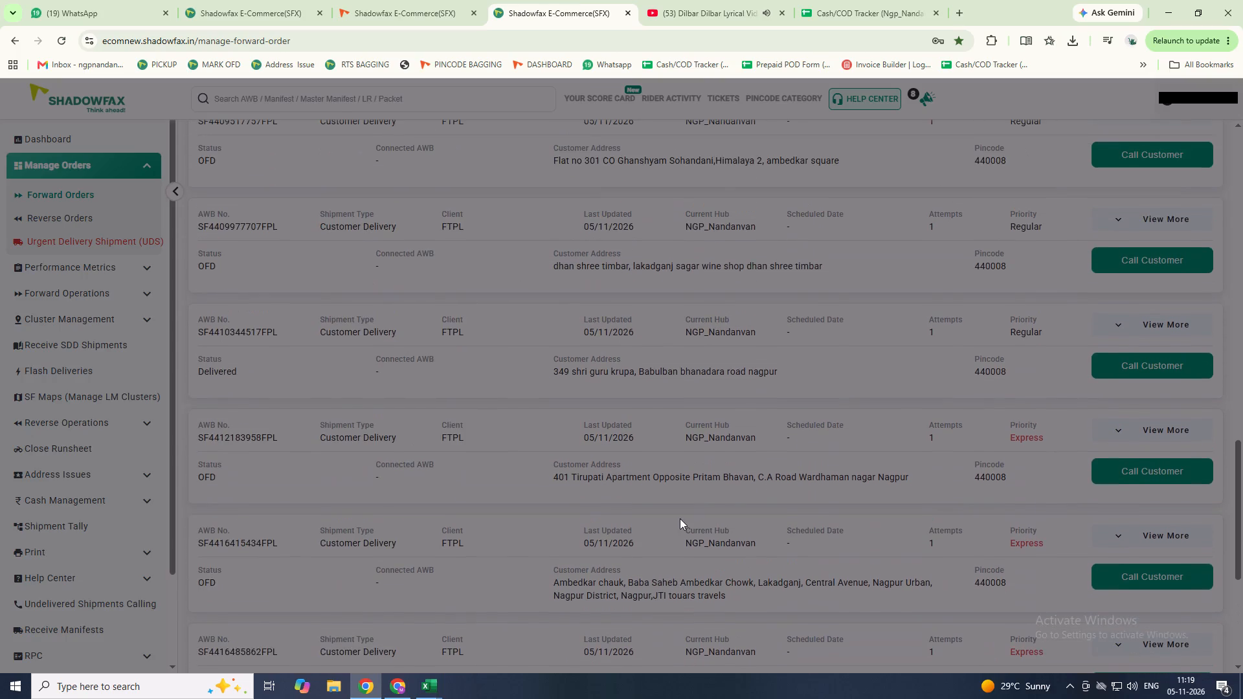
scroll(680, 518, "up", 1)
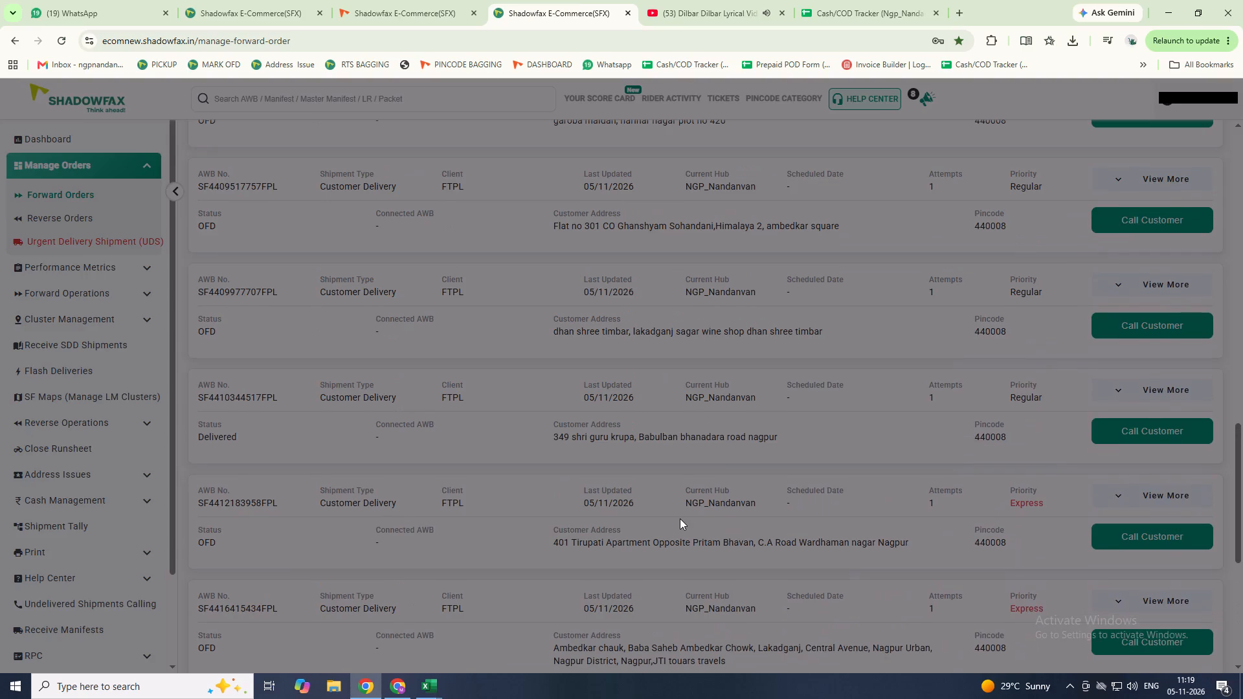
scroll(680, 518, "up", 2)
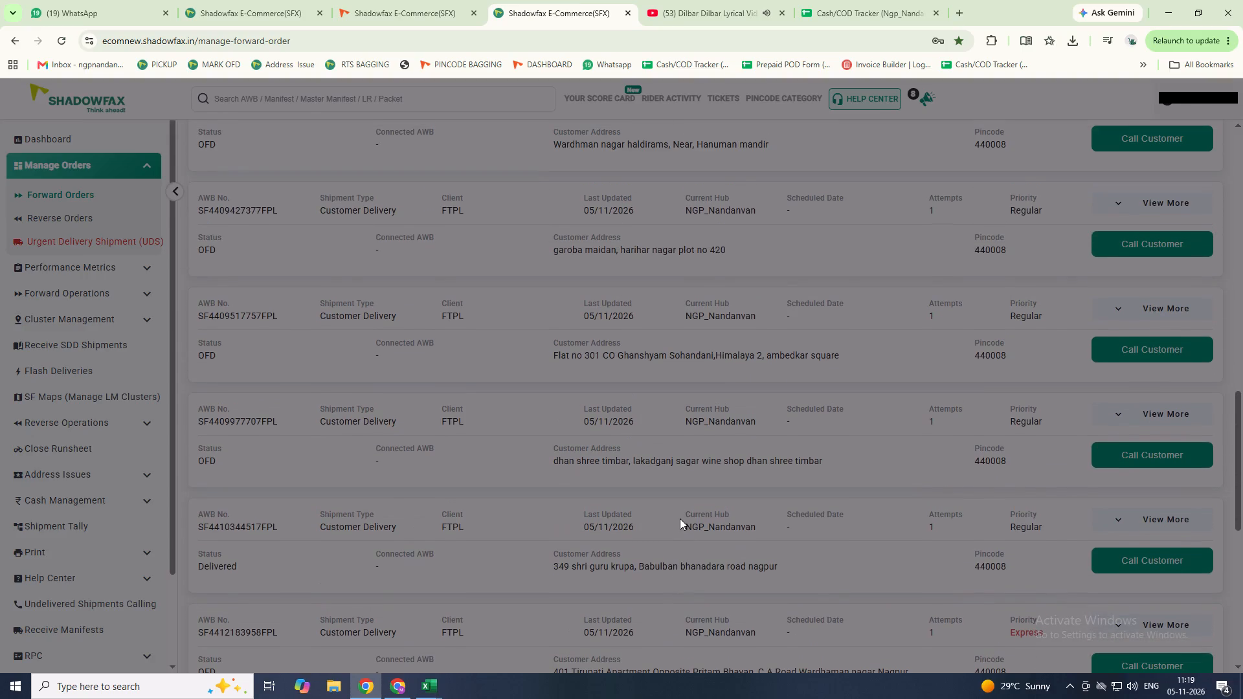
scroll(680, 518, "up", 2)
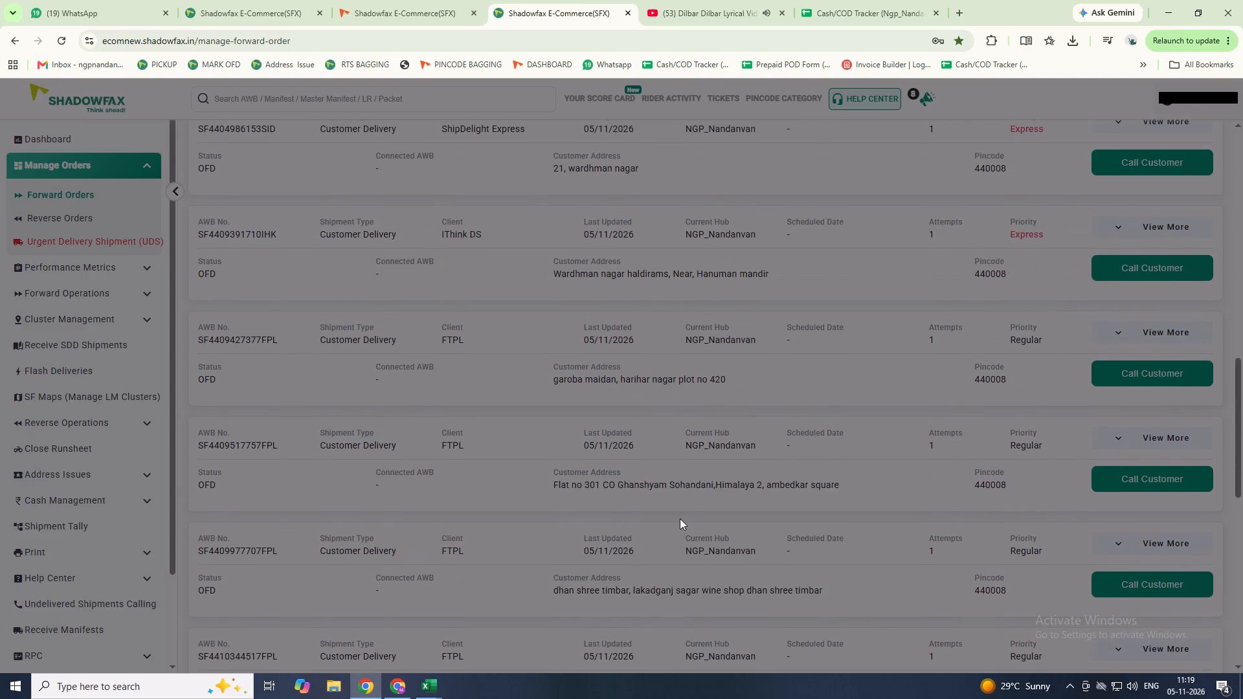
scroll(680, 518, "up", 1)
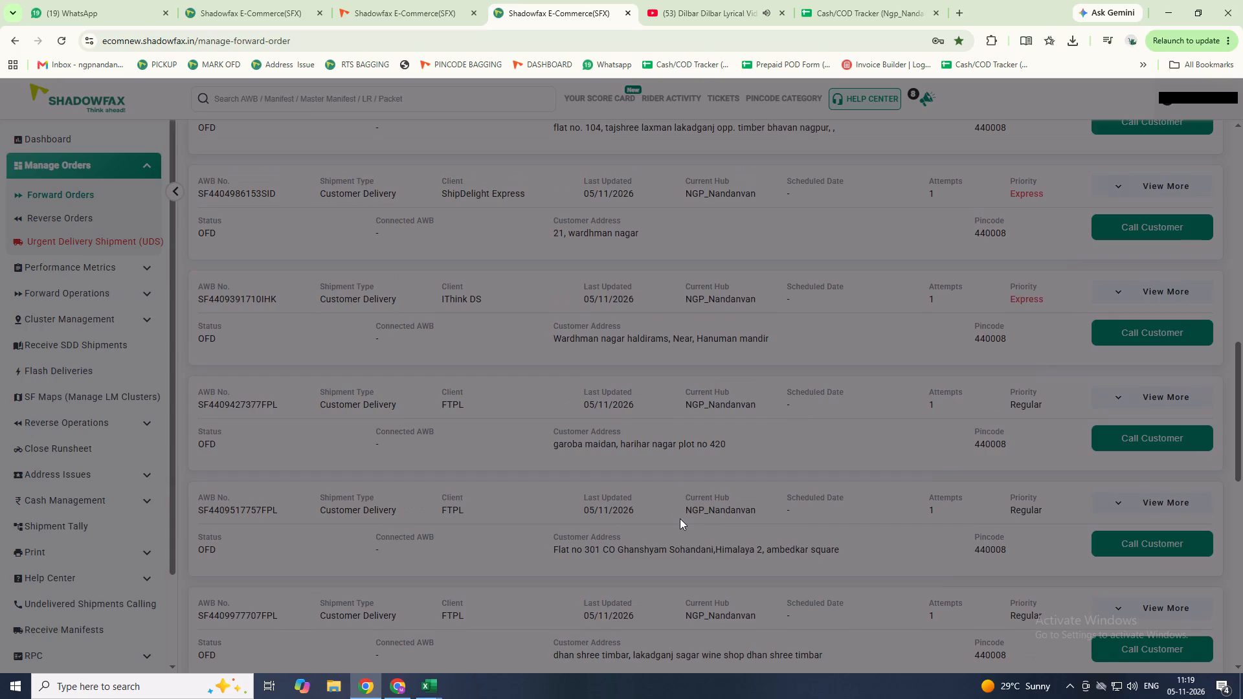
scroll(680, 518, "up", 2)
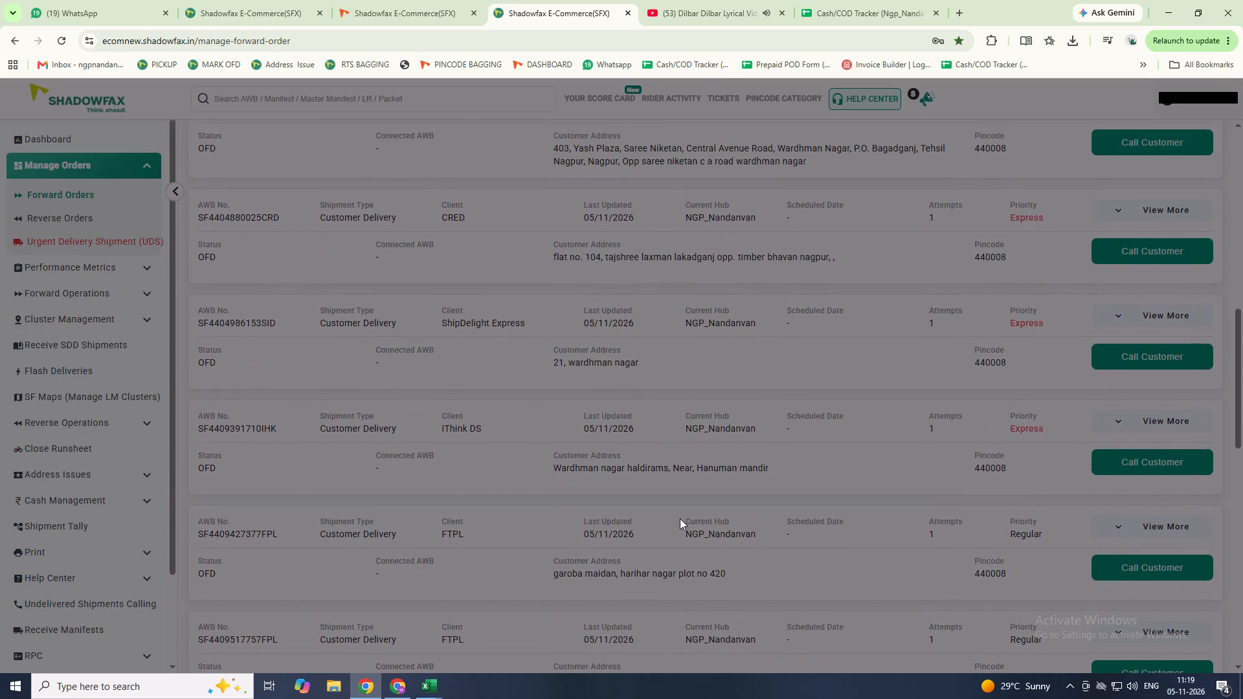
scroll(680, 518, "up", 2)
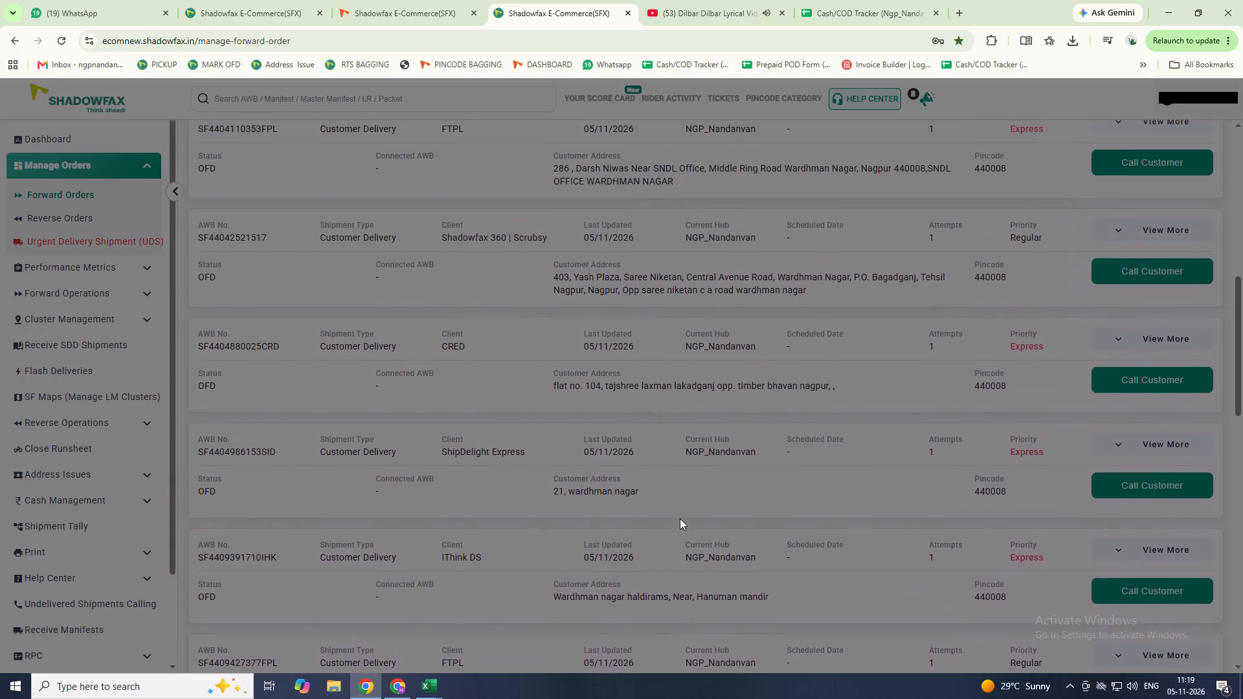
scroll(680, 518, "up", 2)
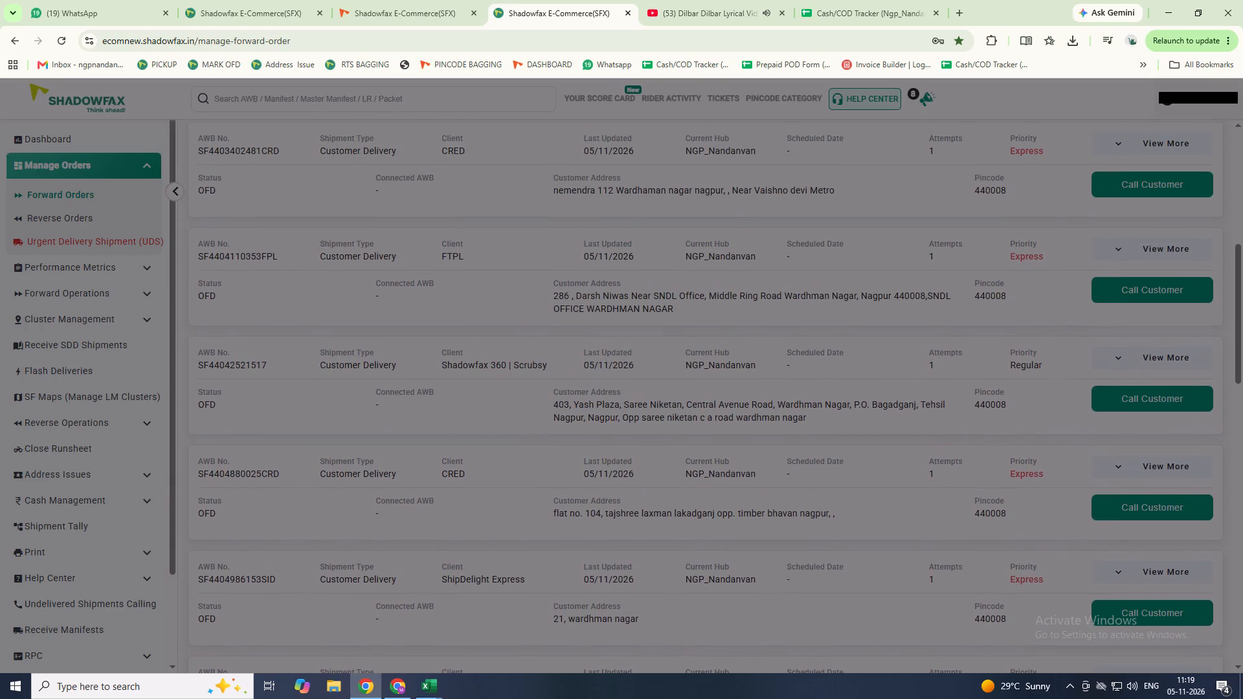
scroll(680, 518, "up", 2)
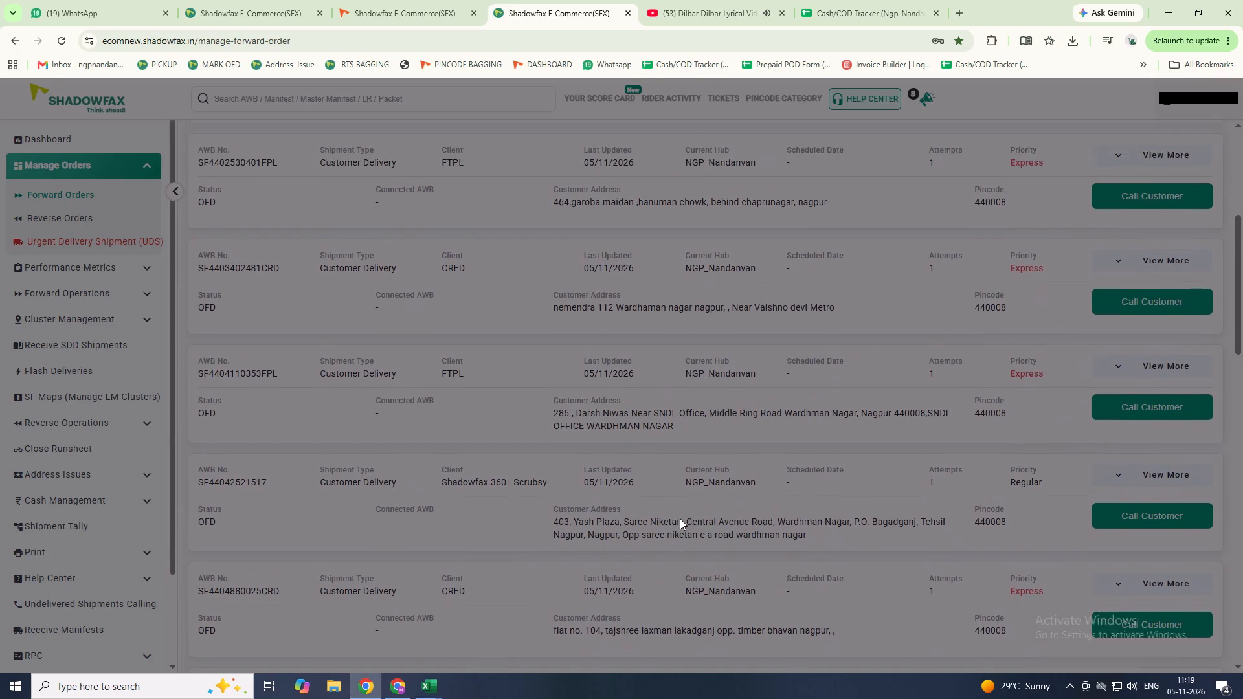
scroll(680, 518, "up", 2)
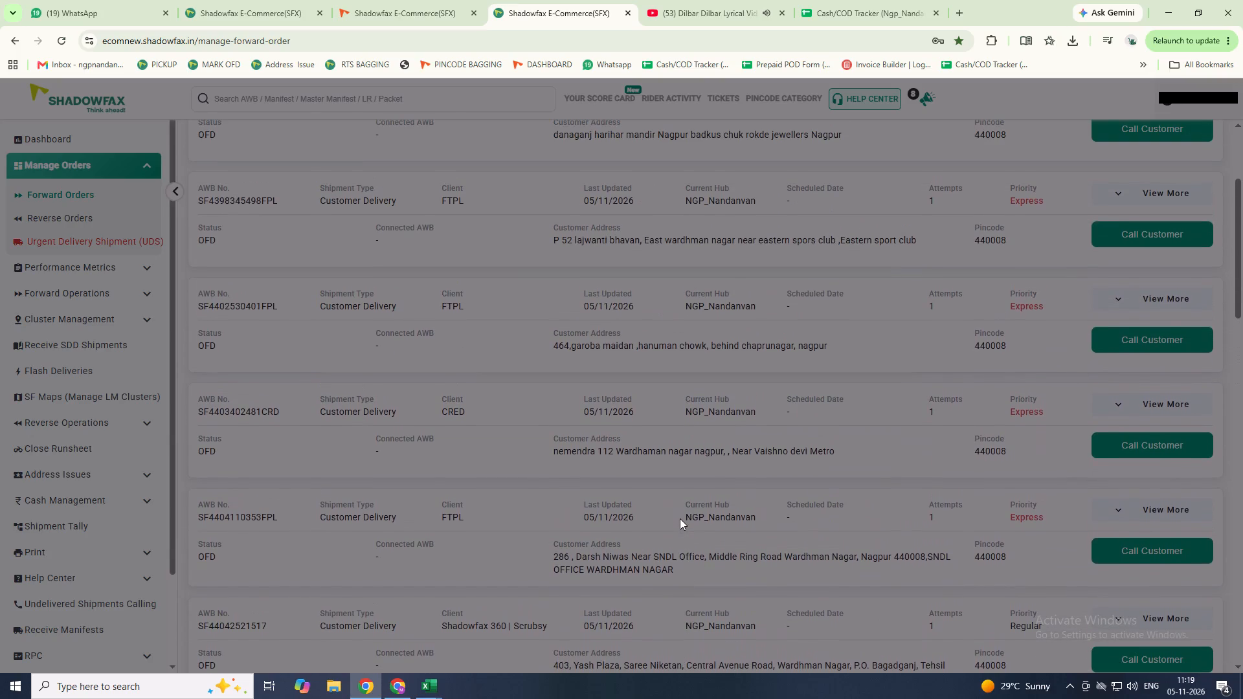
scroll(680, 518, "up", 2)
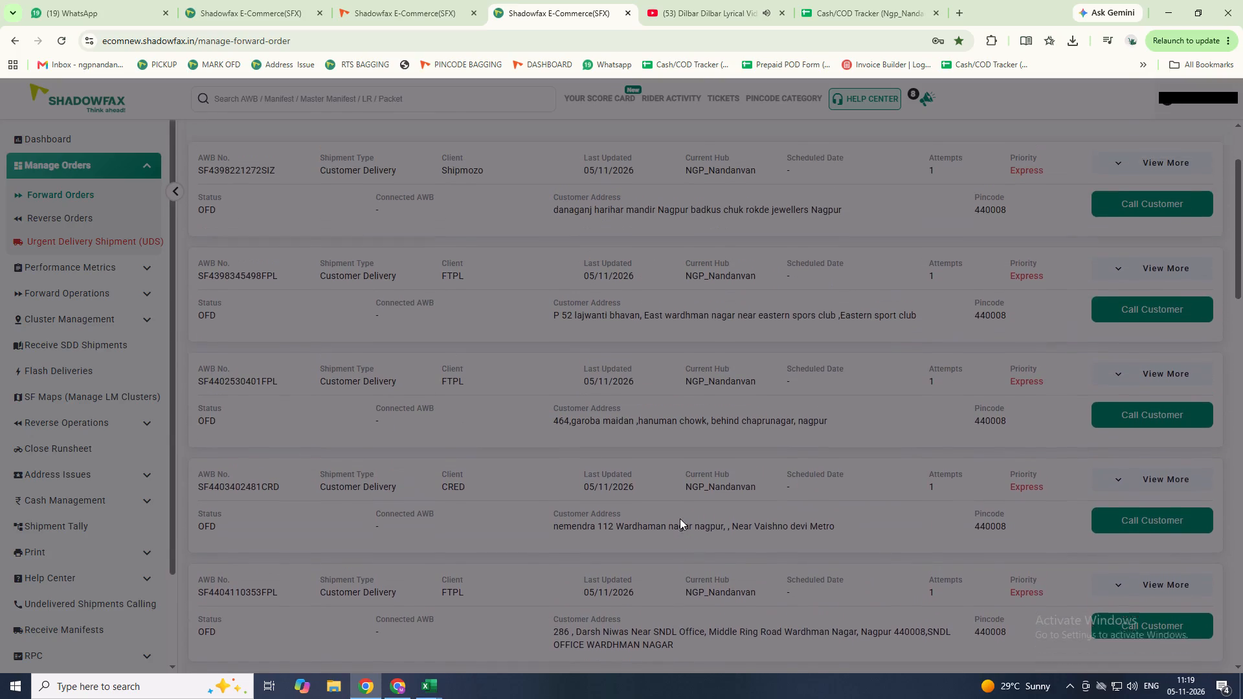
scroll(680, 518, "up", 2)
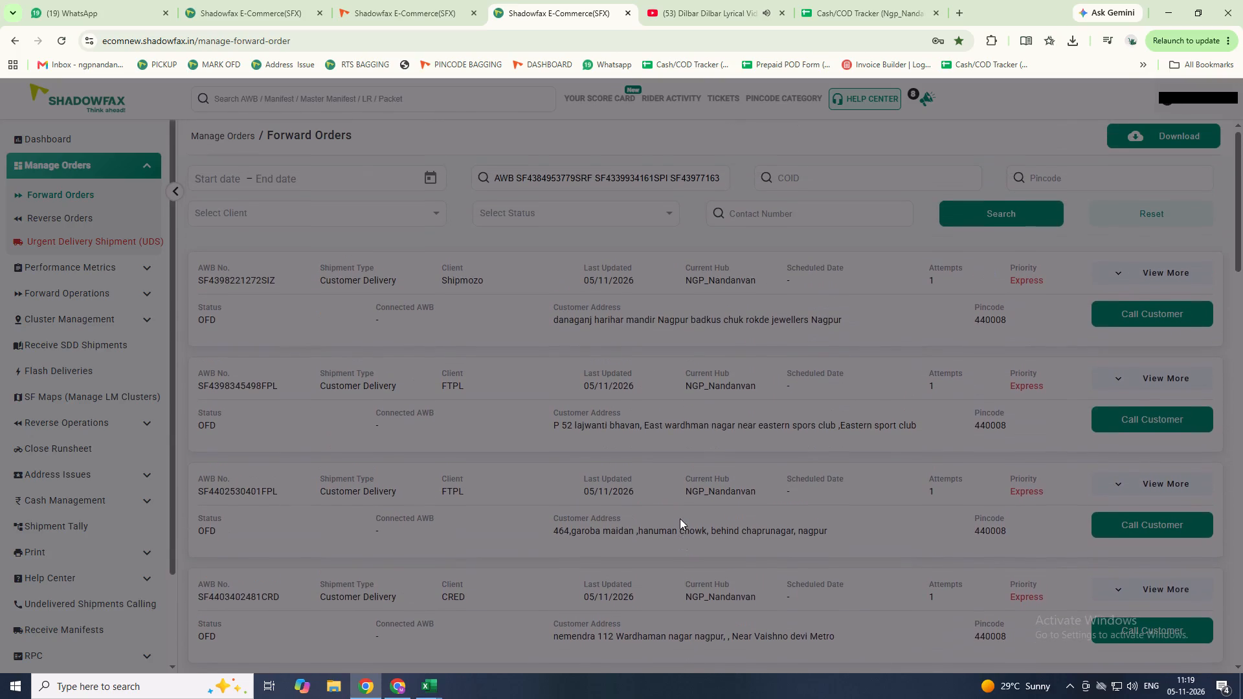
scroll(680, 518, "up", 2)
scroll(680, 518, "down", 10)
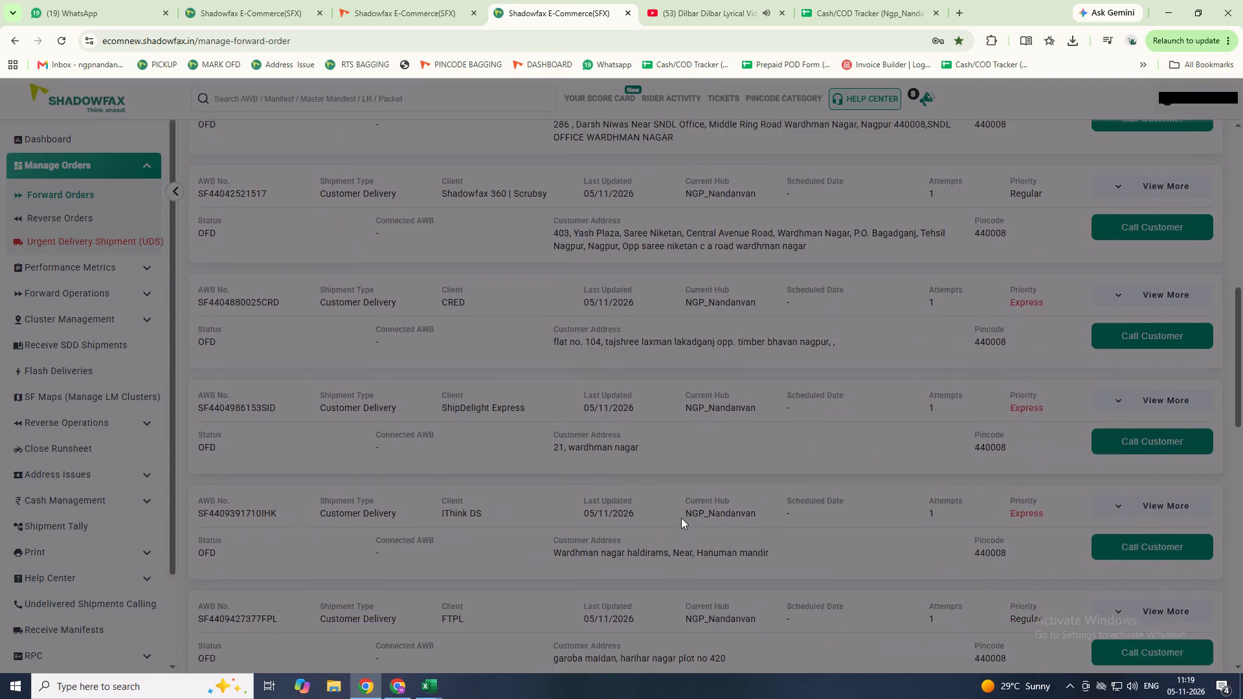
scroll(682, 518, "down", 9)
scroll(682, 520, "up", 8)
Open the customer pickup runsheets in OFP from the dashboard and filter them by rider Vatan.
left_click(55, 137)
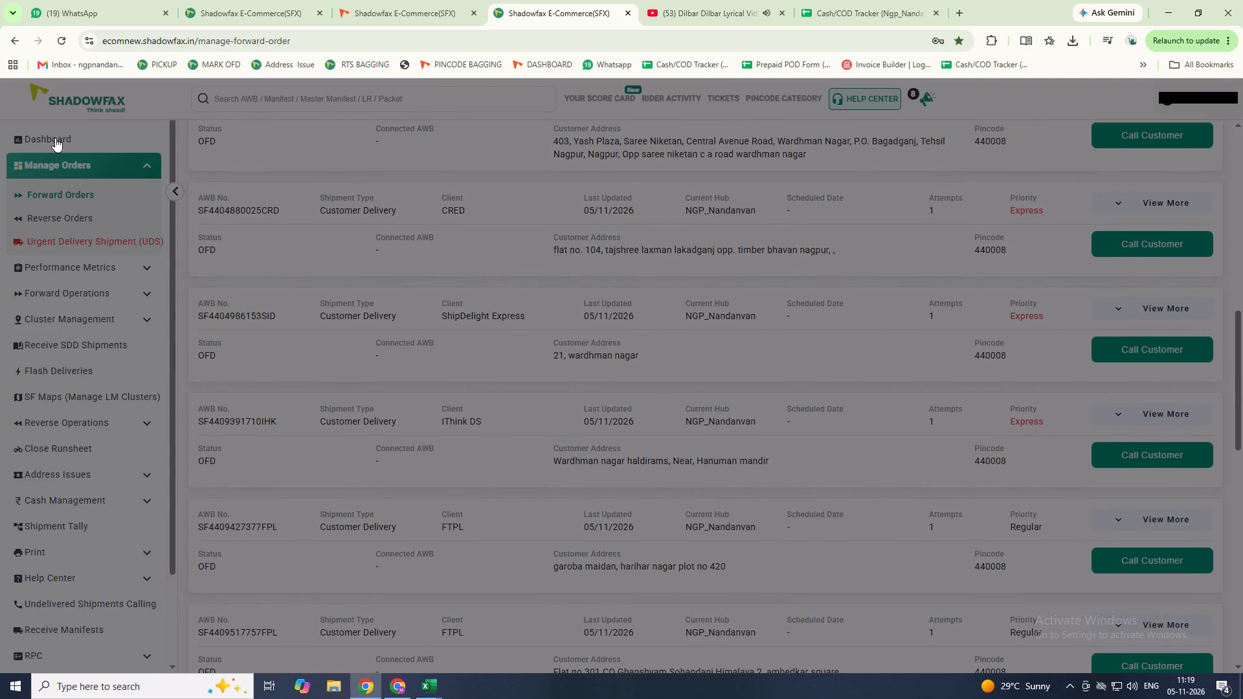
left_click(276, 463)
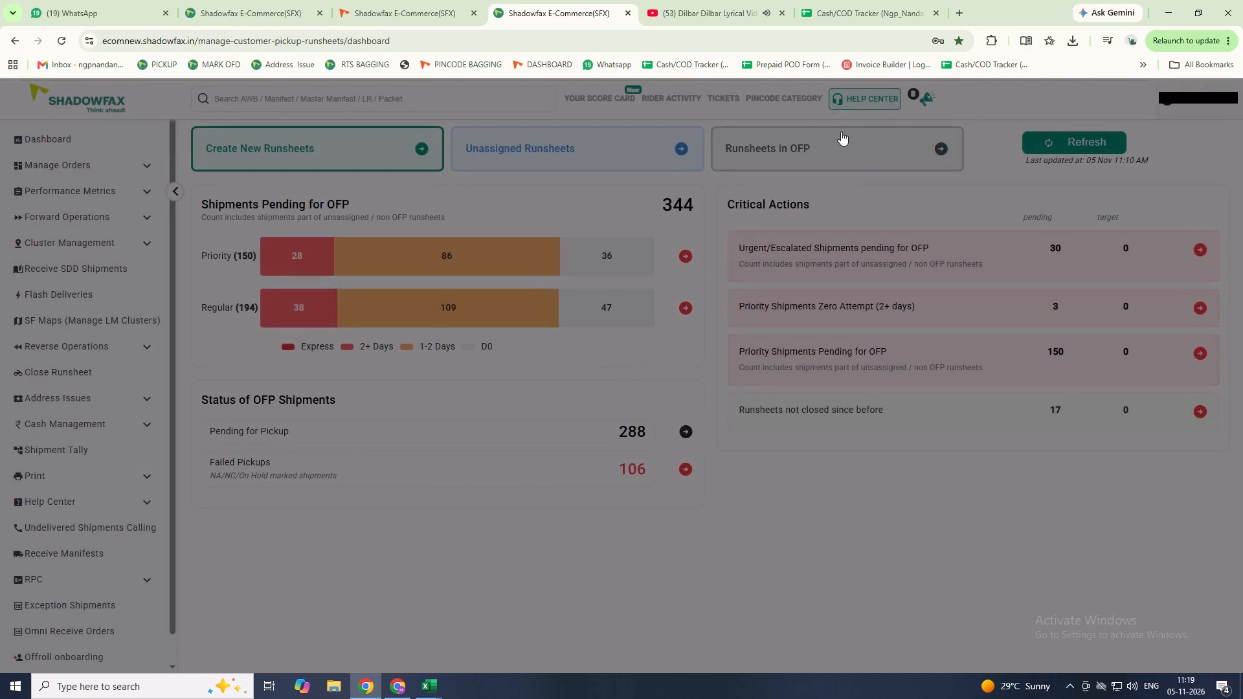
left_click(865, 154)
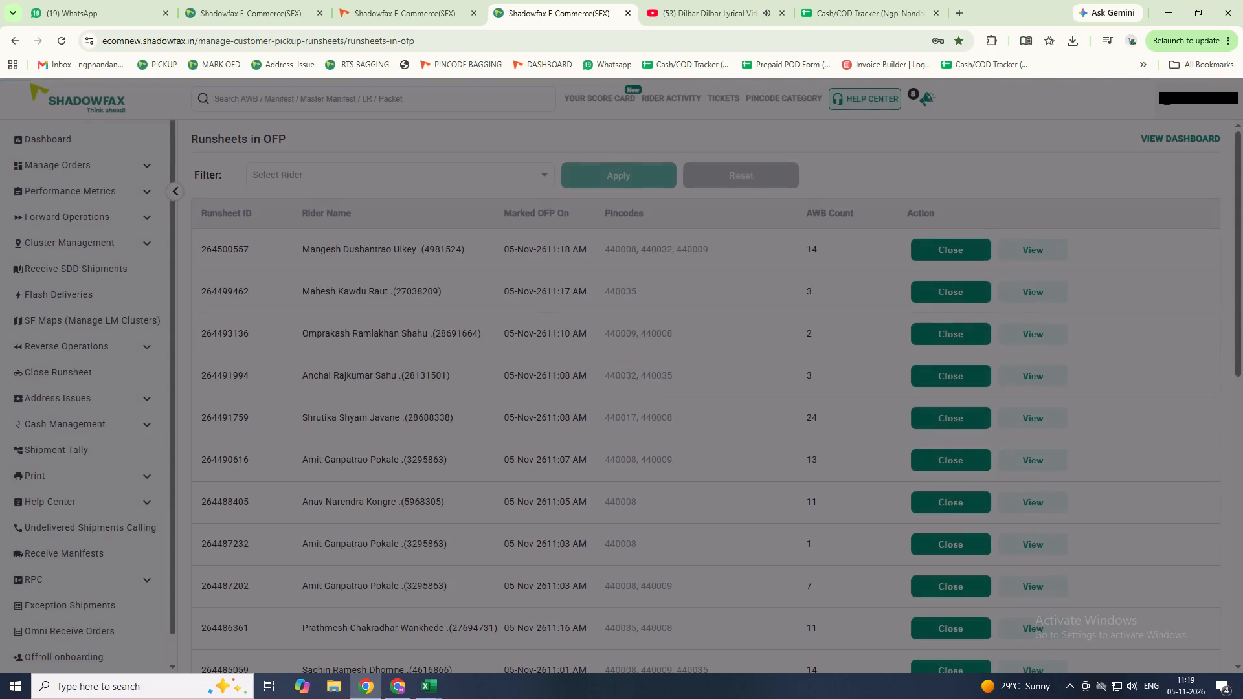
left_click(546, 175)
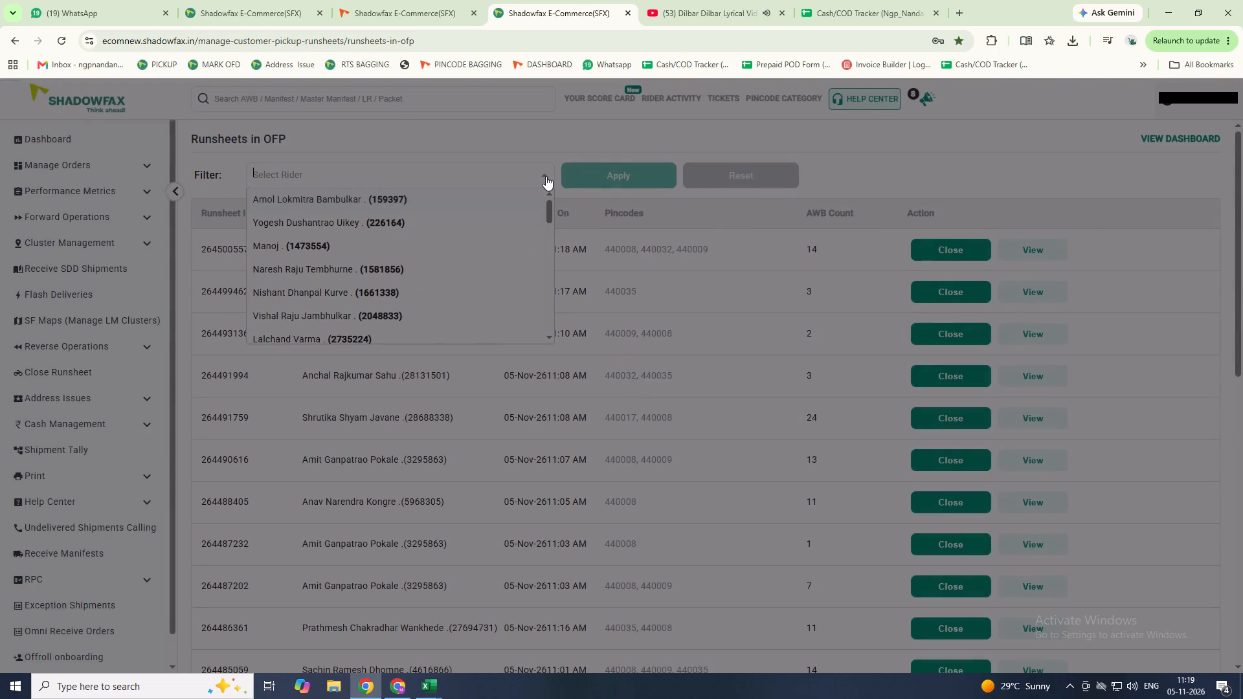
type("vata")
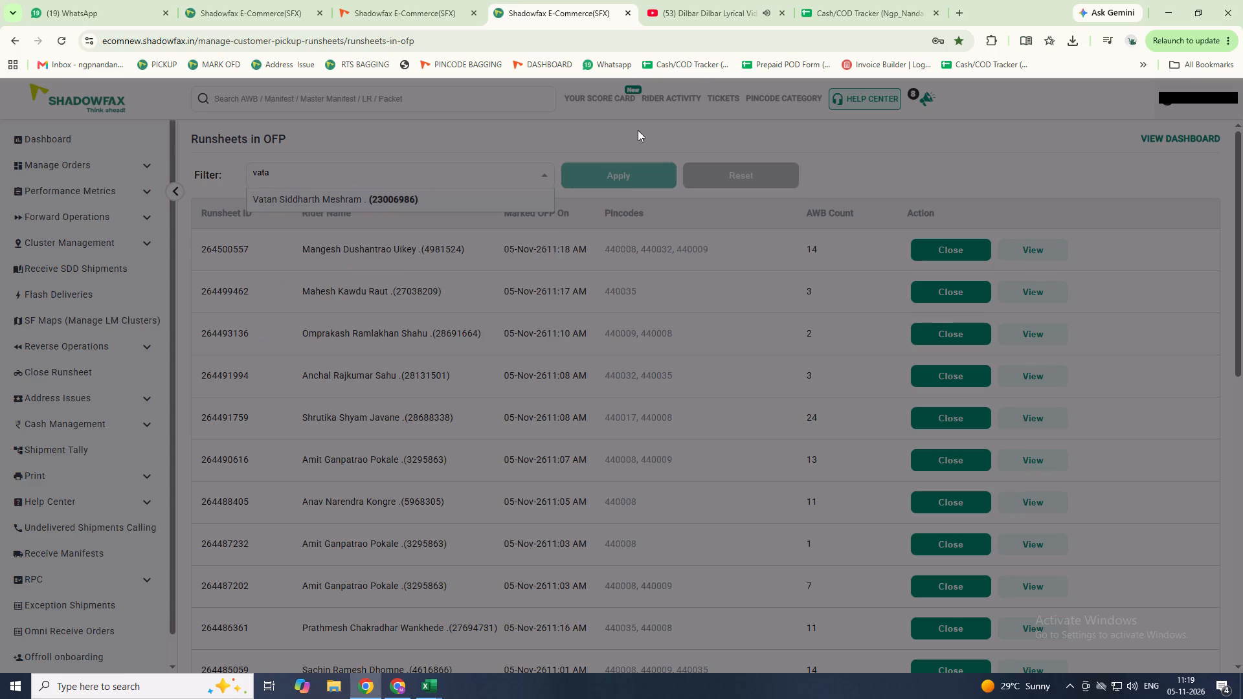
left_click(315, 202)
left_click(611, 181)
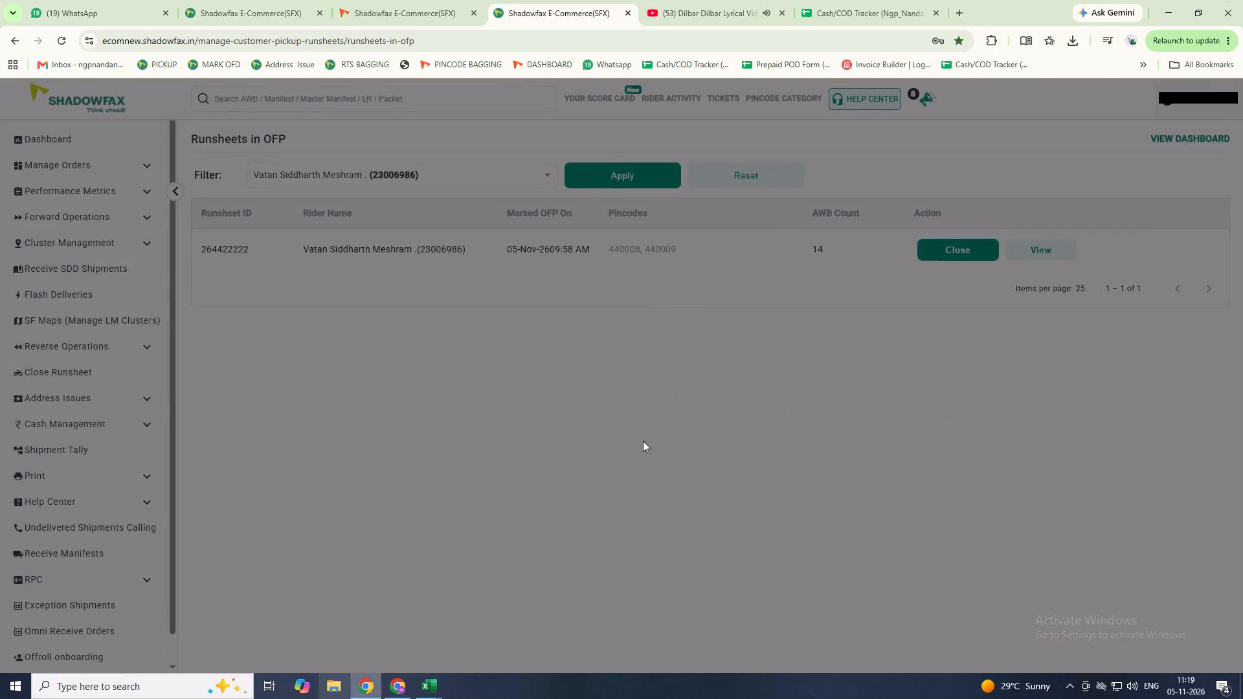
Examine the addresses and statuses of all AWBs in the details of Vatan's OFP runsheet, then close the details.
left_click(1067, 251)
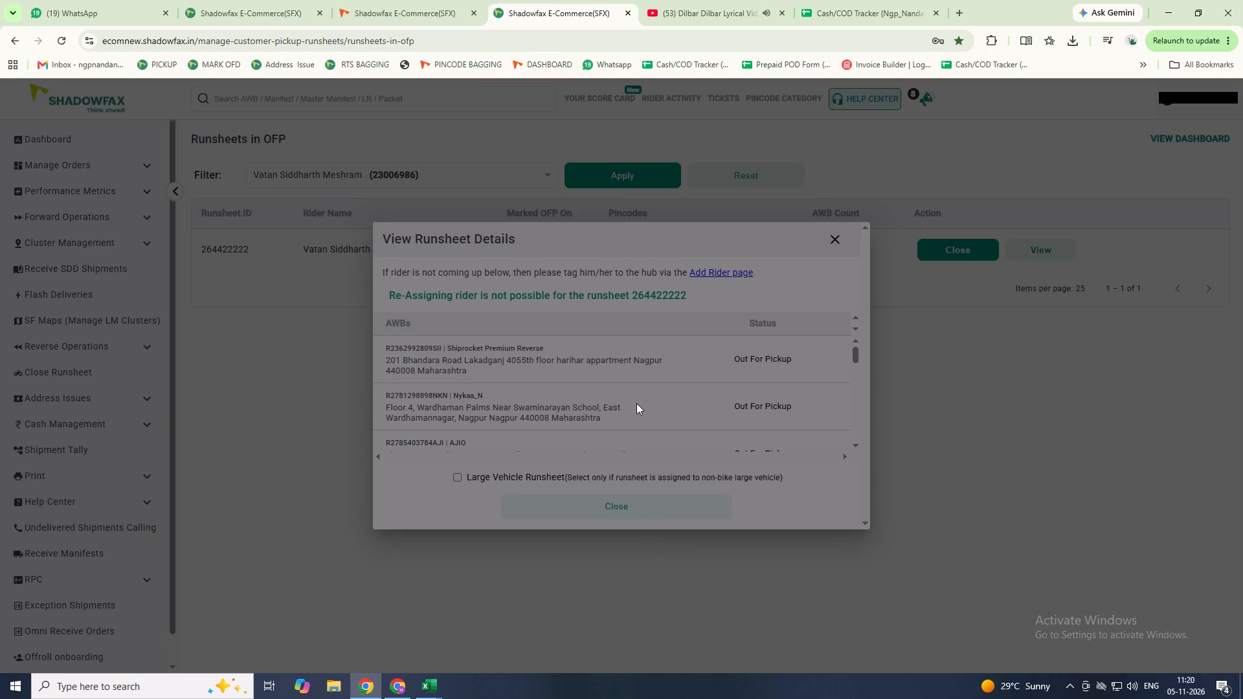
scroll(637, 403, "down", 1)
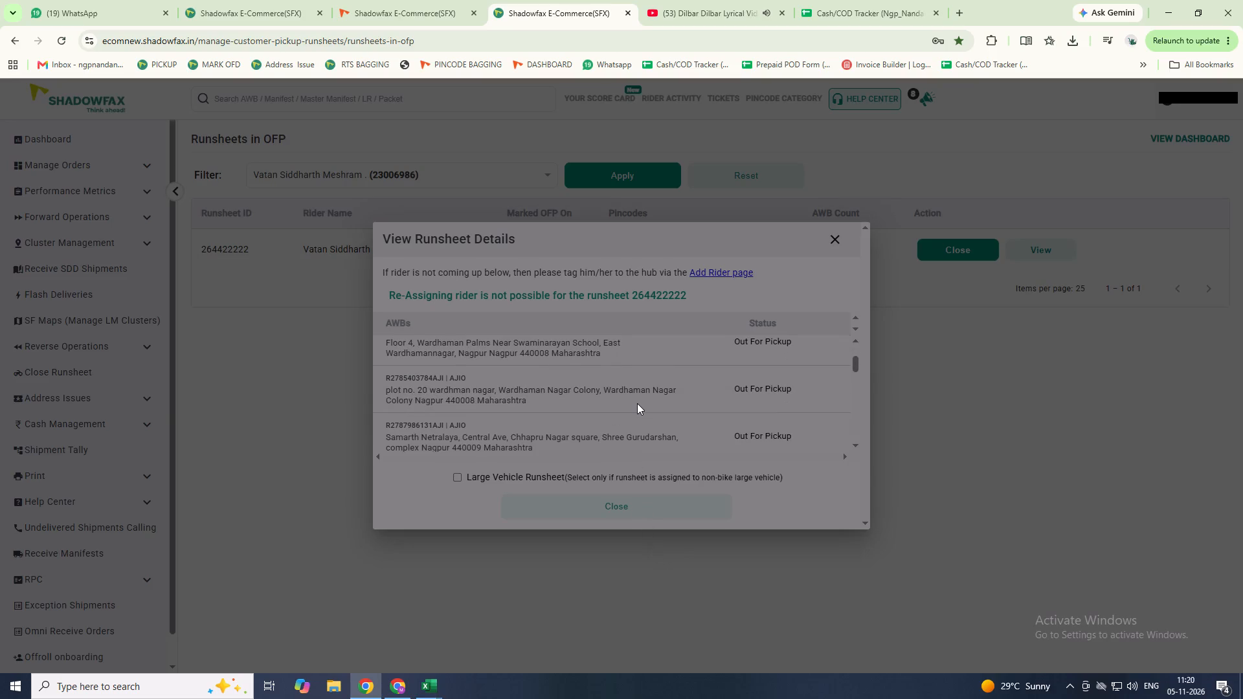
scroll(637, 403, "down", 1)
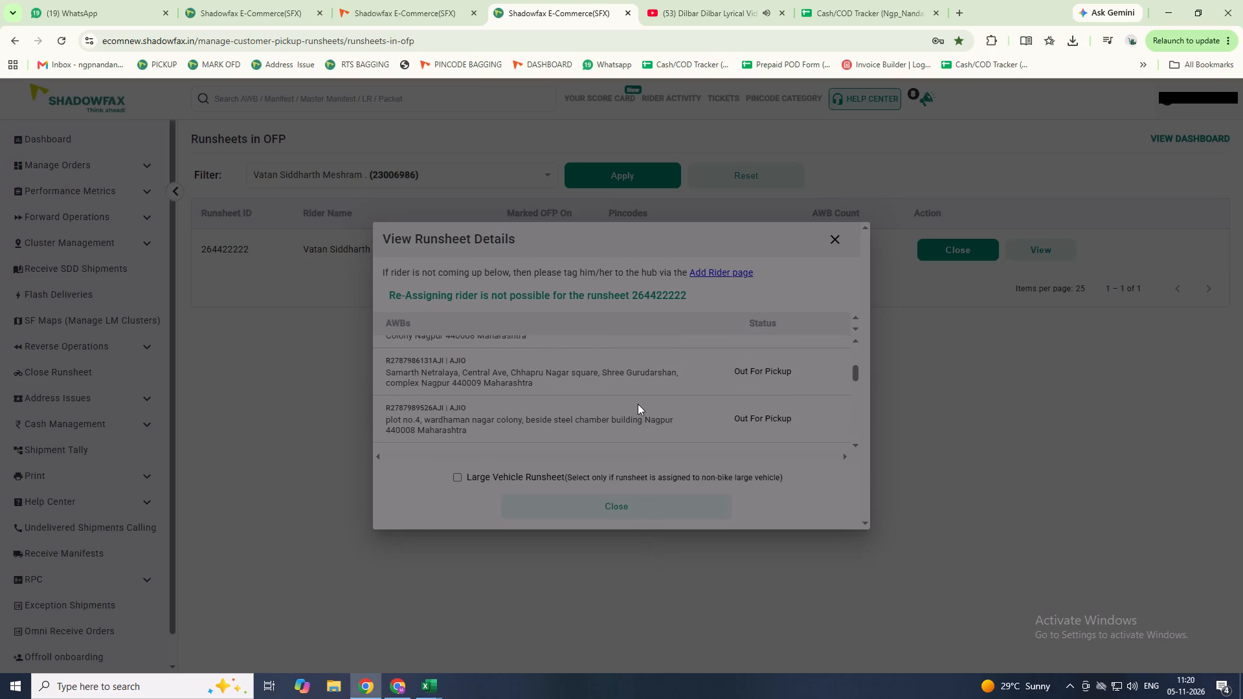
scroll(638, 405, "down", 2)
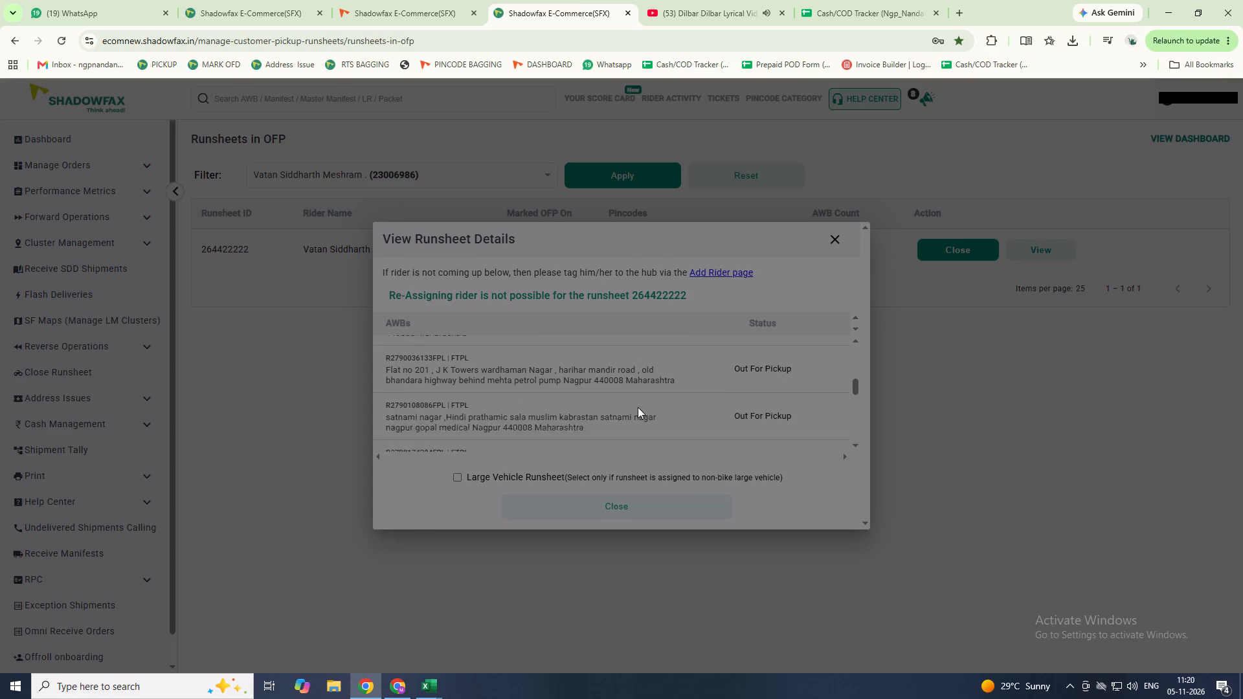
scroll(638, 408, "down", 1)
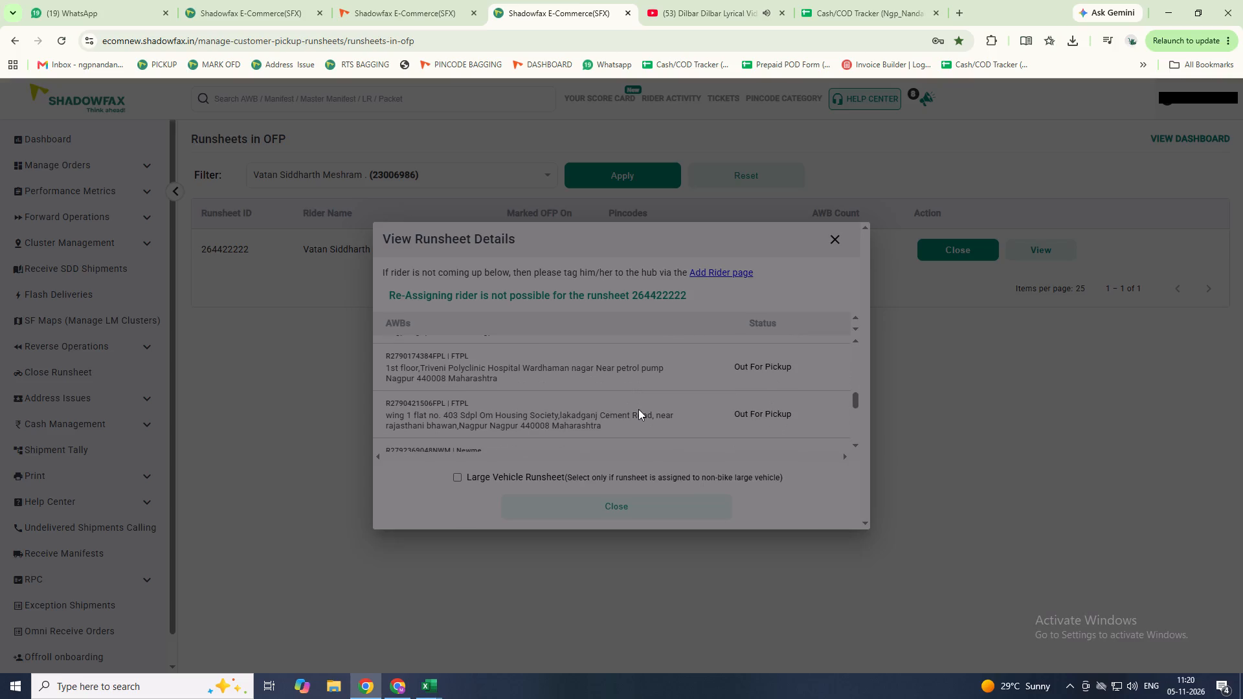
scroll(638, 409, "down", 1)
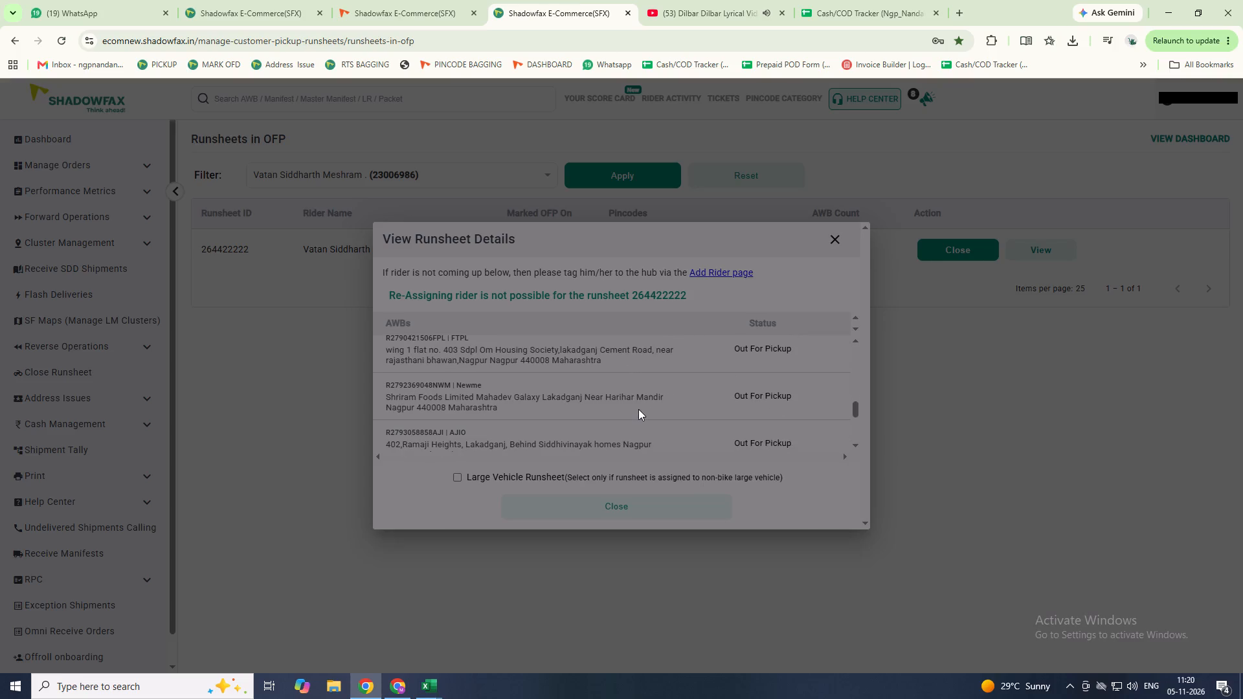
scroll(638, 410, "down", 1)
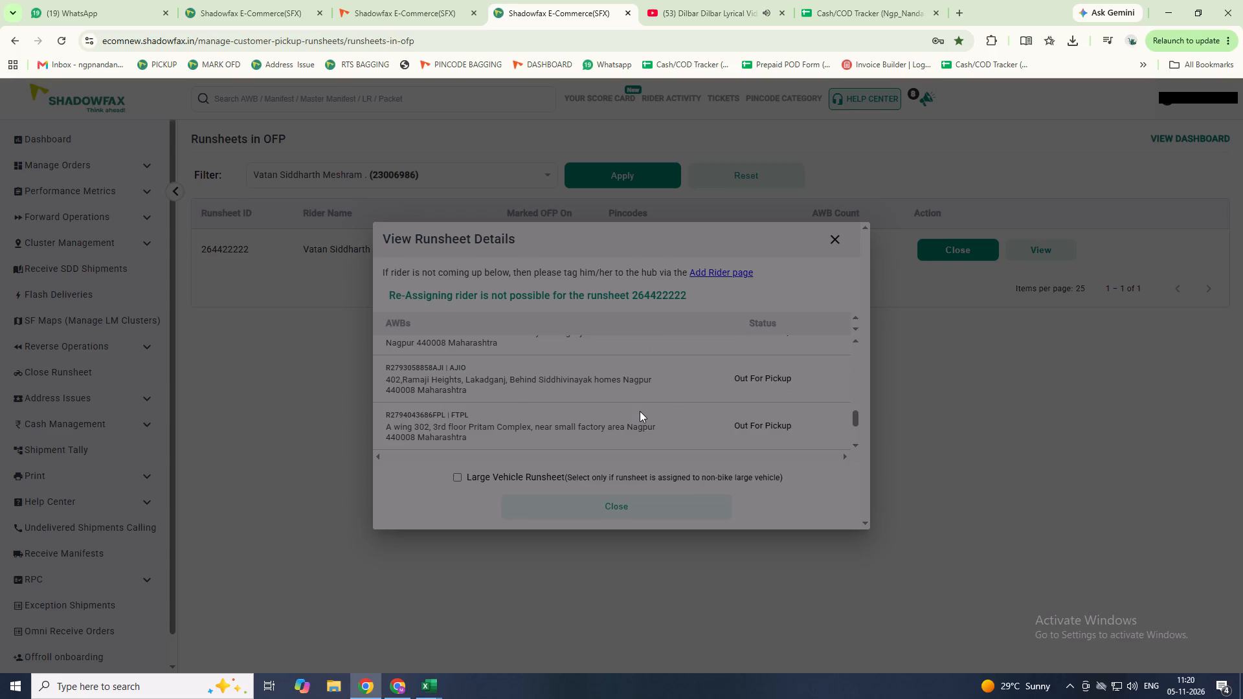
scroll(640, 411, "down", 1)
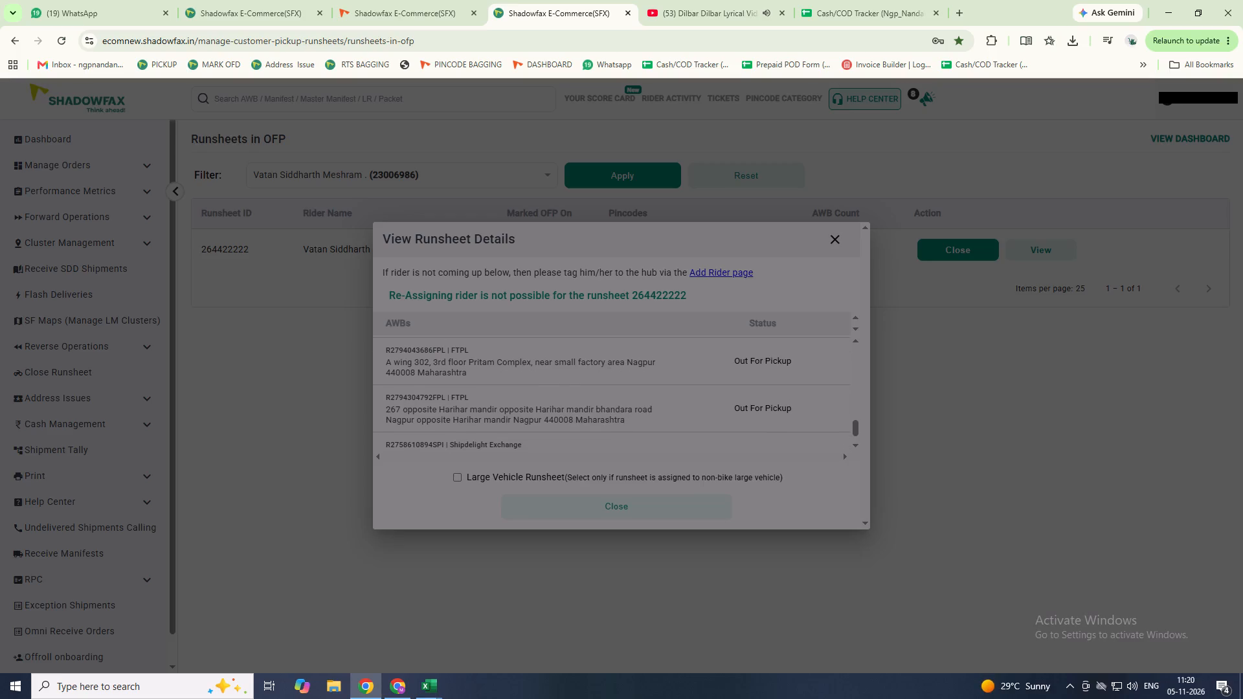
scroll(640, 412, "down", 2)
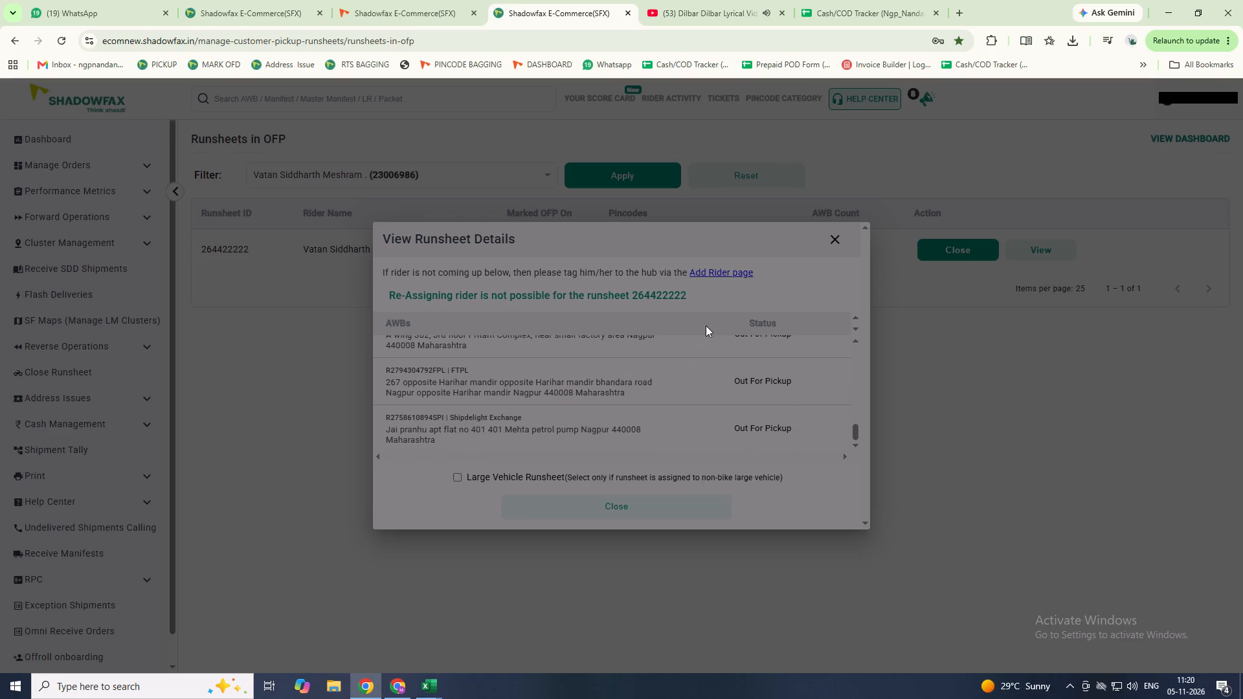
left_click(836, 238)
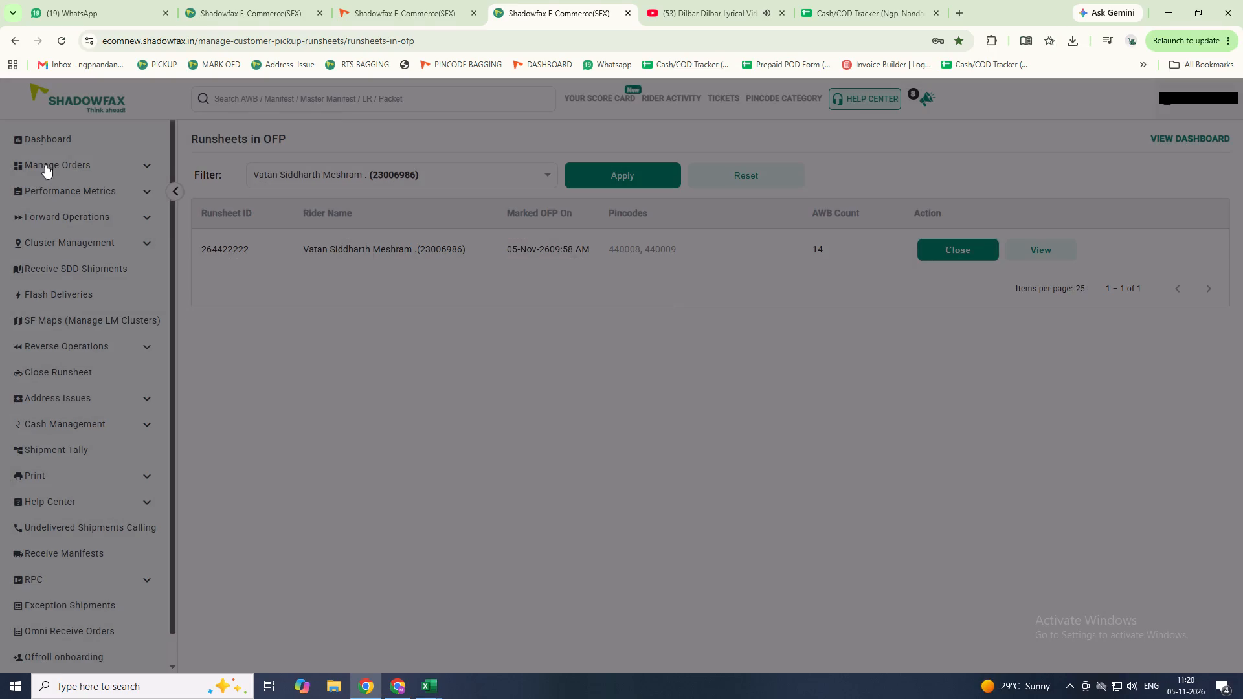
Start a new customer pickup runsheet and filter its orders by pincodes 440008, 440032, 440017, 440035, 440038 and 440009.
left_click(47, 137)
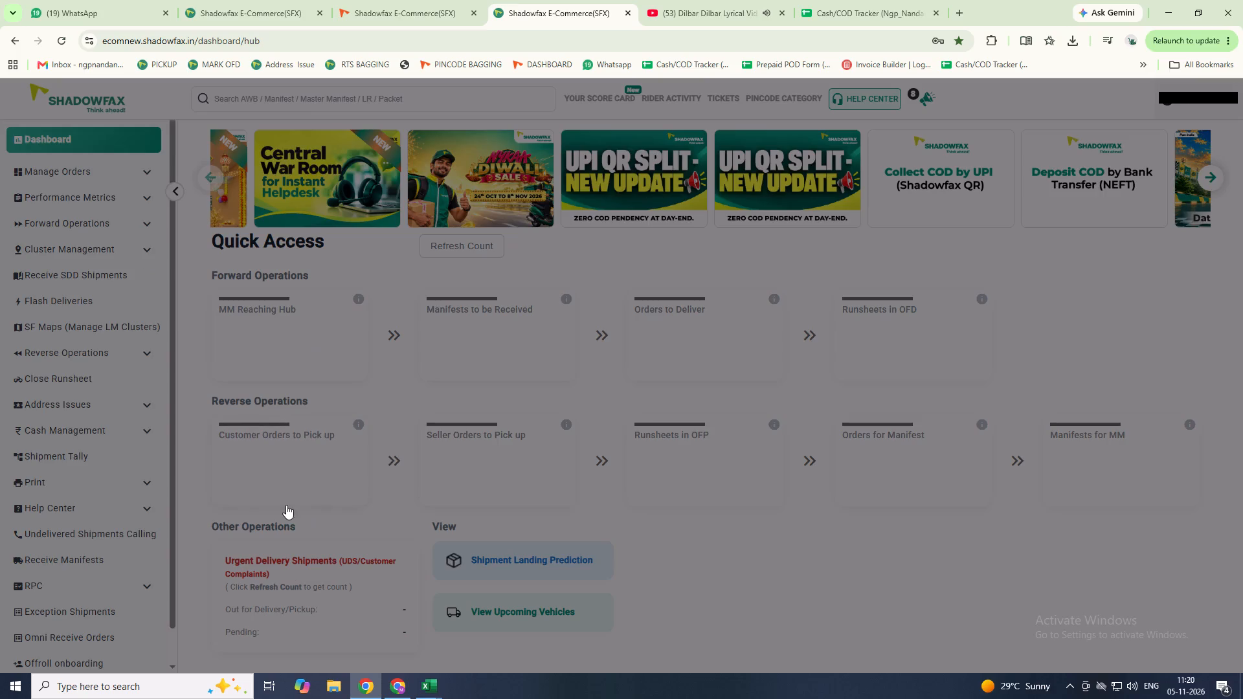
left_click(309, 470)
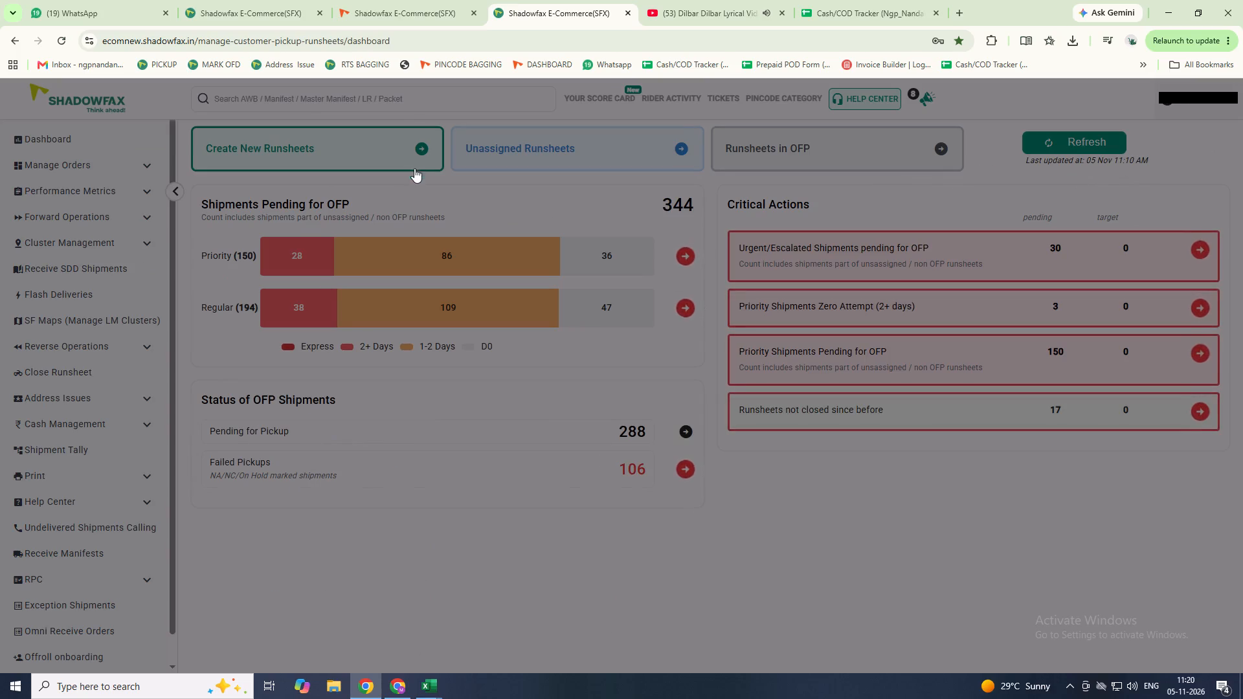
left_click(420, 152)
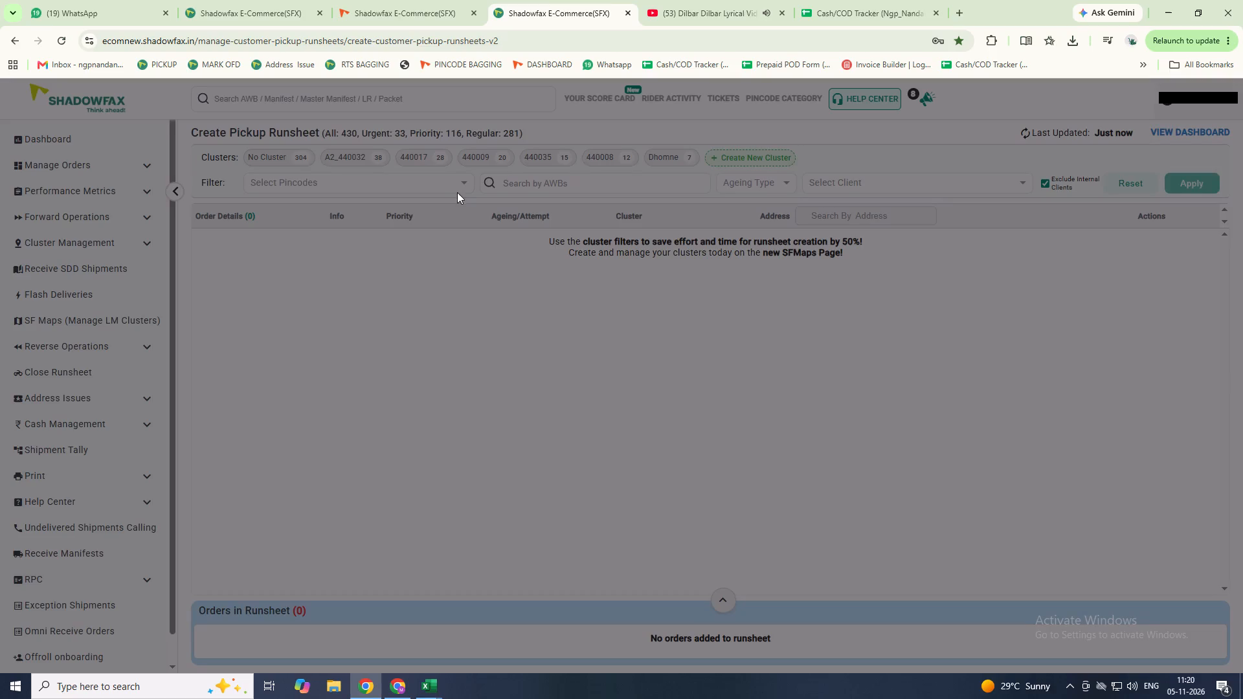
left_click(458, 193)
left_click(326, 205)
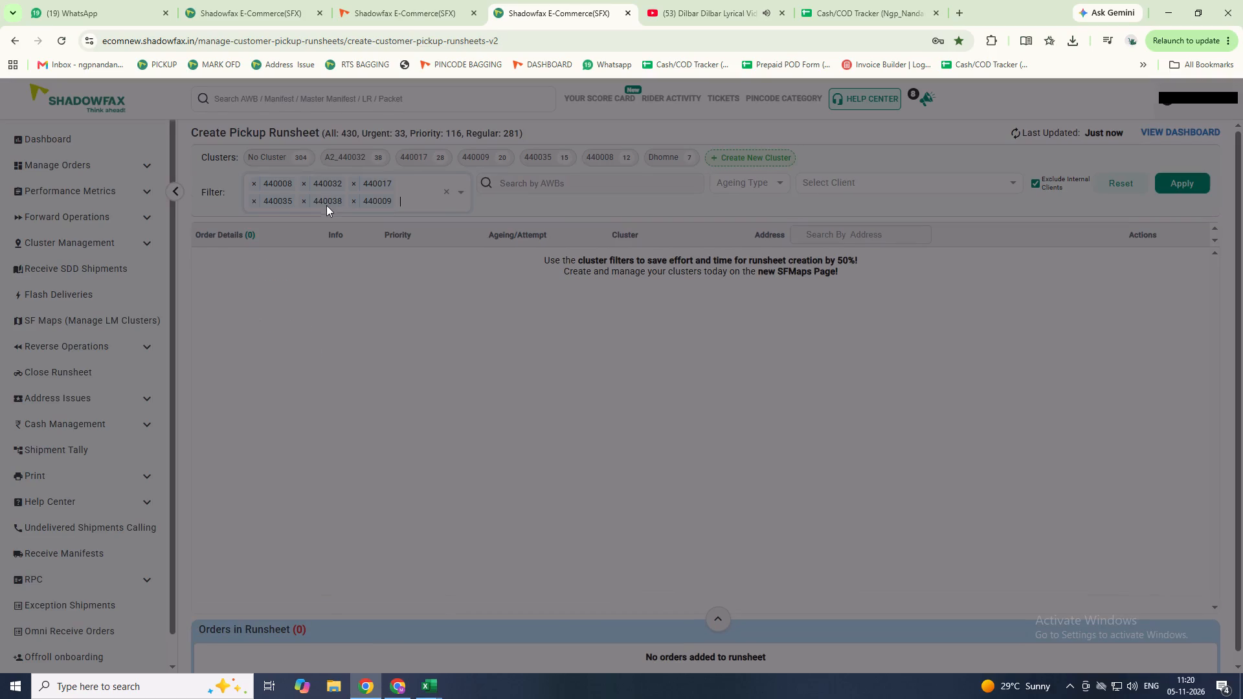
left_click(1186, 178)
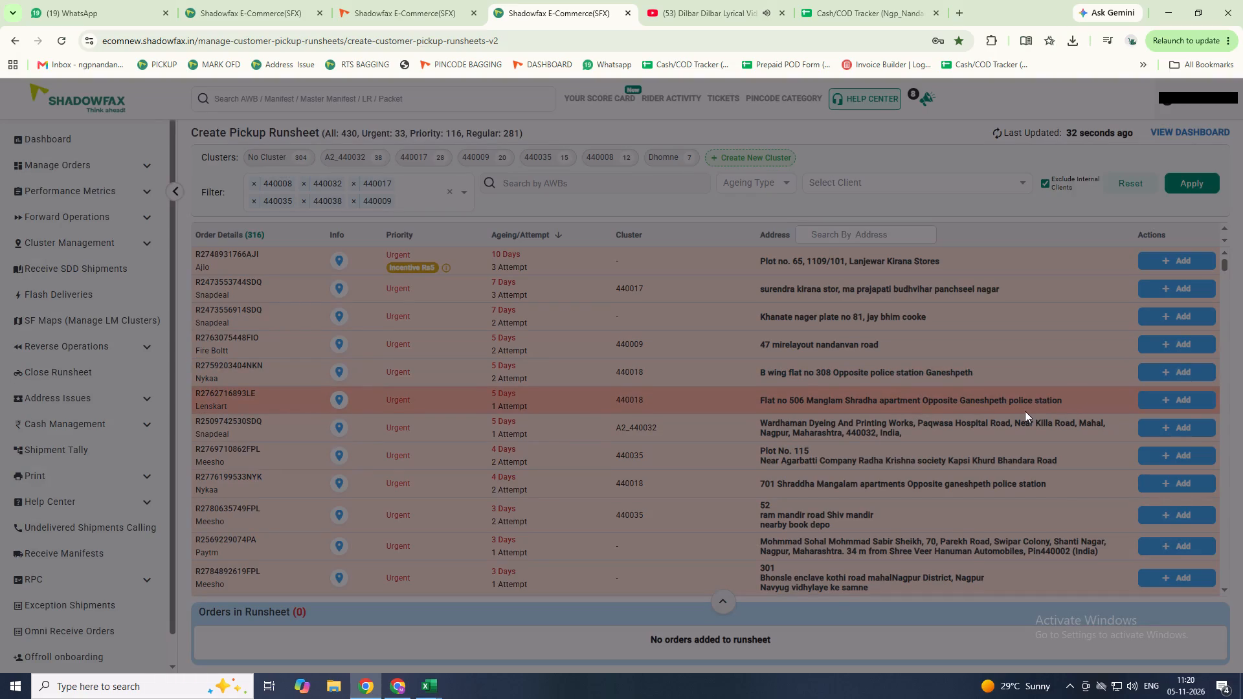
Review the pickup orders listed for the selected pincodes, checking their addresses and priority.
scroll(1025, 411, "down", 2)
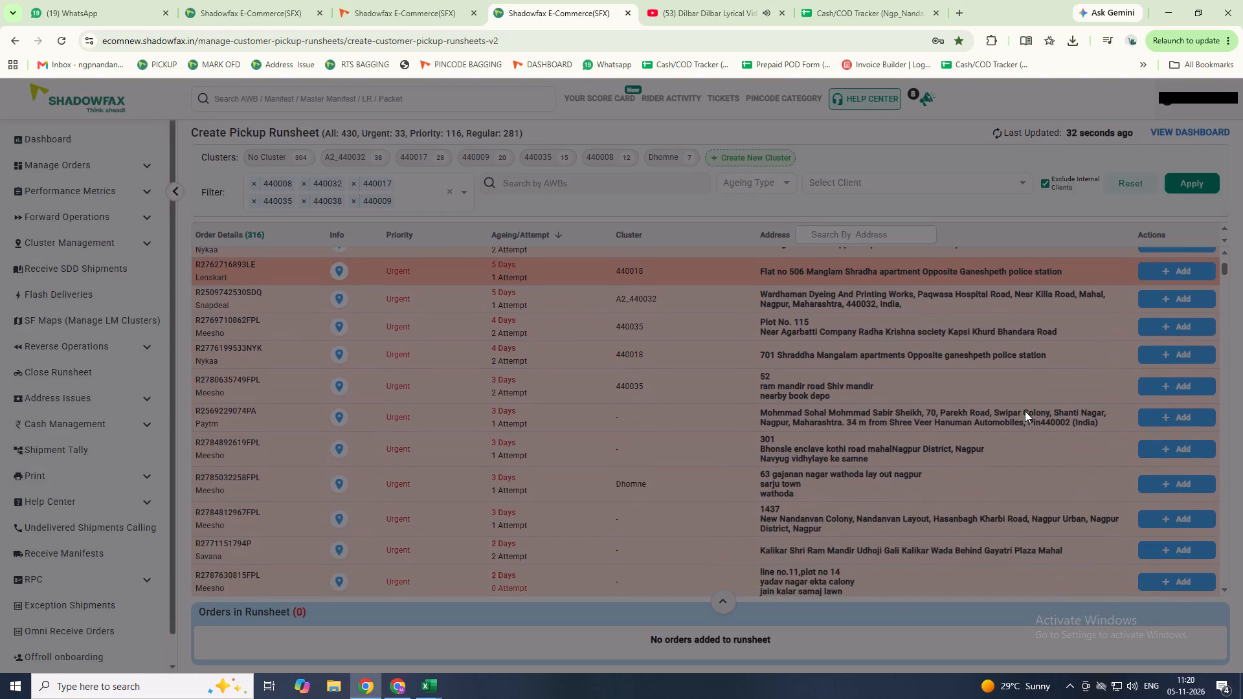
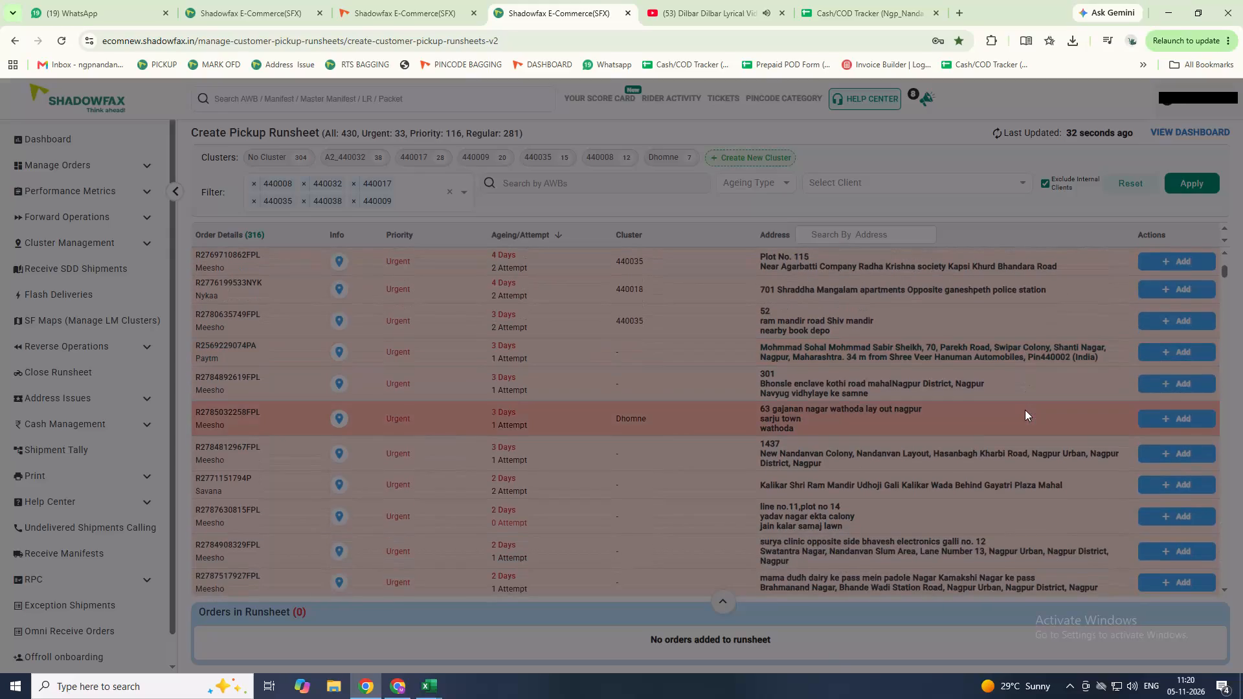
scroll(1025, 410, "down", 2)
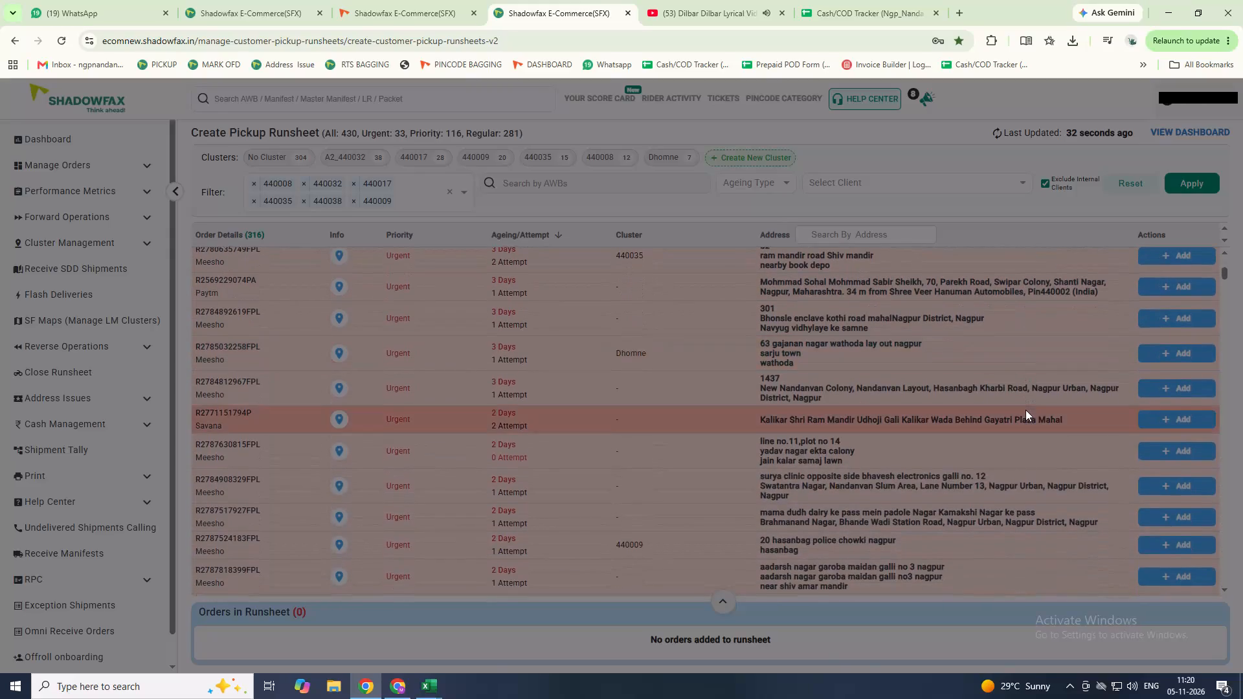
scroll(1026, 410, "down", 1)
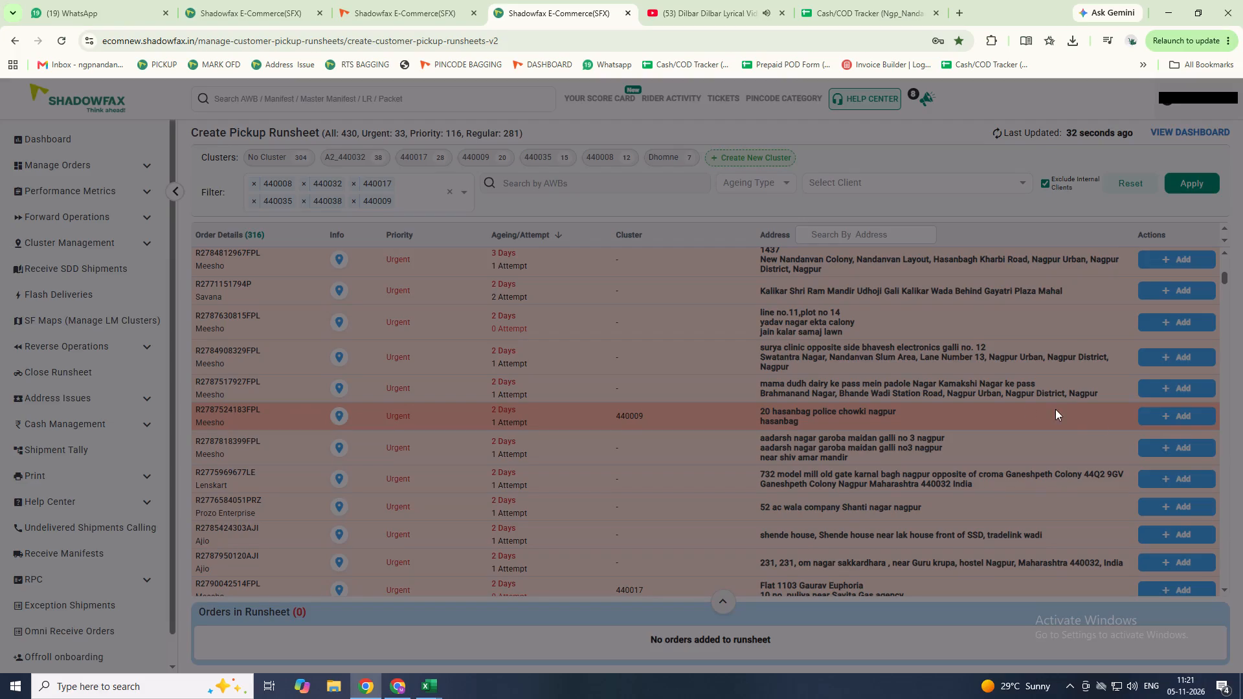
left_click(1140, 449)
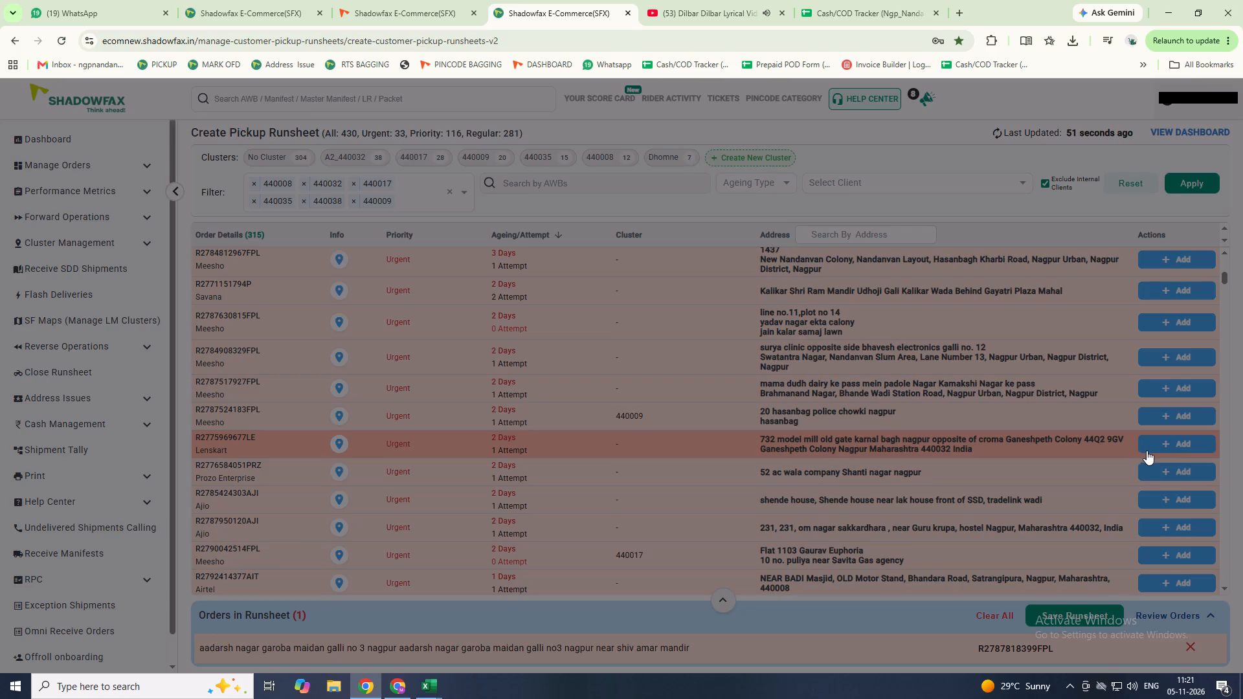
scroll(1164, 450, "down", 5)
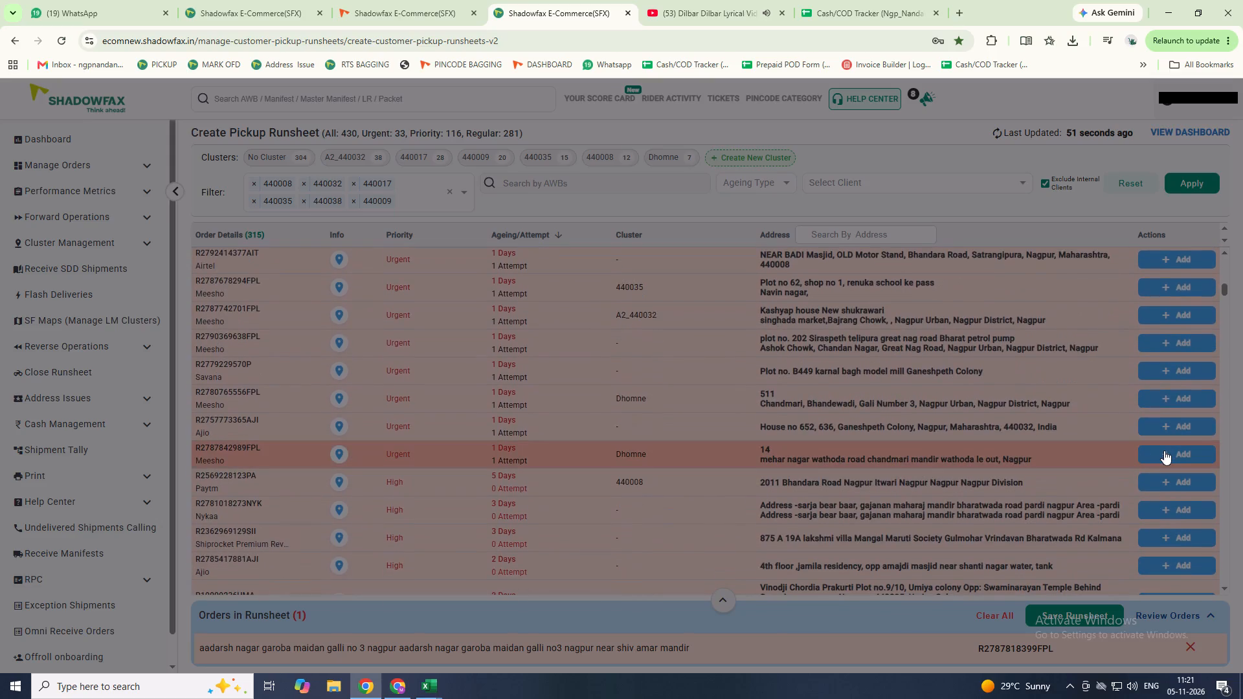
scroll(1164, 450, "down", 5)
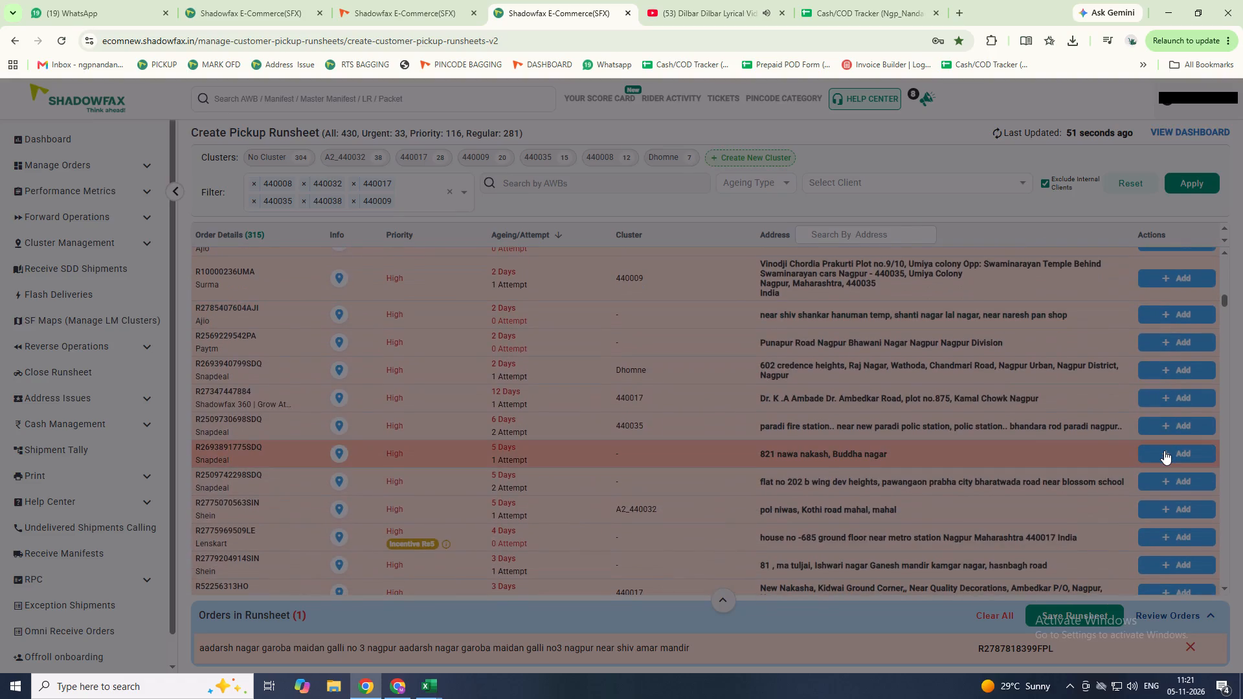
scroll(1164, 450, "down", 1)
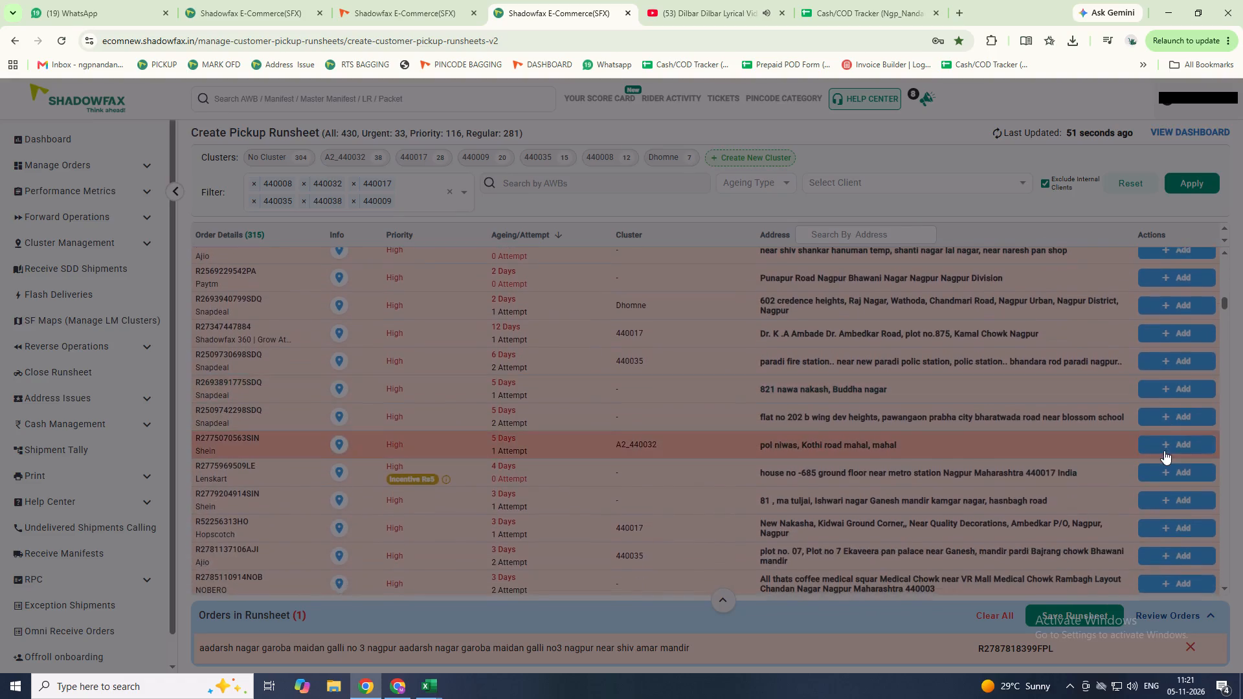
scroll(1164, 450, "down", 4)
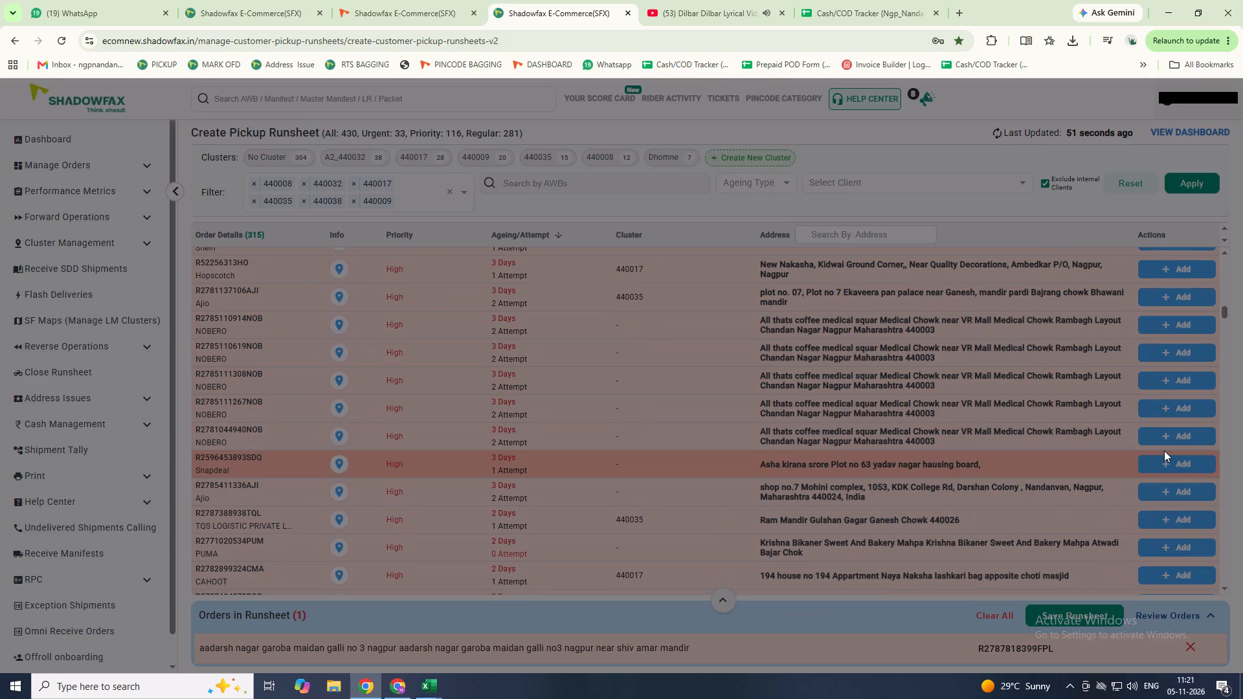
scroll(1164, 450, "down", 1)
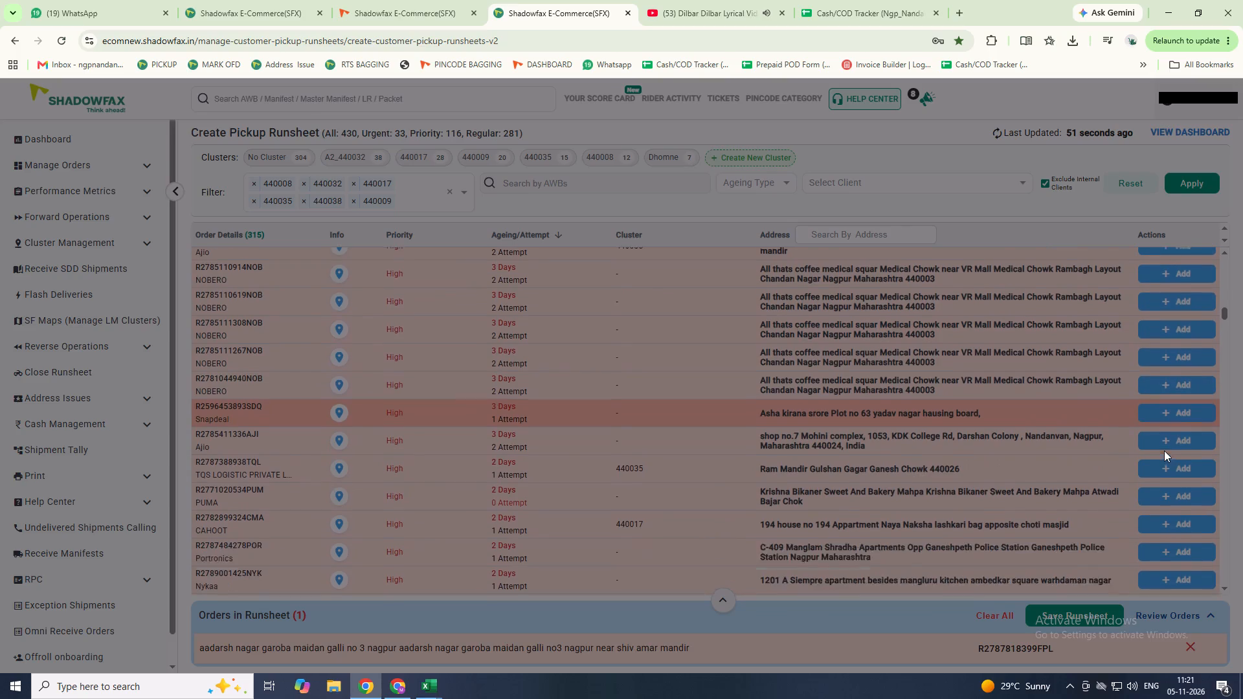
scroll(1164, 450, "down", 3)
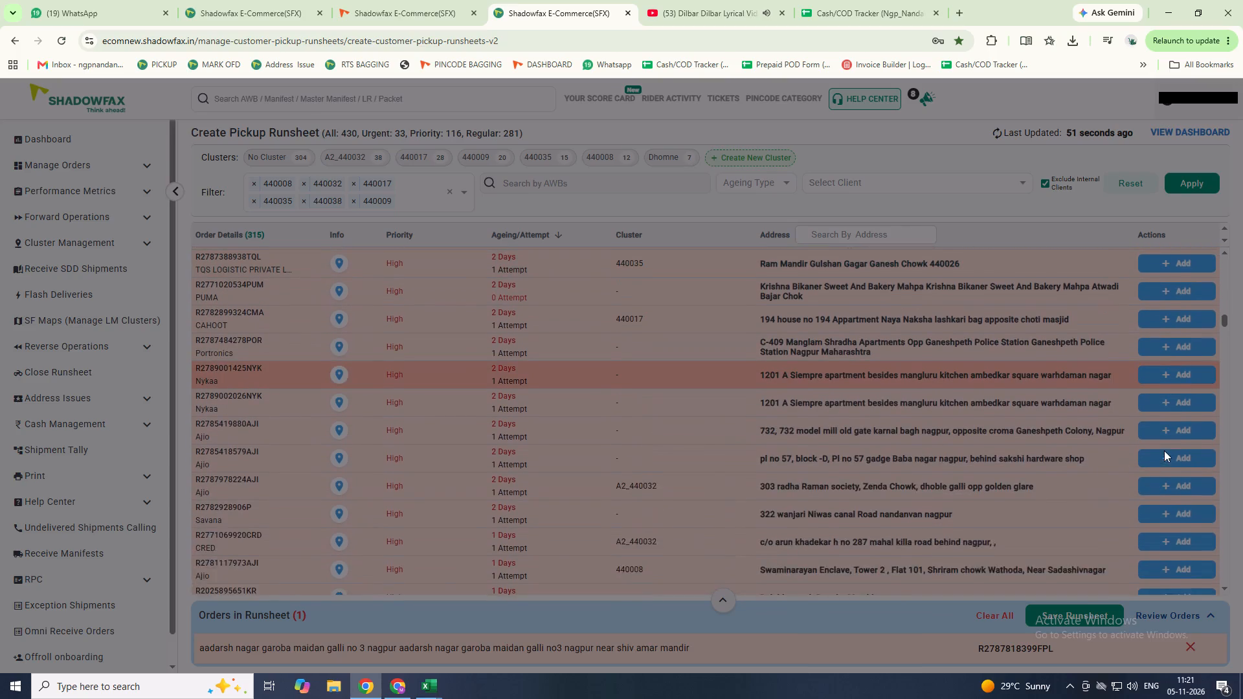
scroll(1164, 450, "down", 1)
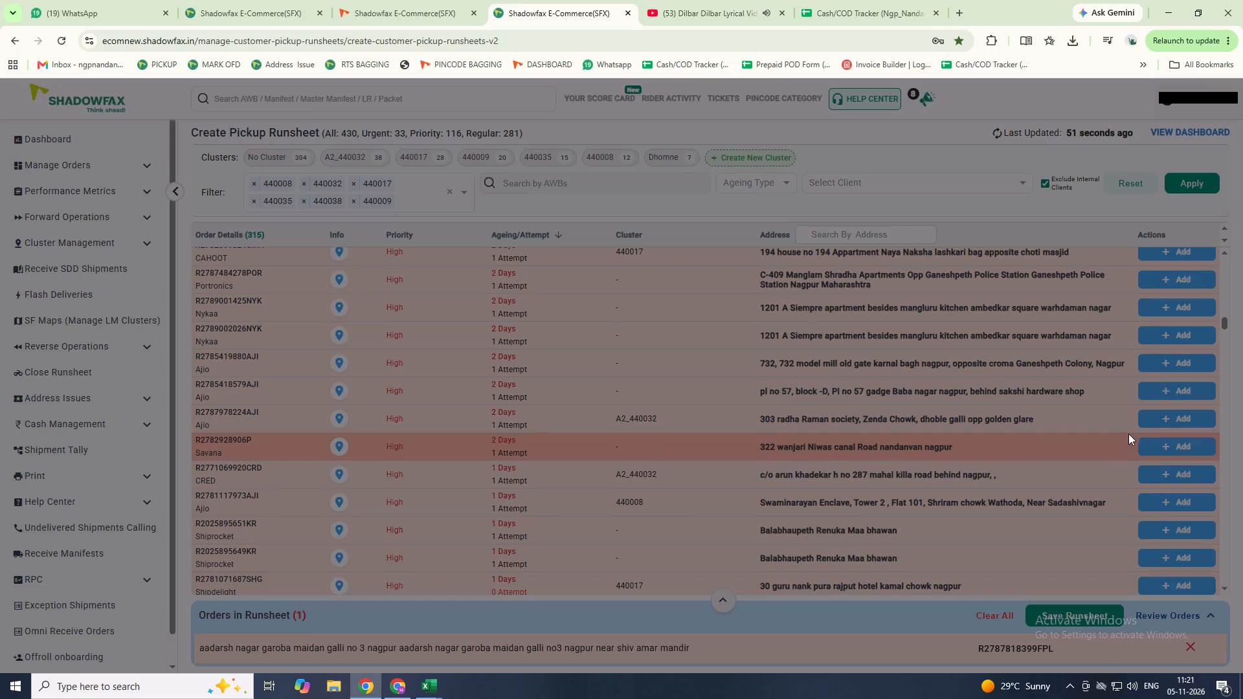
left_click(1185, 308)
left_click(1185, 308)
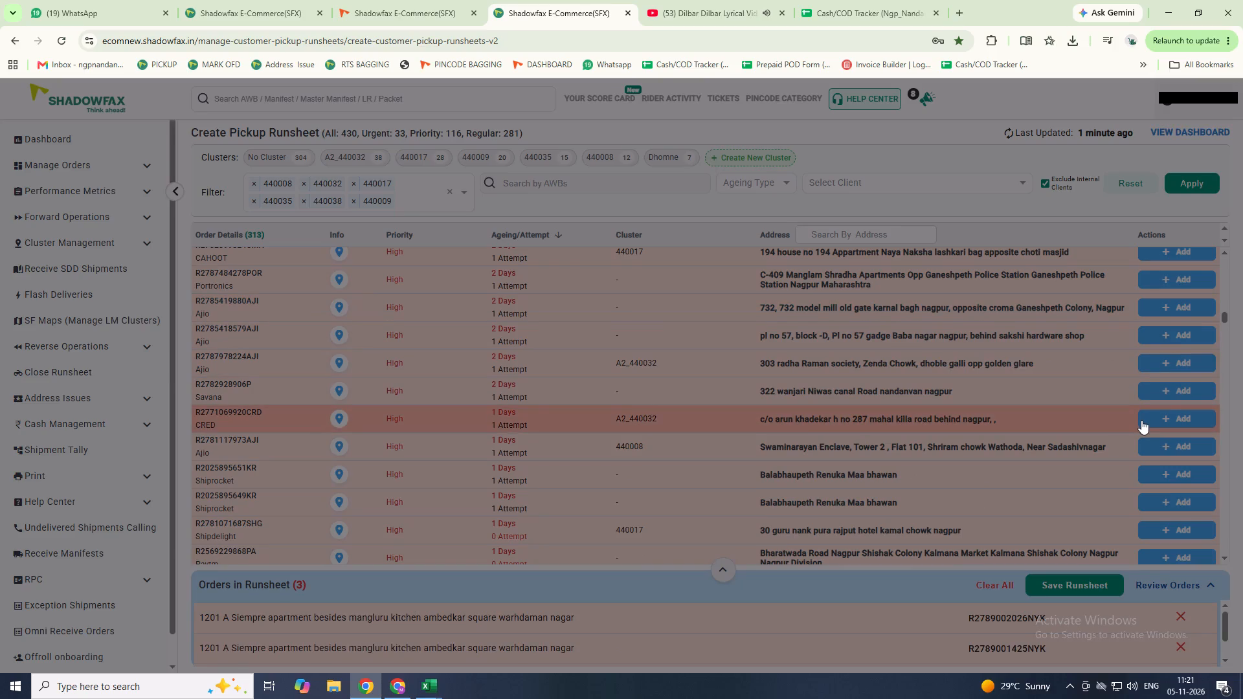
scroll(1143, 418, "down", 4)
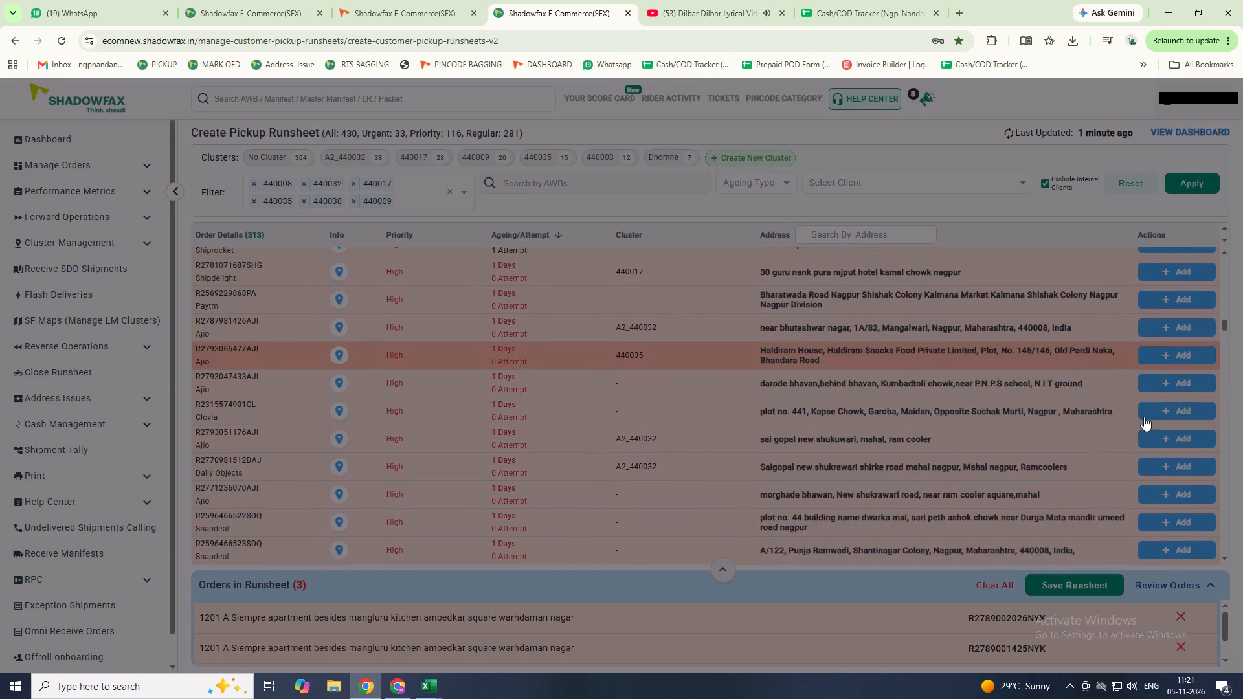
scroll(1144, 417, "down", 1)
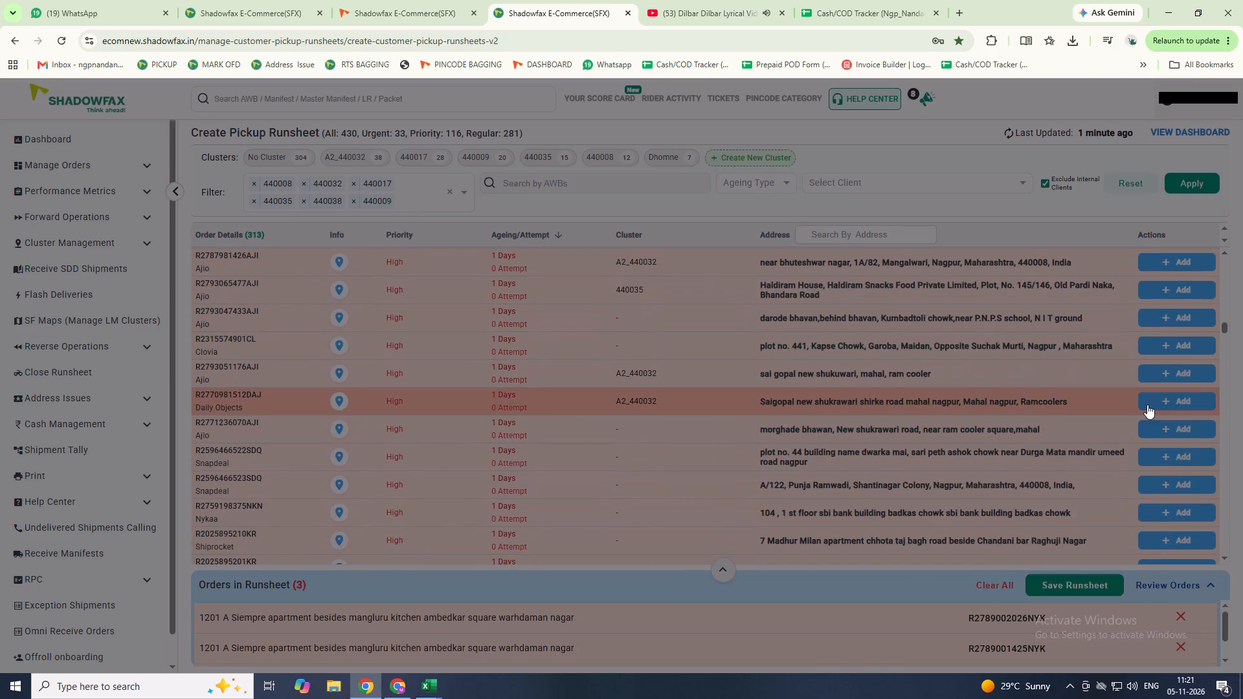
left_click(1165, 343)
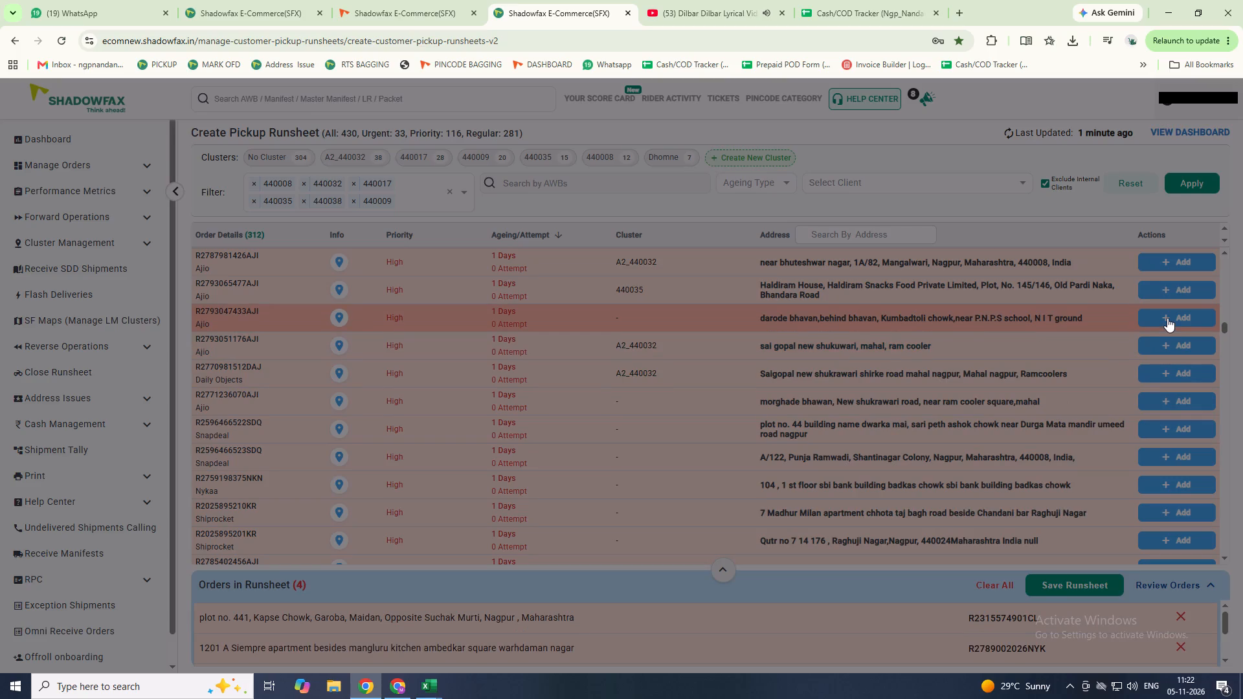
left_click(1168, 318)
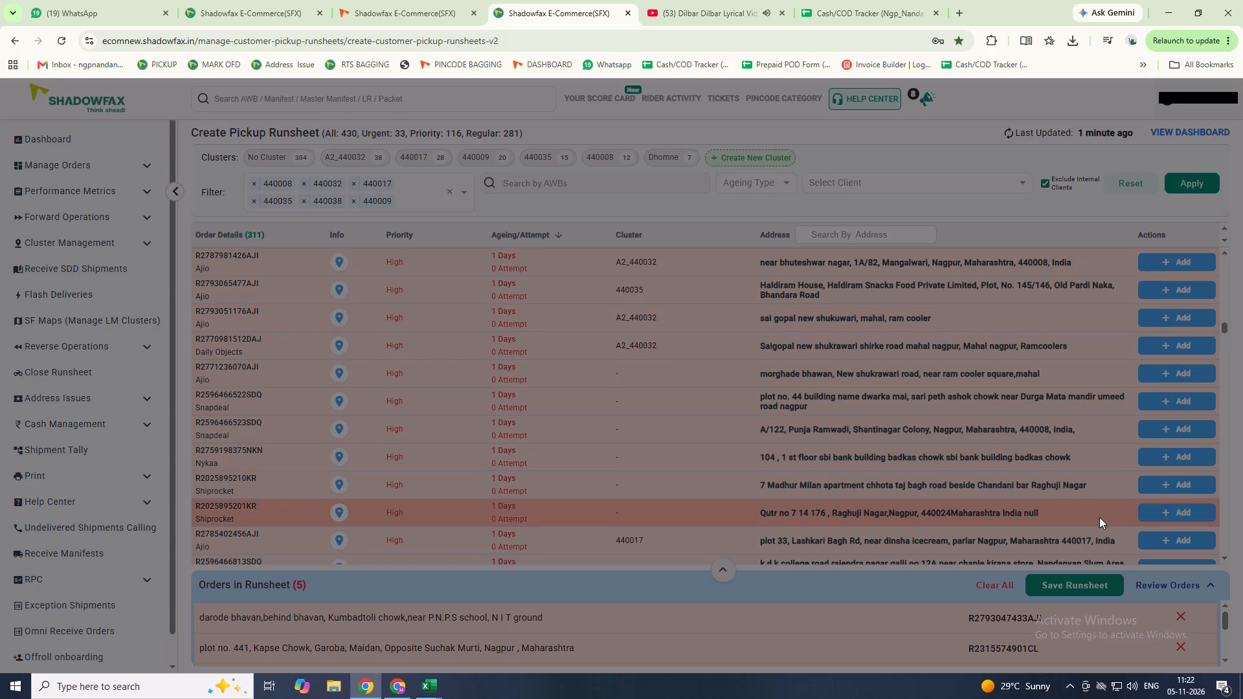
scroll(1103, 508, "down", 4)
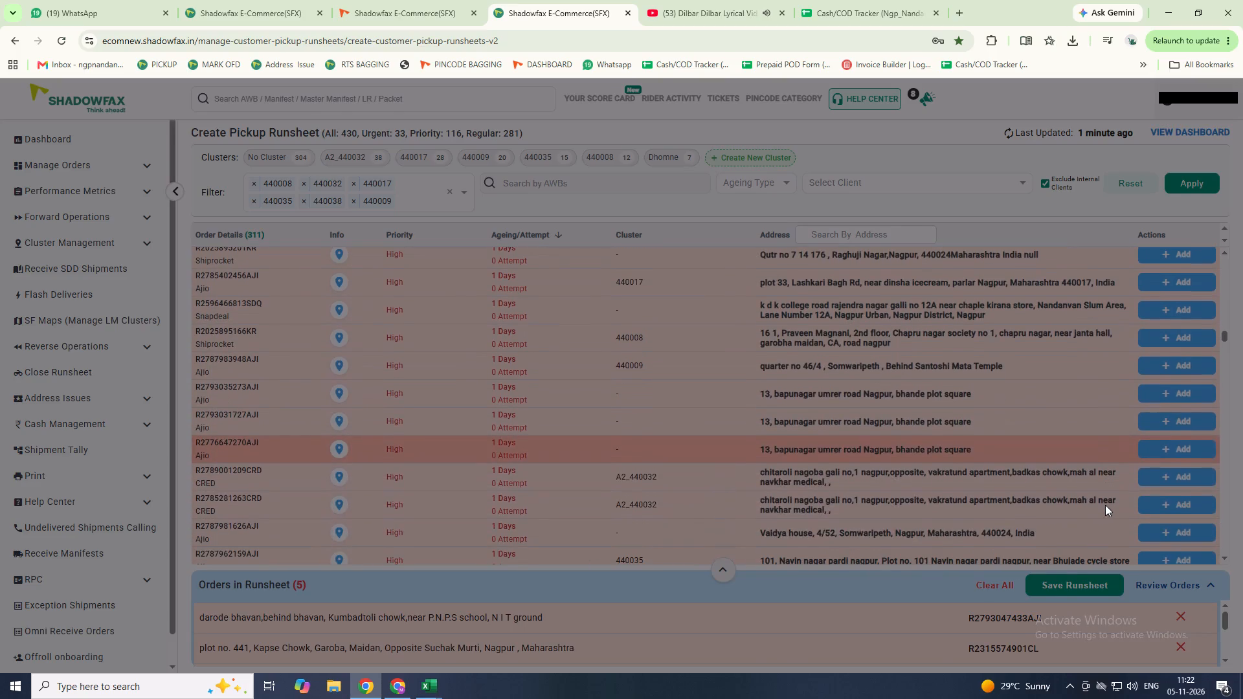
scroll(1105, 505, "down", 1)
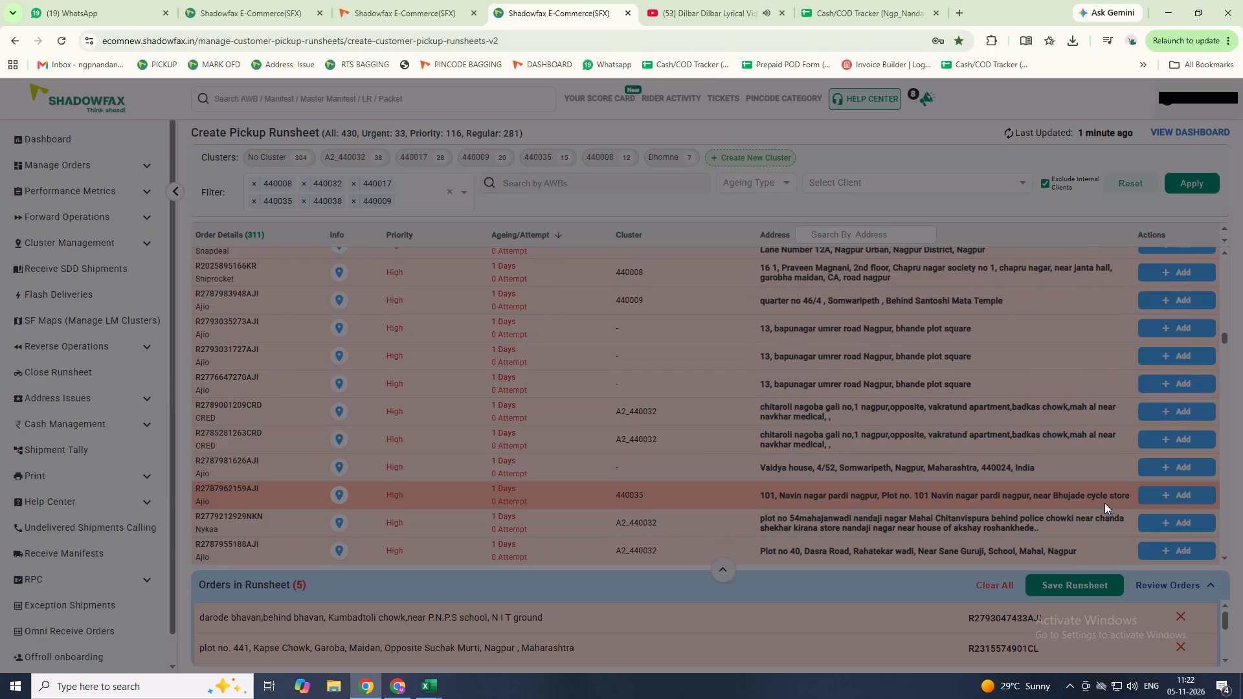
left_click(1194, 274)
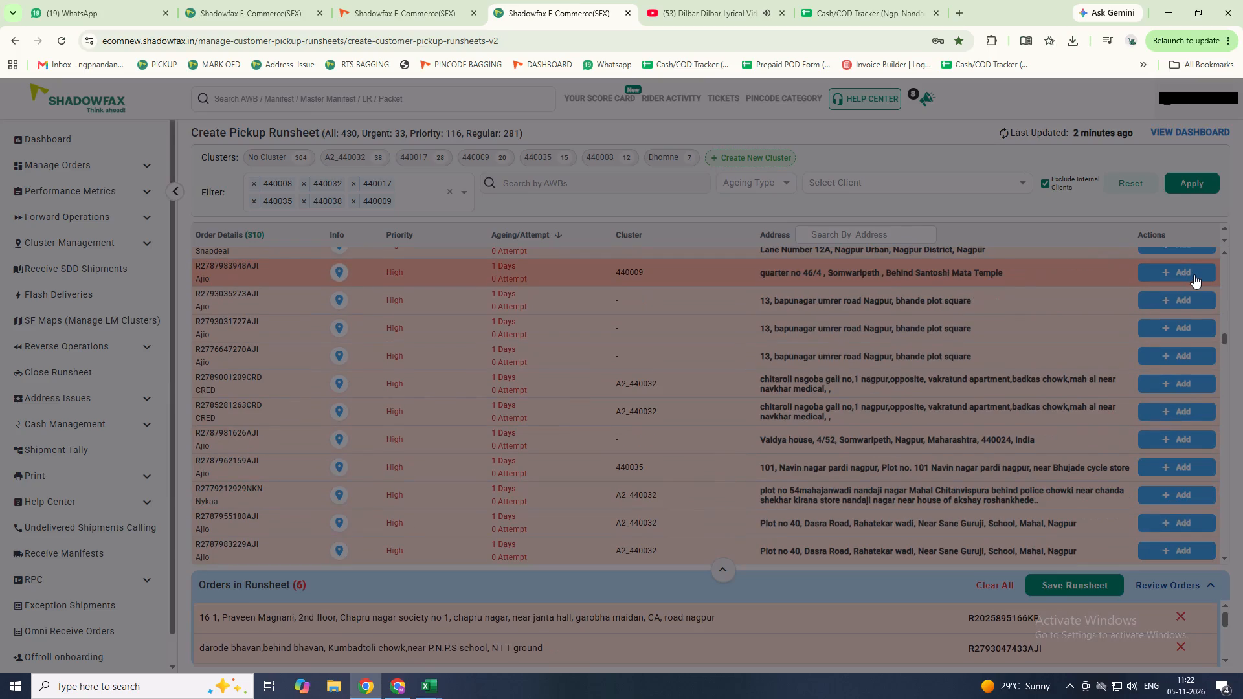
scroll(1131, 388, "down", 2)
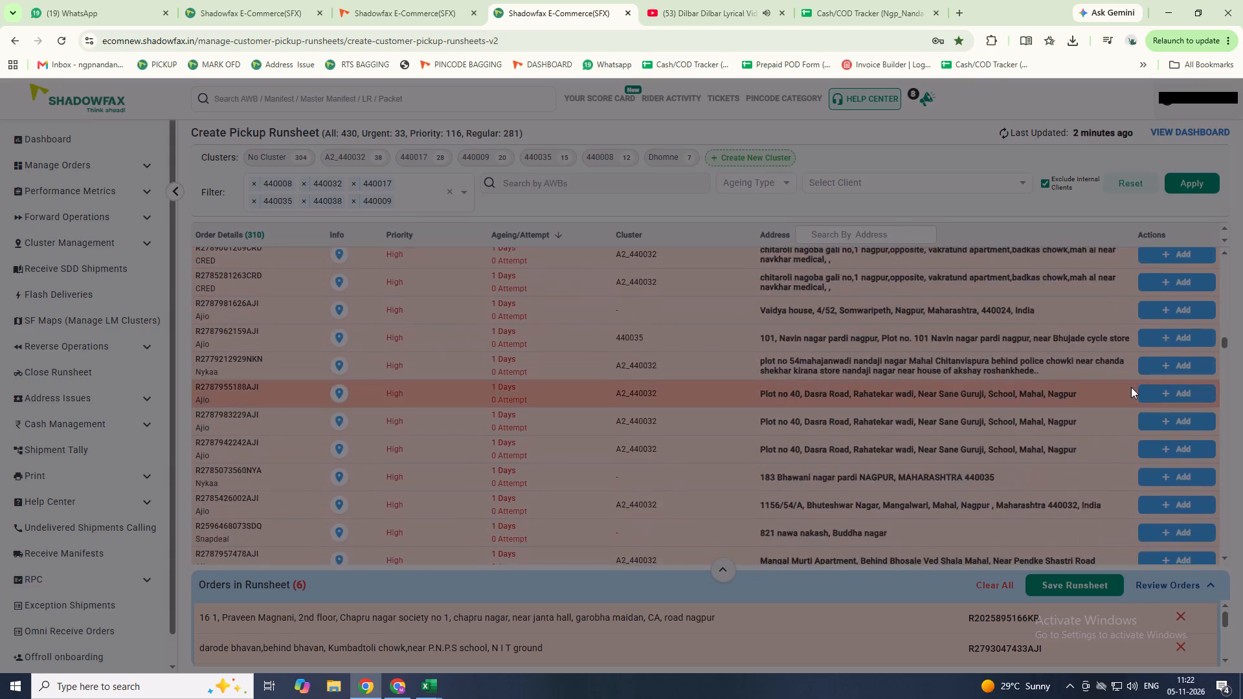
scroll(1131, 386, "down", 3)
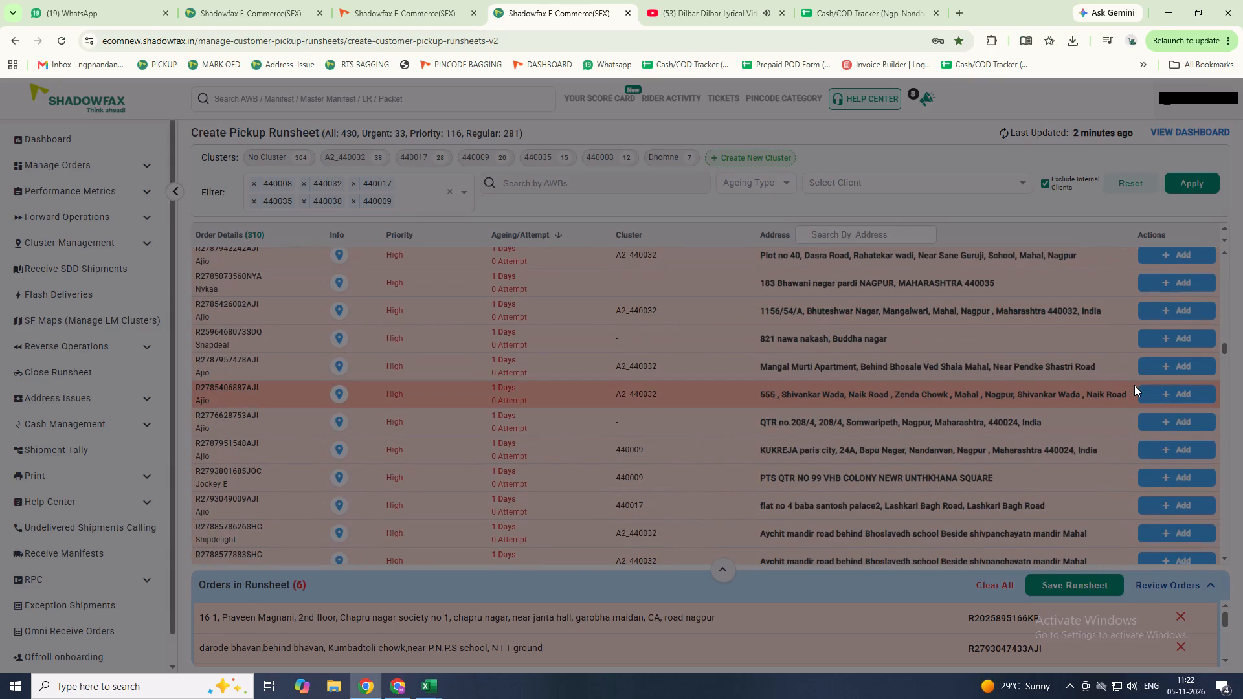
scroll(1134, 385, "down", 6)
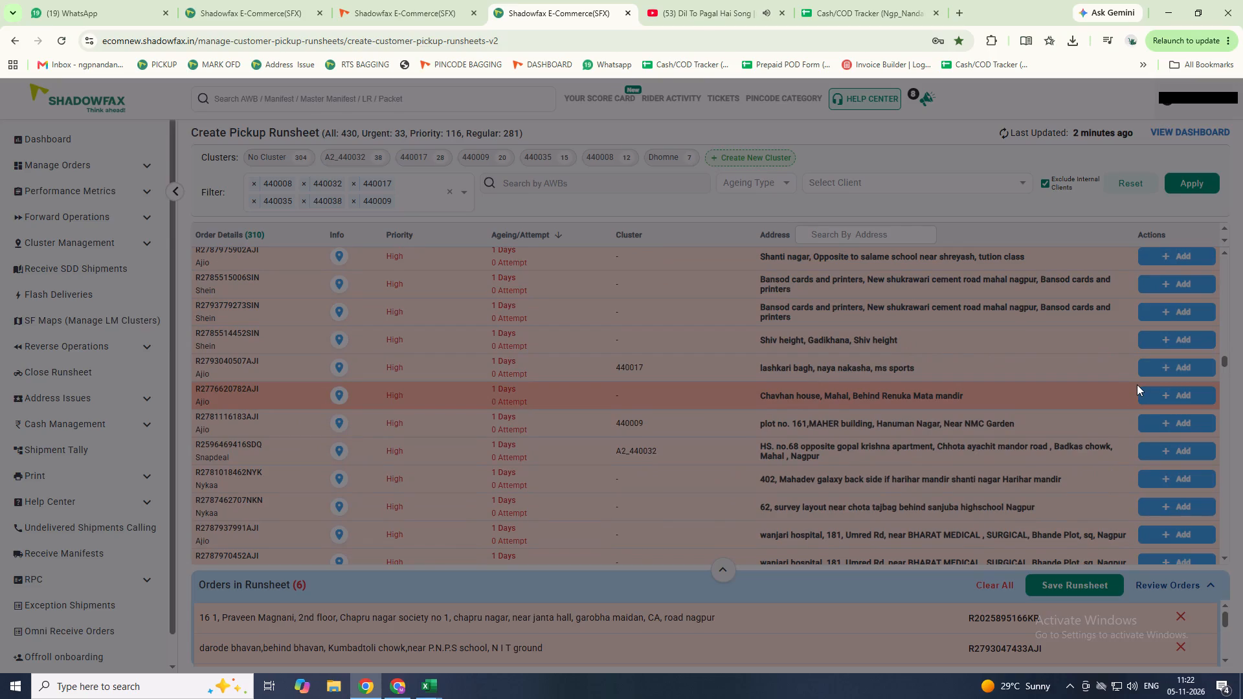
scroll(1137, 384, "down", 2)
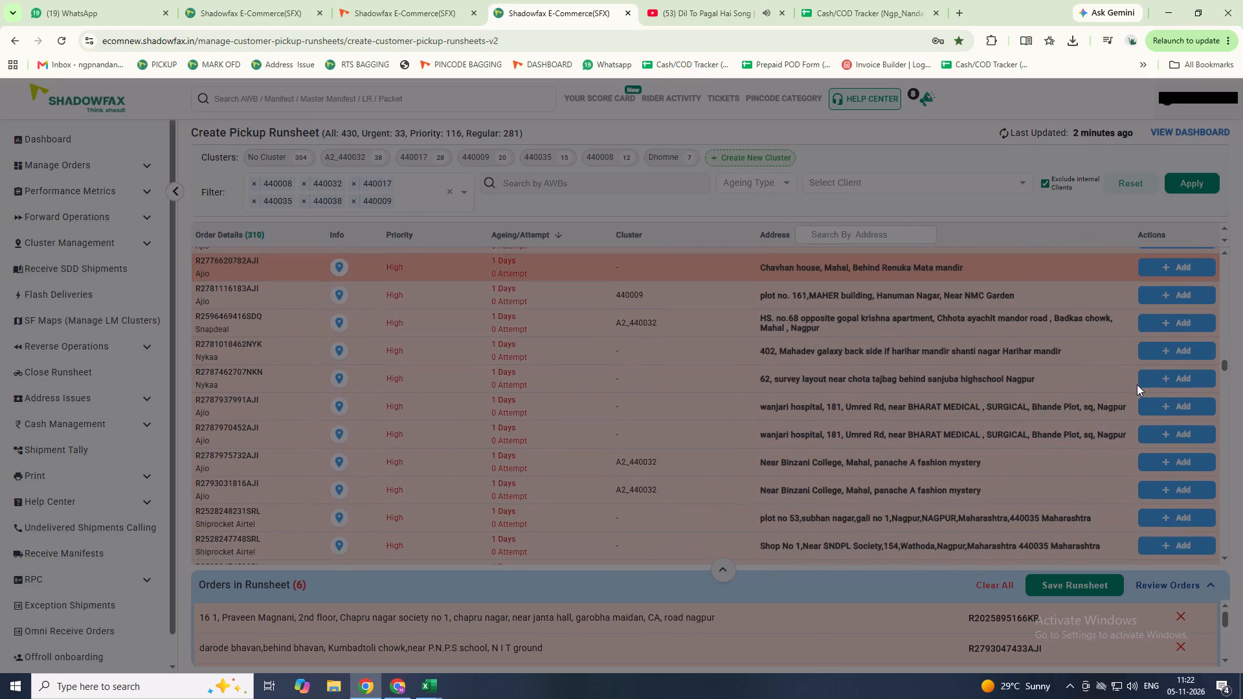
scroll(1137, 384, "down", 3)
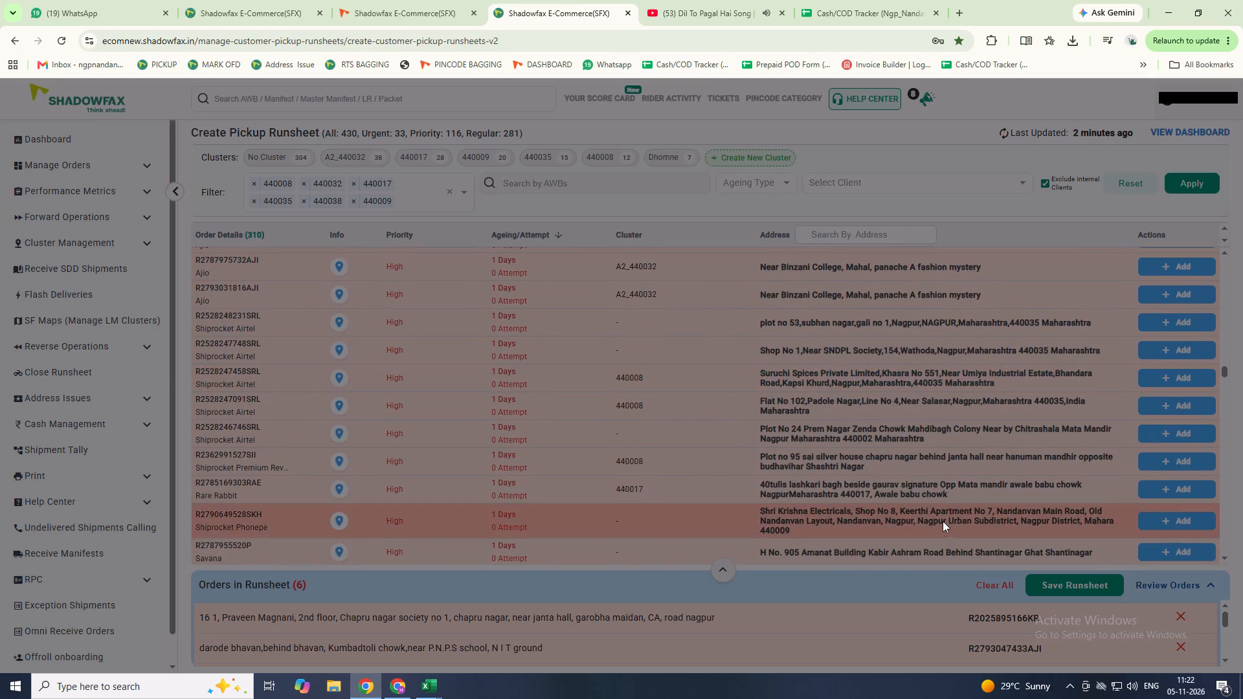
left_click(1165, 461)
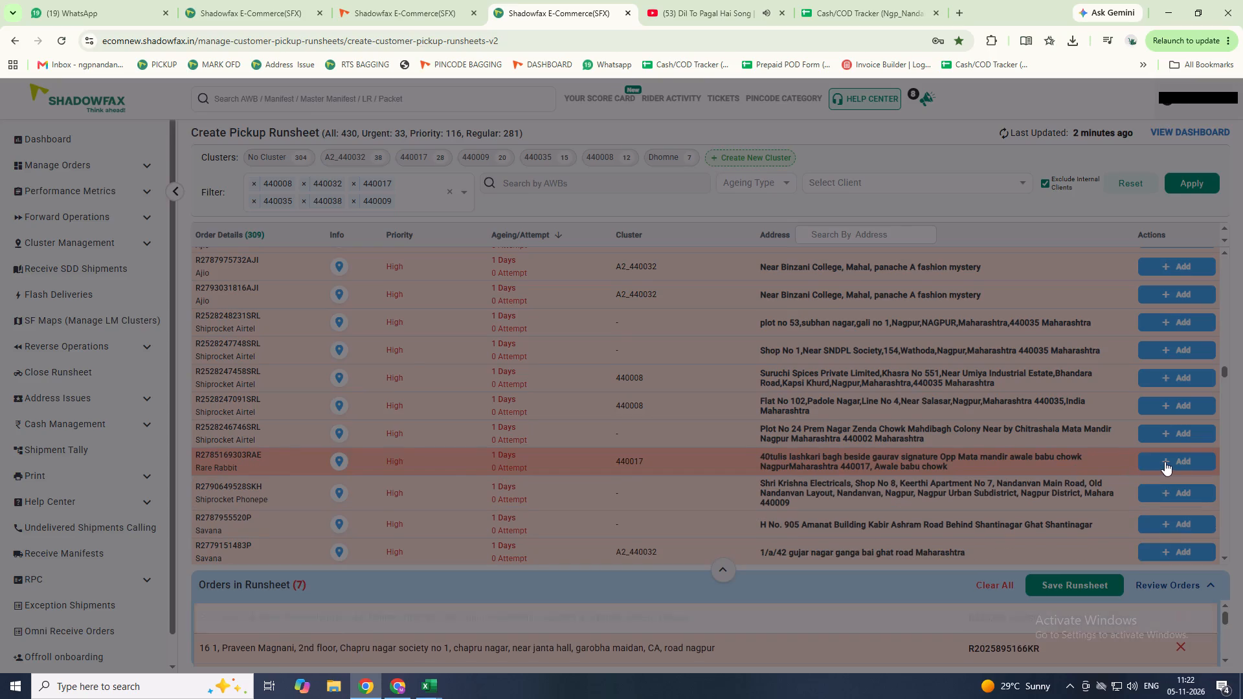
scroll(1163, 461, "down", 4)
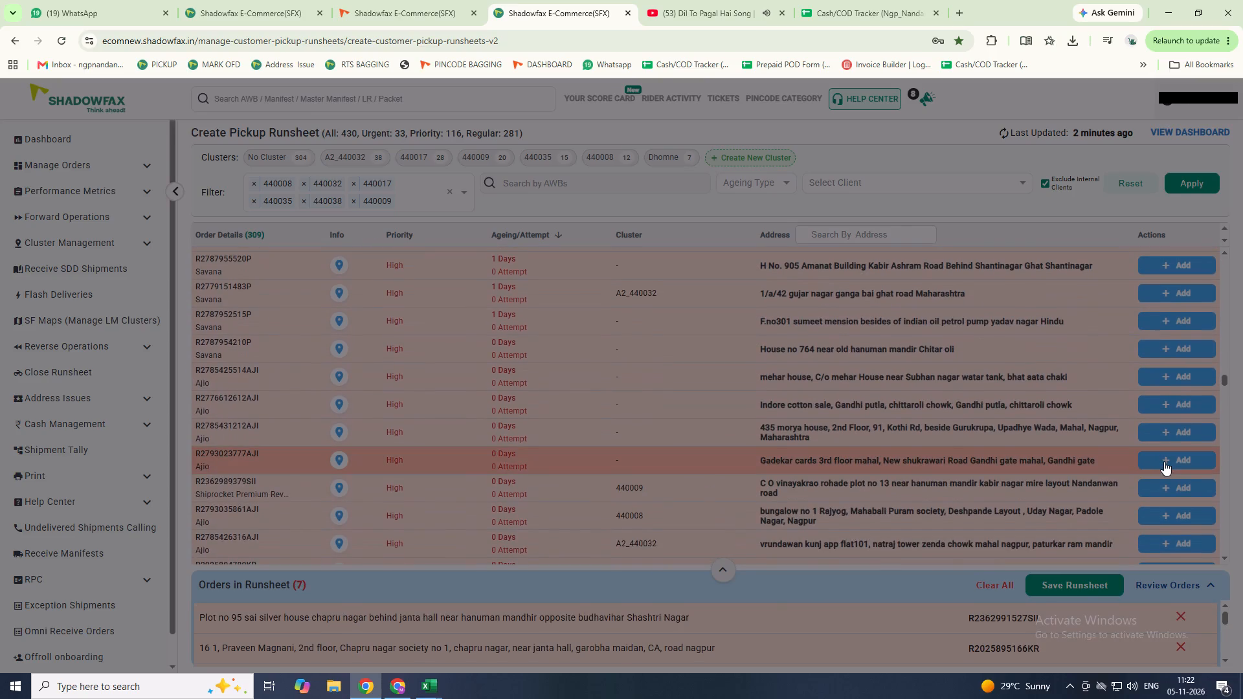
scroll(1164, 462, "down", 3)
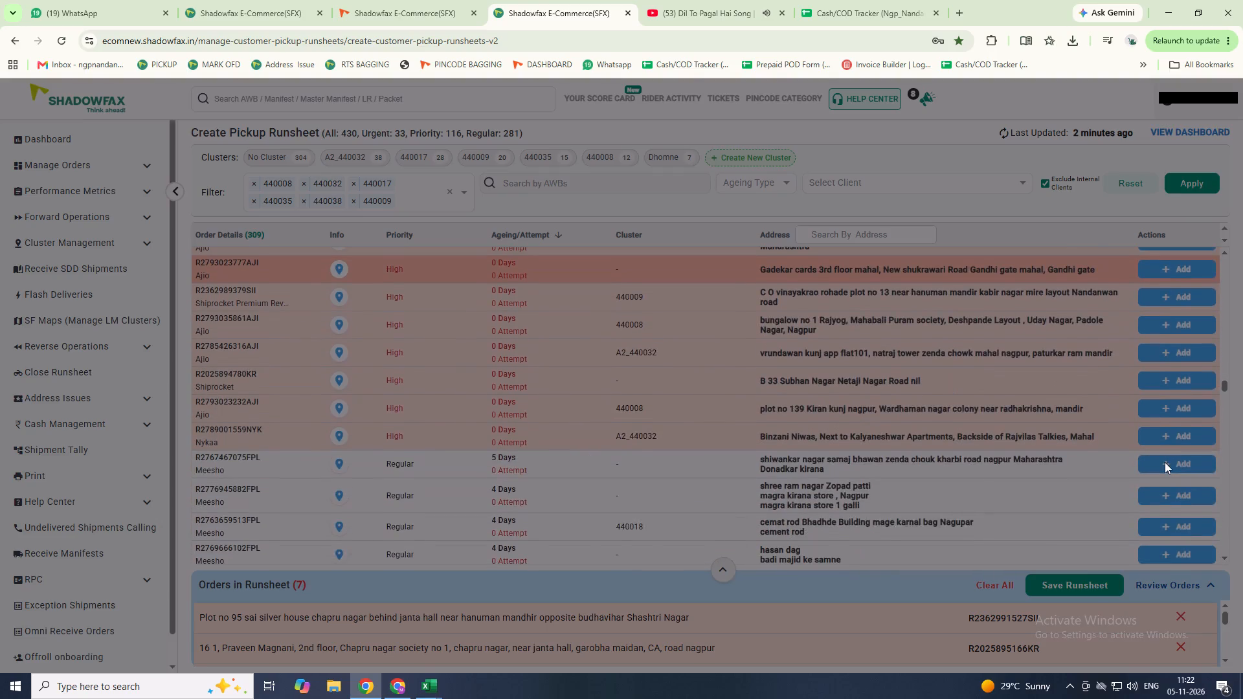
scroll(1165, 462, "down", 2)
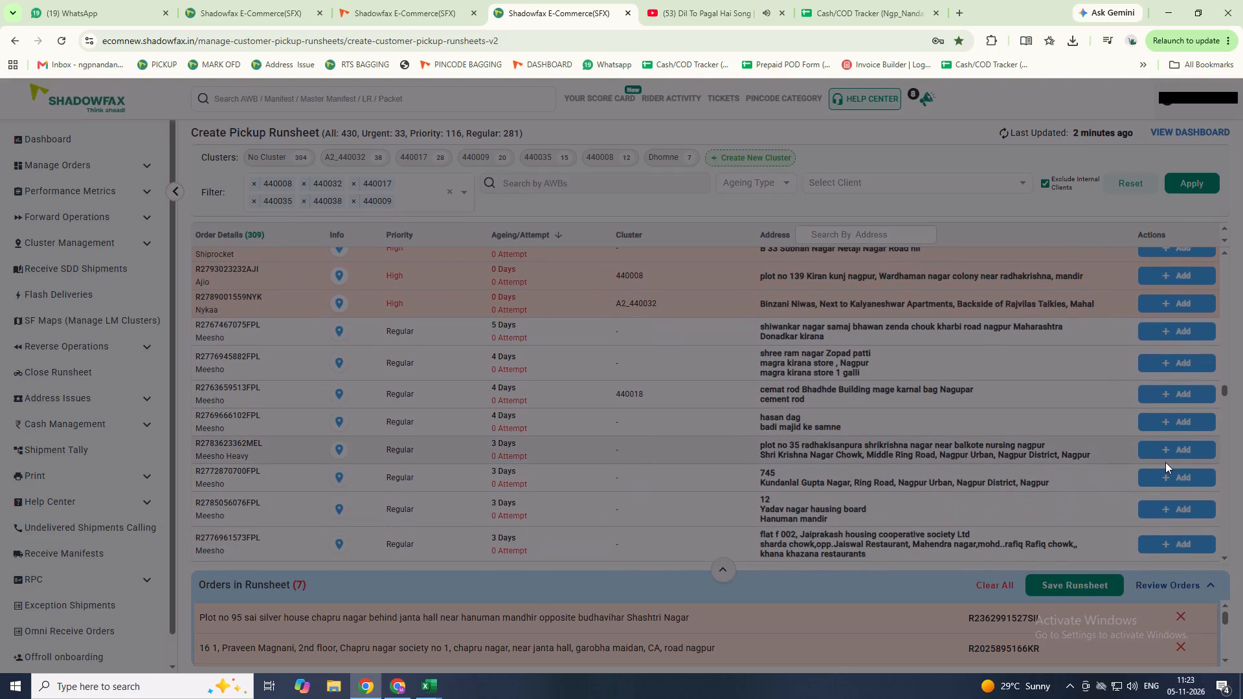
scroll(1165, 463, "down", 5)
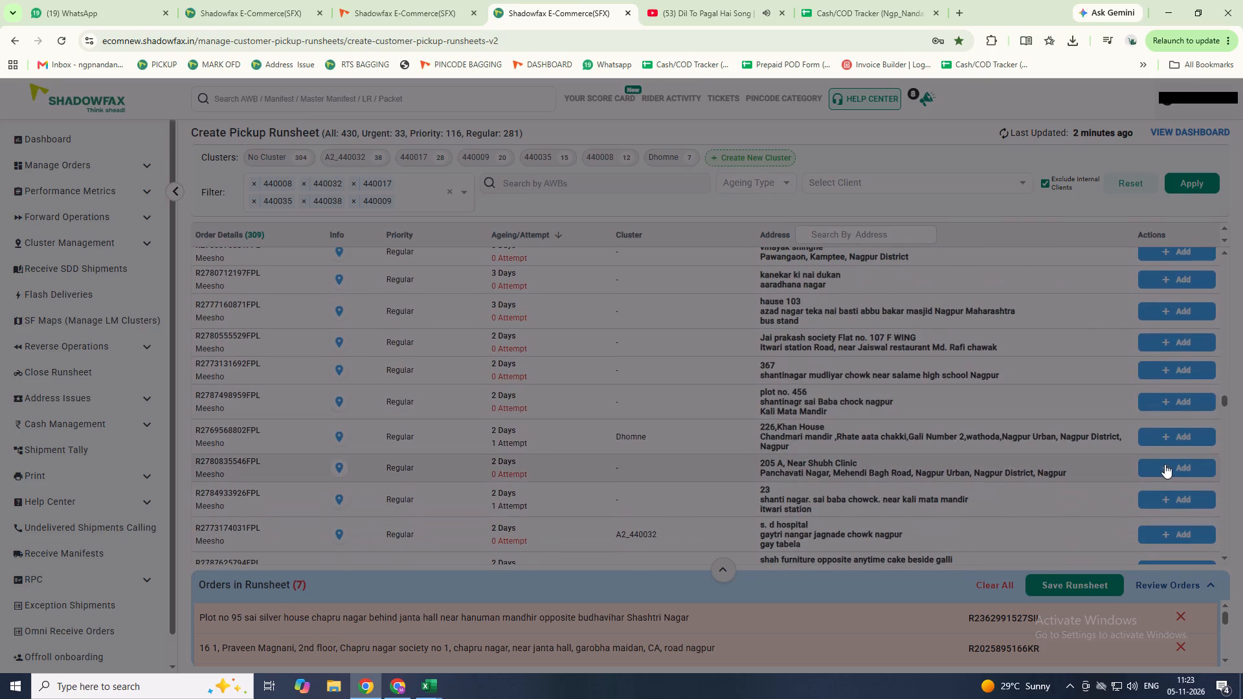
scroll(1165, 464, "down", 5)
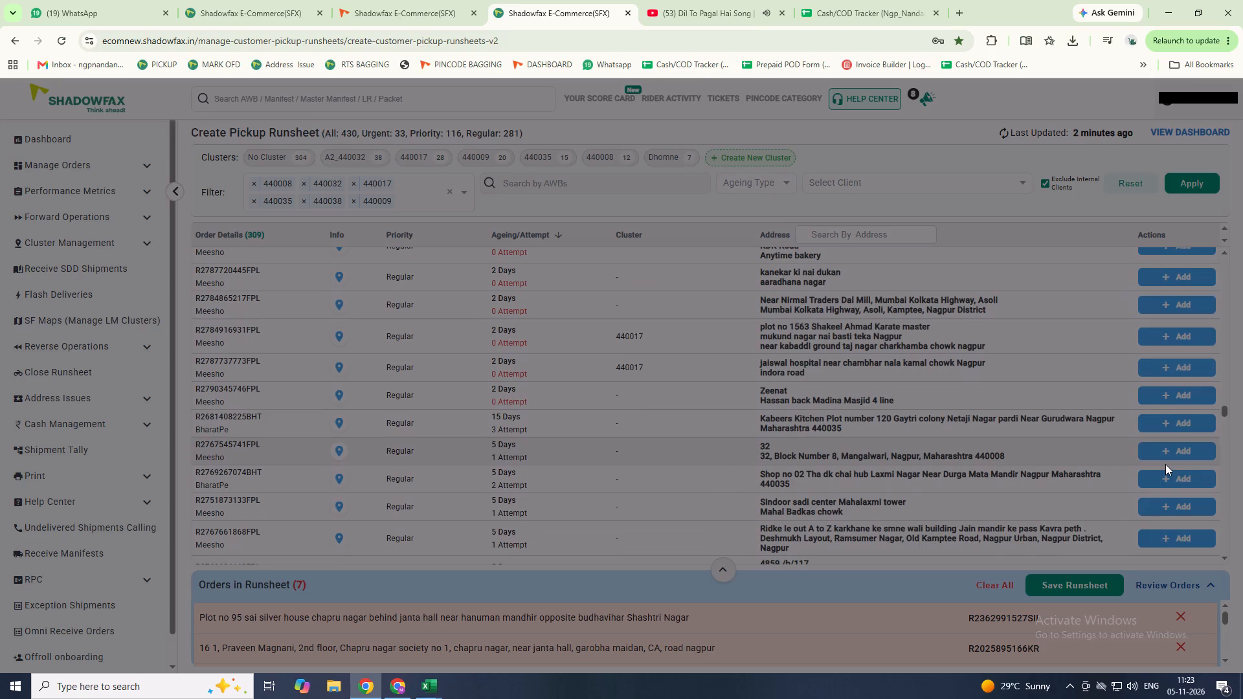
scroll(1165, 464, "down", 1)
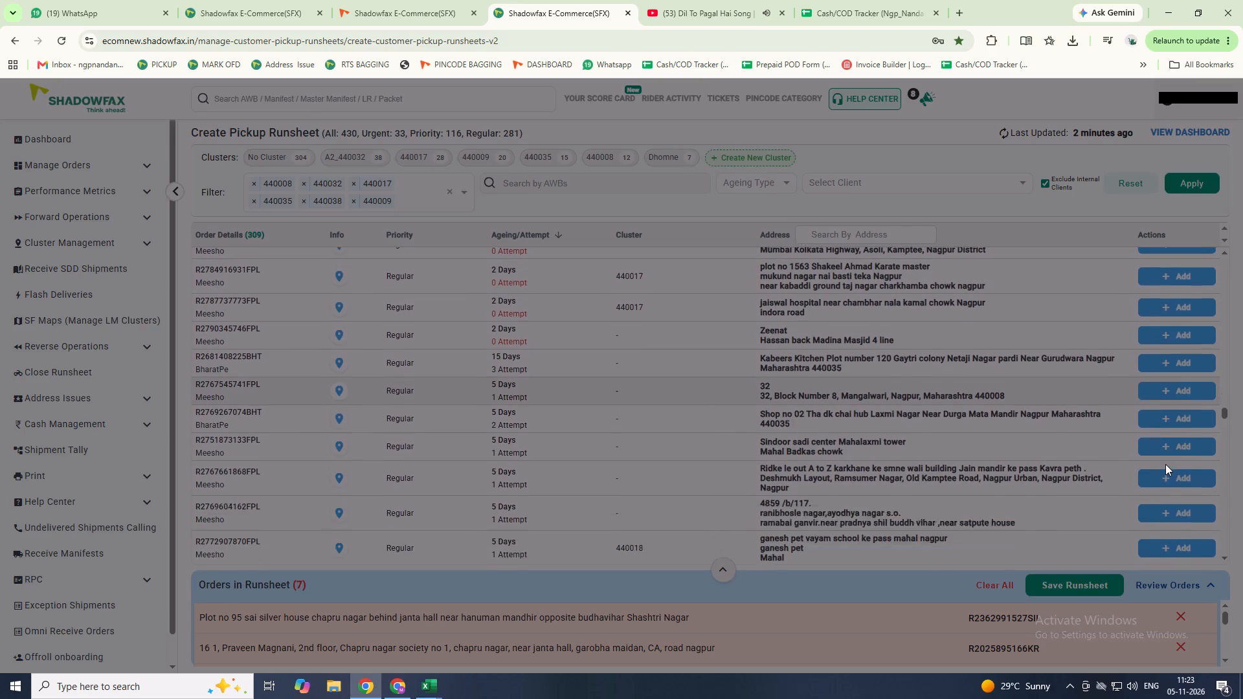
scroll(1165, 464, "down", 4)
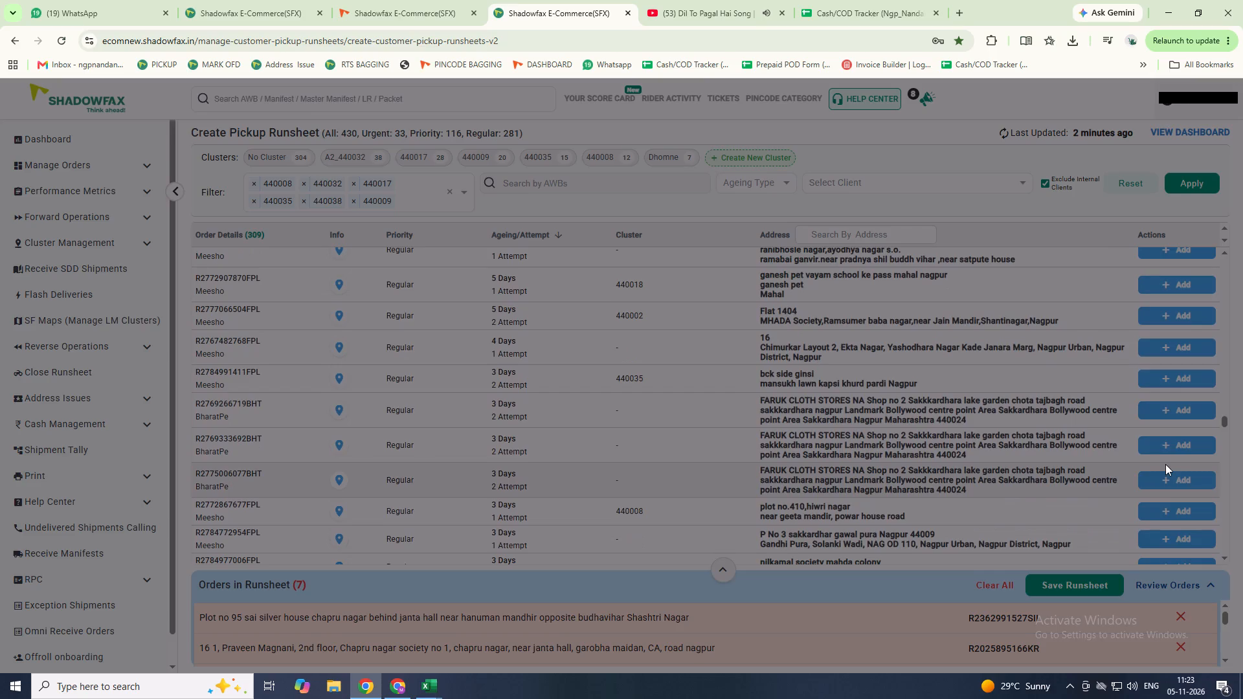
scroll(1165, 464, "down", 1)
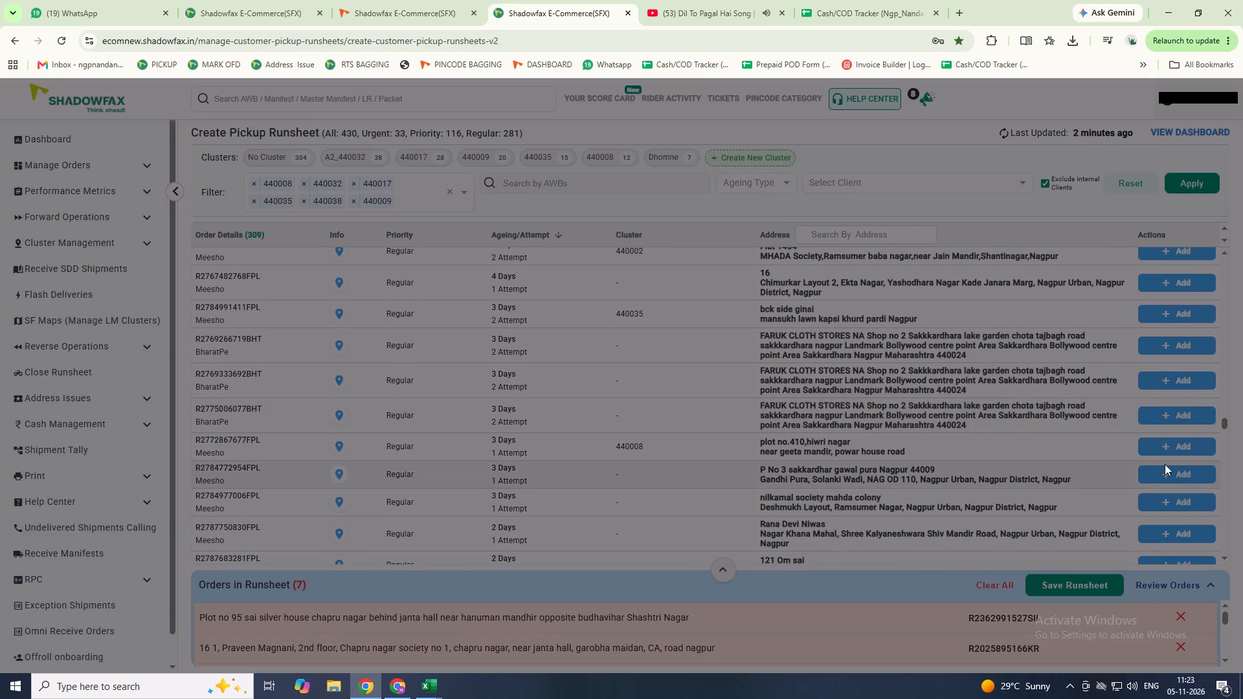
scroll(1165, 464, "down", 3)
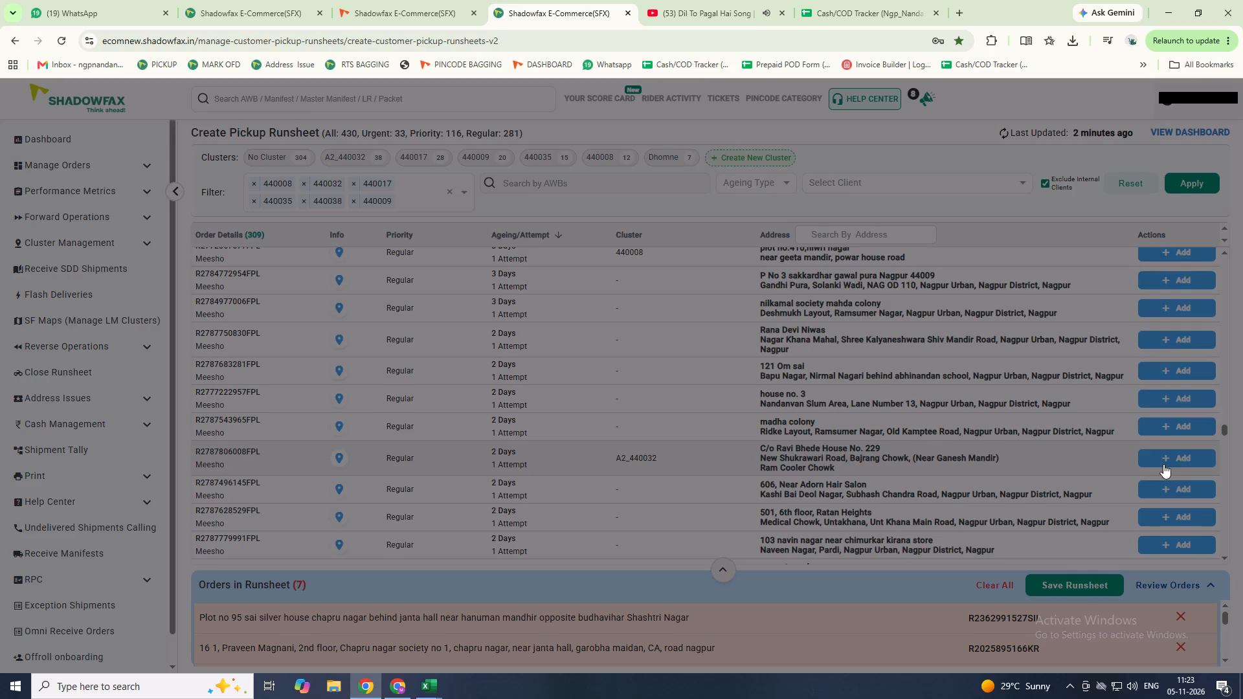
scroll(1163, 465, "down", 5)
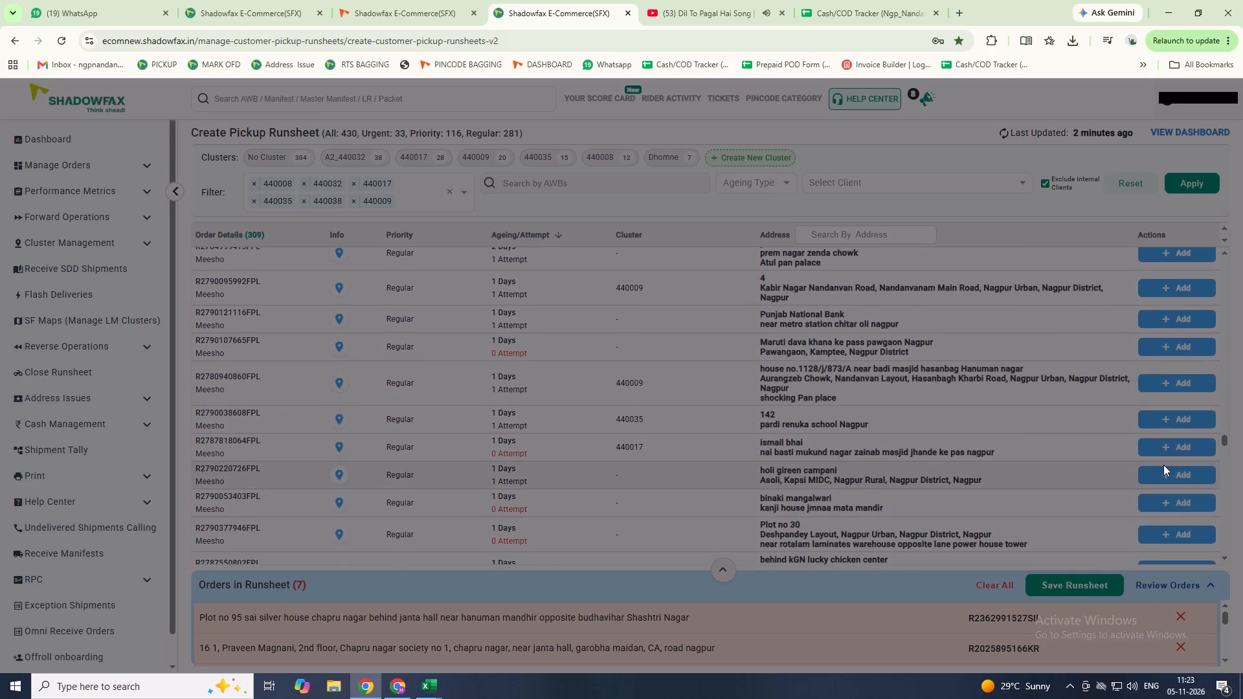
scroll(1163, 465, "down", 2)
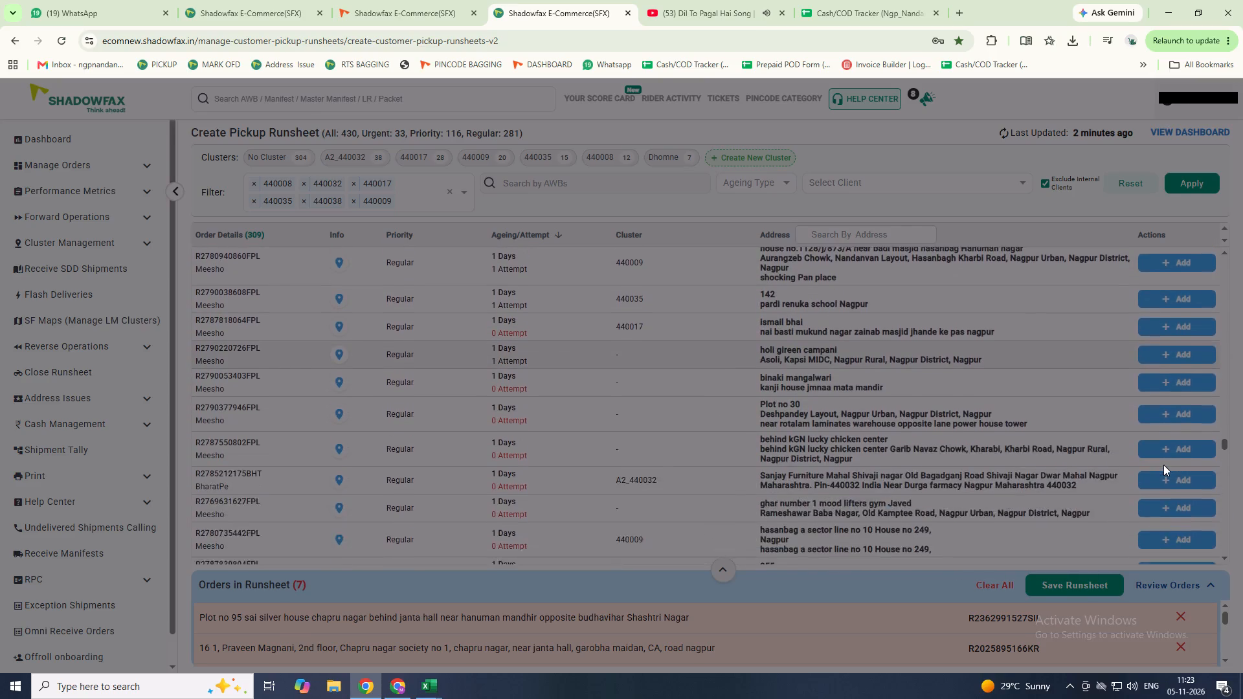
scroll(1163, 465, "down", 3)
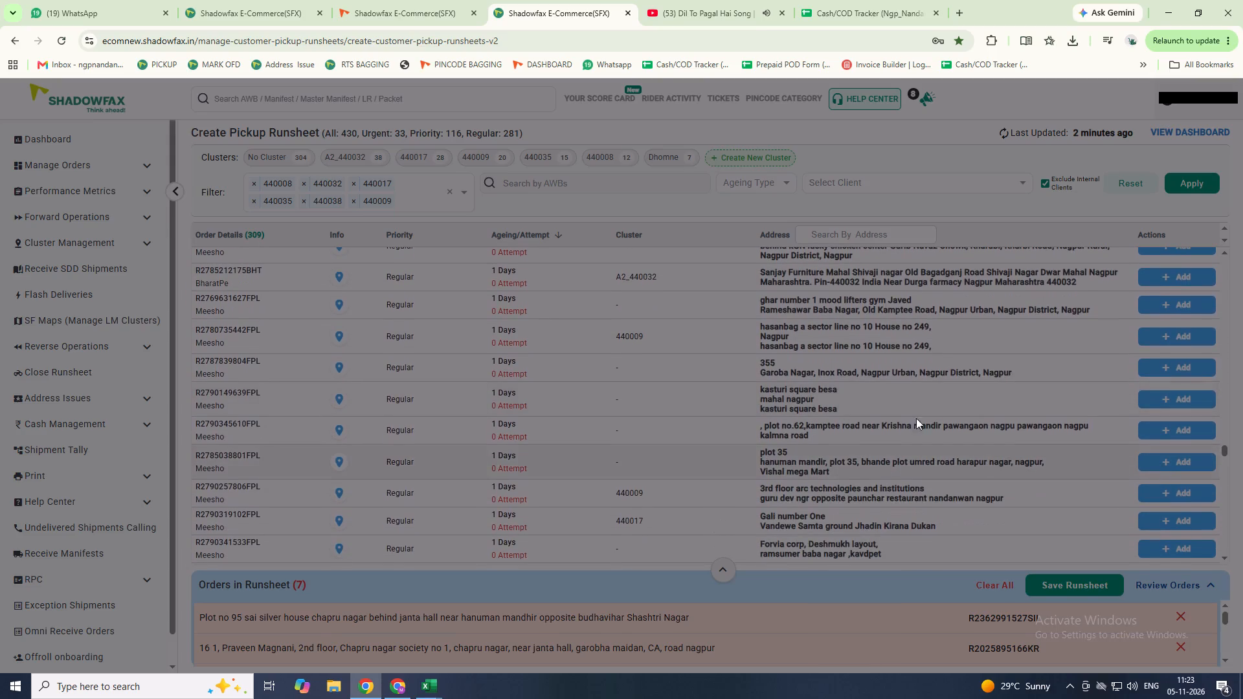
left_click(1172, 366)
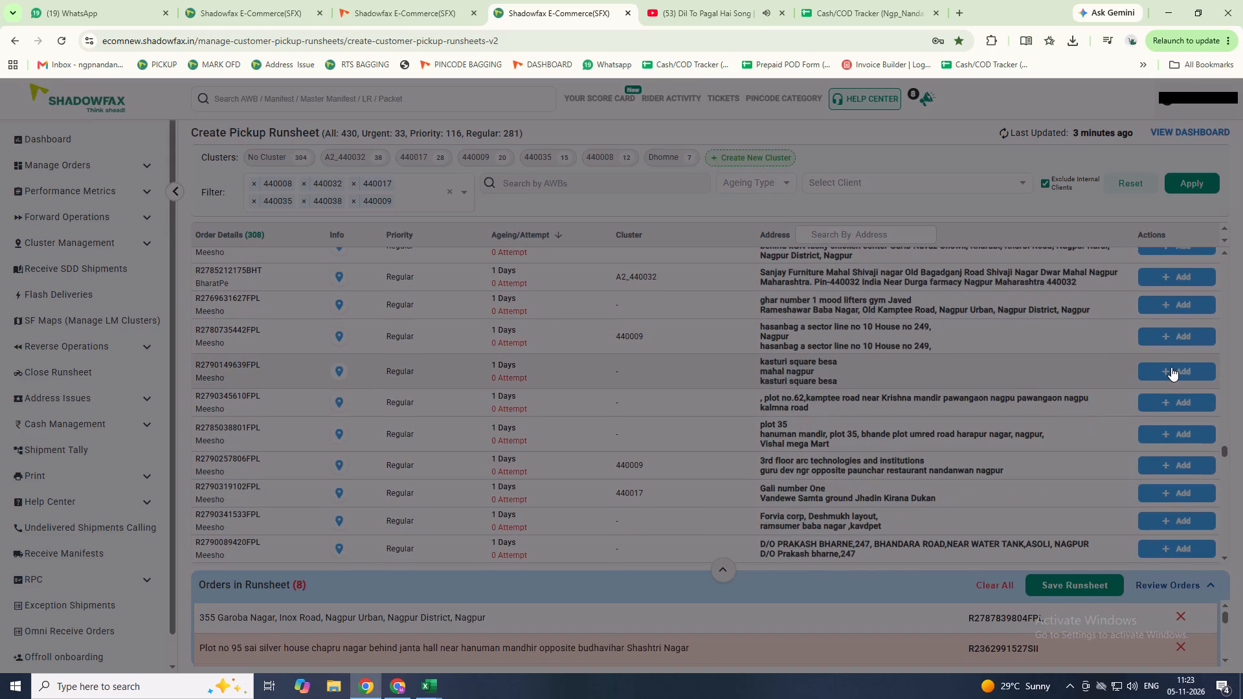
scroll(1170, 369, "down", 2)
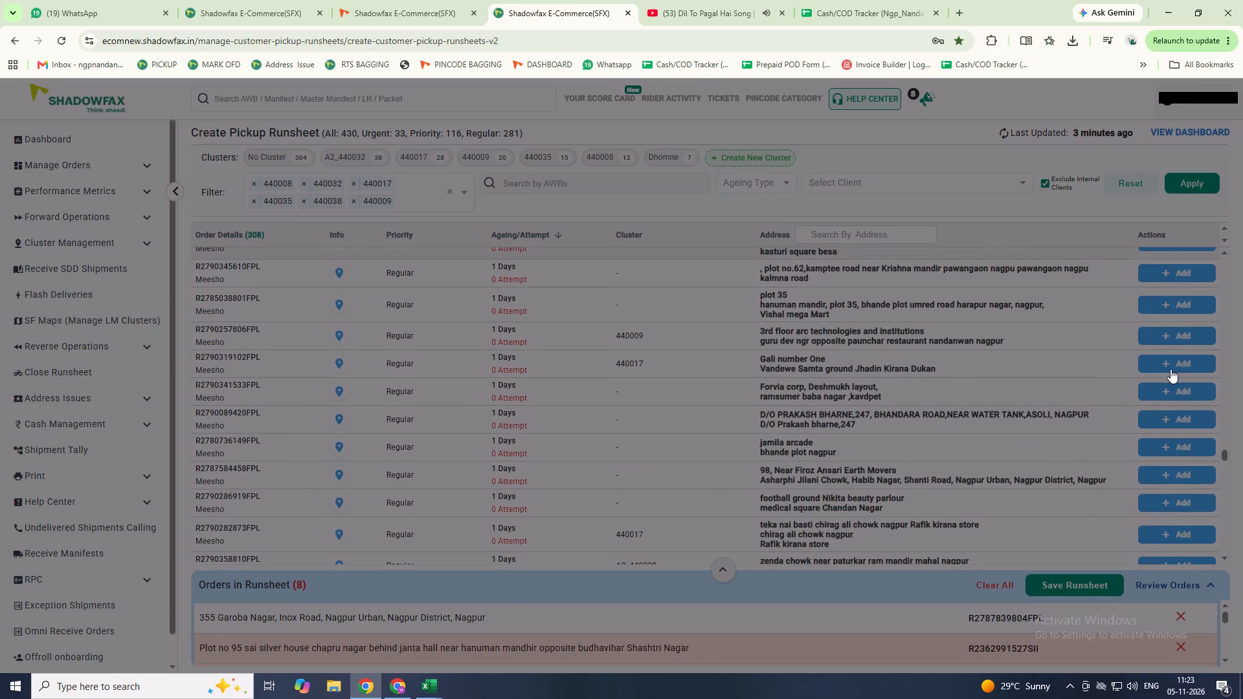
scroll(1170, 369, "down", 2)
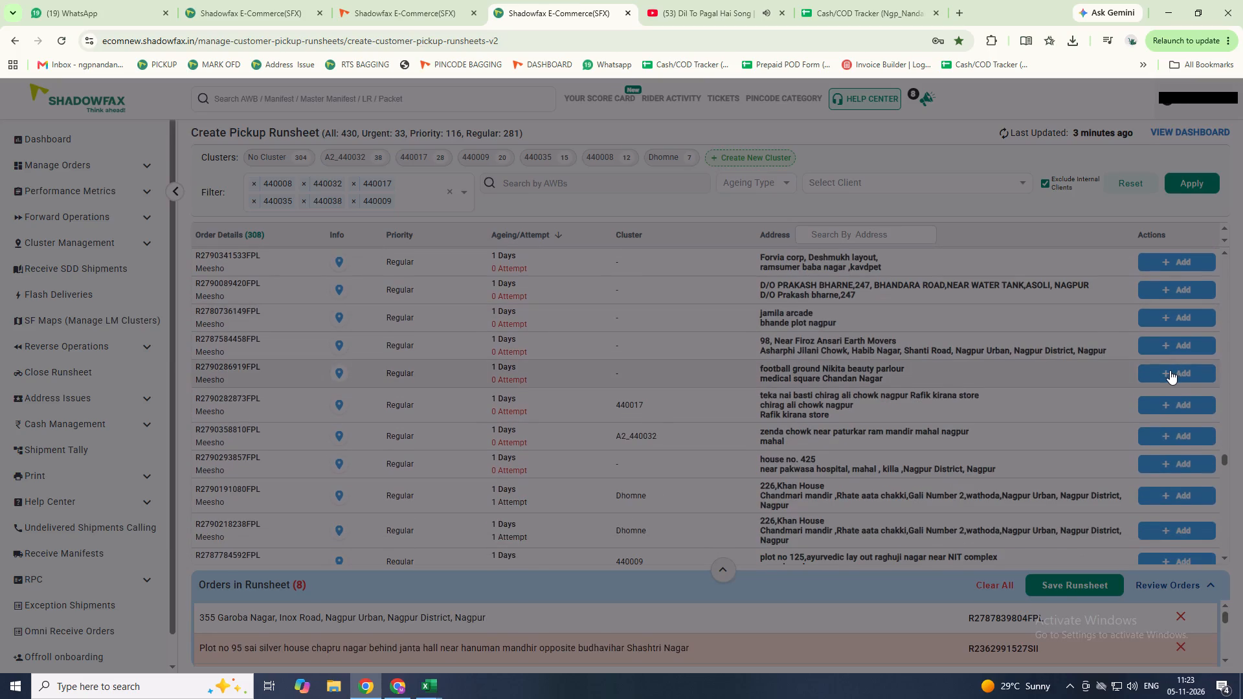
scroll(1169, 372, "down", 5)
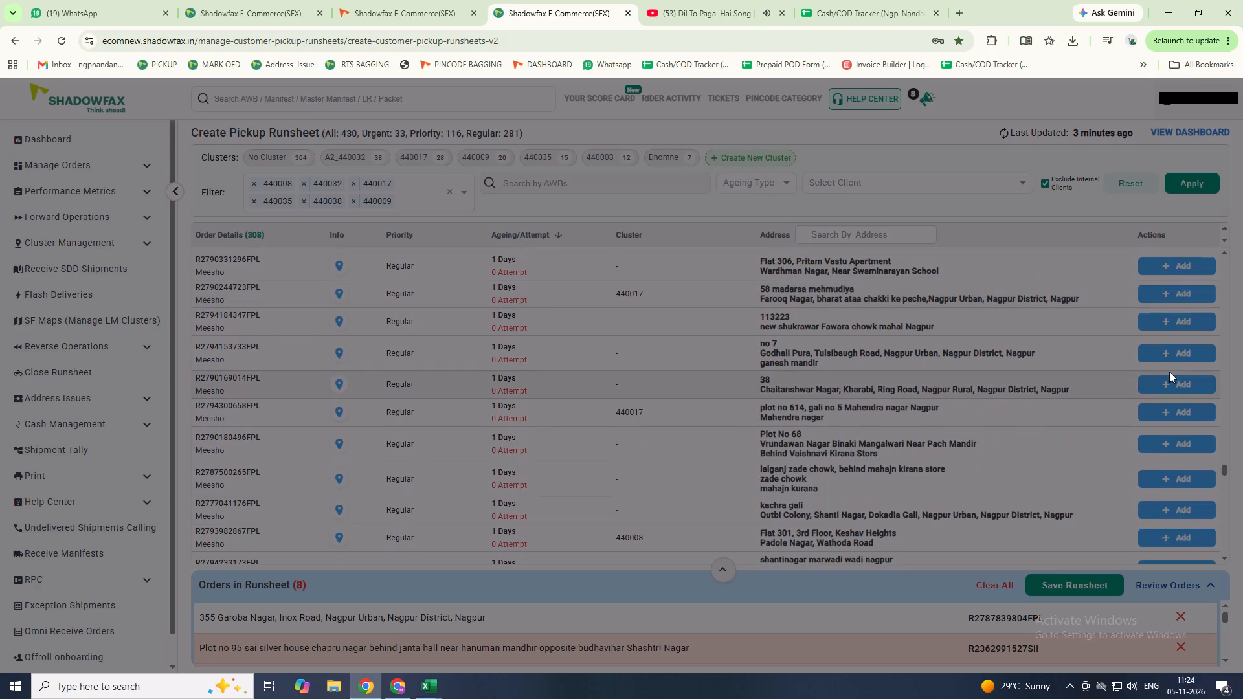
scroll(1169, 372, "down", 2)
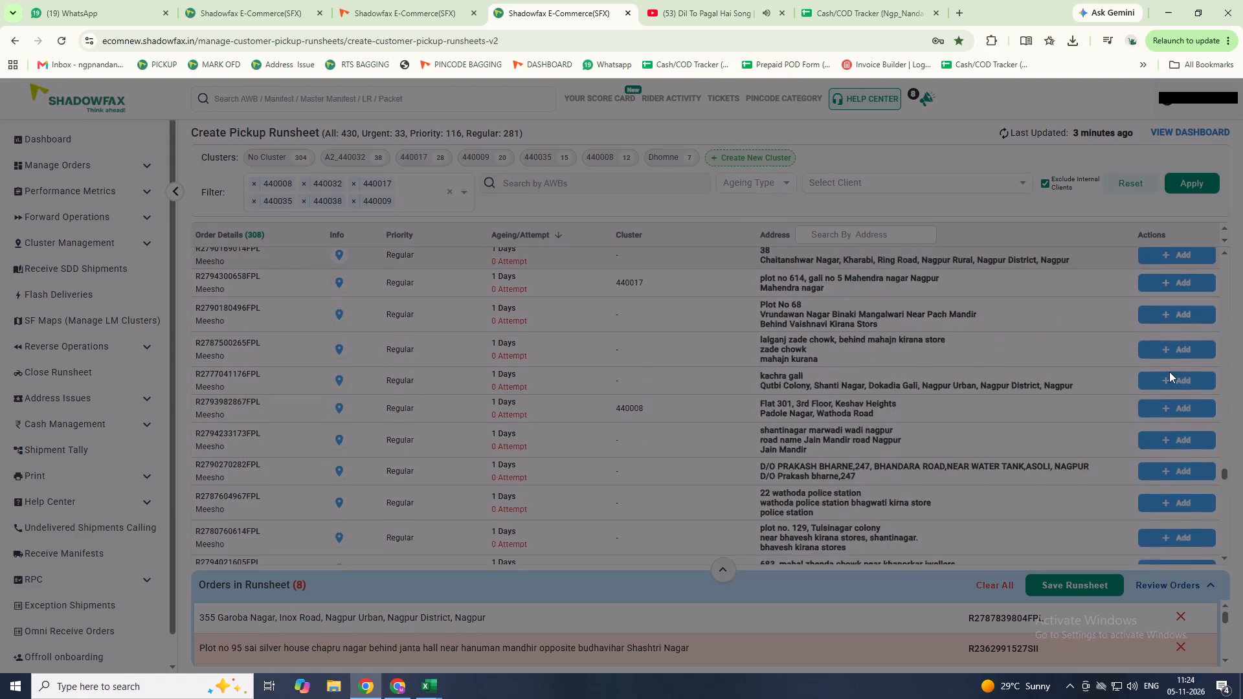
scroll(1169, 372, "down", 3)
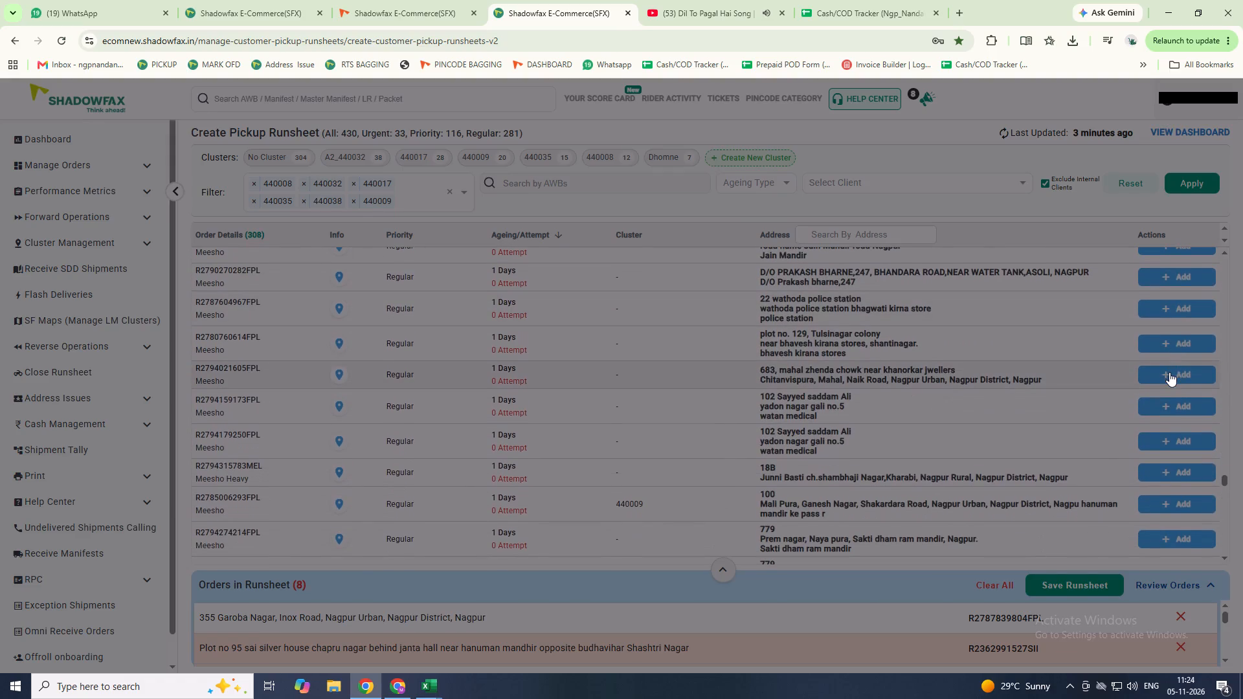
scroll(1169, 372, "down", 4)
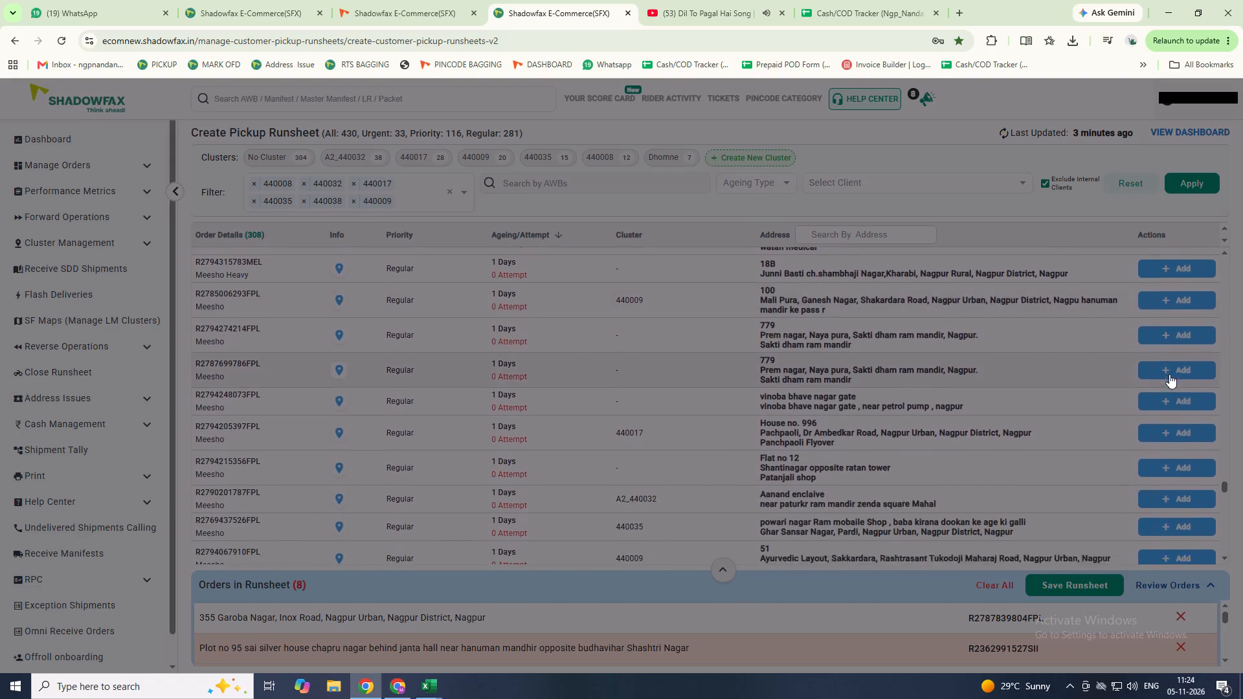
scroll(1169, 374, "down", 3)
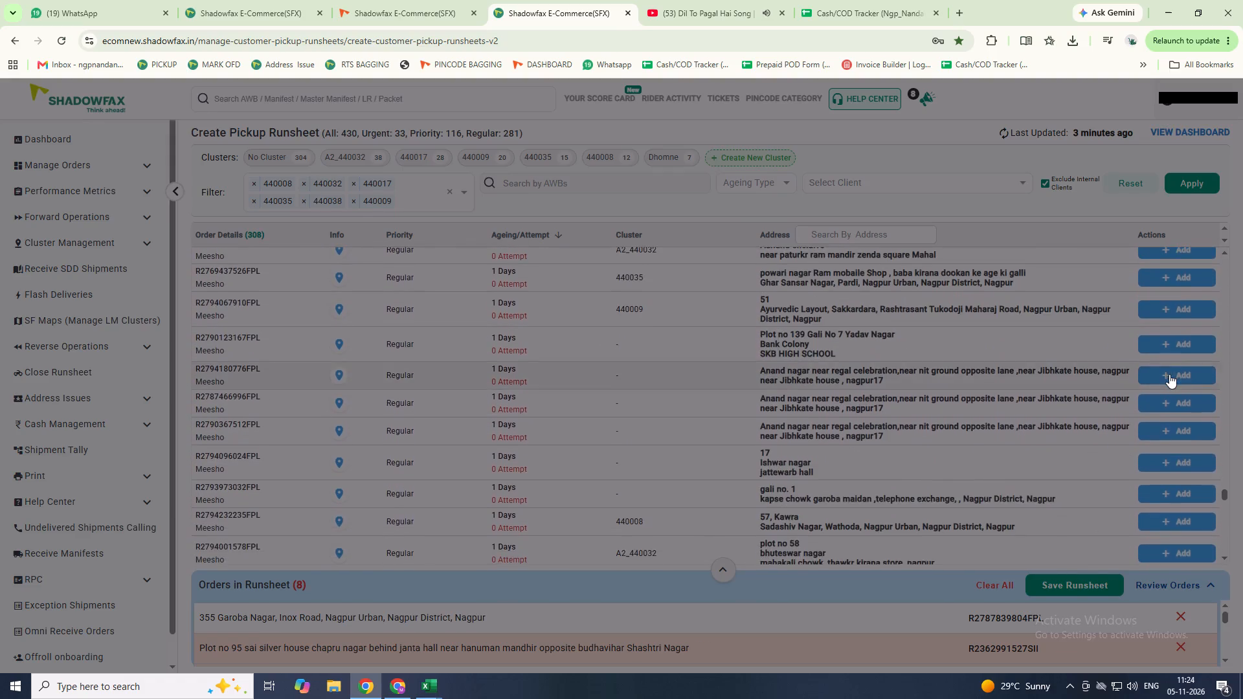
scroll(1169, 374, "down", 1)
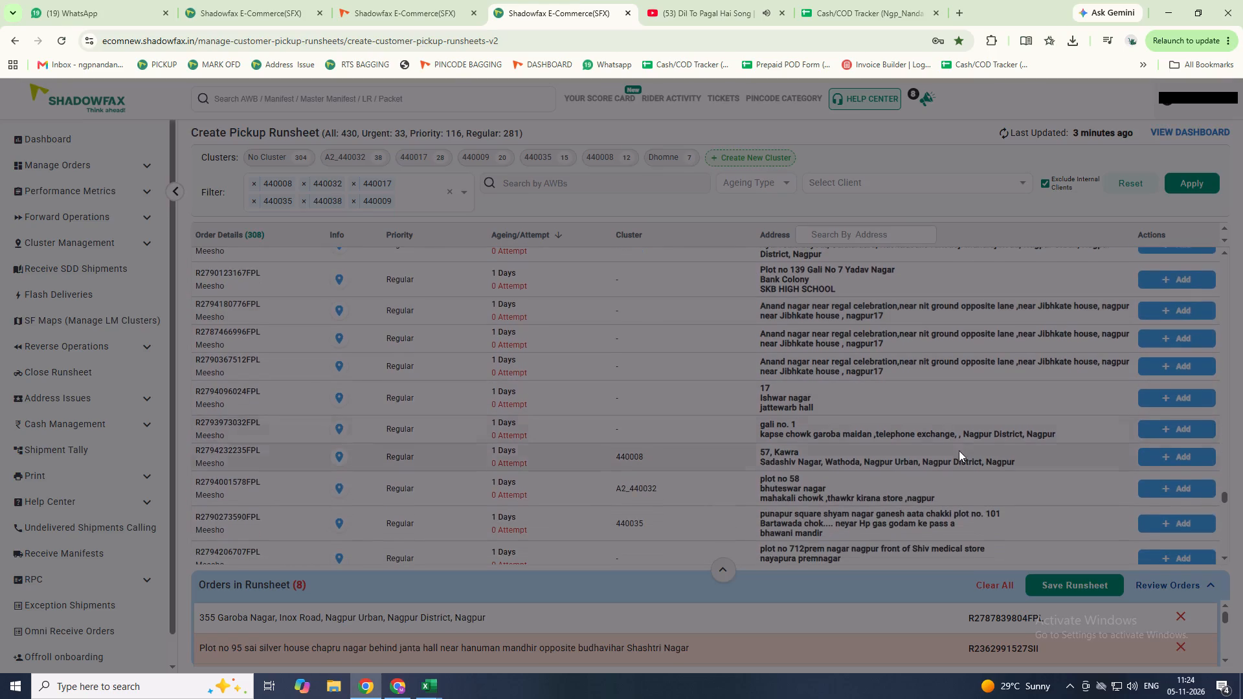
left_click(1181, 430)
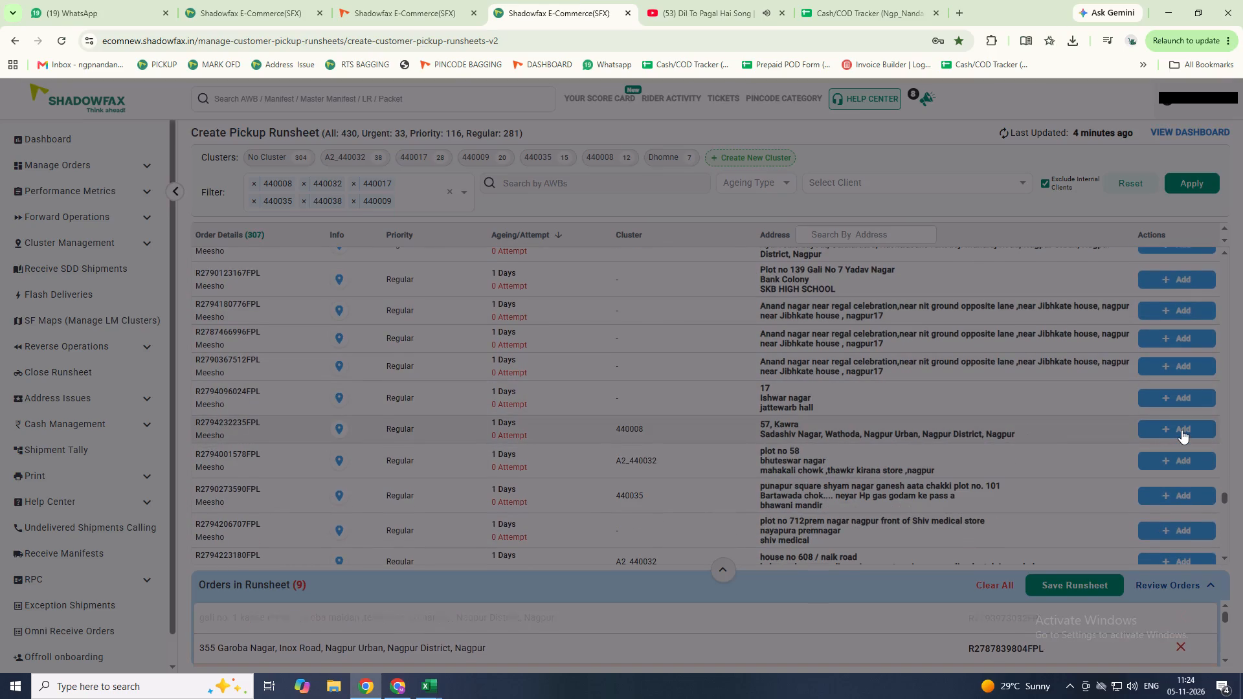
scroll(1180, 431, "down", 4)
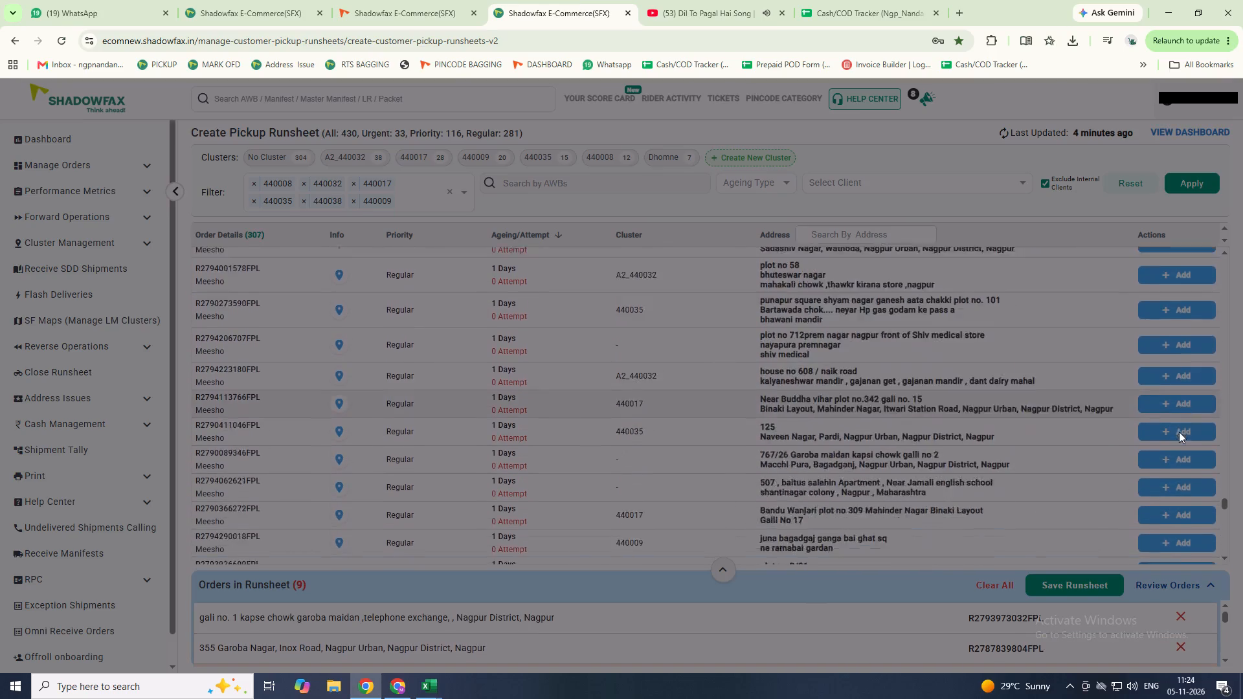
scroll(1179, 432, "down", 1)
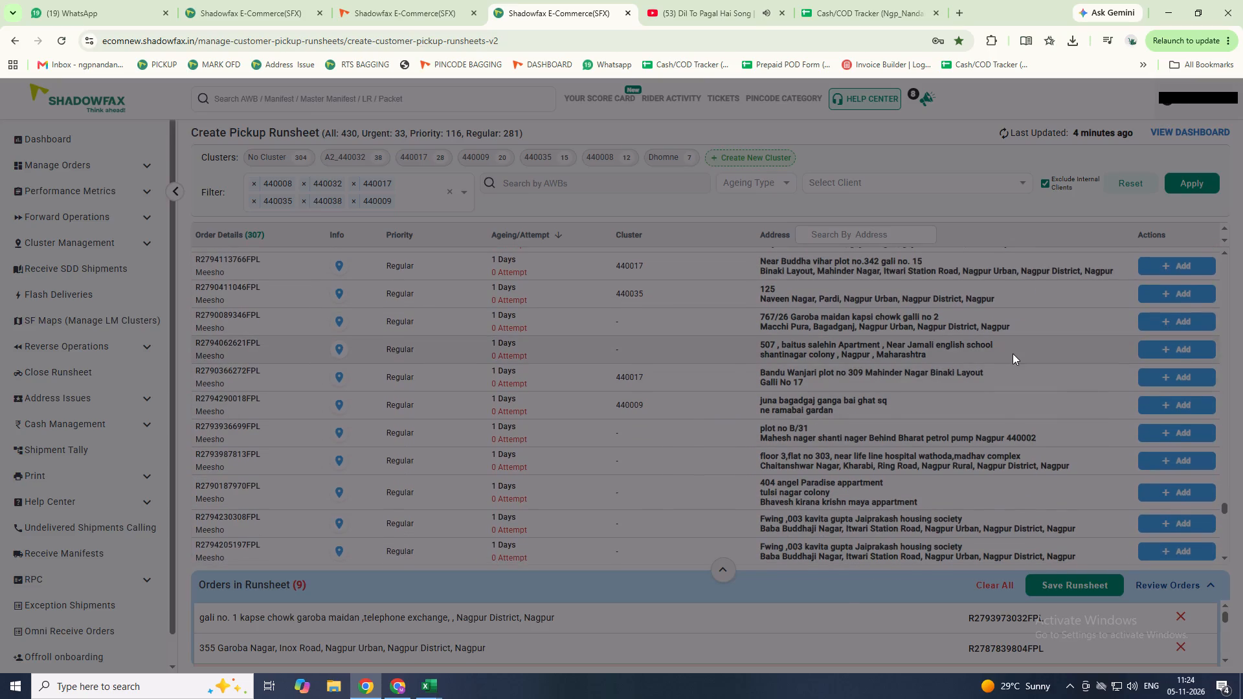
left_click(1172, 320)
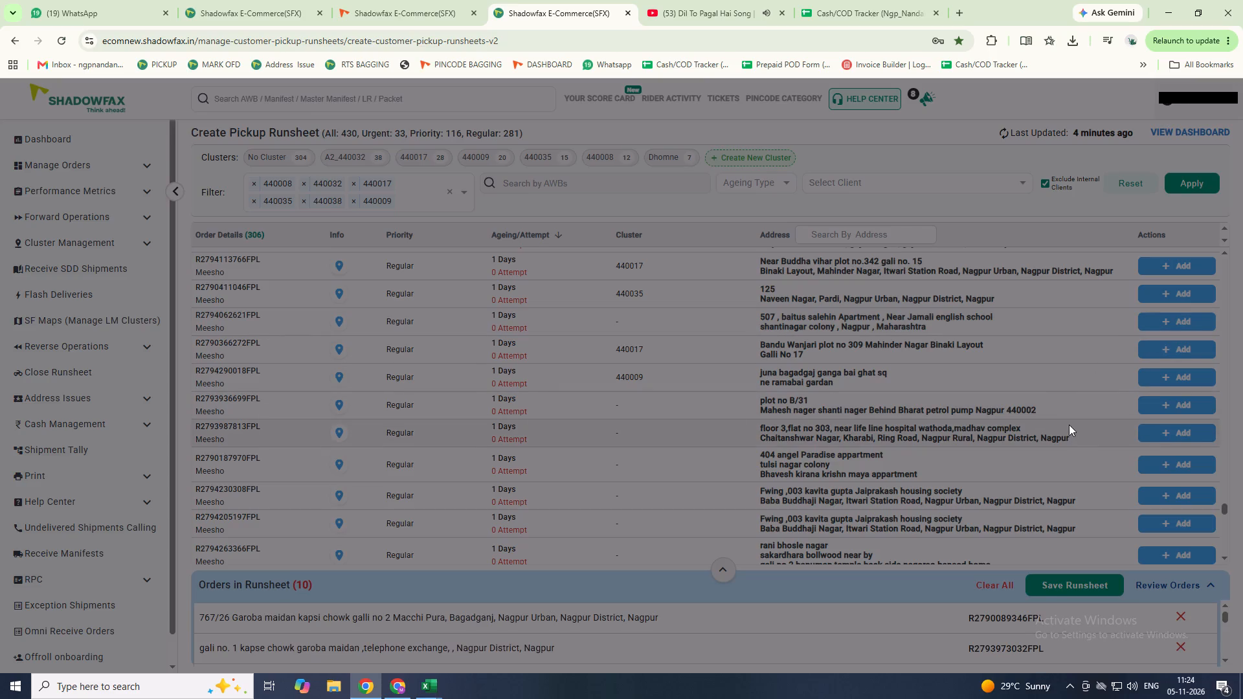
Check the addresses of the remaining orders through the end of the list for further pickups in the runsheet's area.
scroll(1068, 423, "down", 2)
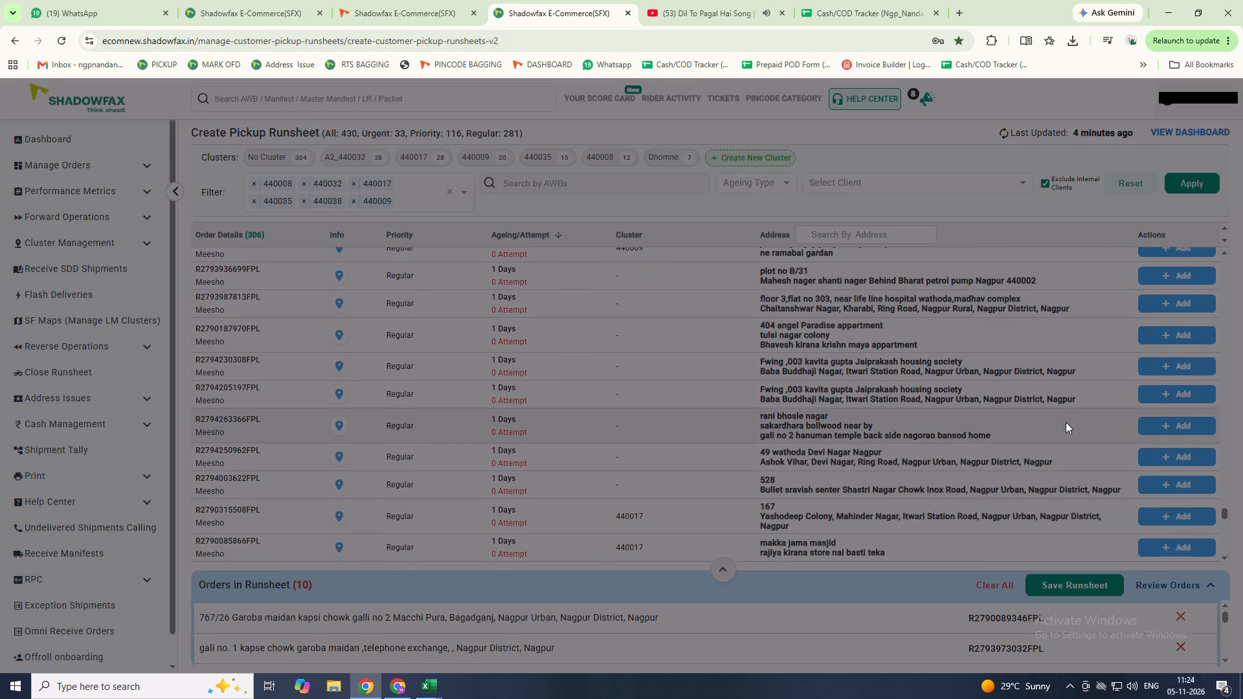
scroll(1066, 422, "down", 3)
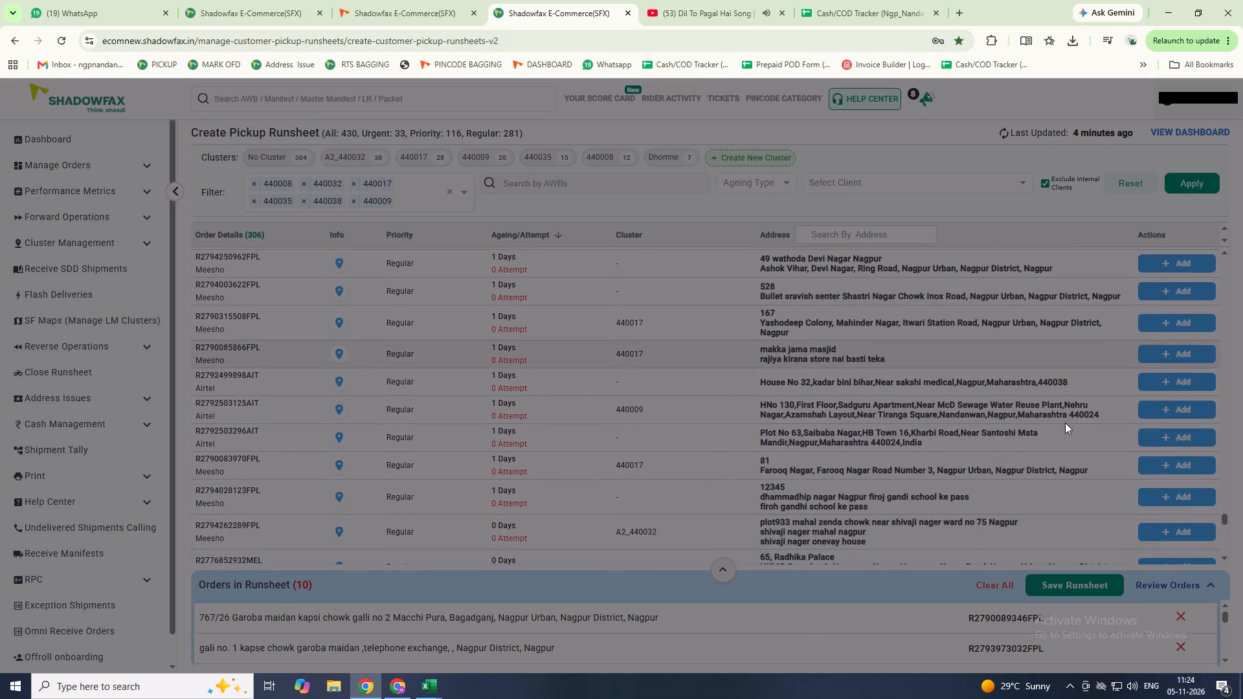
scroll(1065, 423, "down", 1)
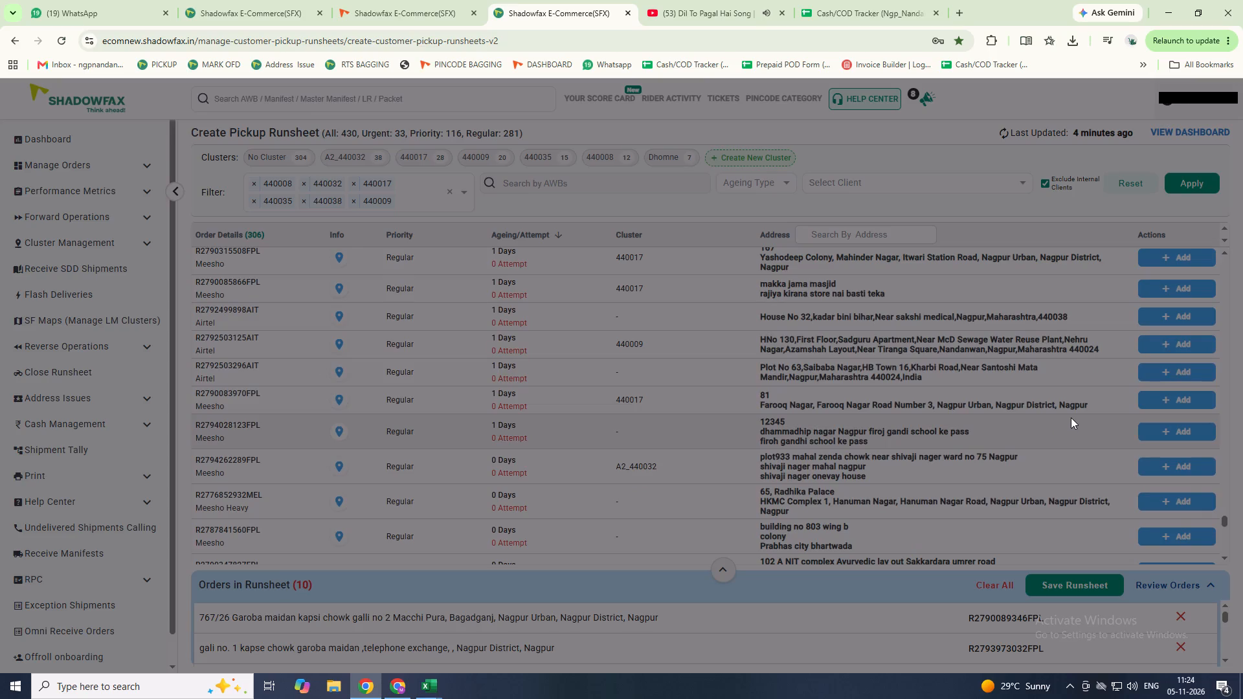
scroll(1071, 417, "down", 1)
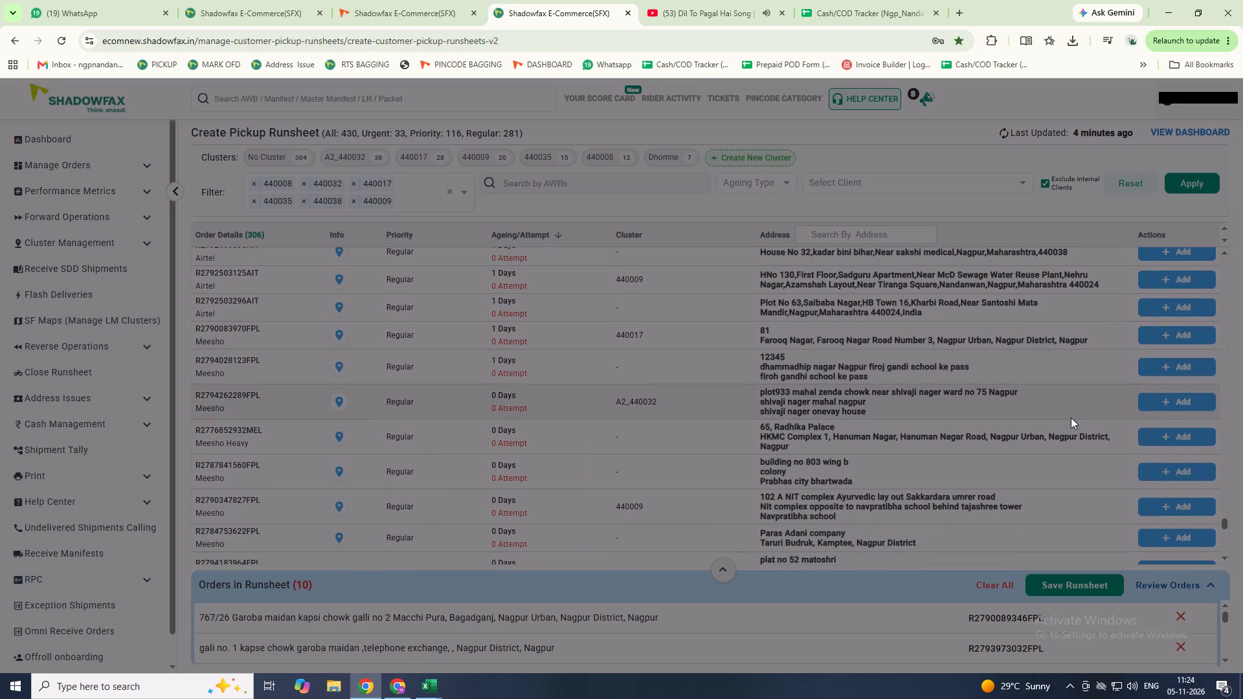
scroll(1071, 417, "down", 2)
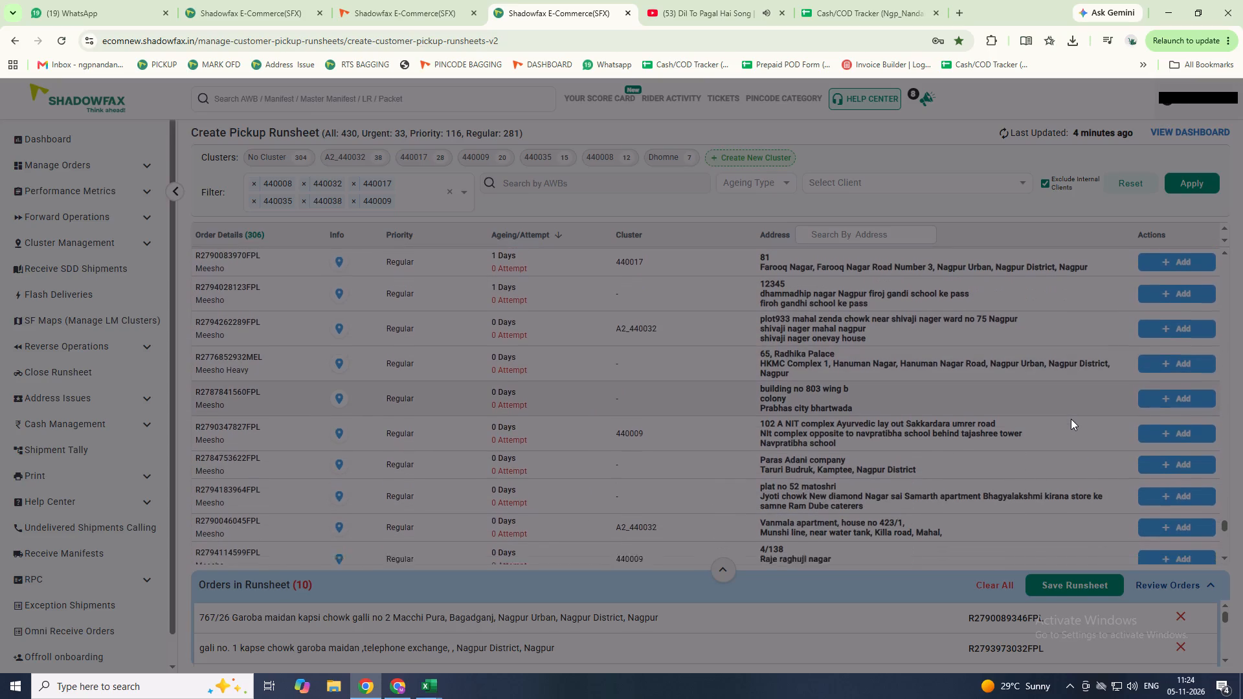
scroll(1071, 419, "down", 4)
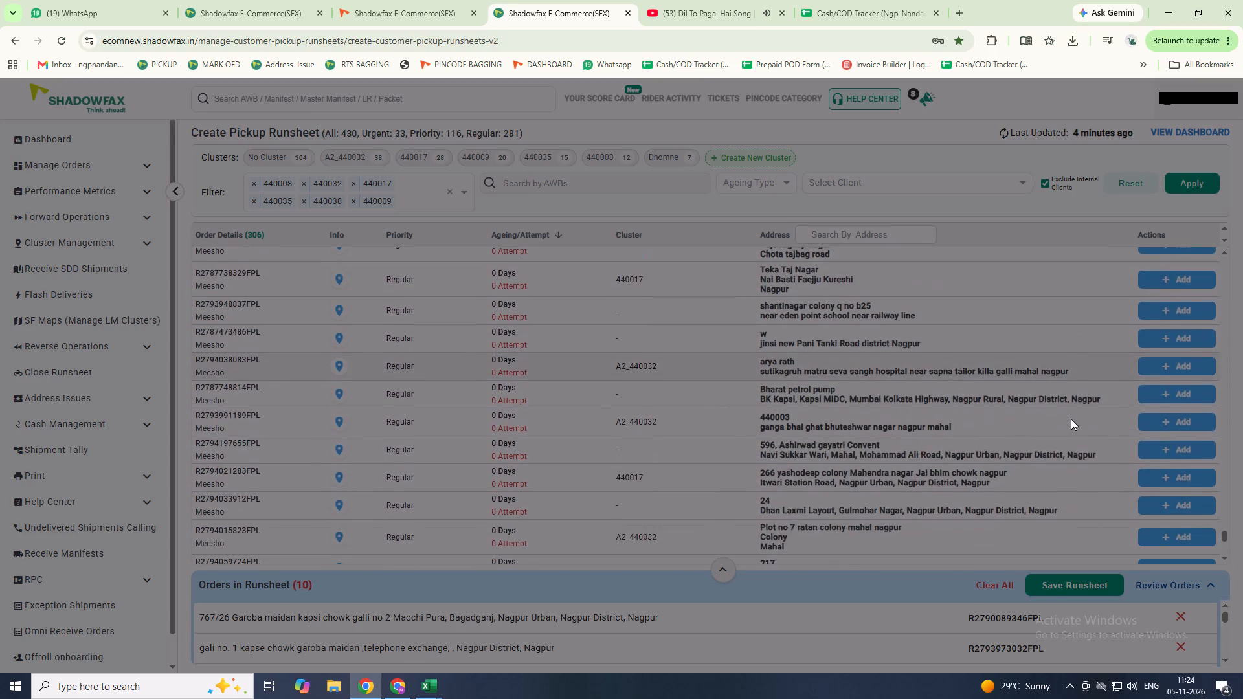
scroll(1071, 419, "down", 4)
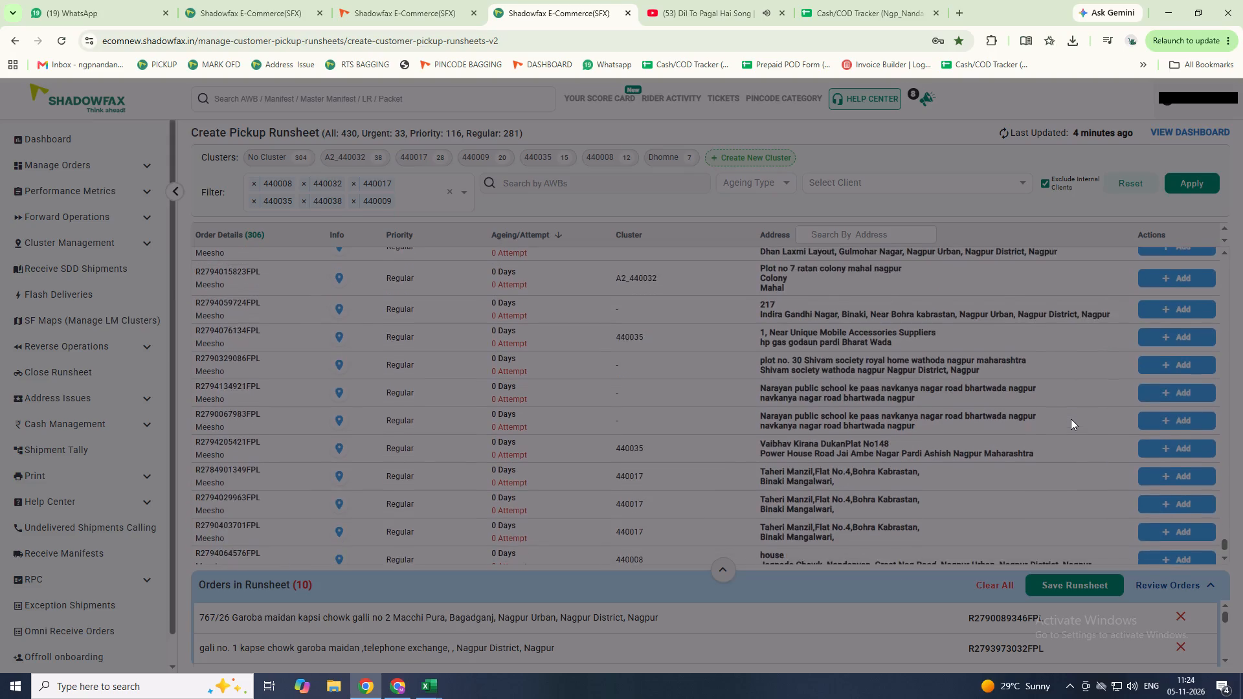
scroll(1071, 419, "down", 12)
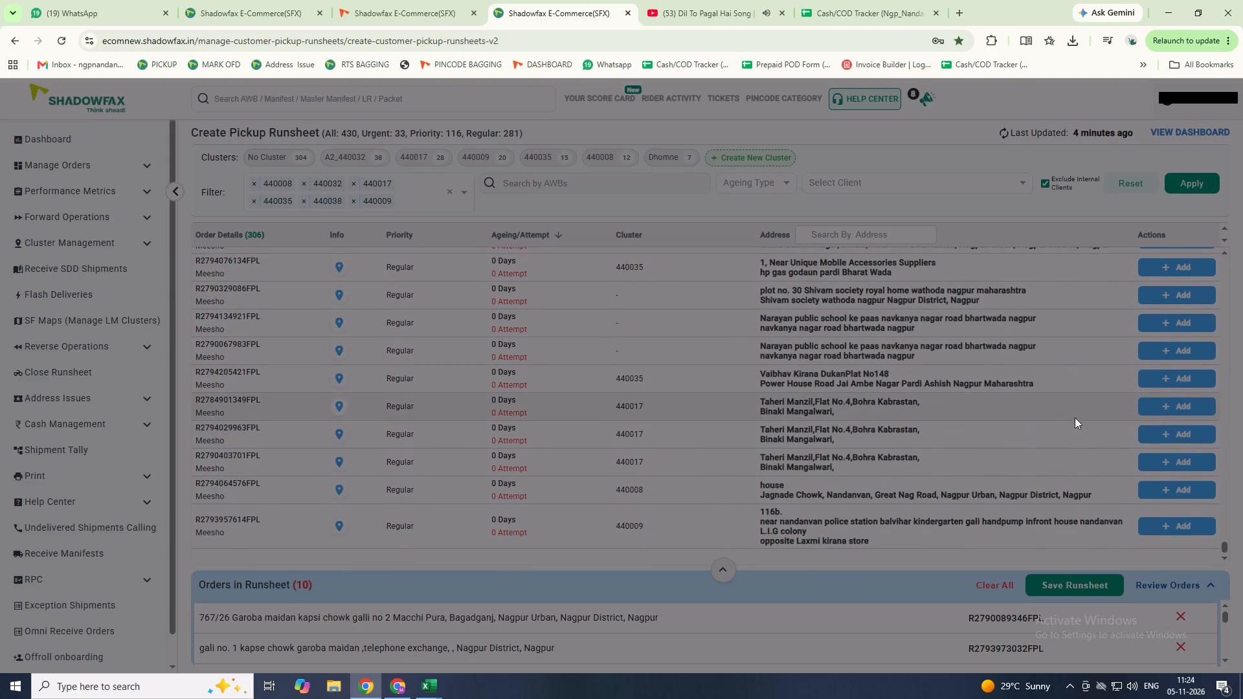
scroll(1075, 417, "down", 5)
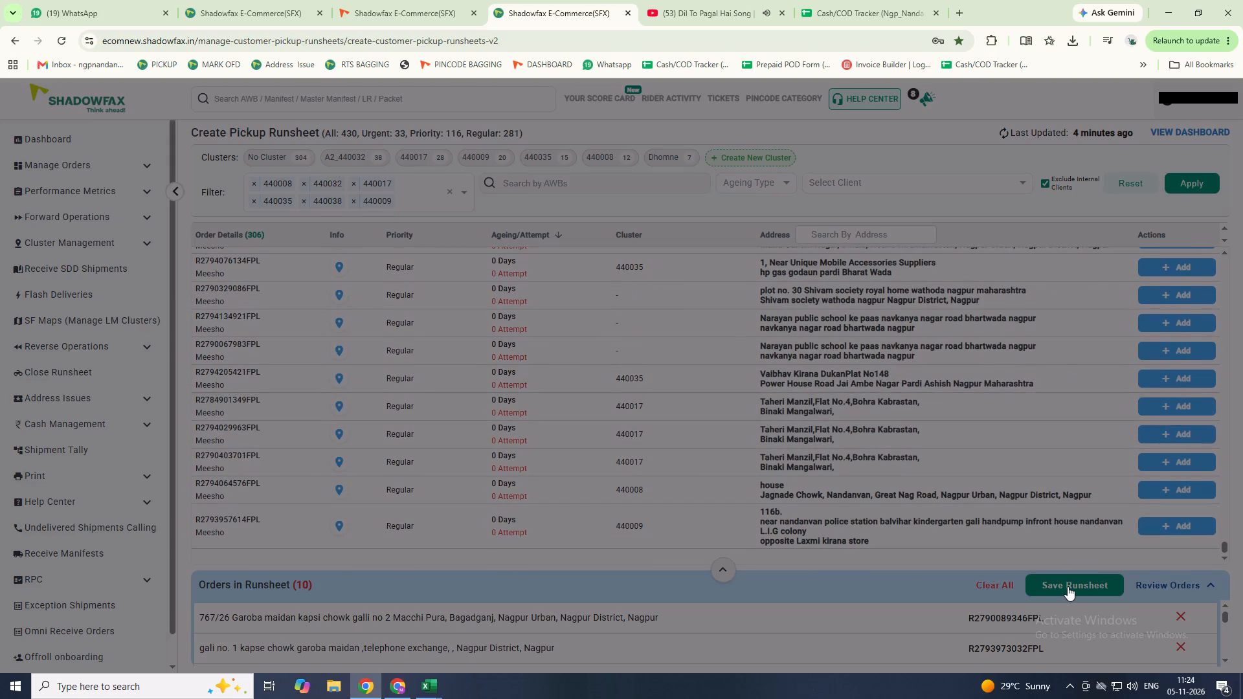
left_click(1068, 586)
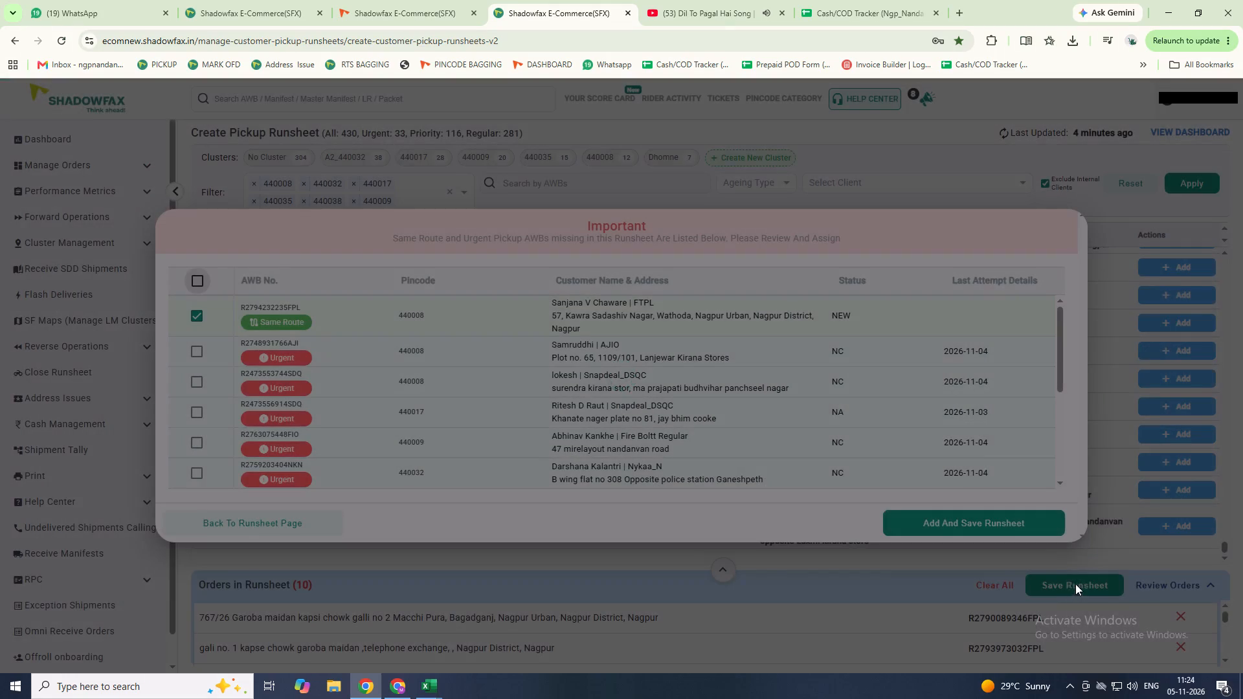
left_click(203, 321)
left_click(969, 526)
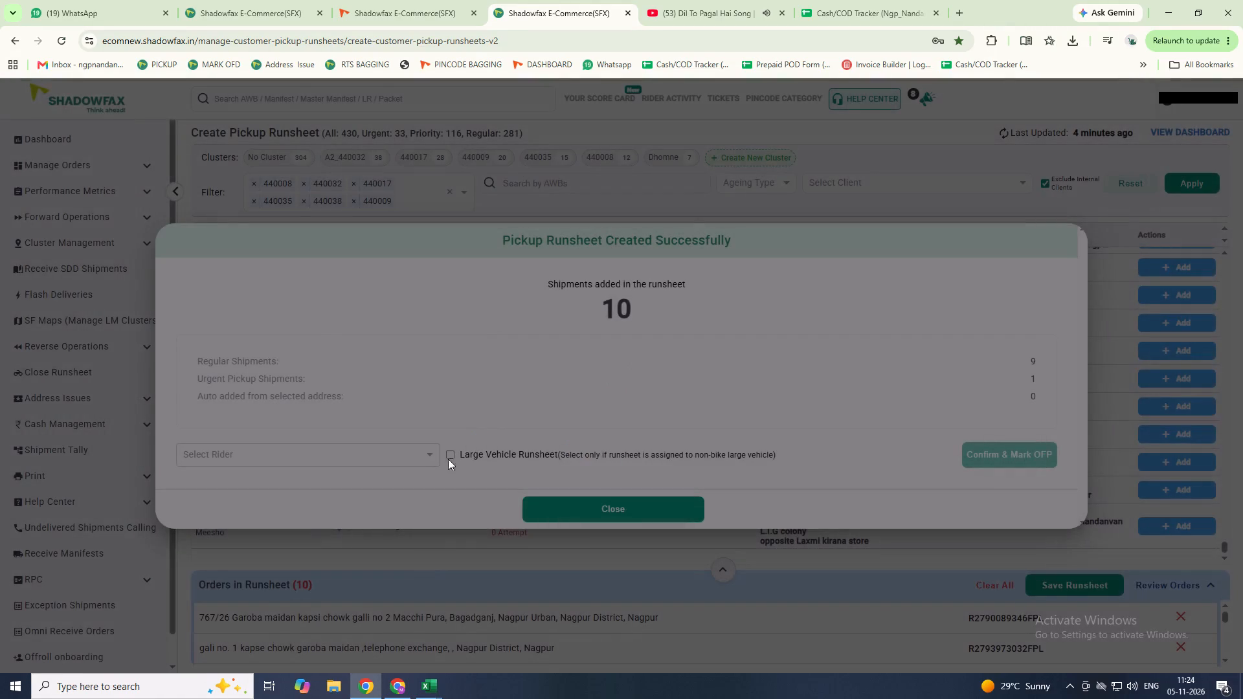
Assign the runsheet to the rider found by searching for "ko", mark it OFP and close the summary.
left_click(434, 456)
type("ko")
left_click(266, 480)
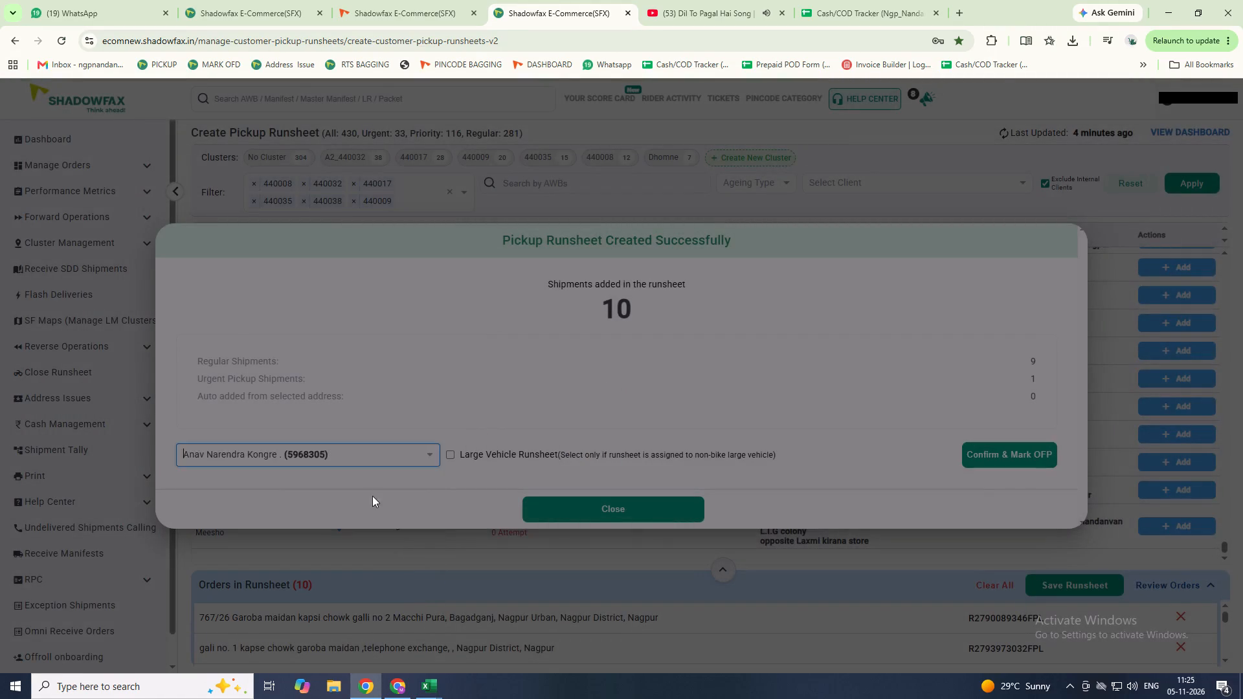
left_click(985, 450)
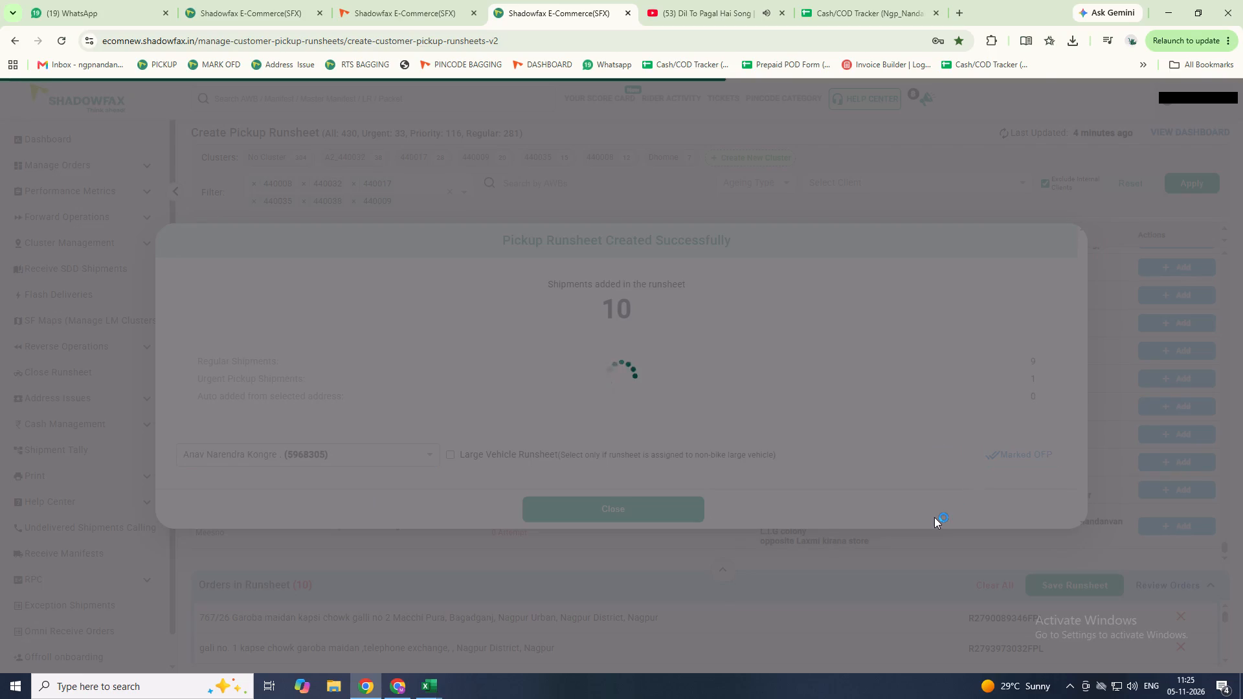
left_click(682, 518)
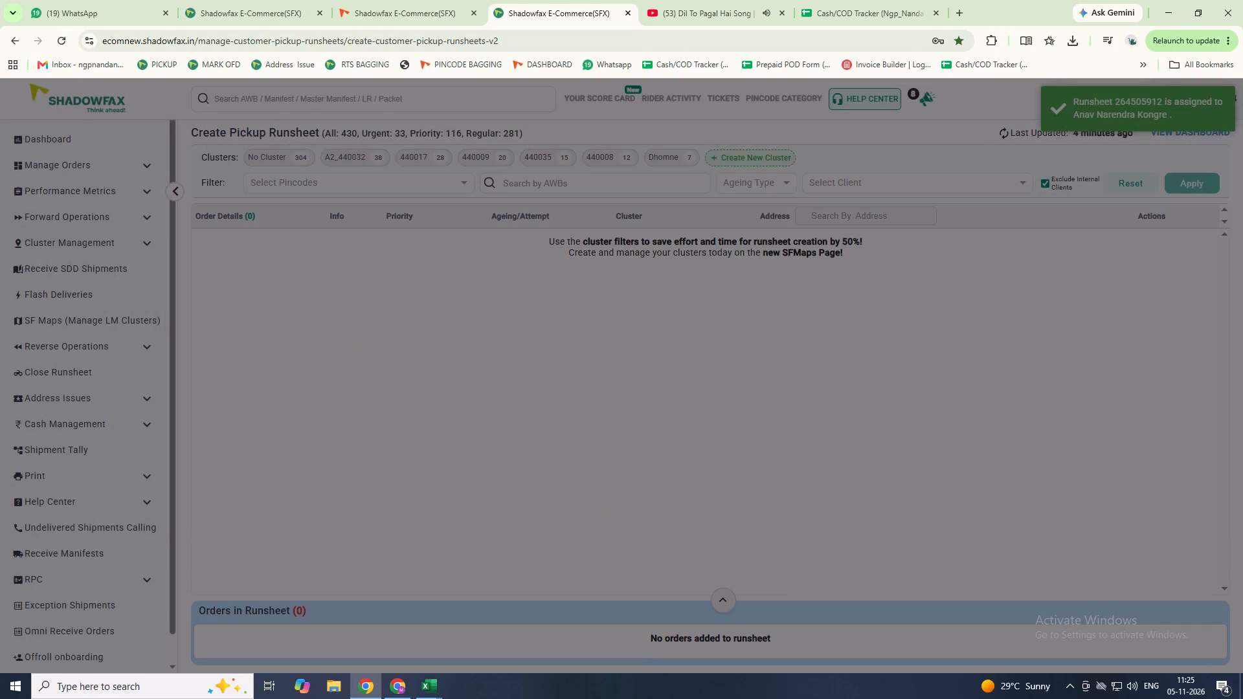
left_click(613, 153)
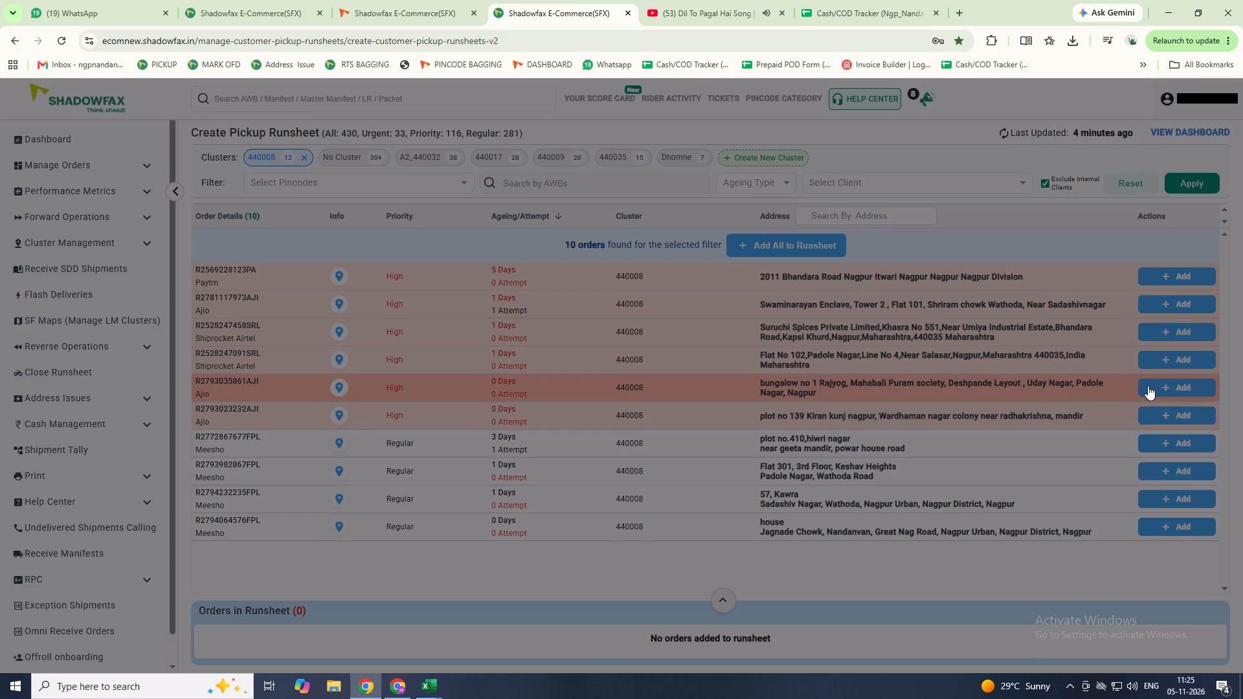
left_click(1165, 387)
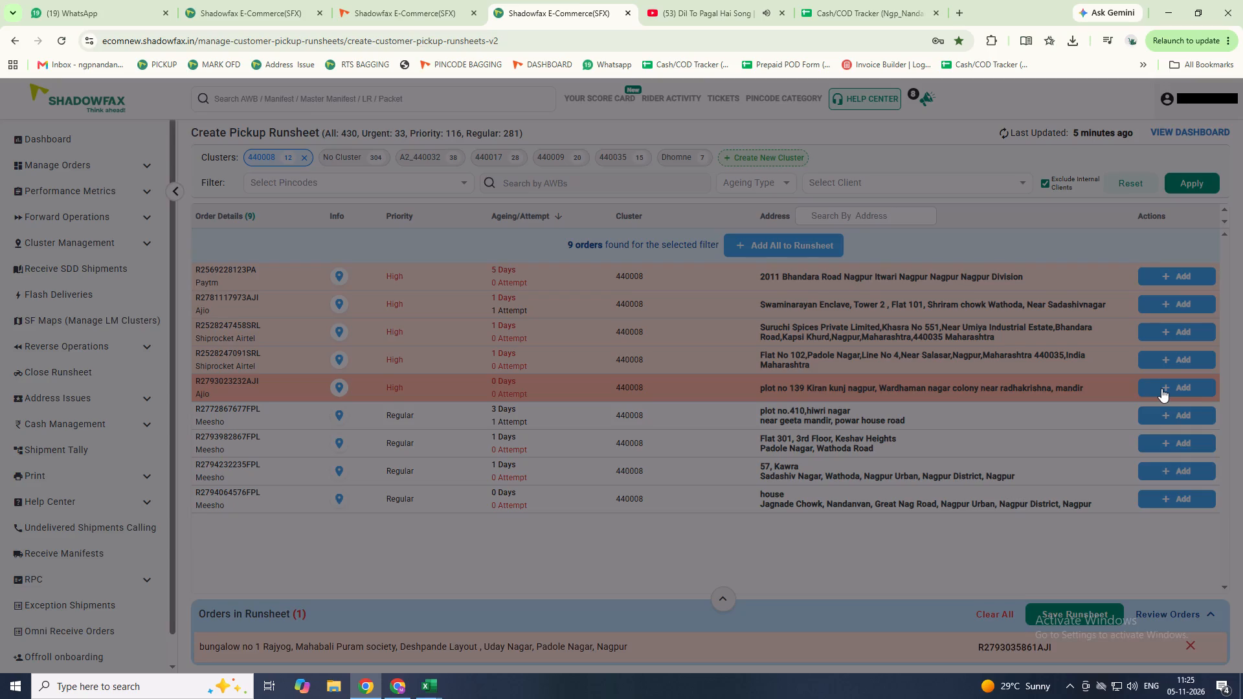
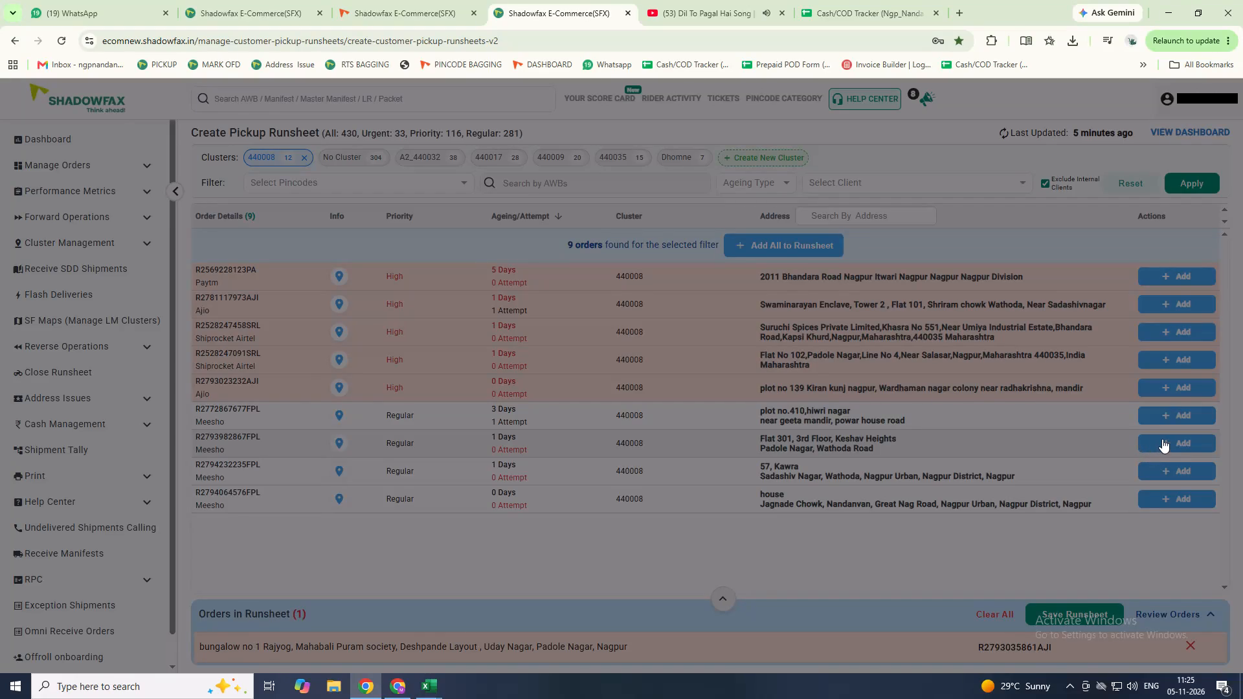
left_click(1162, 439)
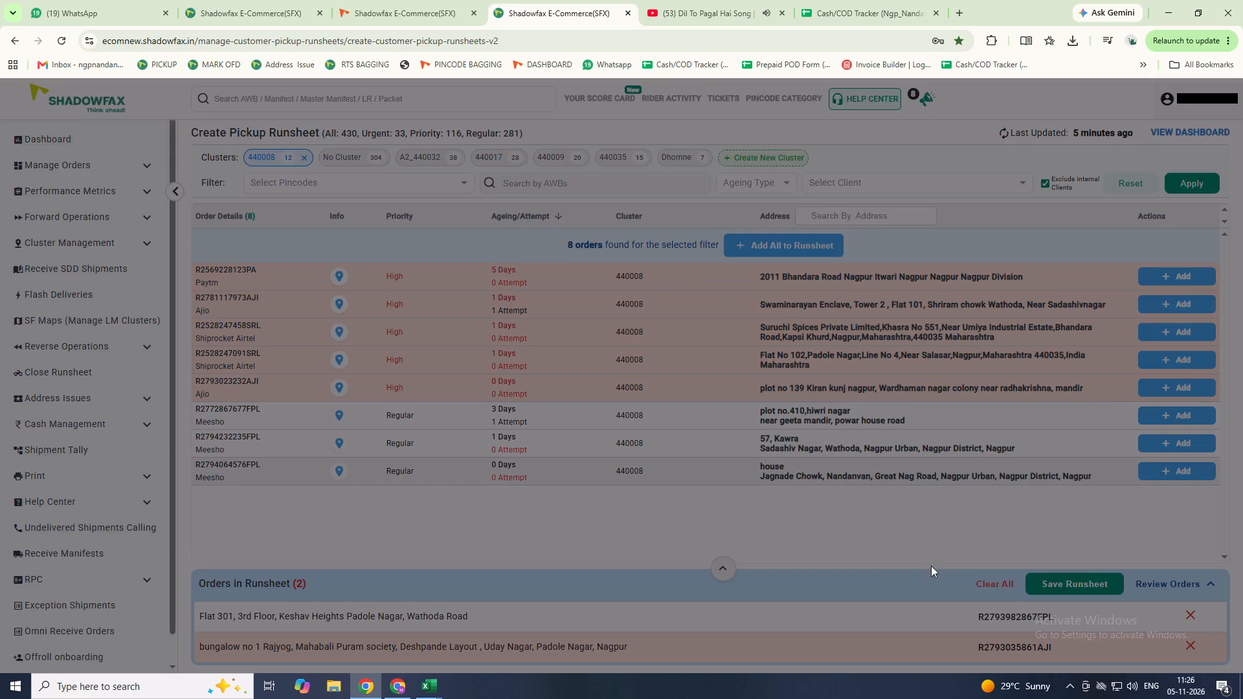
left_click(1051, 581)
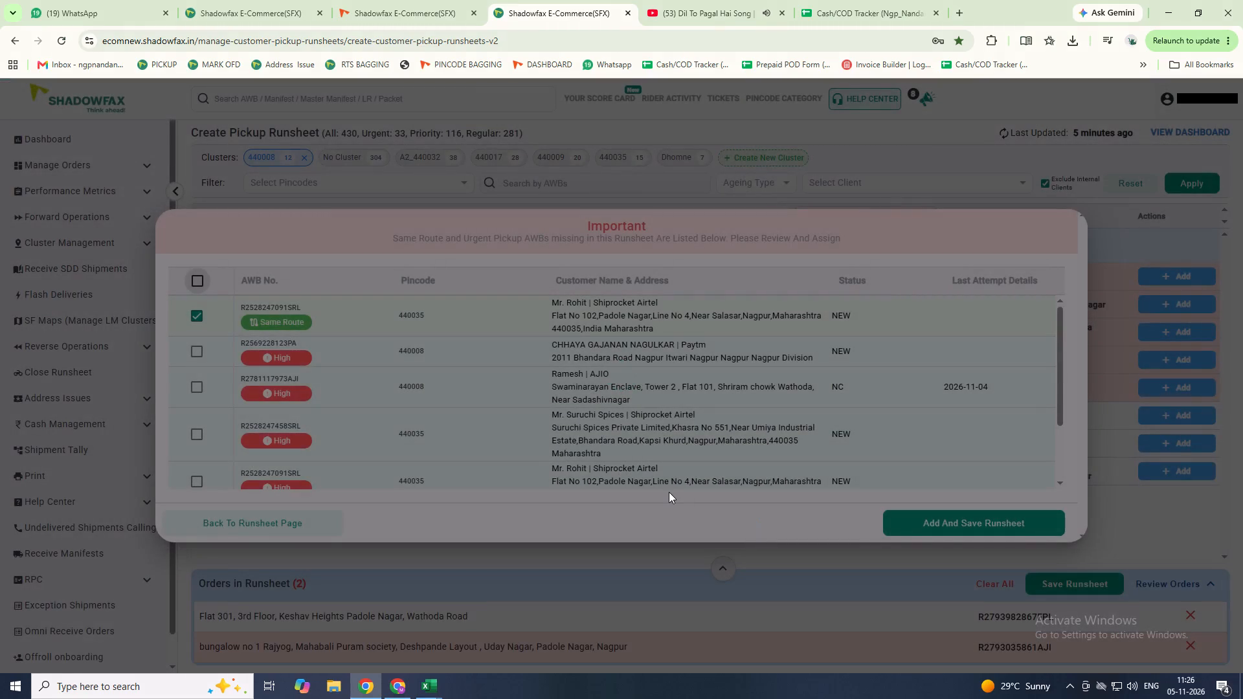
left_click(196, 319)
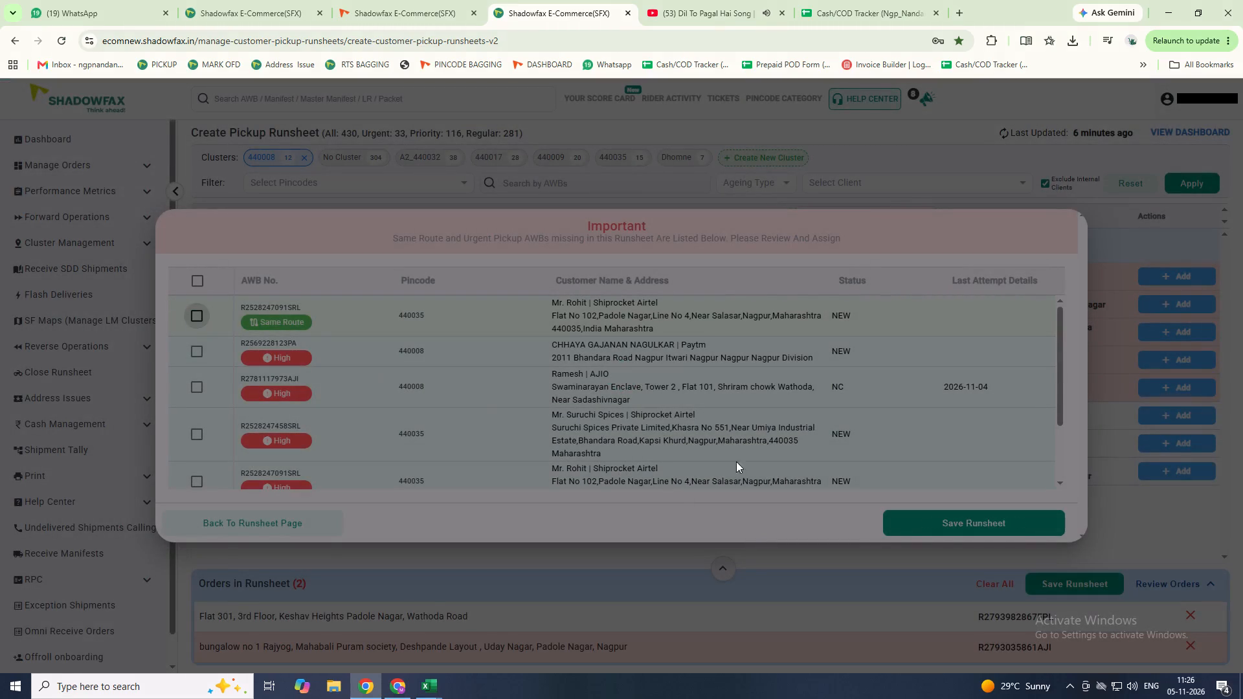
left_click(944, 516)
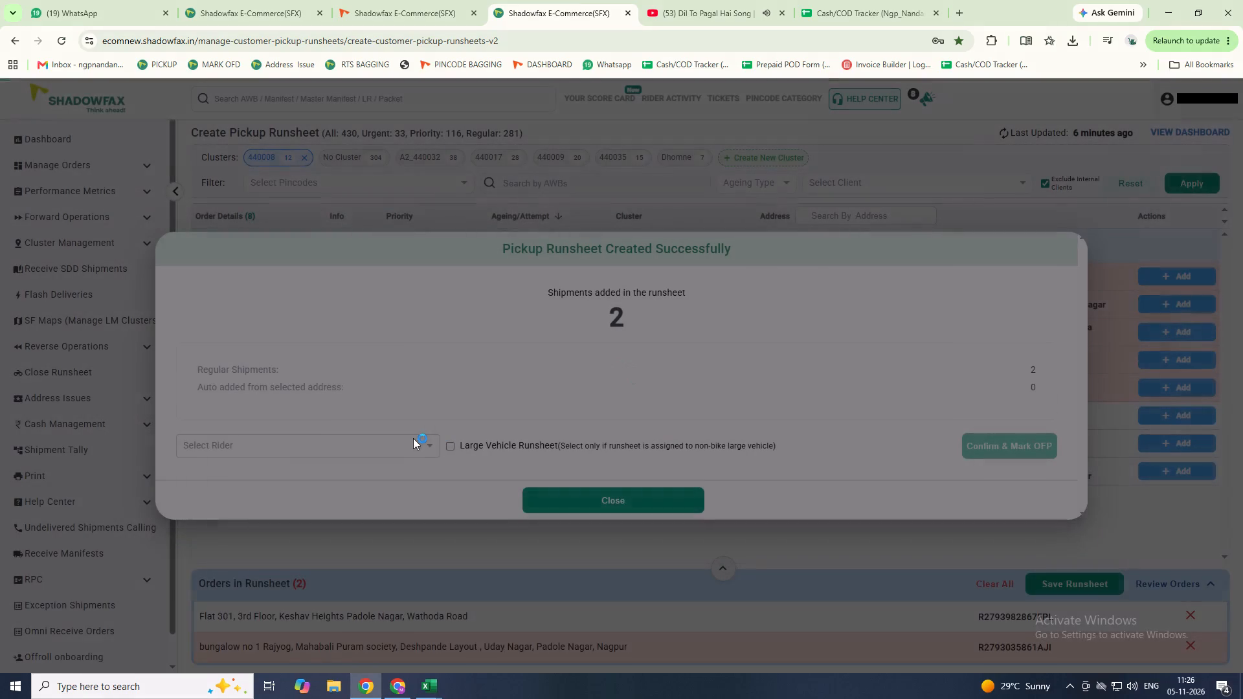
left_click(429, 449)
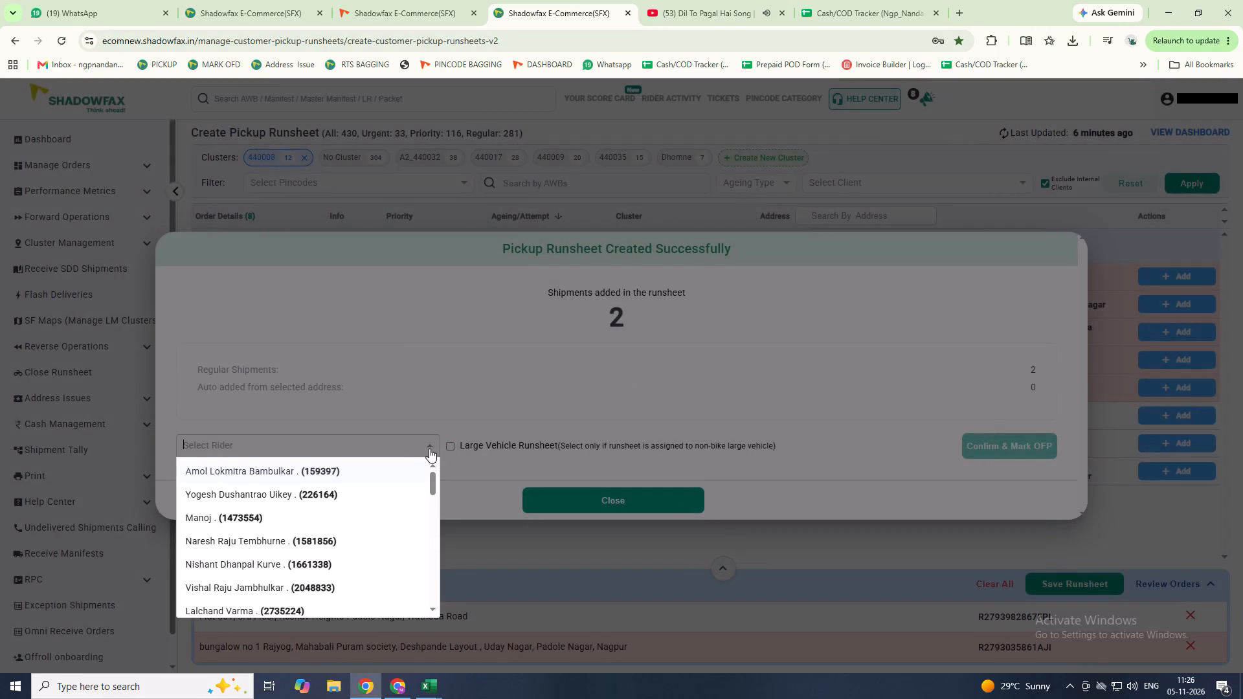
type("khadat")
left_click(297, 477)
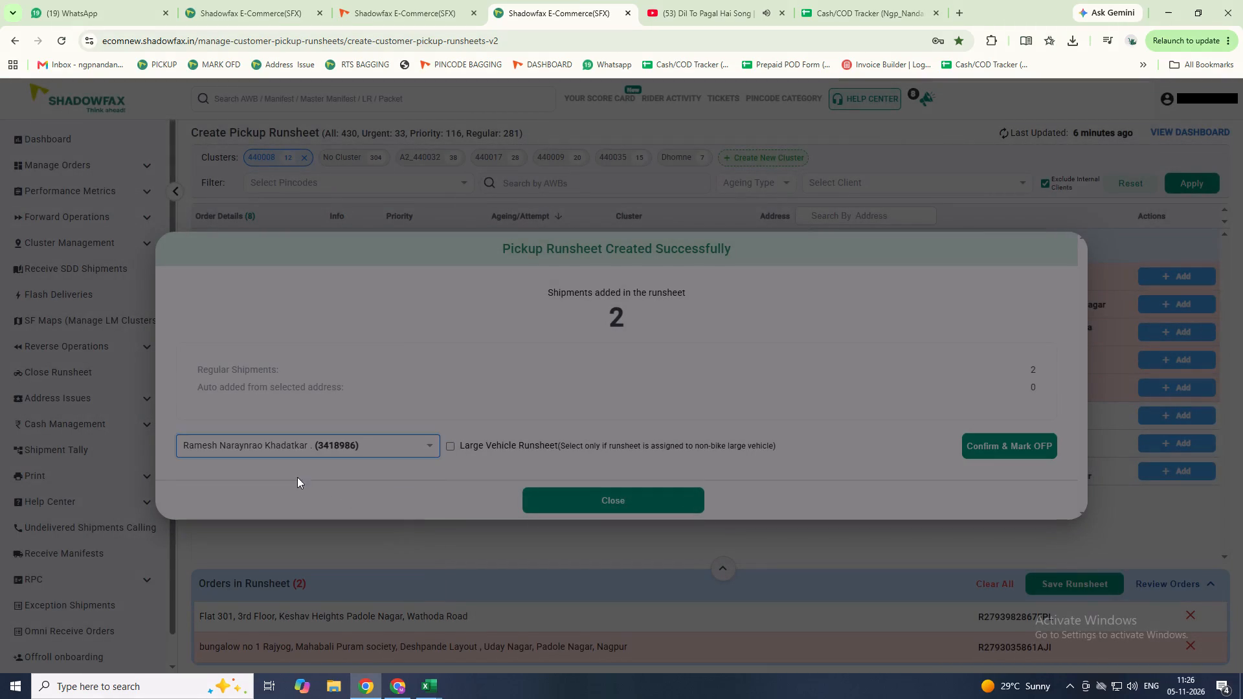
left_click(978, 445)
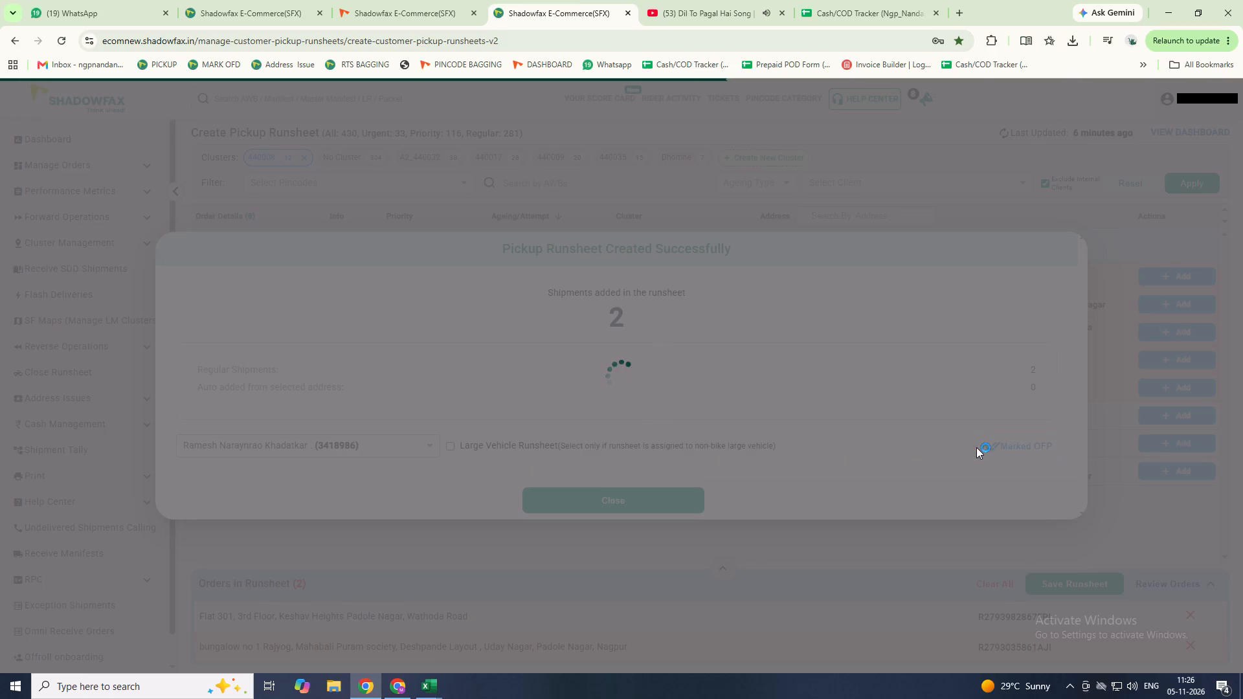
left_click(655, 507)
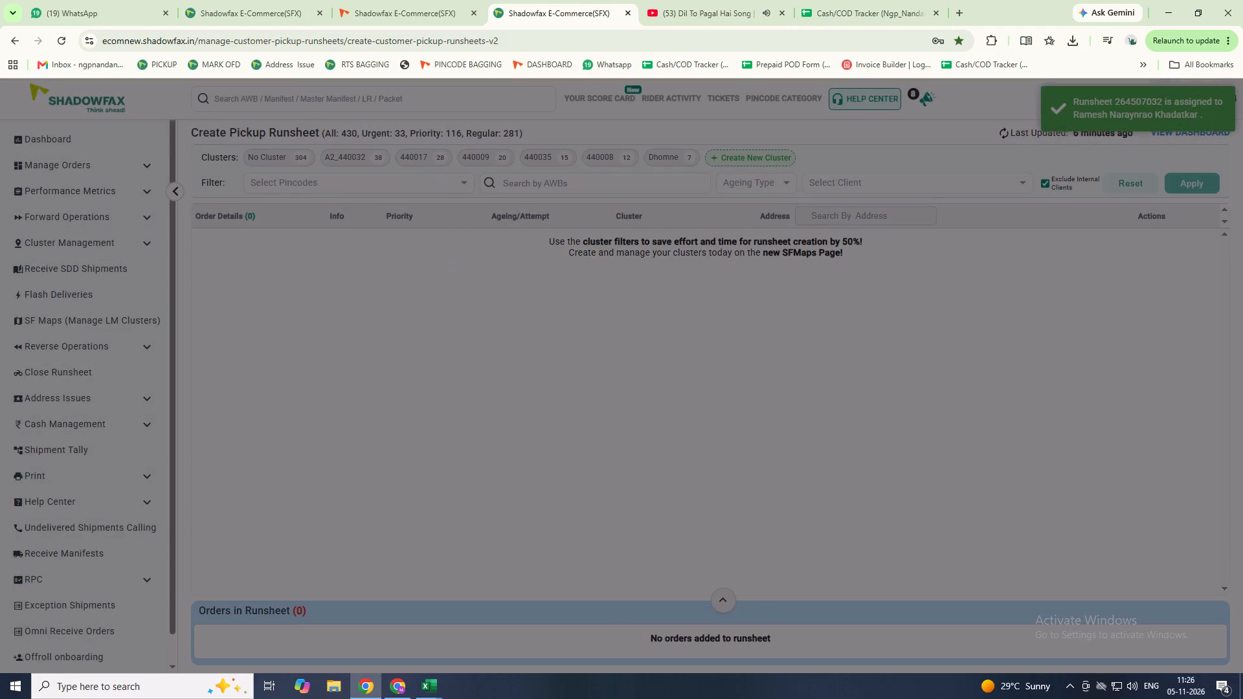
left_click(611, 159)
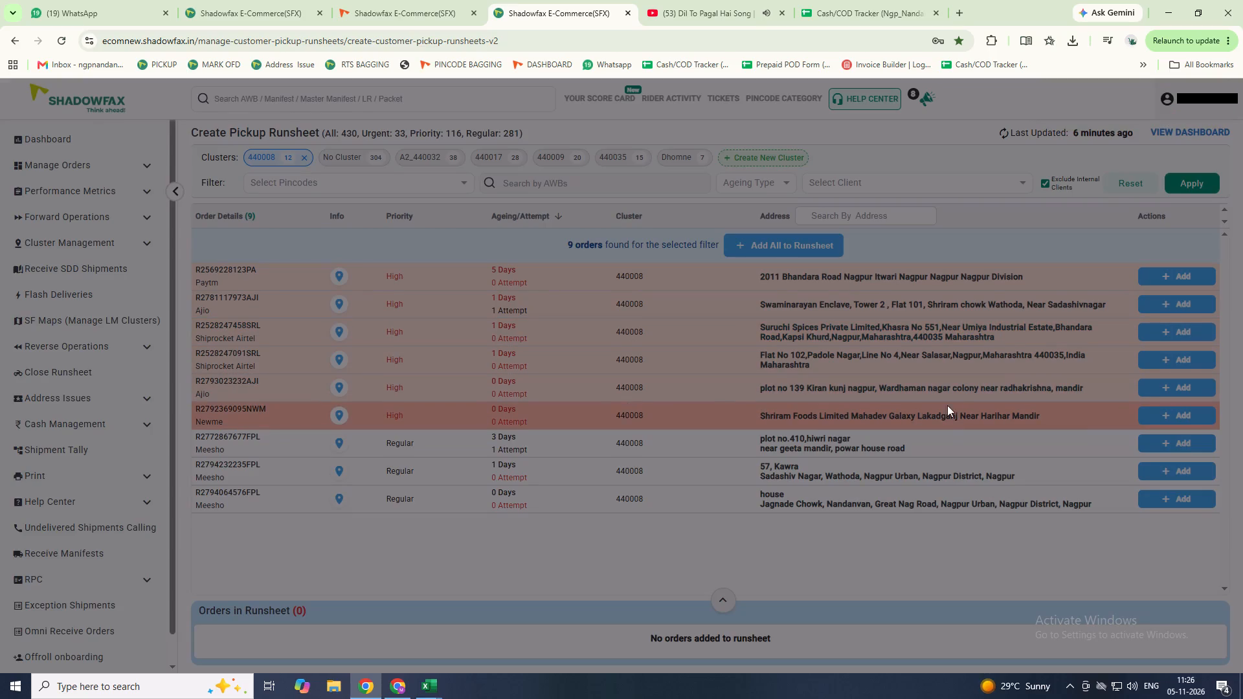
left_click(1172, 386)
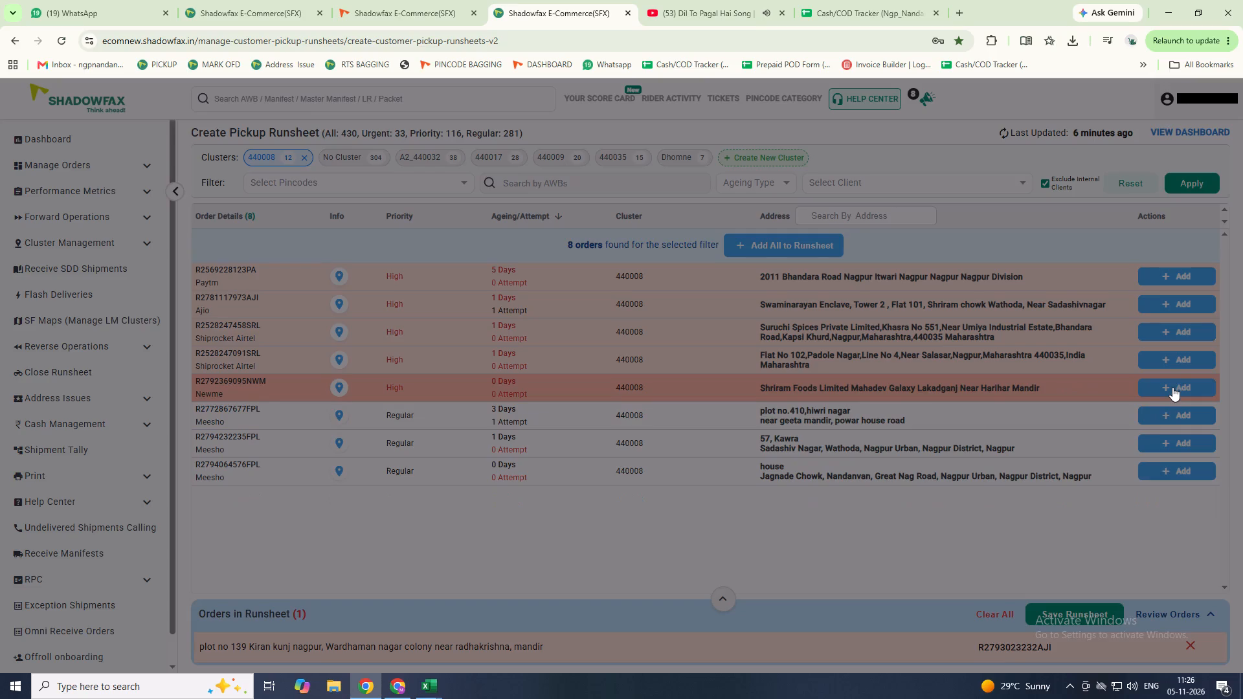
left_click(1172, 387)
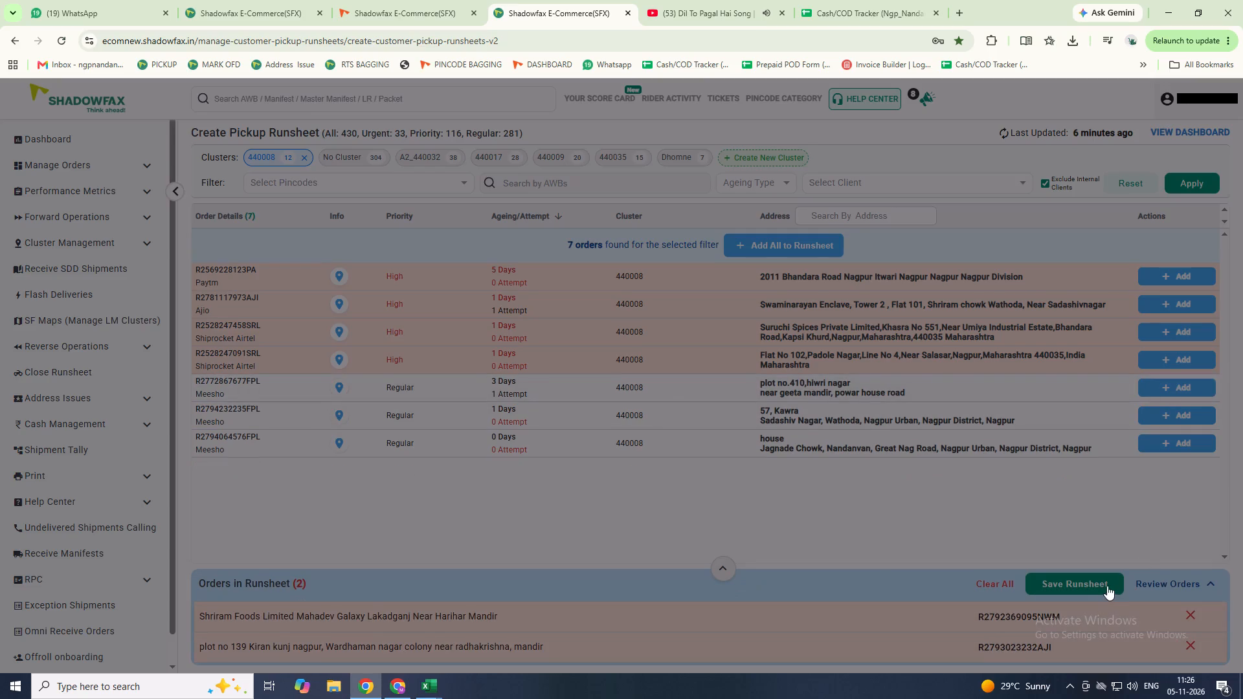
left_click(1102, 587)
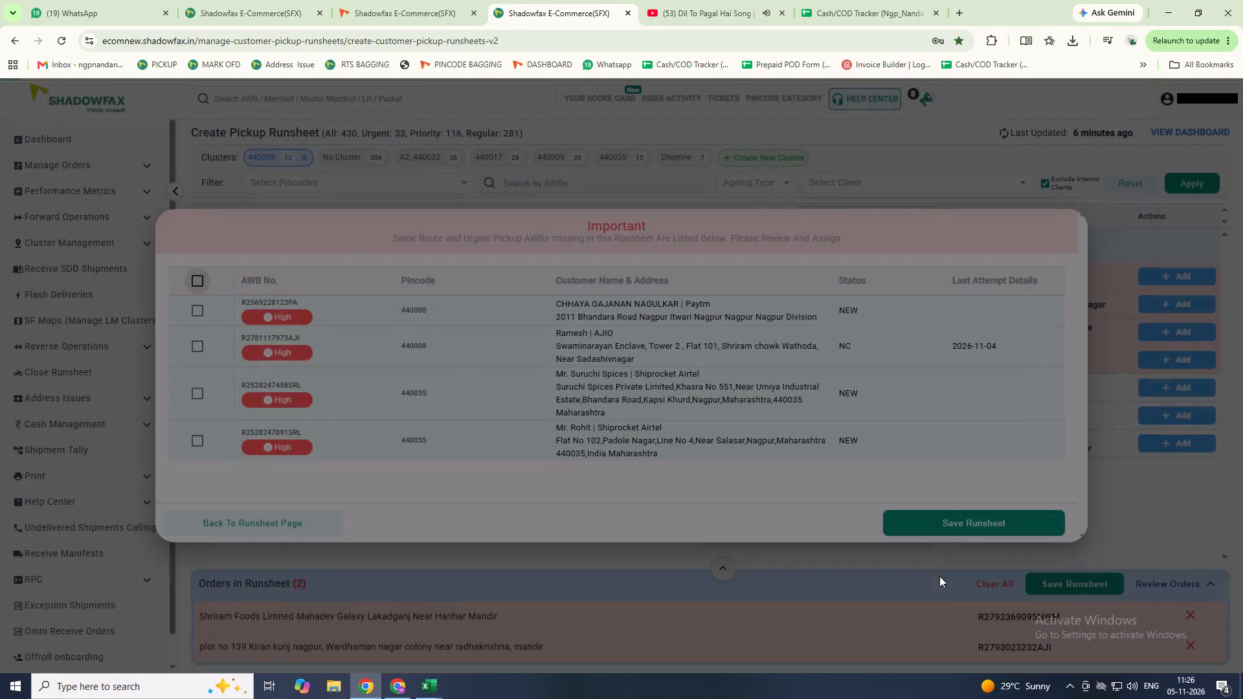
left_click(967, 520)
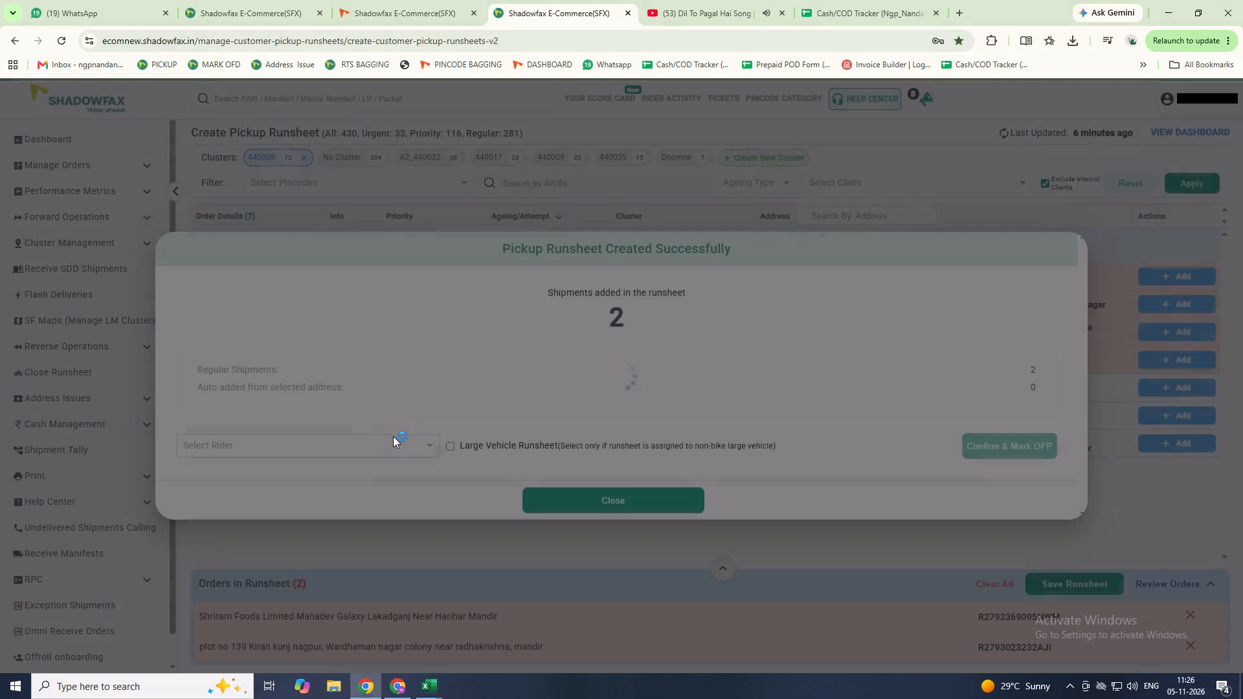
Assign the runsheet to the rider found by searching for "vata", mark it OFP and close the summary.
left_click(429, 449)
type("vata")
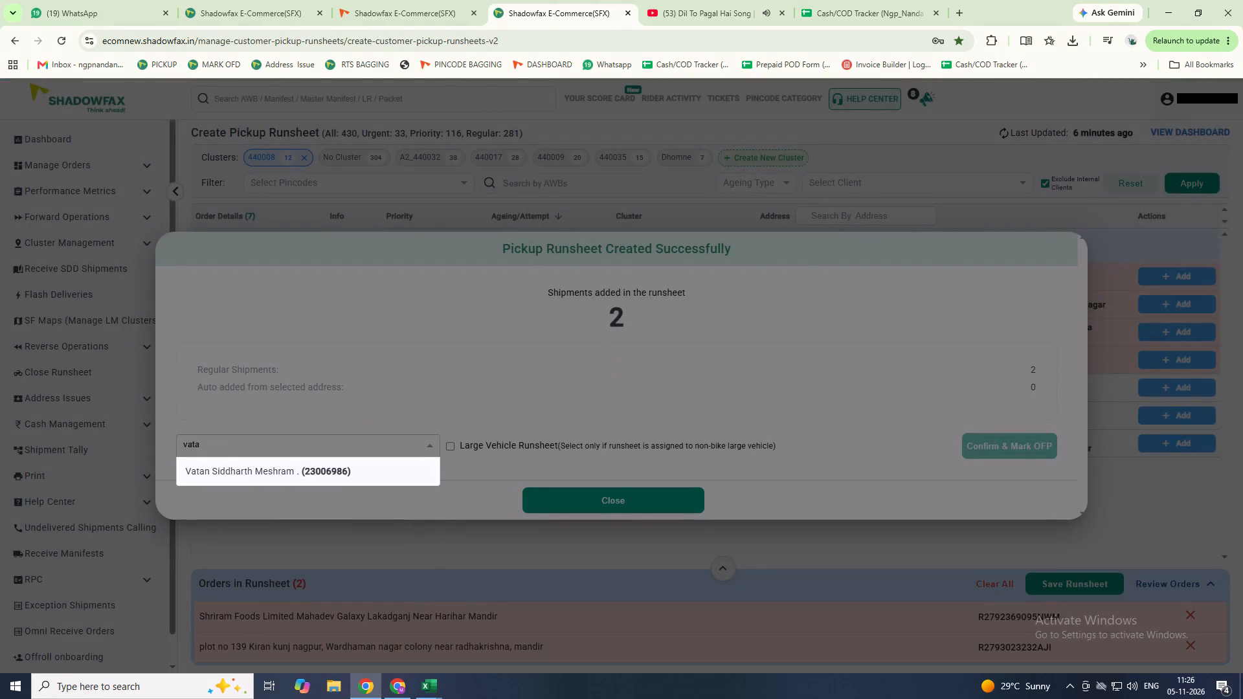
left_click(262, 471)
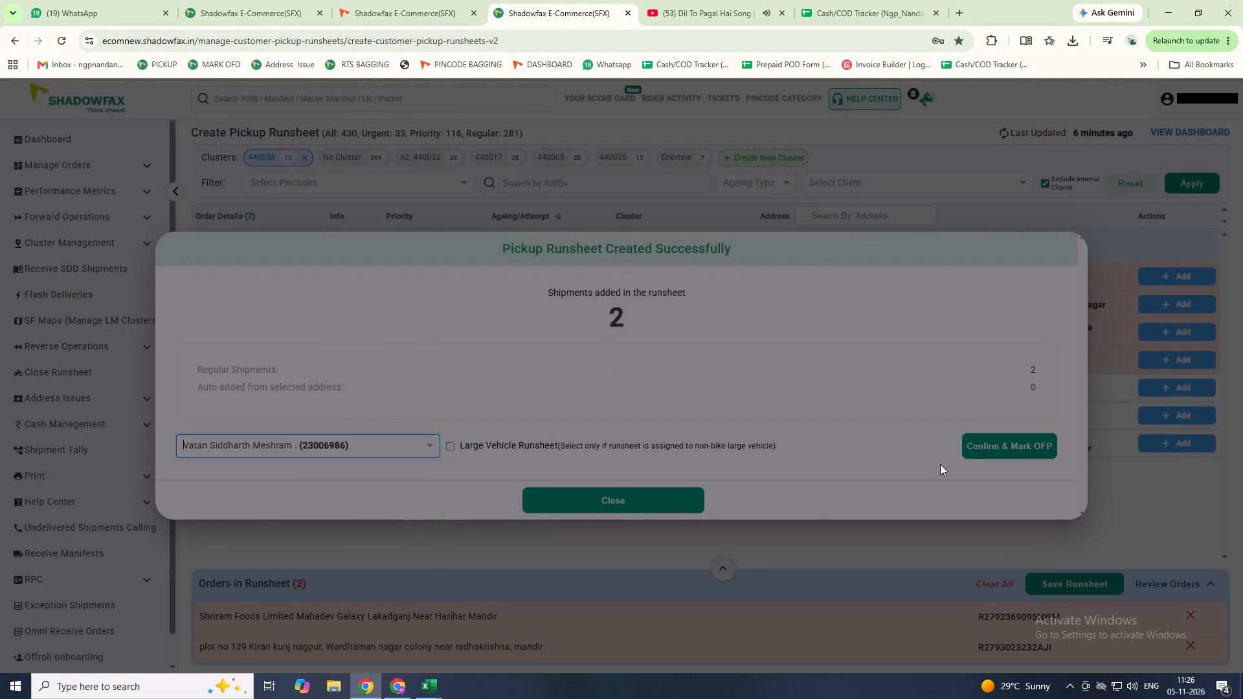
left_click(982, 451)
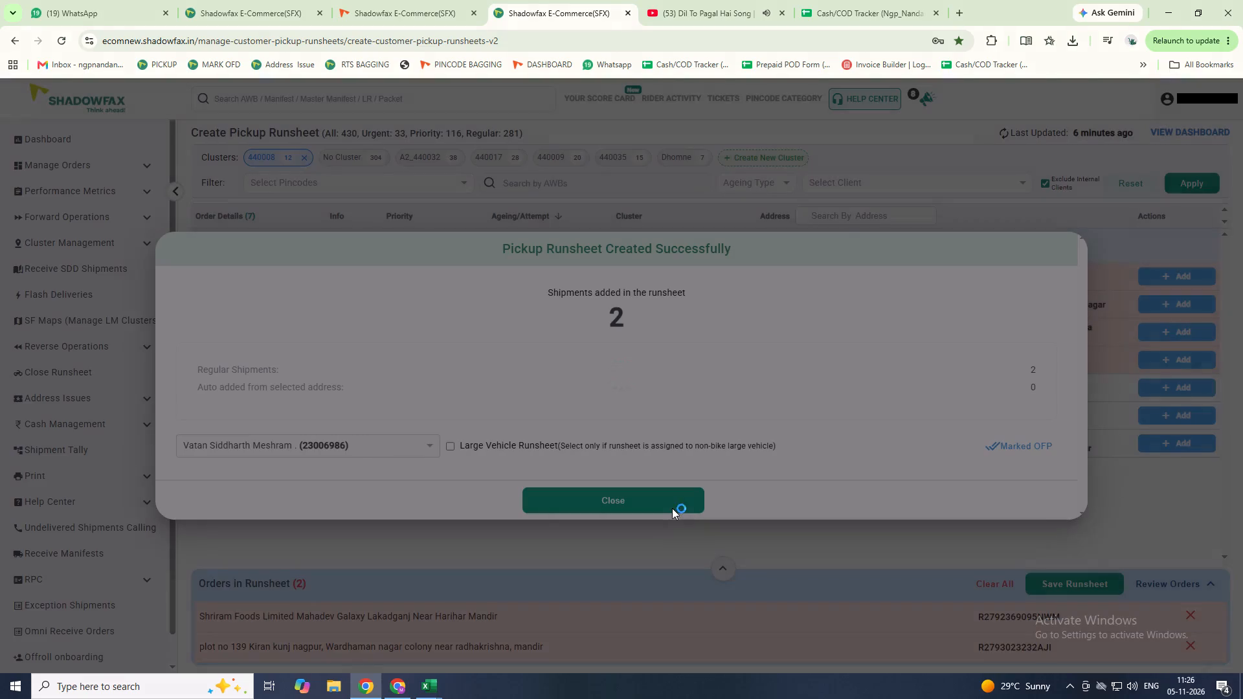
left_click(673, 507)
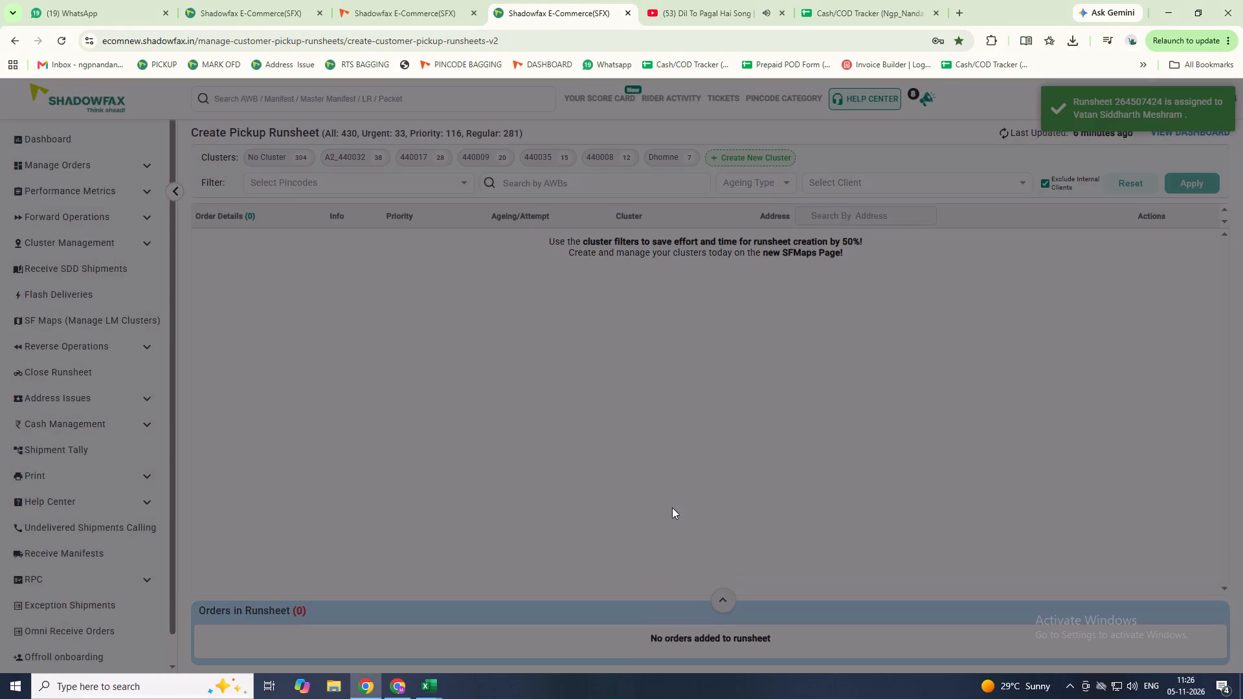